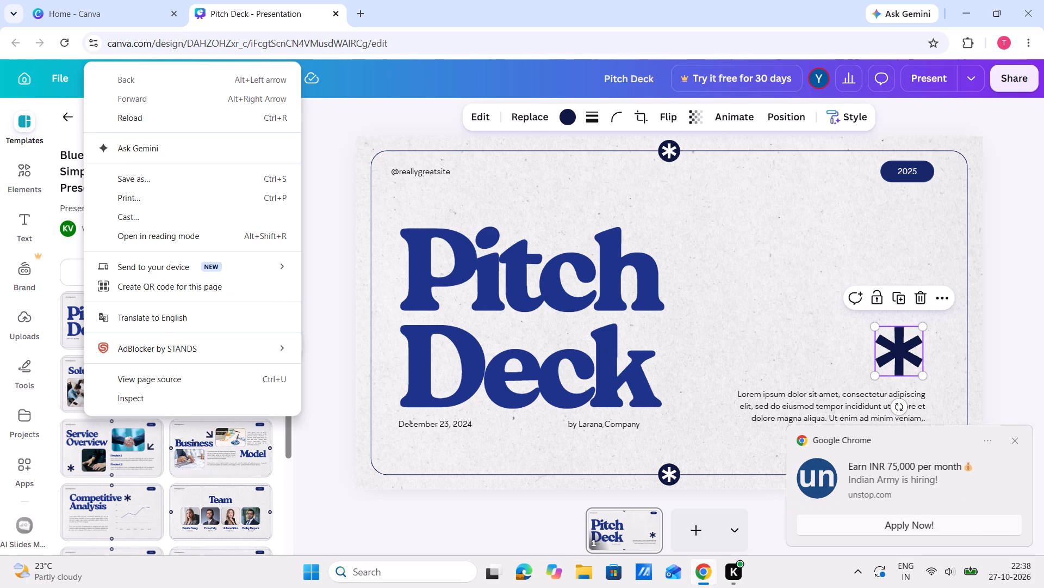
Switch from the pitch deck design to WhatsApp by launching it from the recent searches.
click(389, 571)
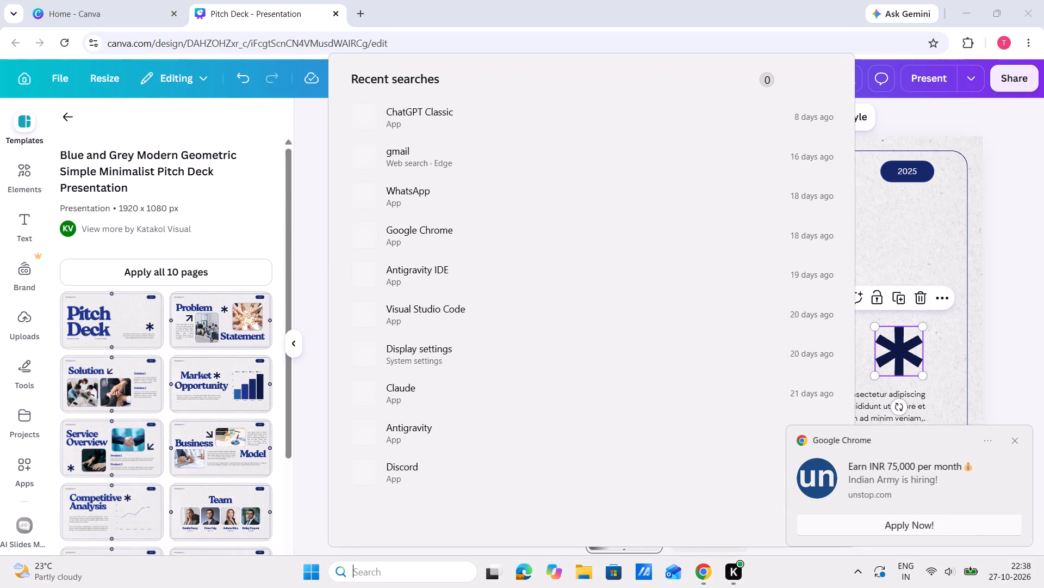
click(424, 201)
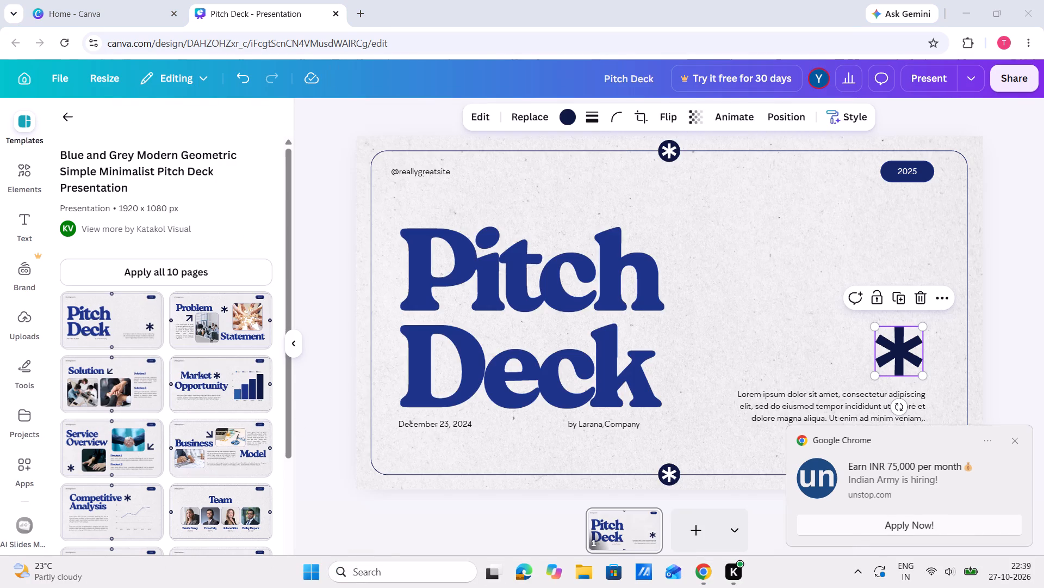
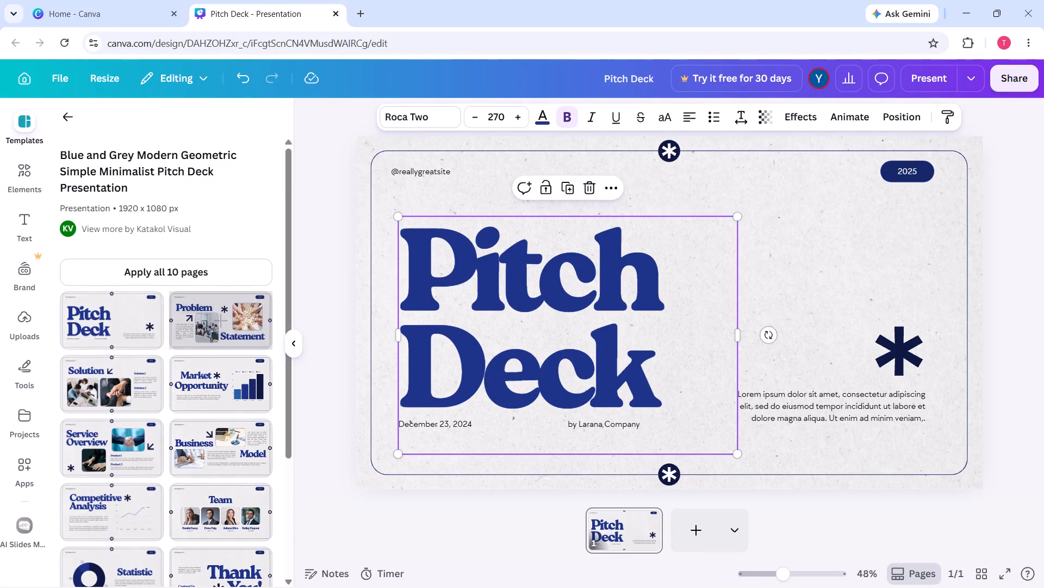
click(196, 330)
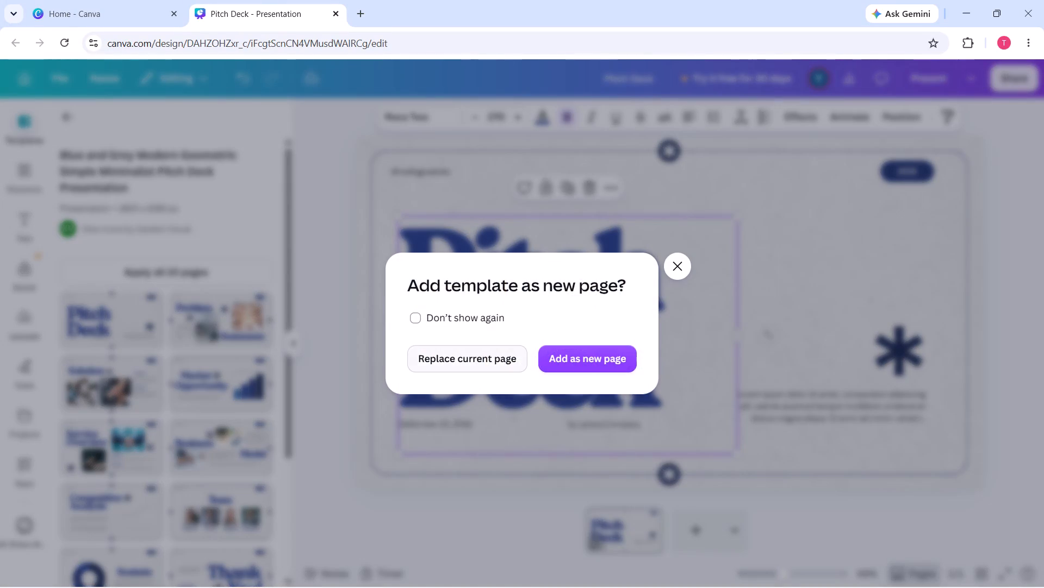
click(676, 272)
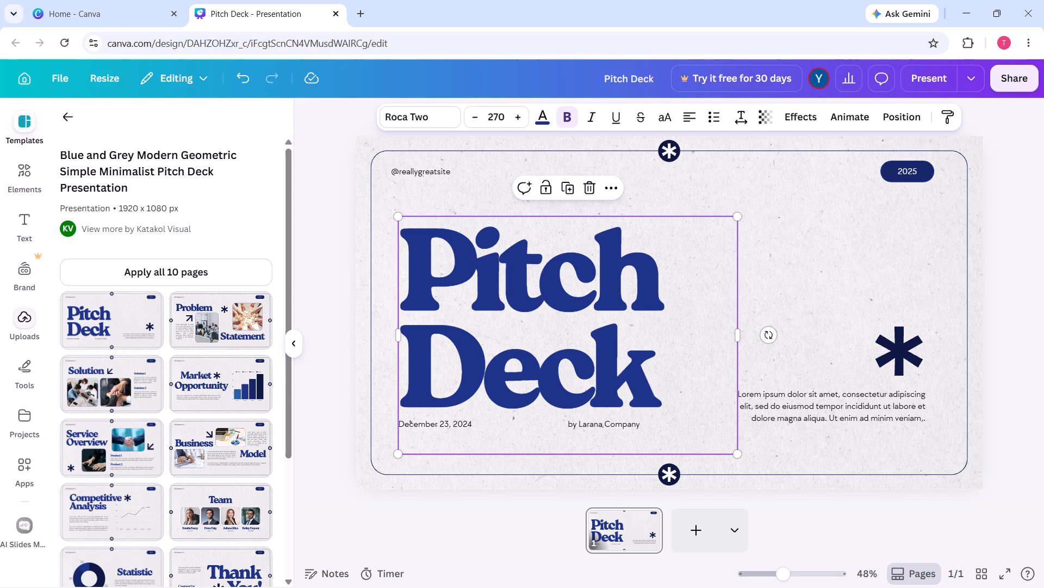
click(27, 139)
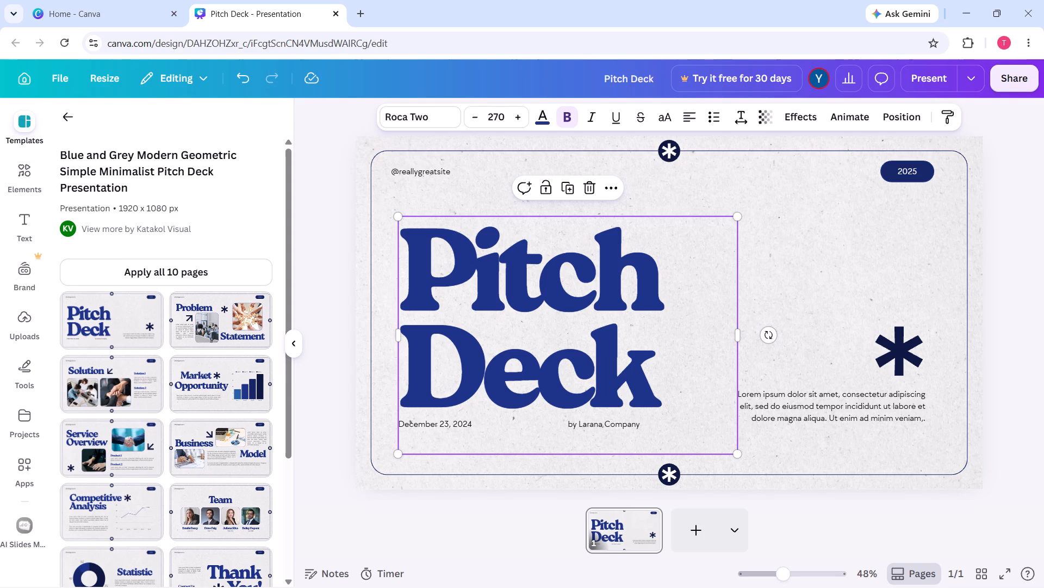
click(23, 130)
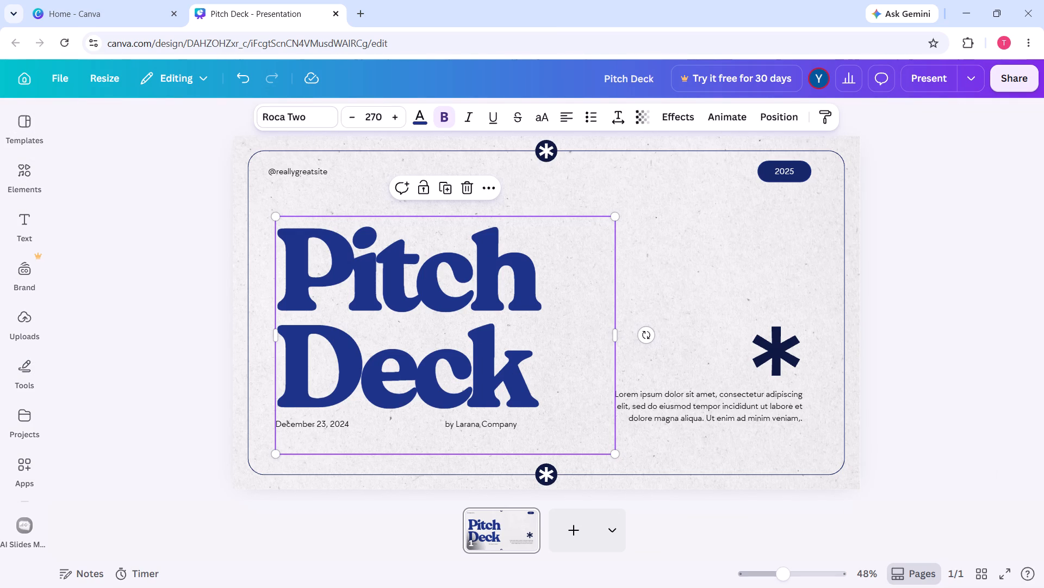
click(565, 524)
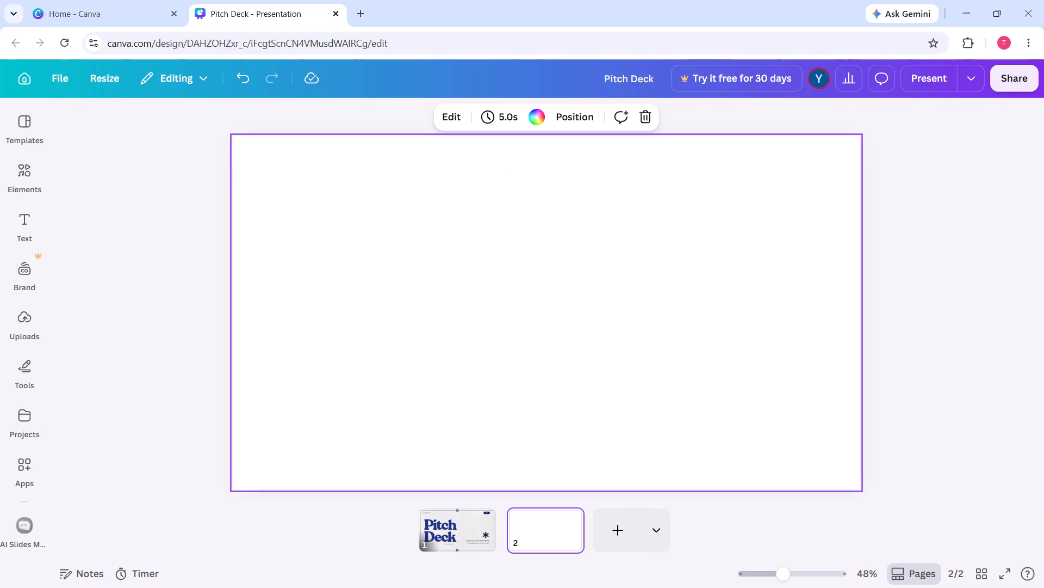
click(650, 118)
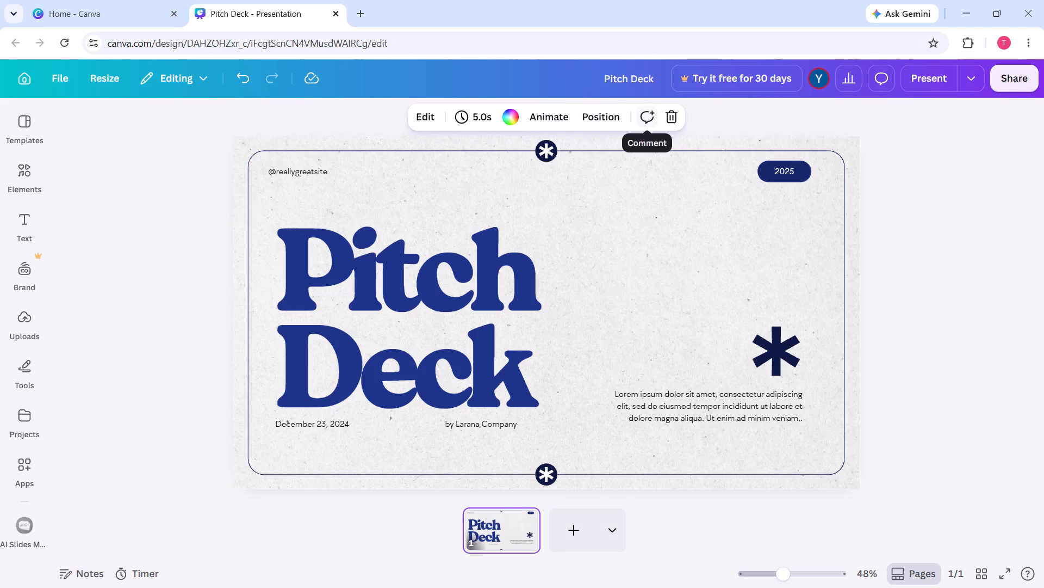
Return to the home page and move the Pitch Deck design to Trash.
click(26, 78)
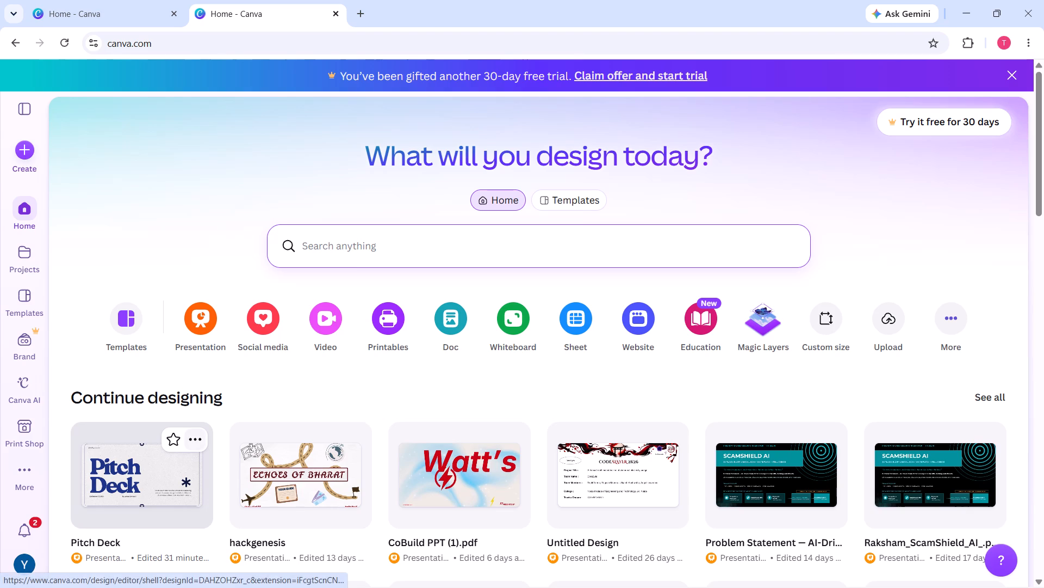
click(192, 439)
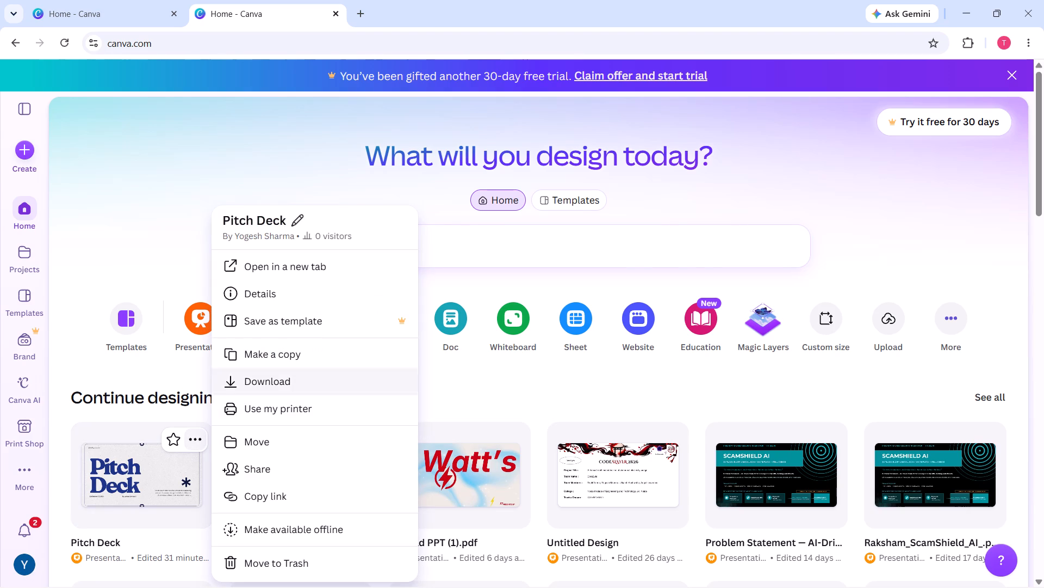
click(271, 558)
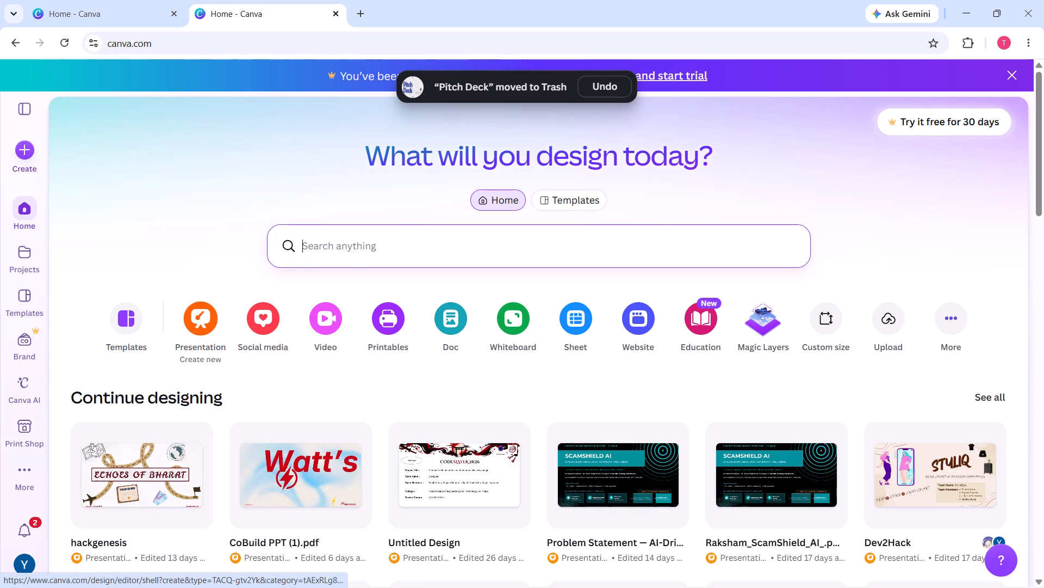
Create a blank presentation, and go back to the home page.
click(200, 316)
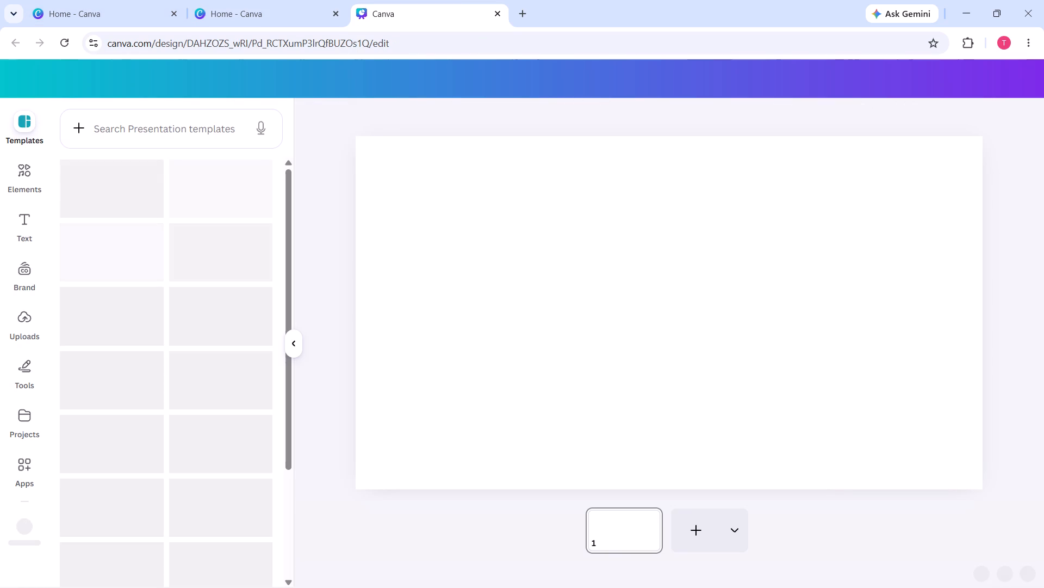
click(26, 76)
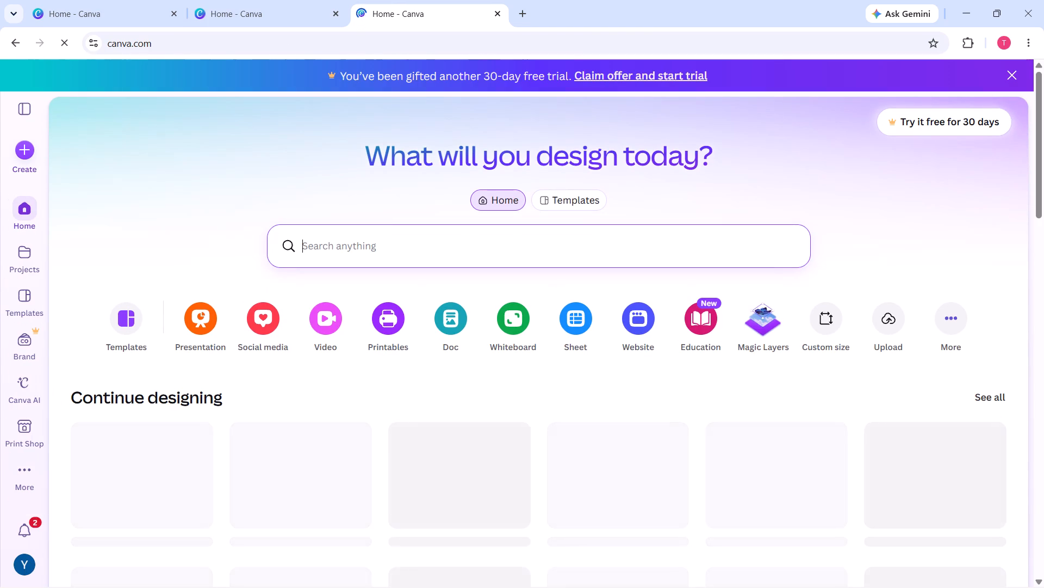
Create a design by customising the Blue and Grey Modern Geometric Simple Minimalist Pitch Deck Presentation from the recently viewed templates.
click(126, 314)
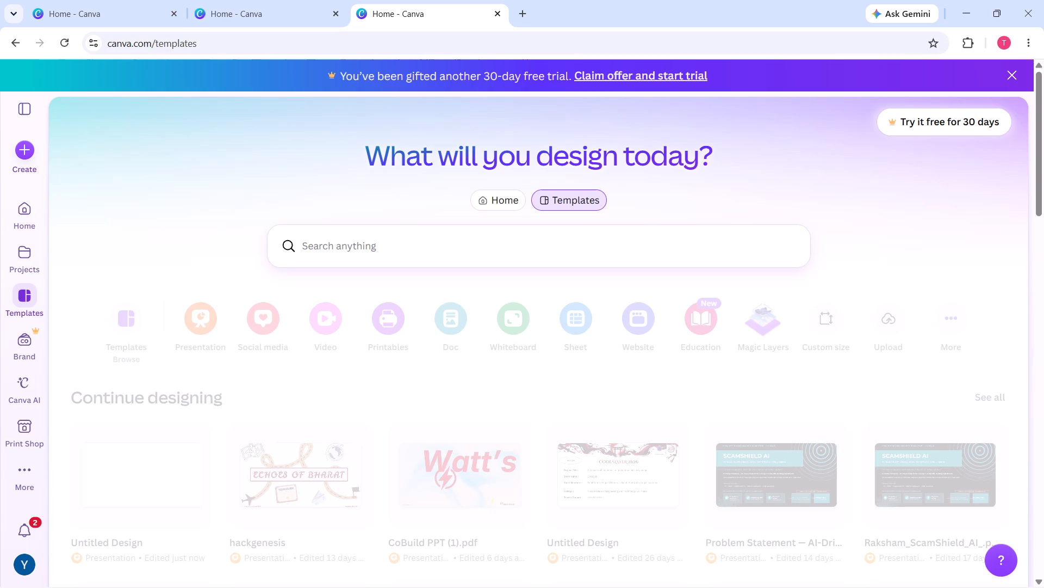
scroll(411, 416, down, 1)
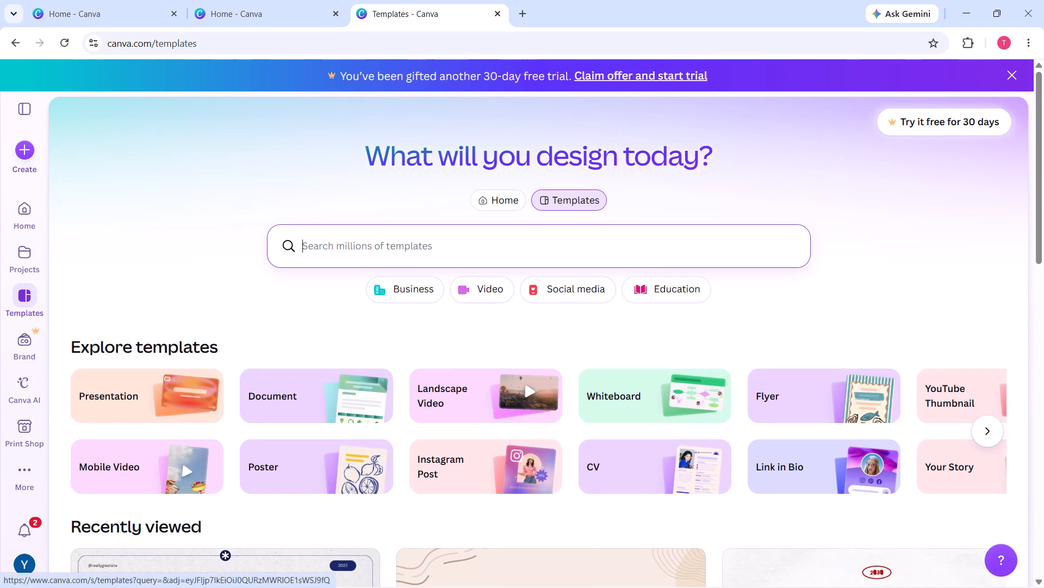
scroll(411, 416, down, 3)
click(248, 471)
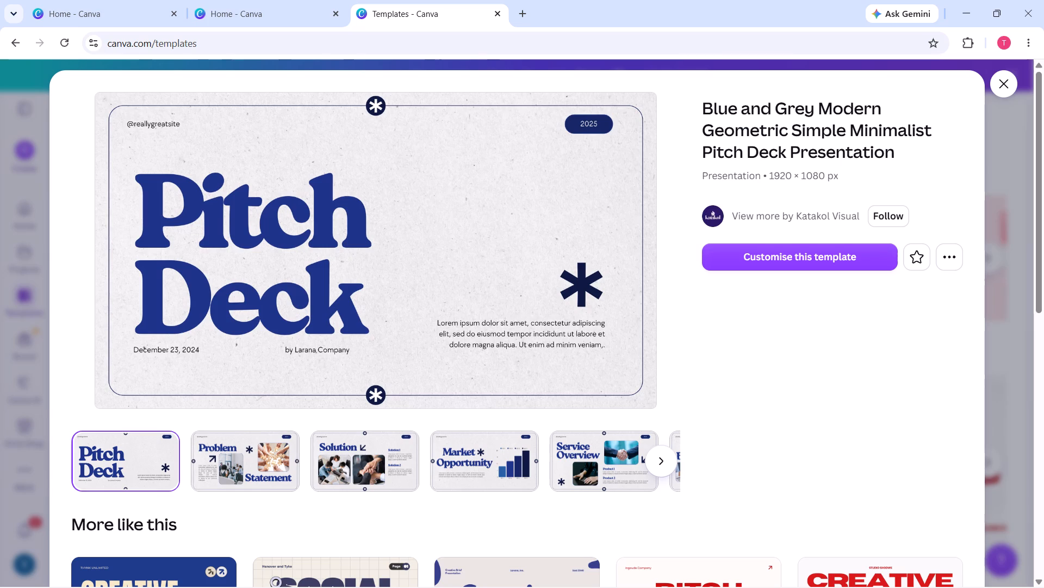
click(736, 257)
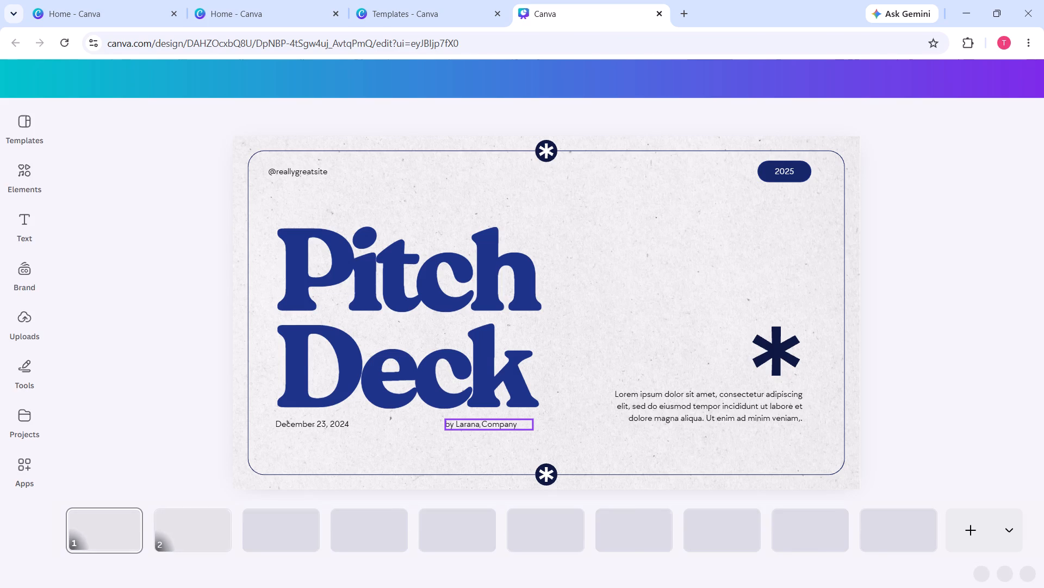
On page 2, delete the office meeting photo and the puzzle-pieces photo together with their frames.
click(185, 528)
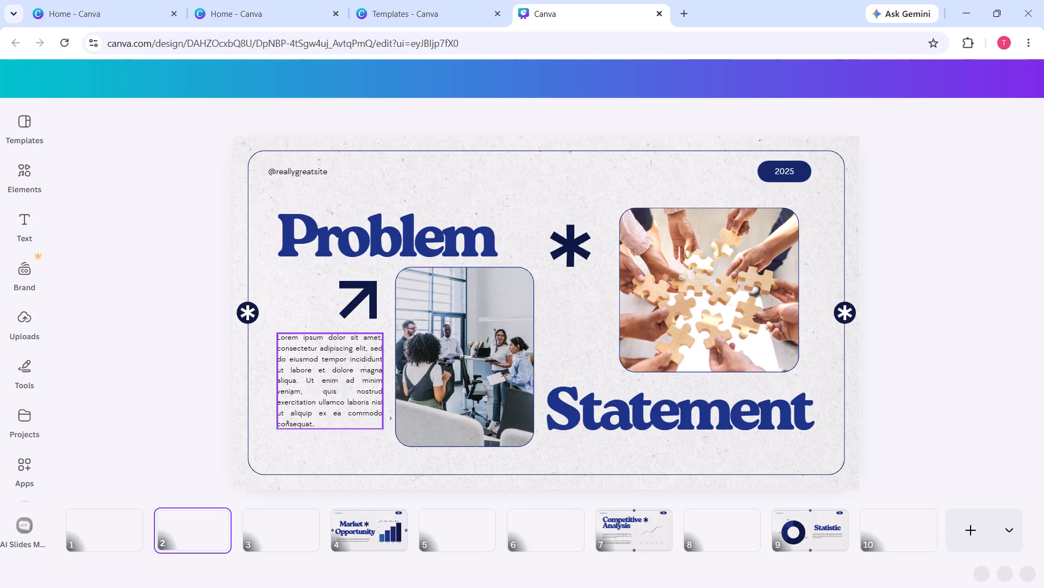
click(434, 369)
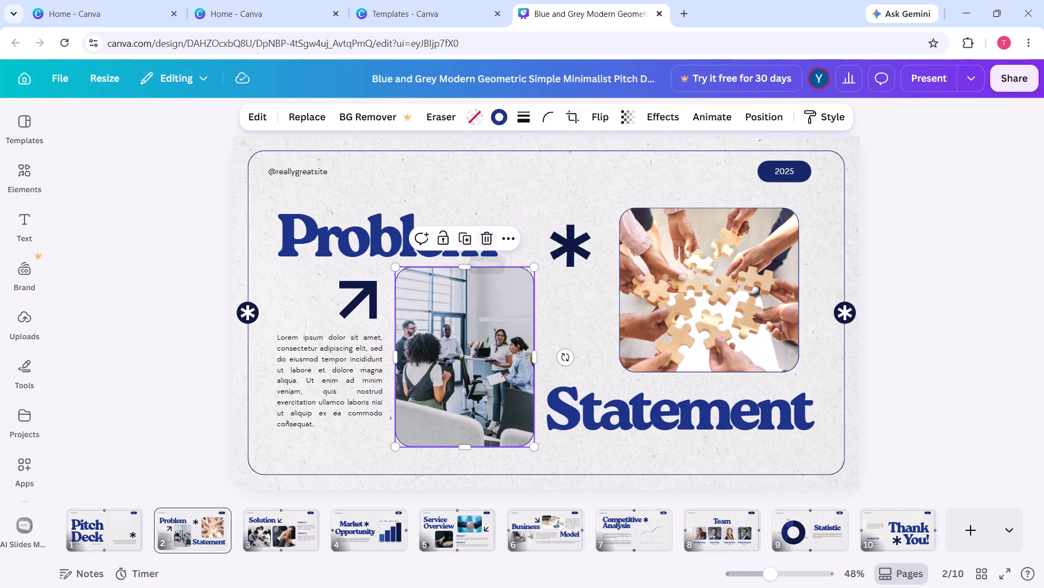
click(484, 237)
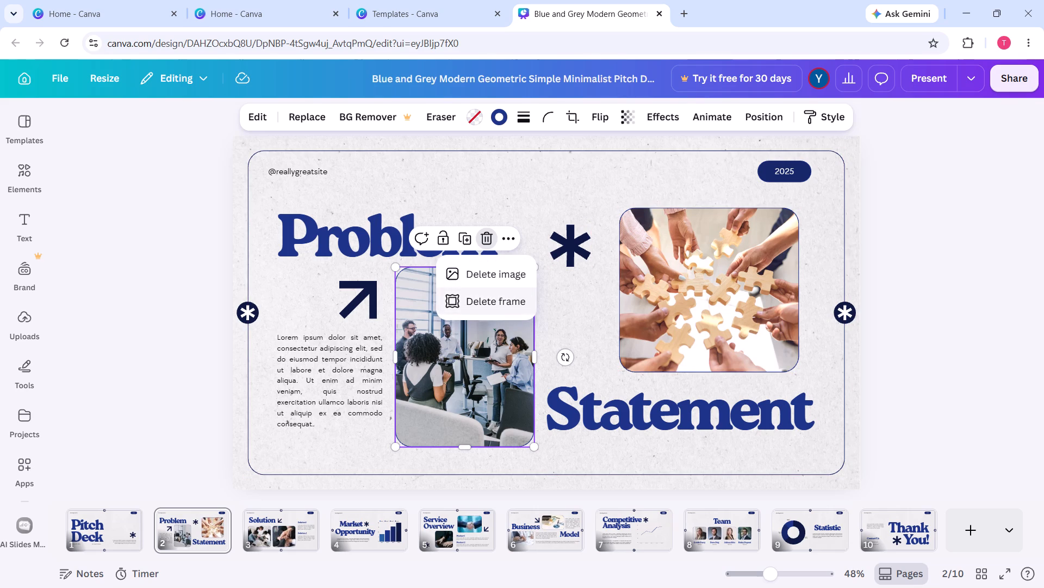
click(502, 277)
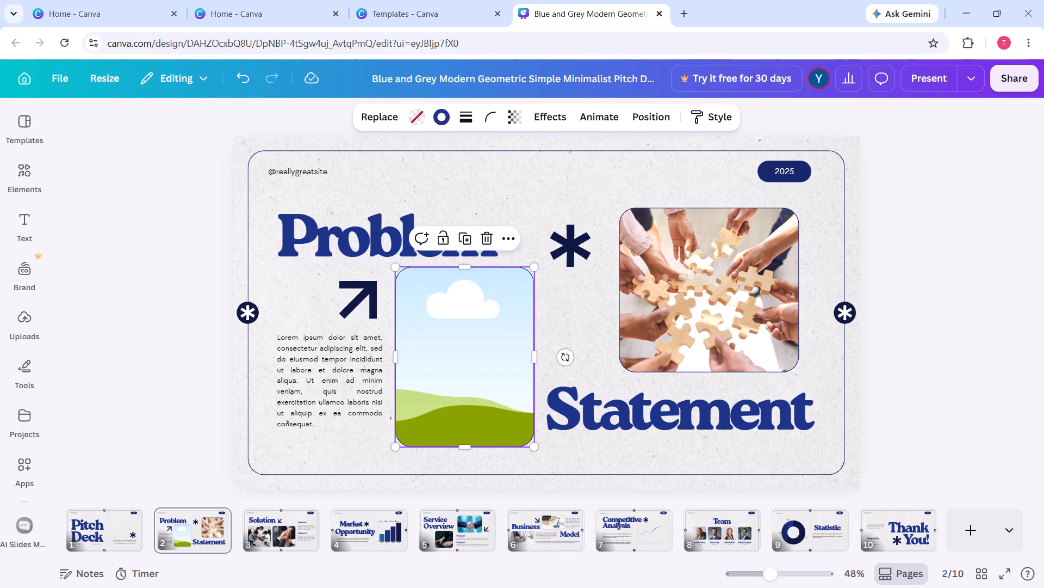
click(482, 368)
click(481, 349)
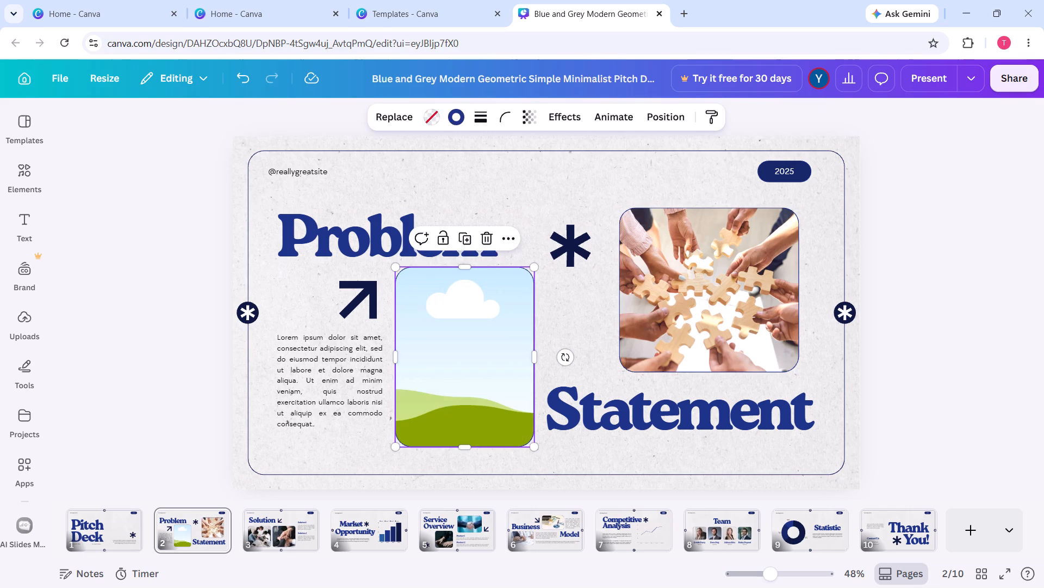
click(489, 238)
click(748, 284)
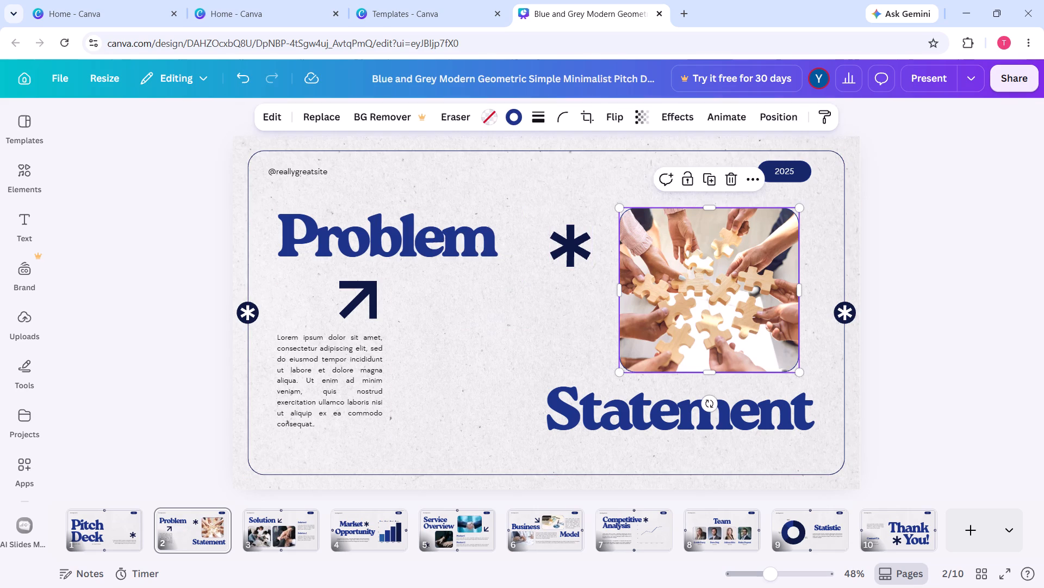
click(729, 184)
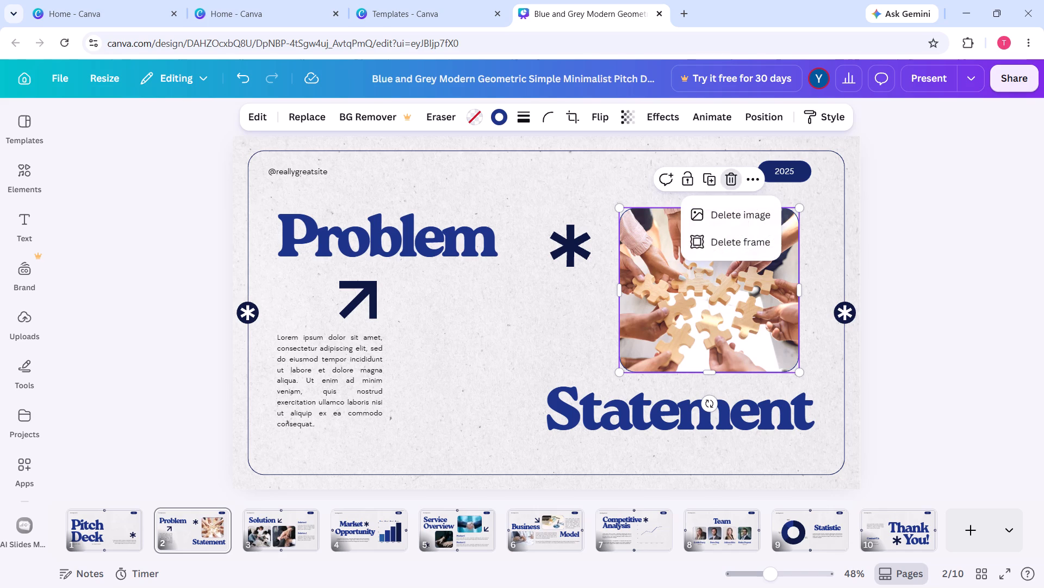
click(721, 242)
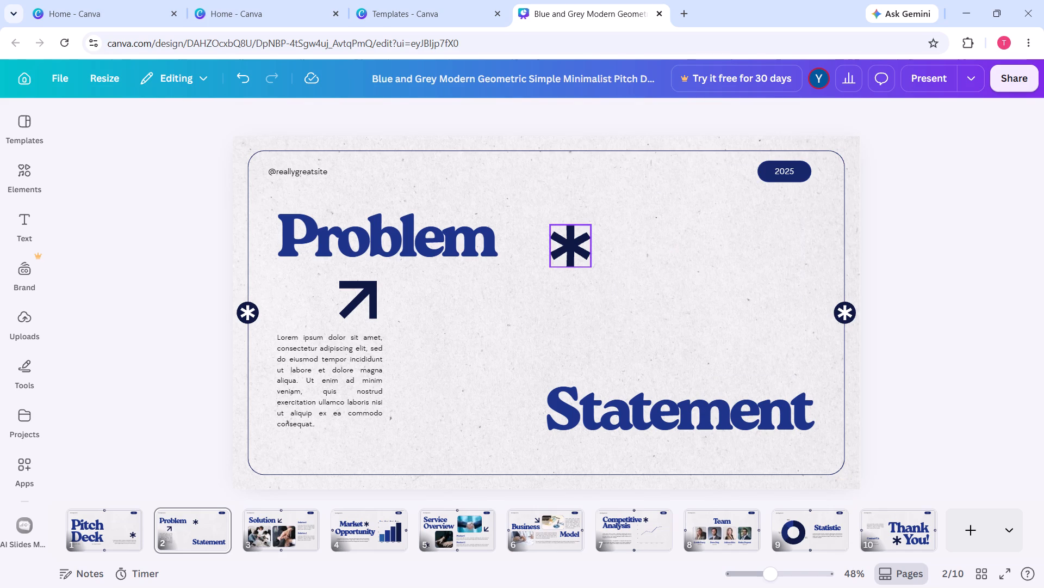
Delete the large asterisk and the diagonal arrow from the Problem Statement page.
click(582, 254)
click(593, 193)
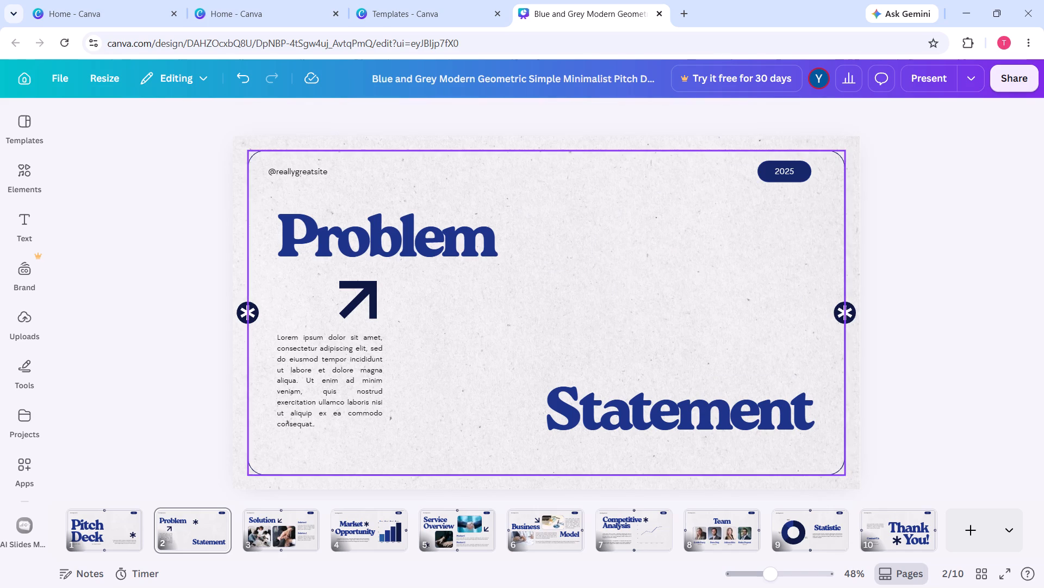
click(359, 315)
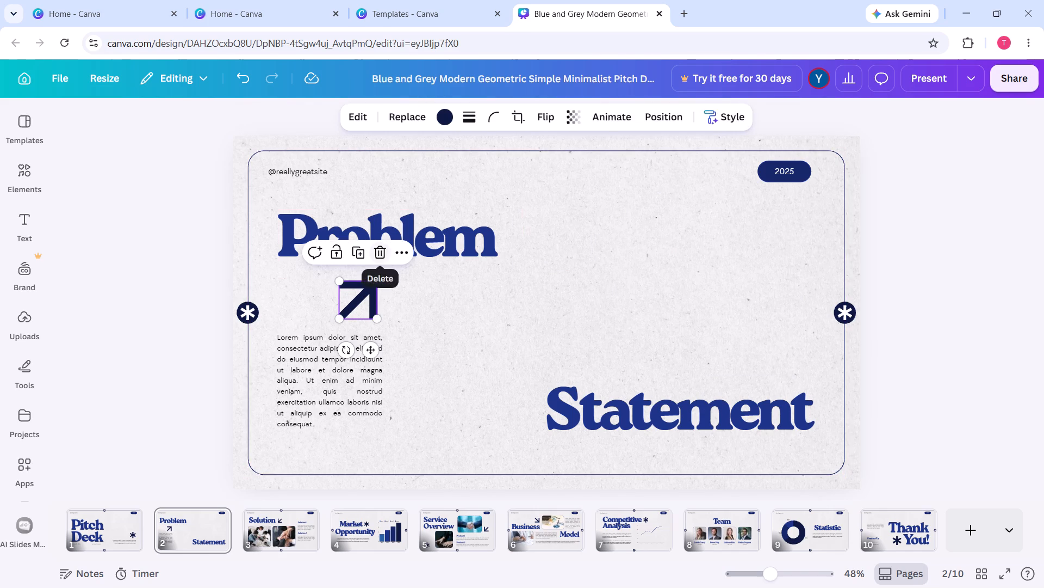
click(379, 256)
click(801, 173)
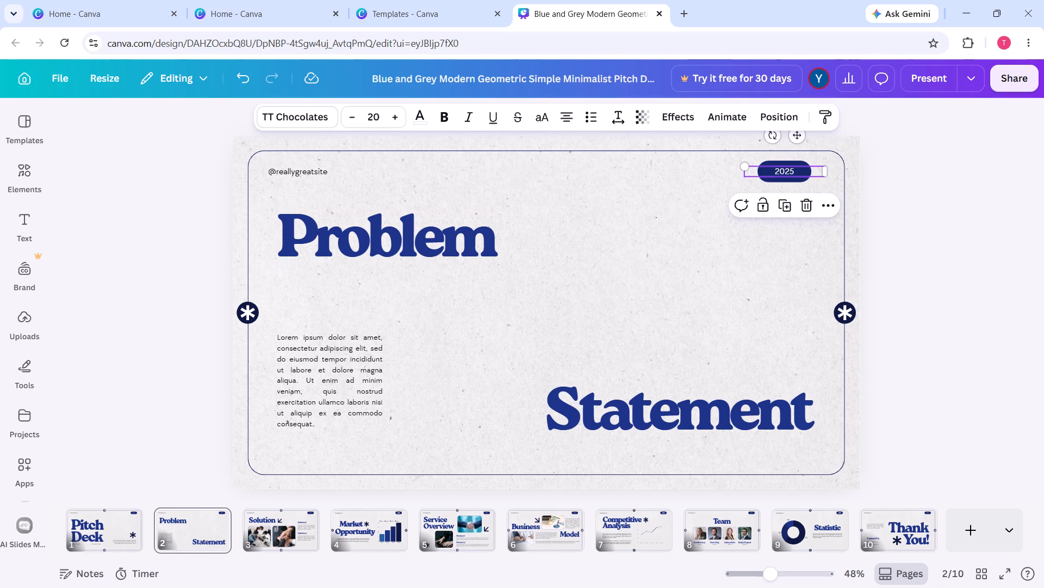
click(806, 200)
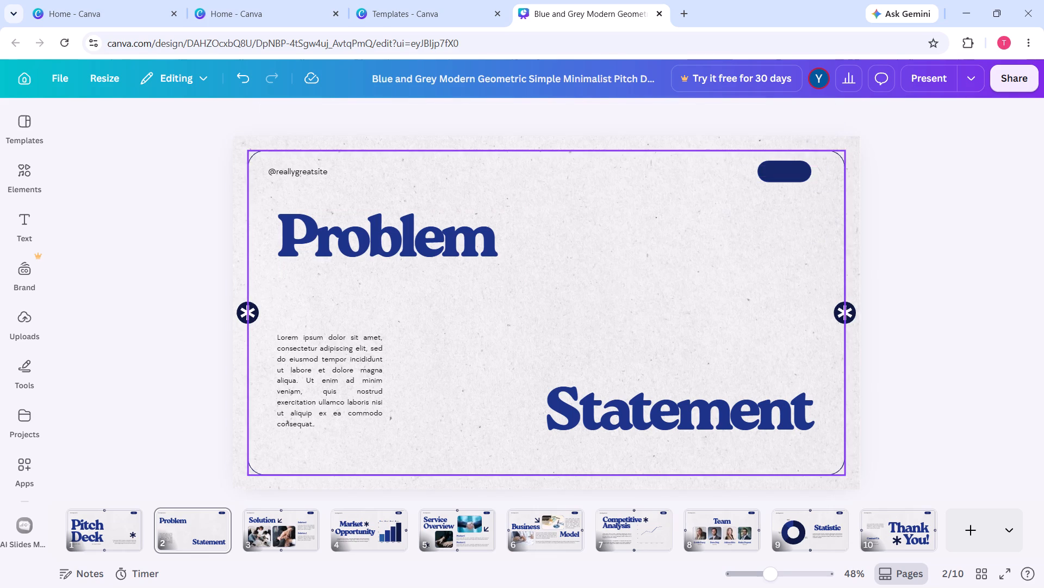
click(792, 178)
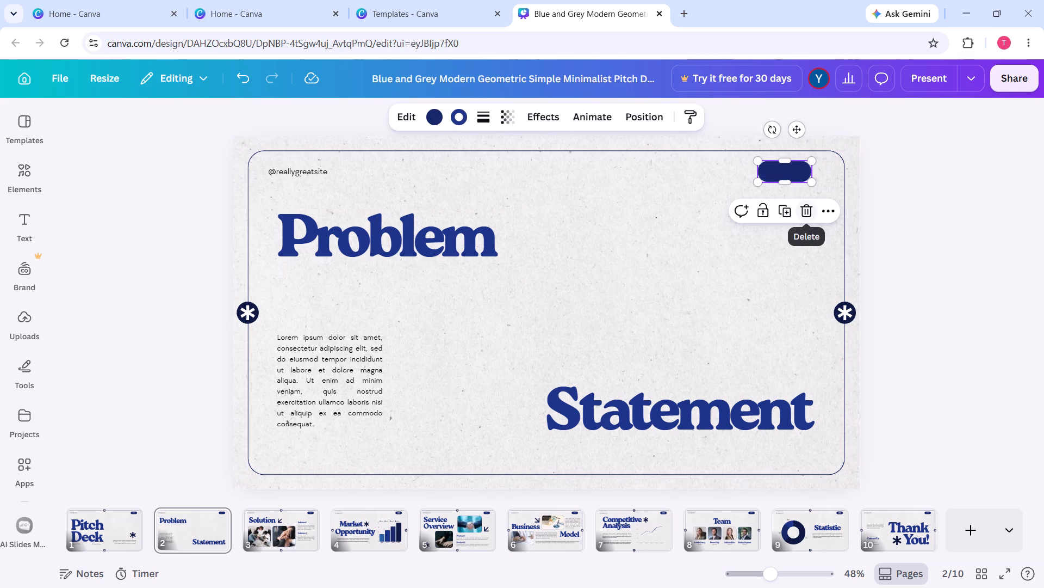
click(805, 210)
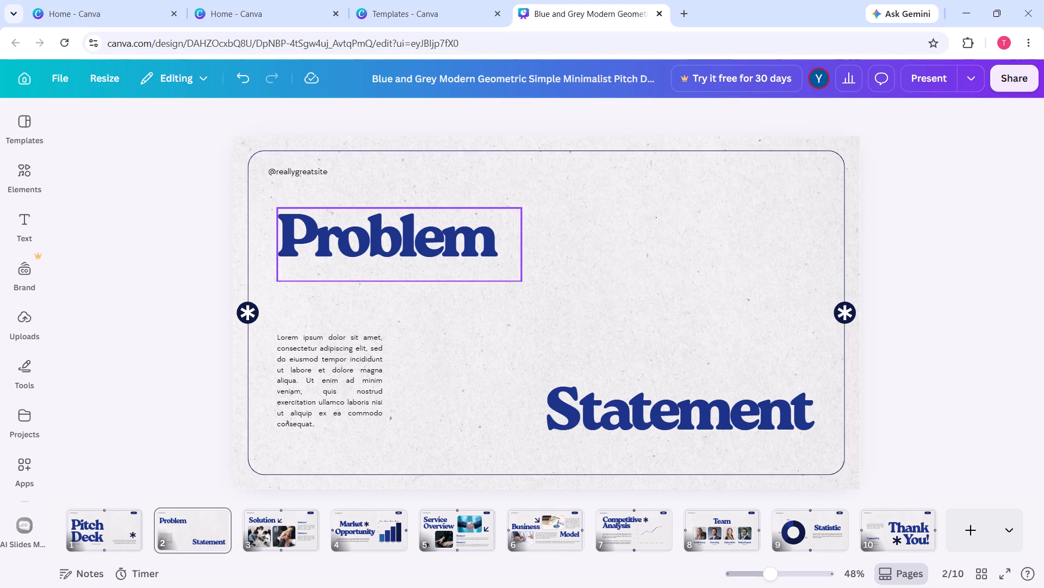
click(314, 176)
click(326, 202)
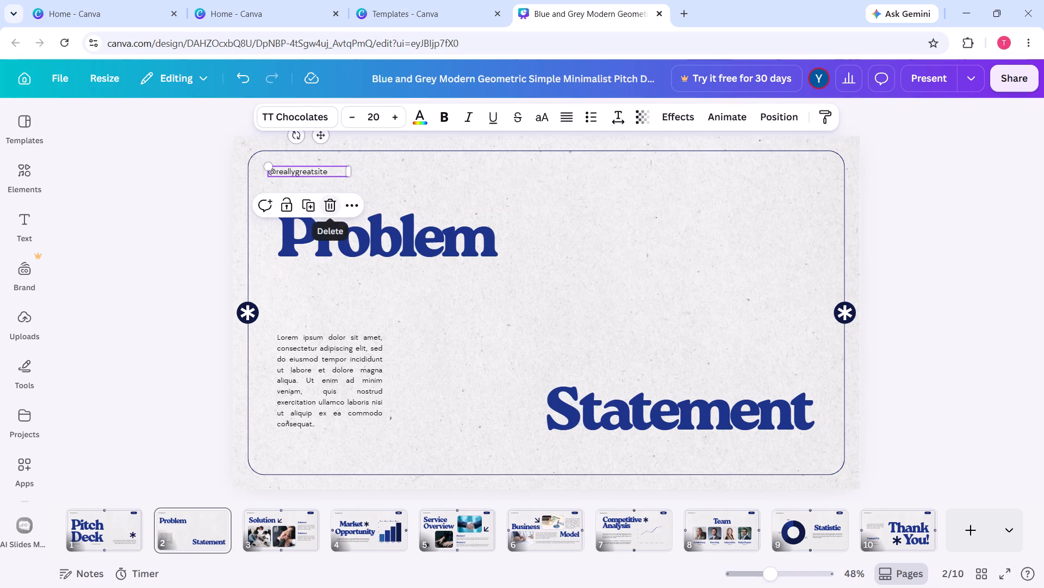
Move the Problem and Statement headings side by side on one line along the top of the slide frame.
drag(341, 219, 327, 174)
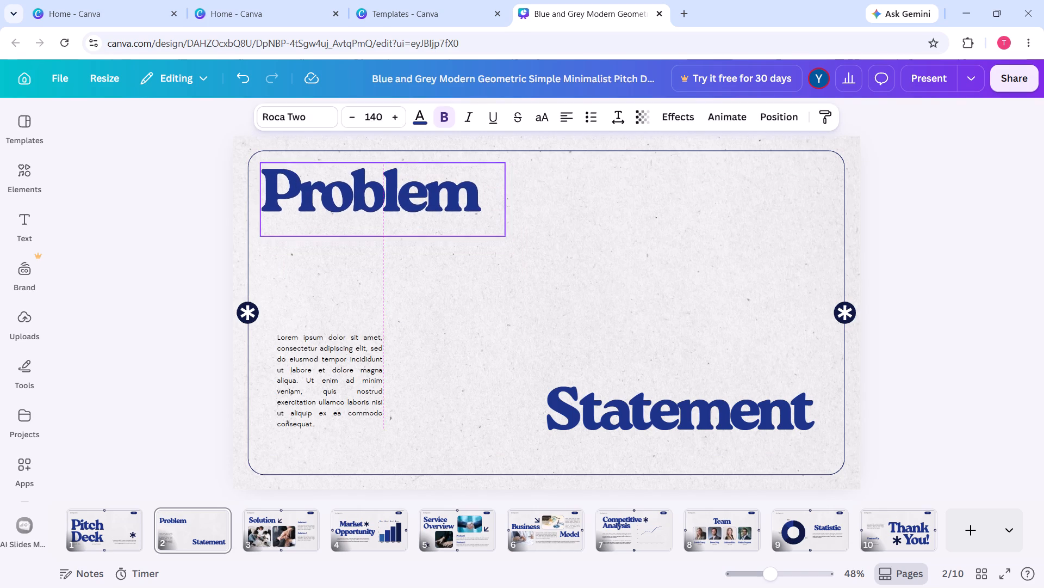
drag(327, 174, 327, 173)
drag(571, 394, 536, 177)
click(533, 339)
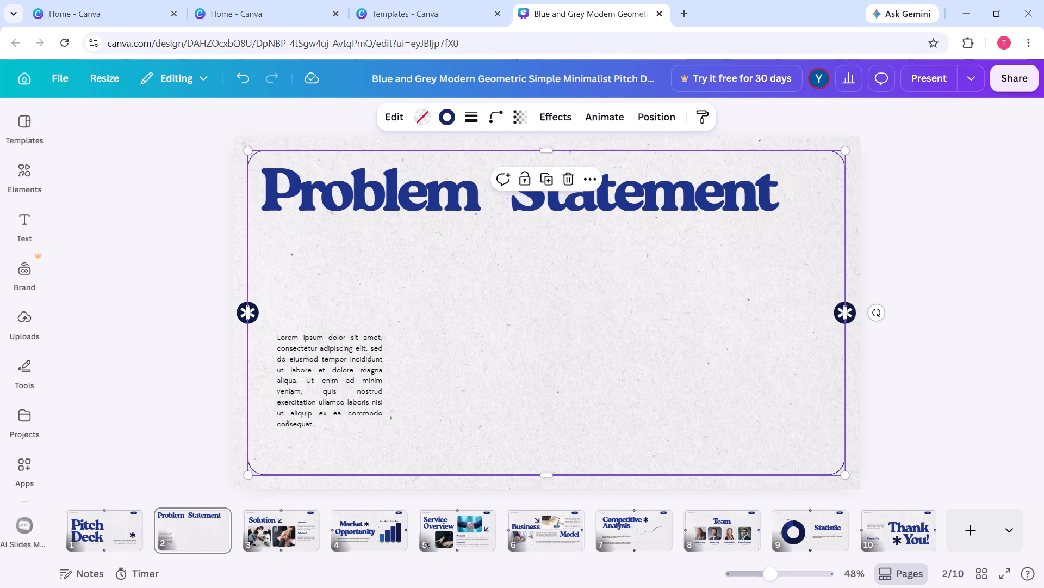
Delete the Lorem ipsum paragraph from the Problem Statement page.
click(323, 353)
click(344, 302)
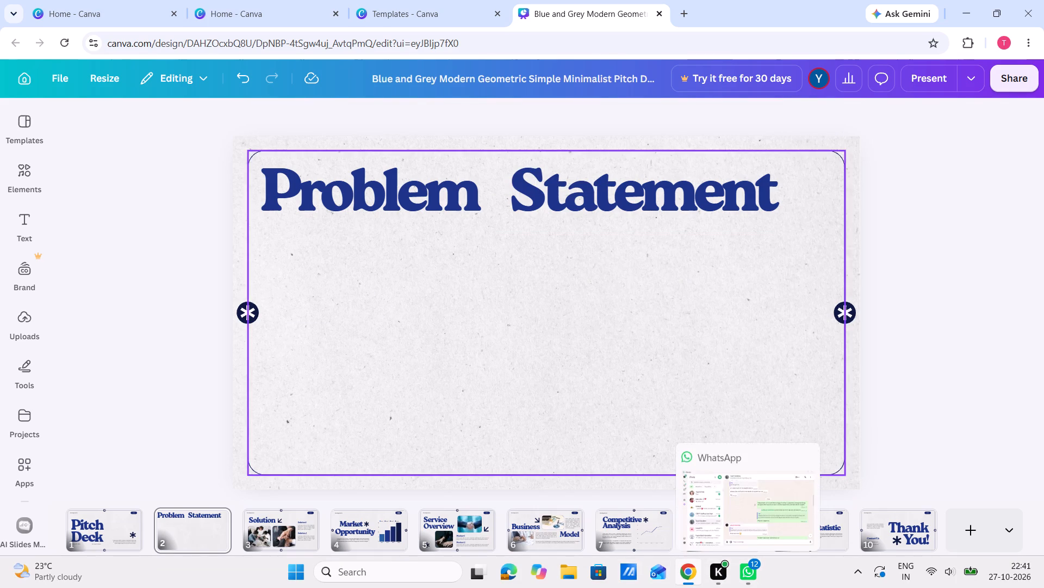
Paste into a new text box: "Independent service providers struggle to attract customers, manage bookings, and grow their businesses due to limited digital tools and data-driven insights.".
click(23, 235)
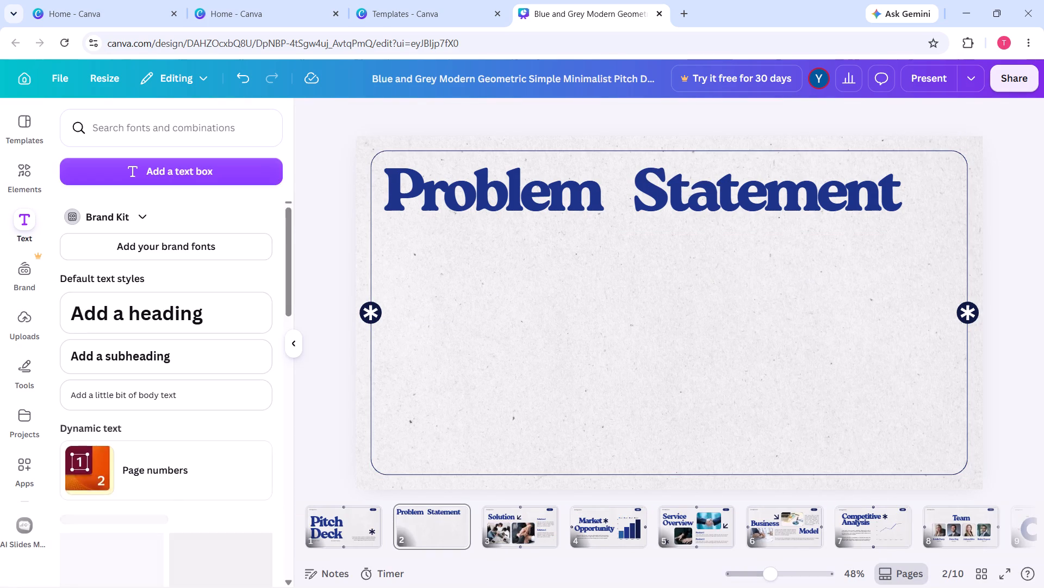
click(176, 179)
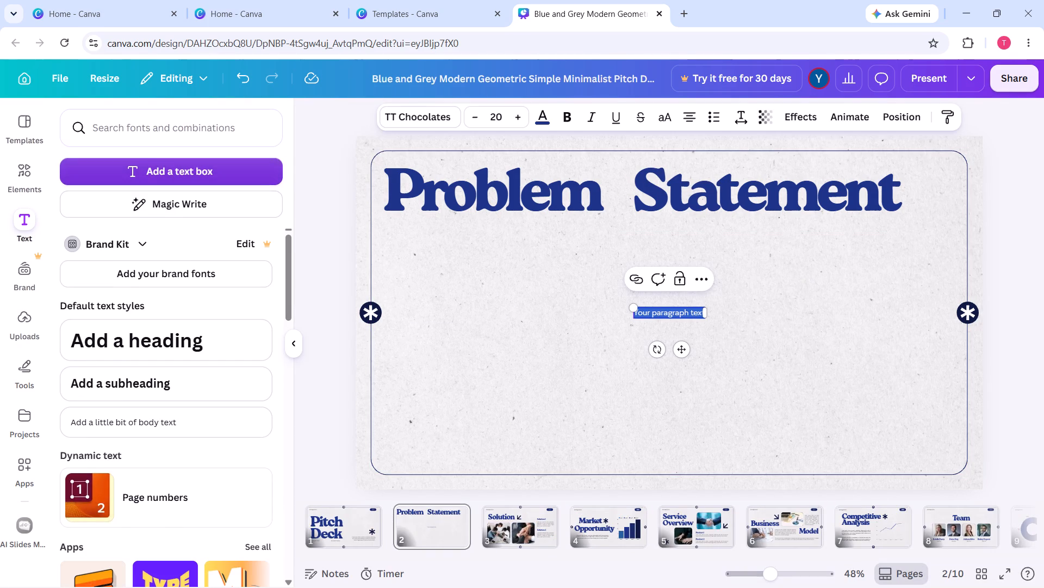
key(BackSpace)
key(ctrl+v)
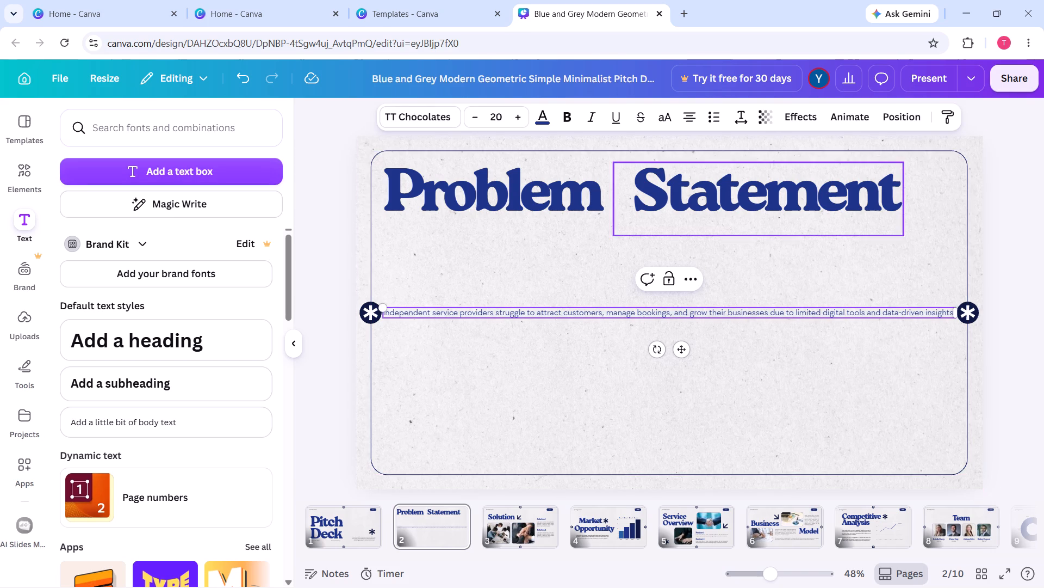
double_click(938, 314)
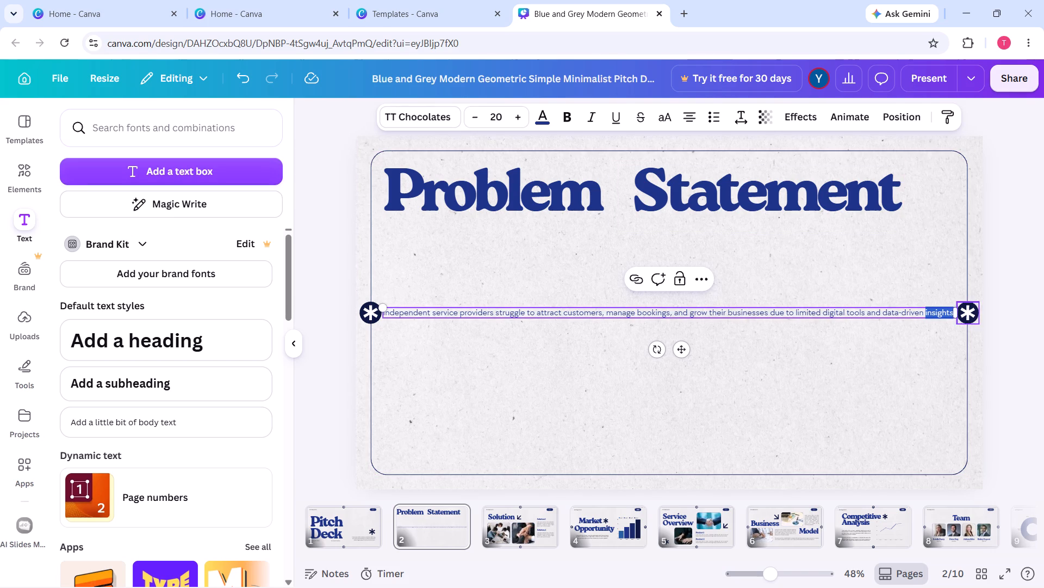
click(943, 347)
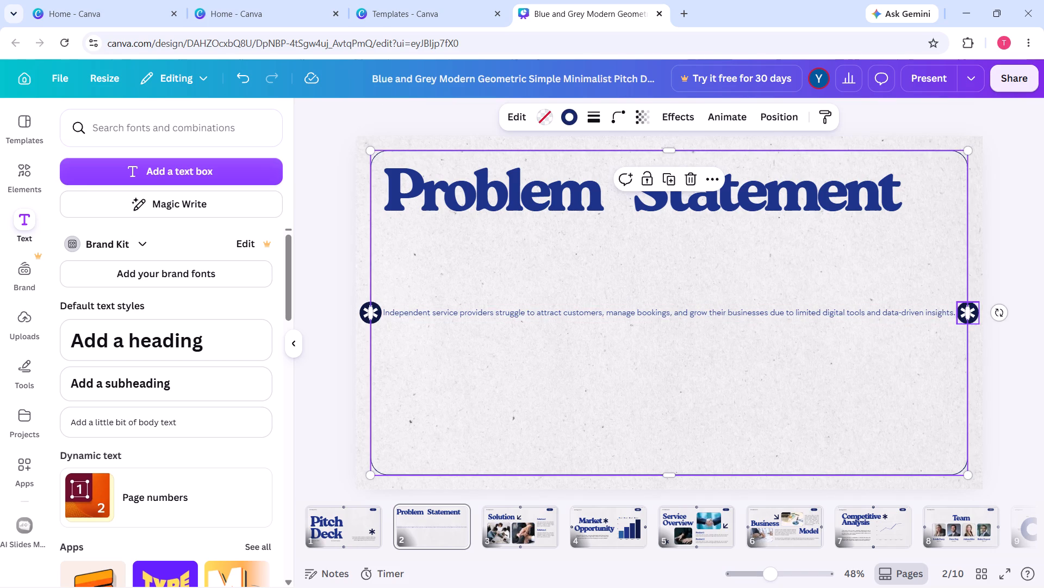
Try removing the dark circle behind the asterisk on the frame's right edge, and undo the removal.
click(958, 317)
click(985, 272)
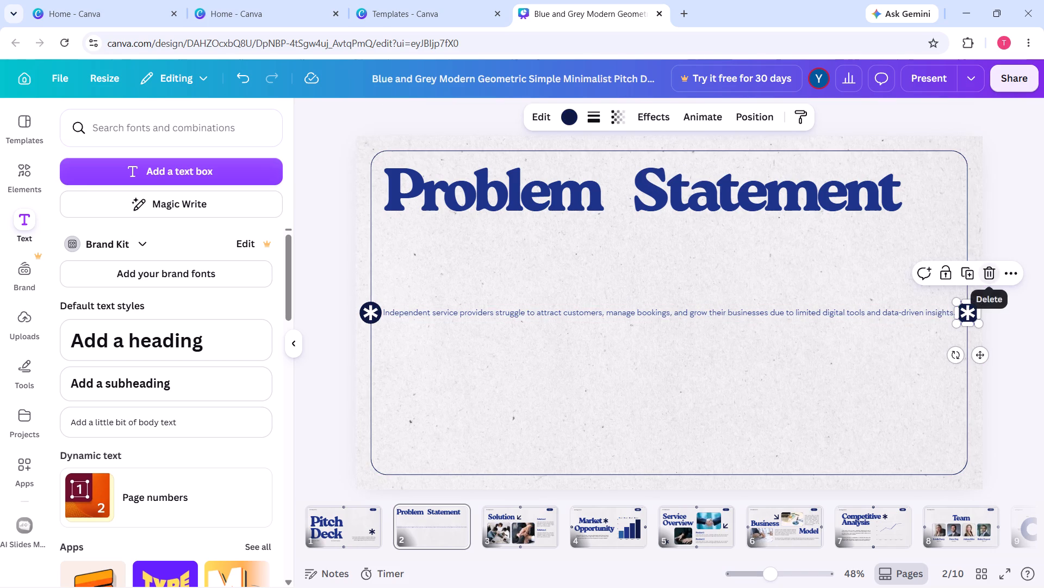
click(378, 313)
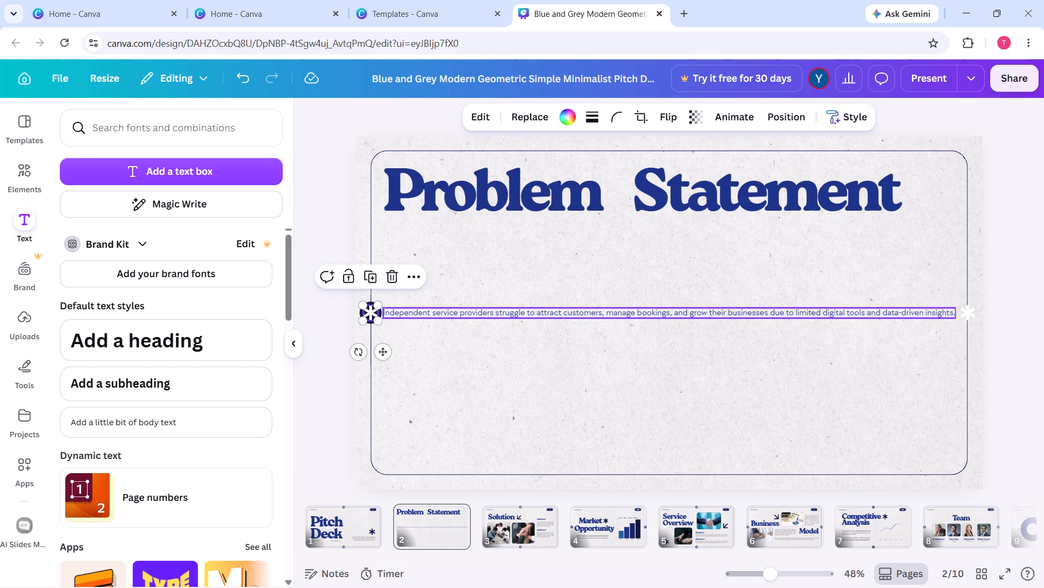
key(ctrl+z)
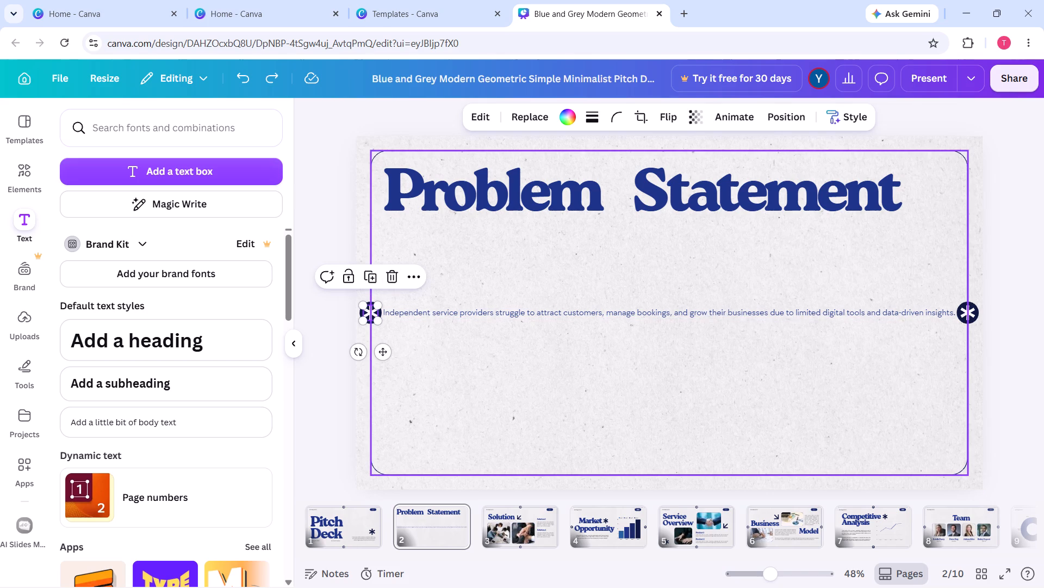
Scale the pasted sentence down to font size 14.6, move it inside the frame and narrow its box to wrap onto two lines.
click(592, 310)
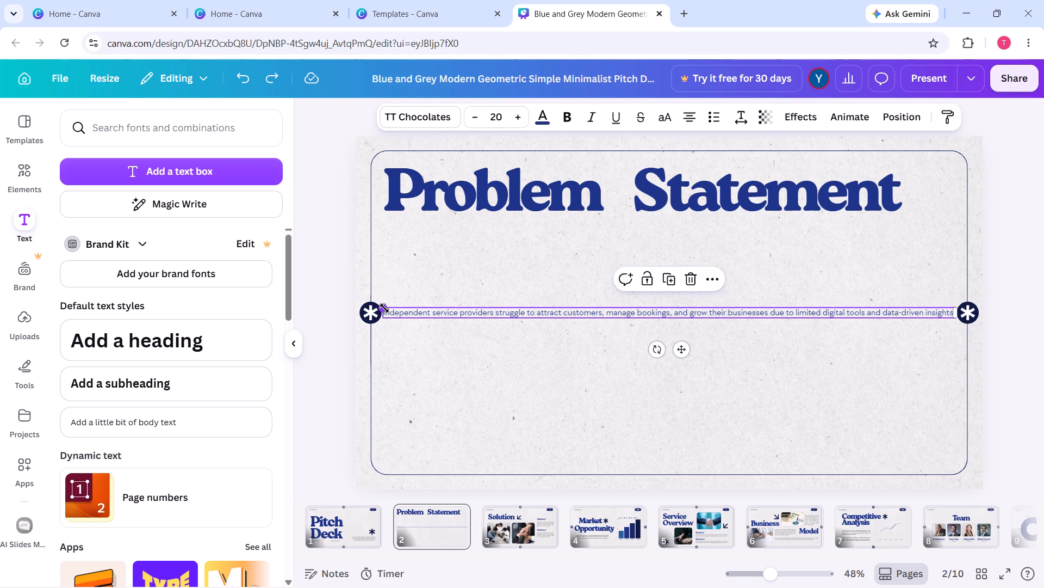
drag(384, 308, 538, 336)
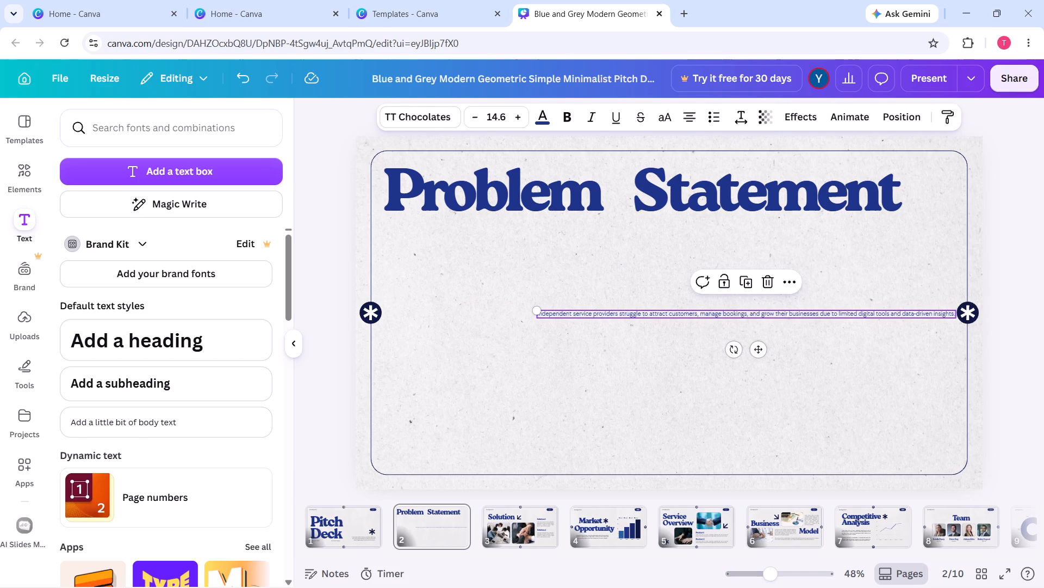
drag(831, 311, 728, 332)
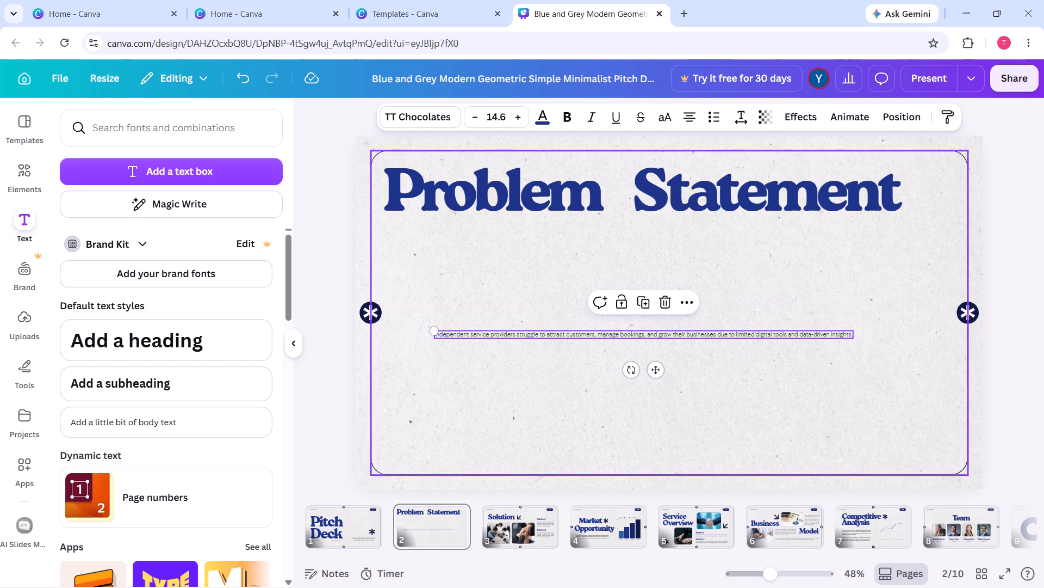
click(843, 335)
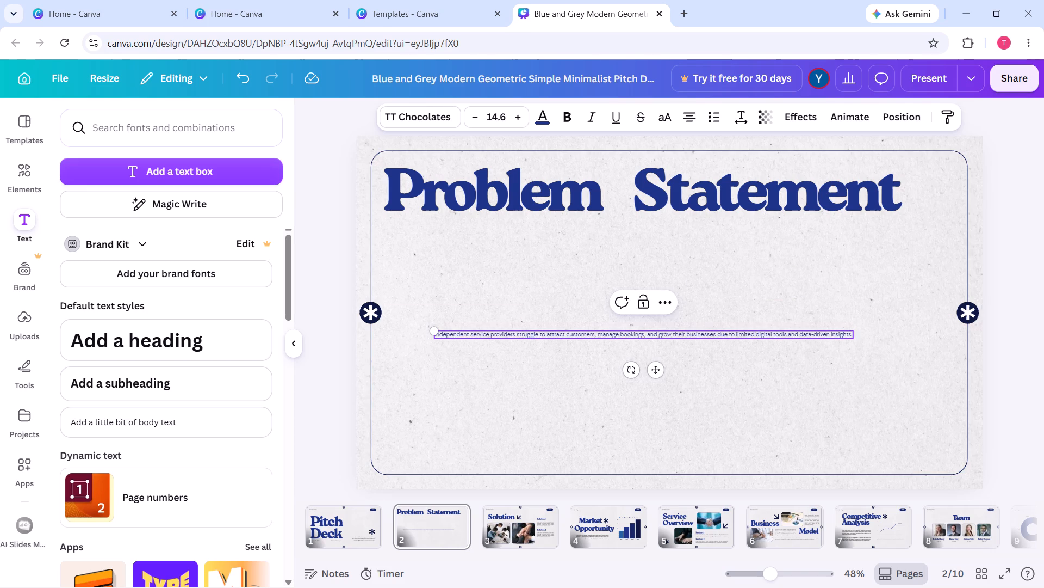
drag(853, 335, 764, 422)
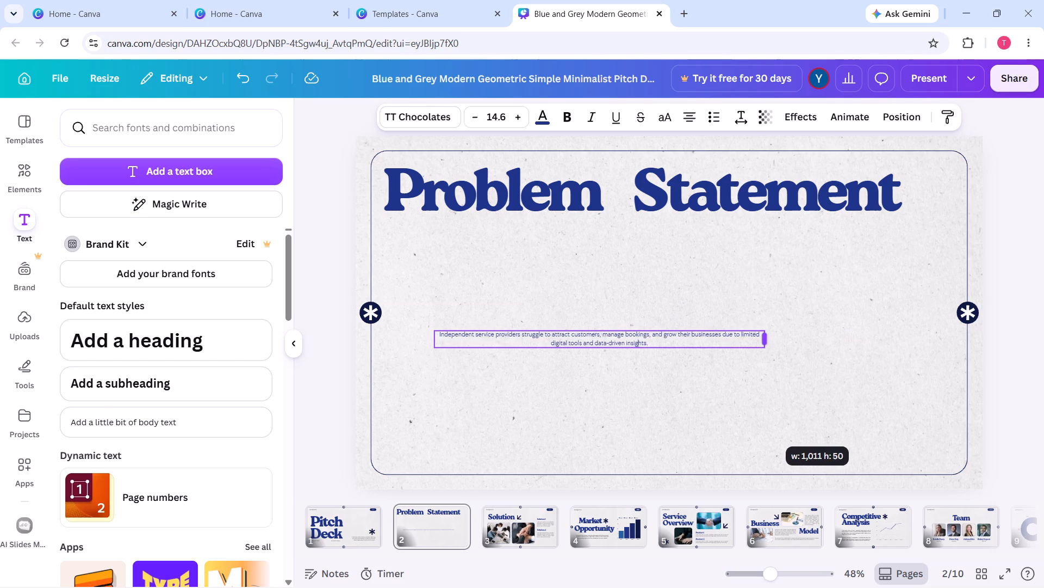
drag(764, 422, 677, 465)
Increase the problem statement paragraph's font size to 31.6.
triple_click(515, 121)
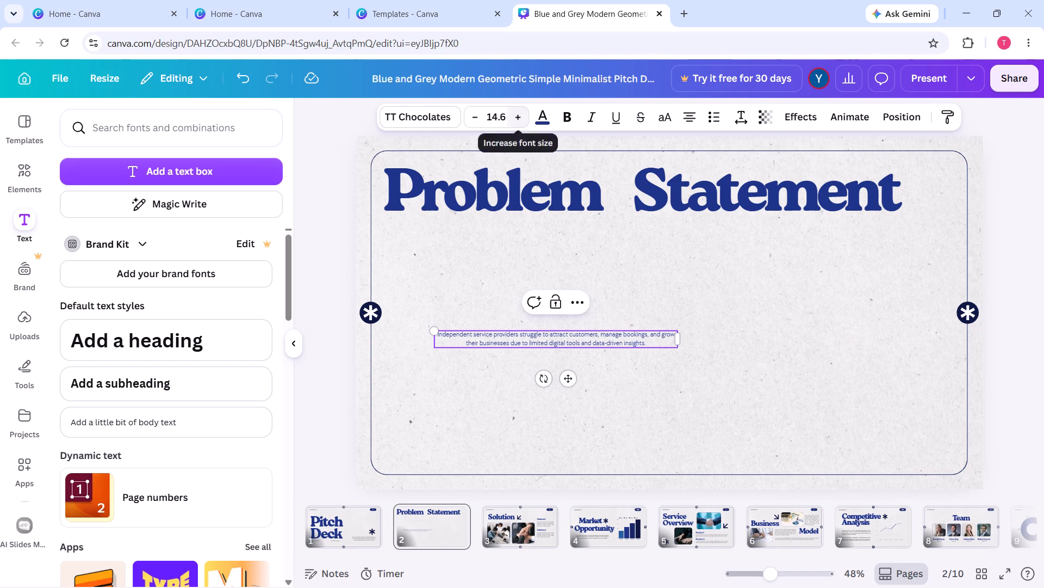
triple_click(515, 121)
triple_click(515, 121)
triple_click(515, 121)
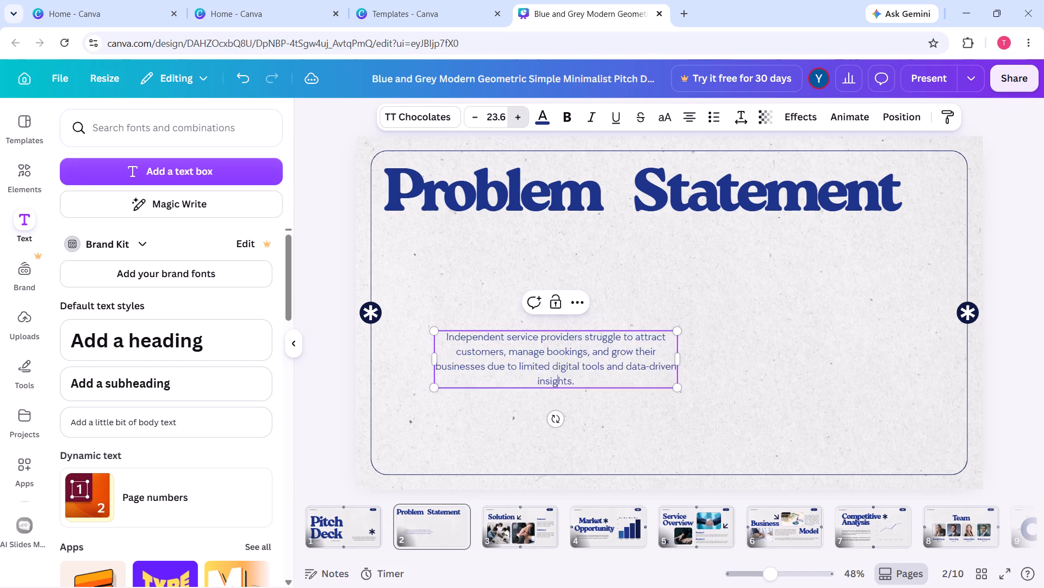
triple_click(515, 121)
double_click(515, 121)
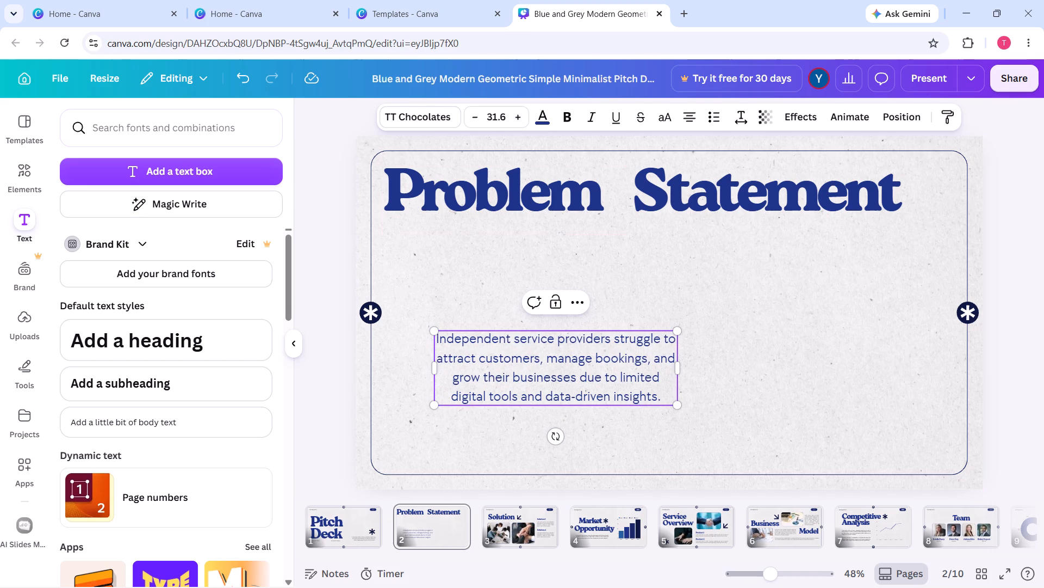
Move the paragraph directly beneath the Problem Statement heading and widen its box to nearly the frame's width, wrapping onto two lines.
drag(638, 371, 625, 273)
click(759, 324)
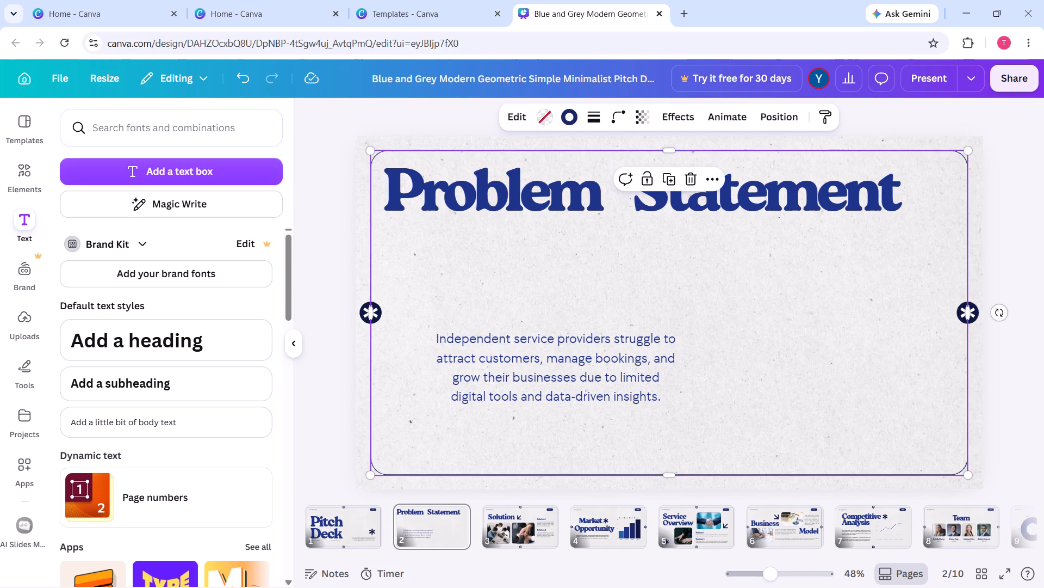
drag(565, 382, 527, 273)
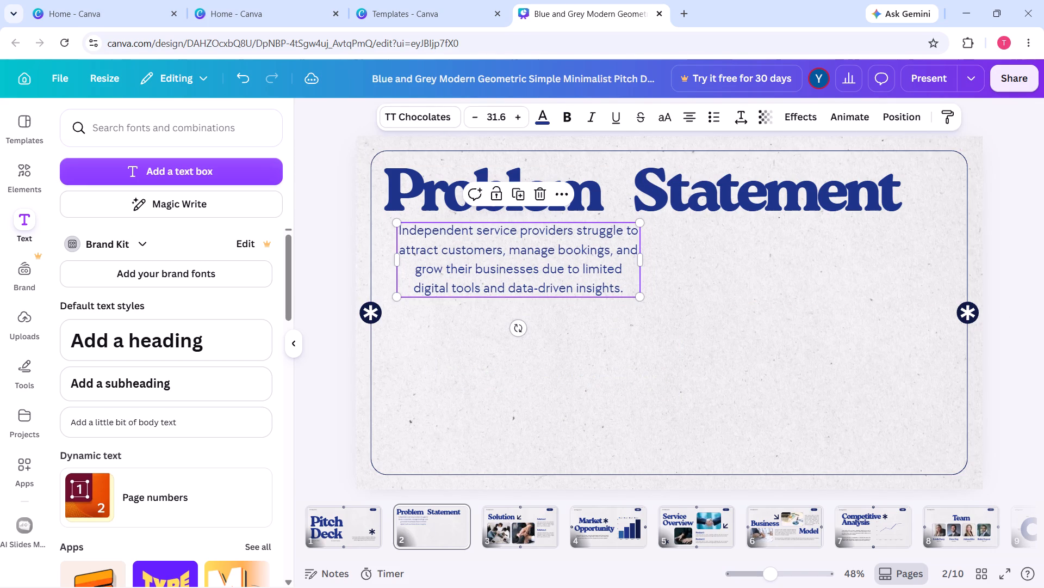
drag(646, 256, 881, 245)
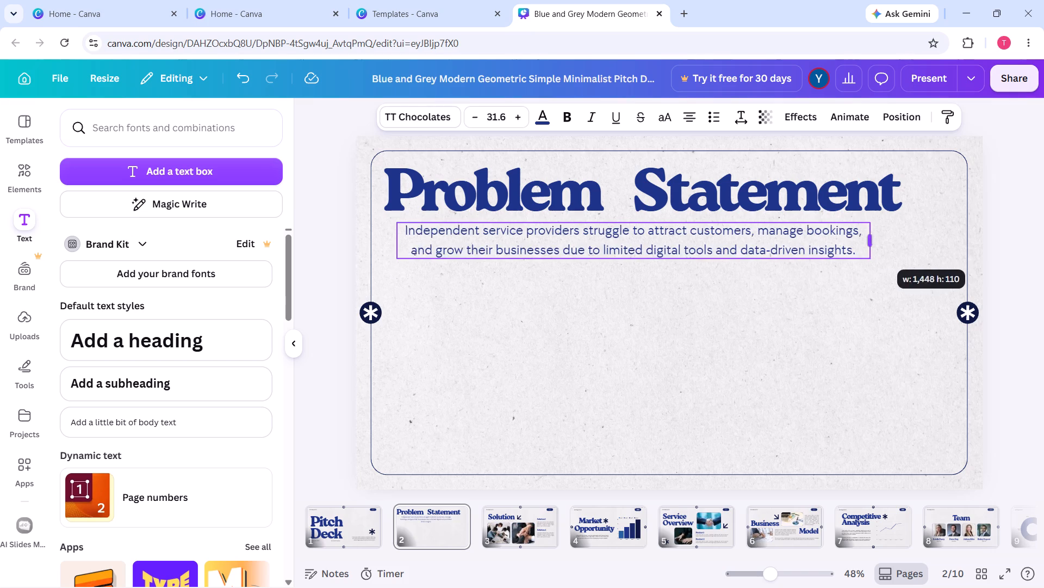
drag(881, 245, 942, 270)
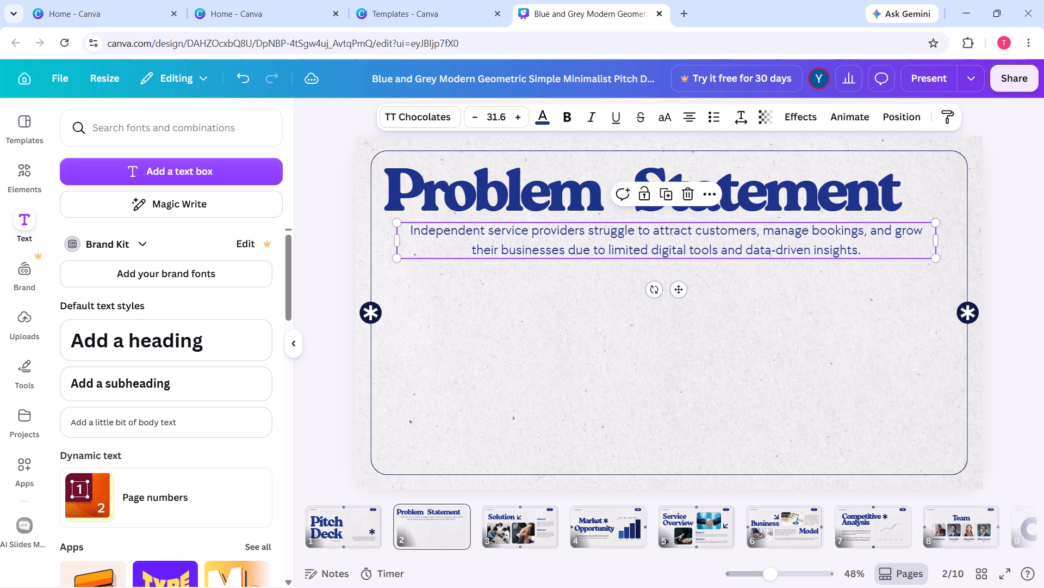
Left-align the paragraph and nudge it slightly left to sit closer to the heading's starting edge.
click(682, 114)
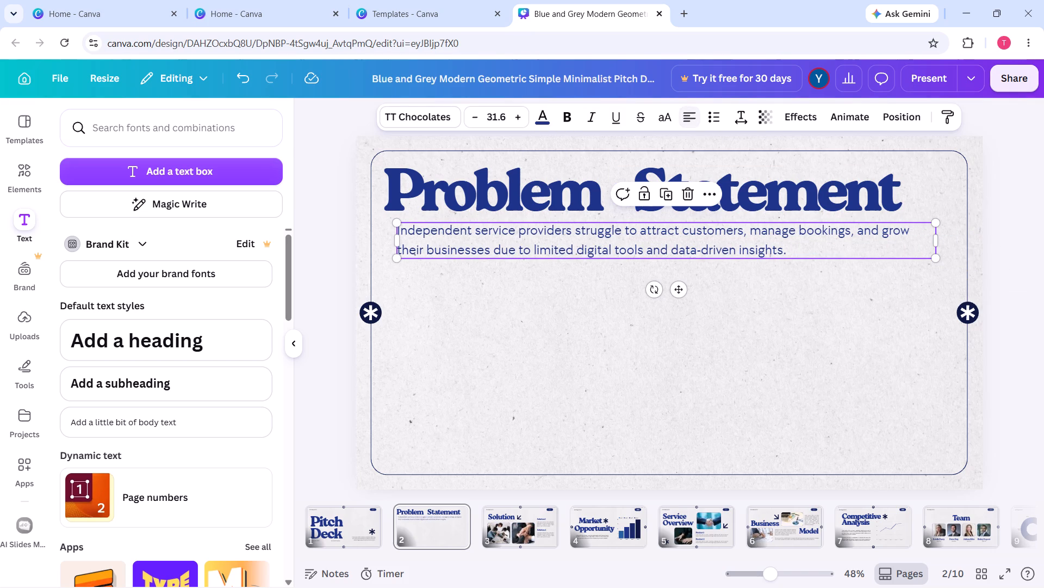
click(675, 344)
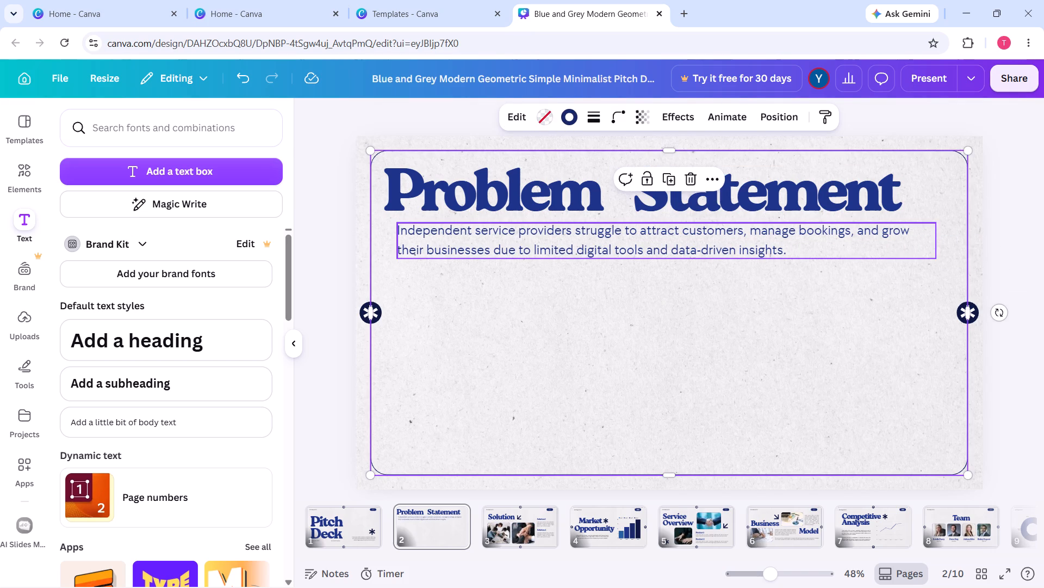
drag(607, 232, 600, 233)
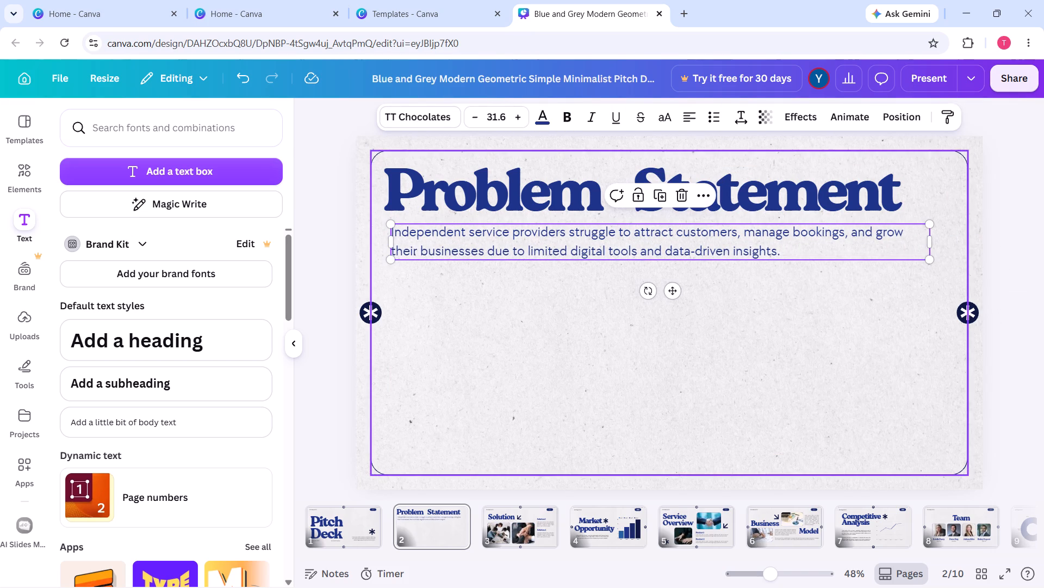
click(320, 292)
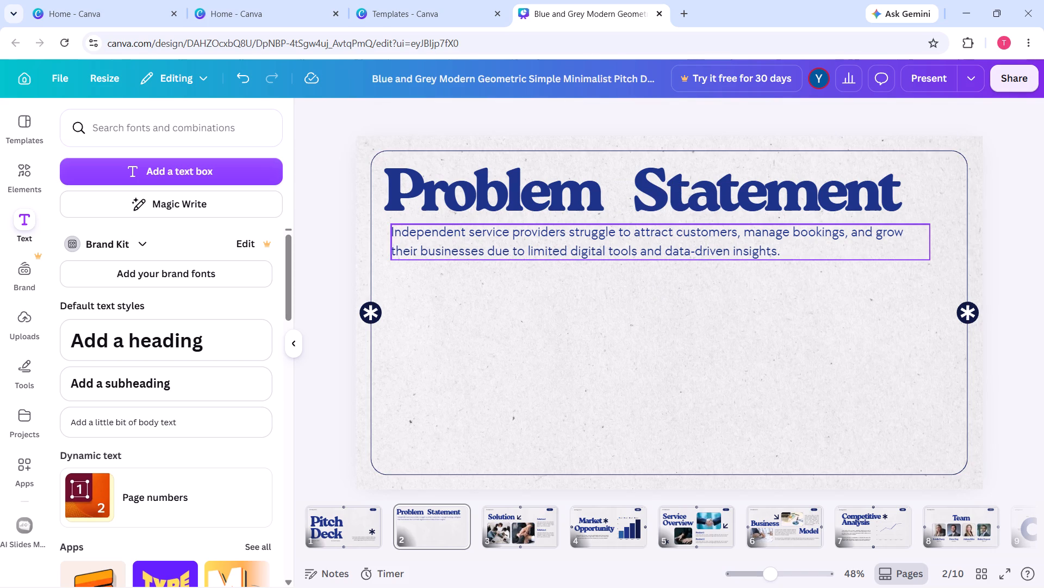
click(502, 240)
click(527, 332)
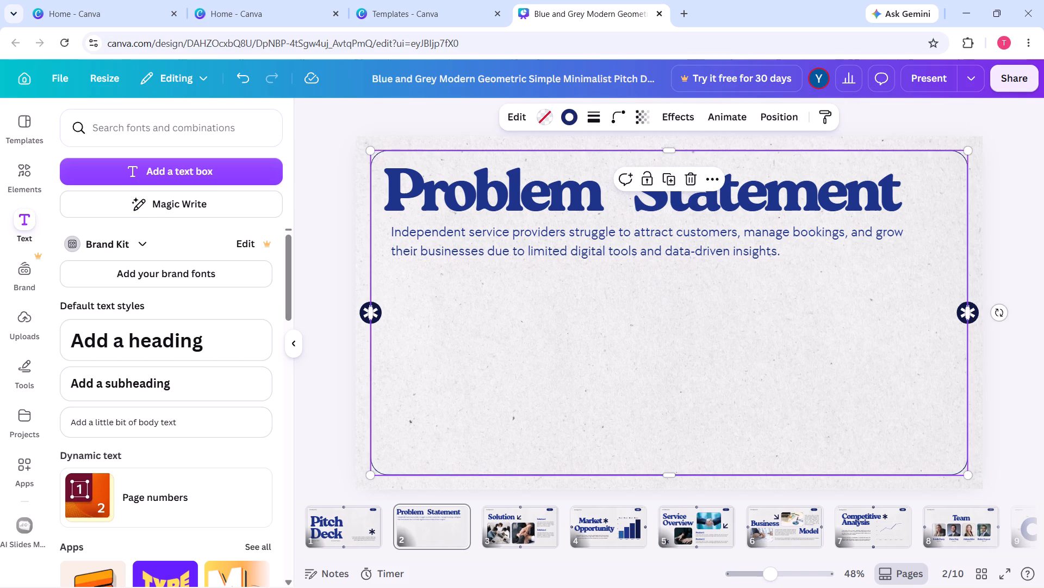
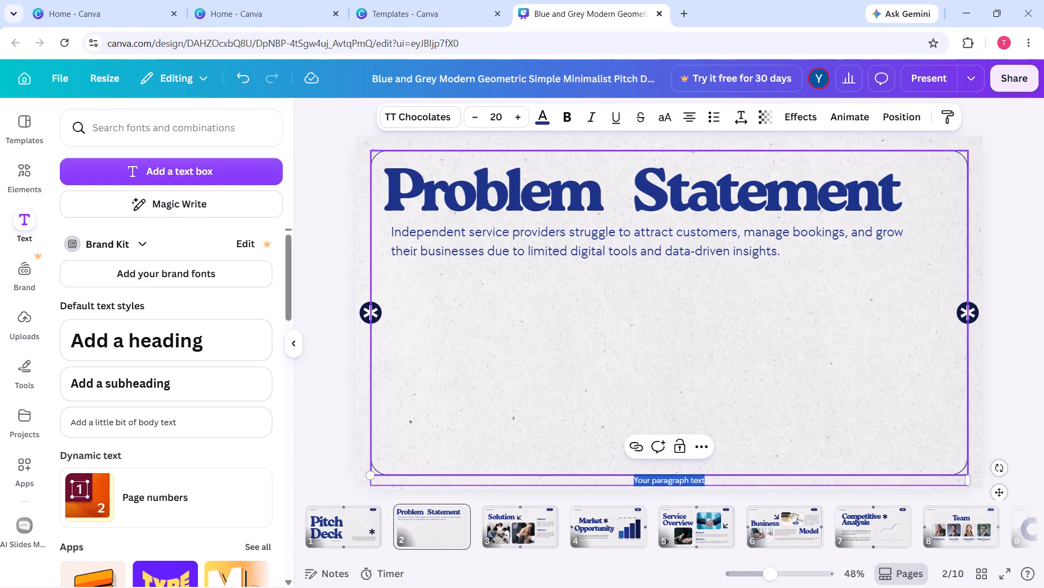
Increase the font size of the new placeholder text at the frame's bottom edge to 24.
triple_click(517, 118)
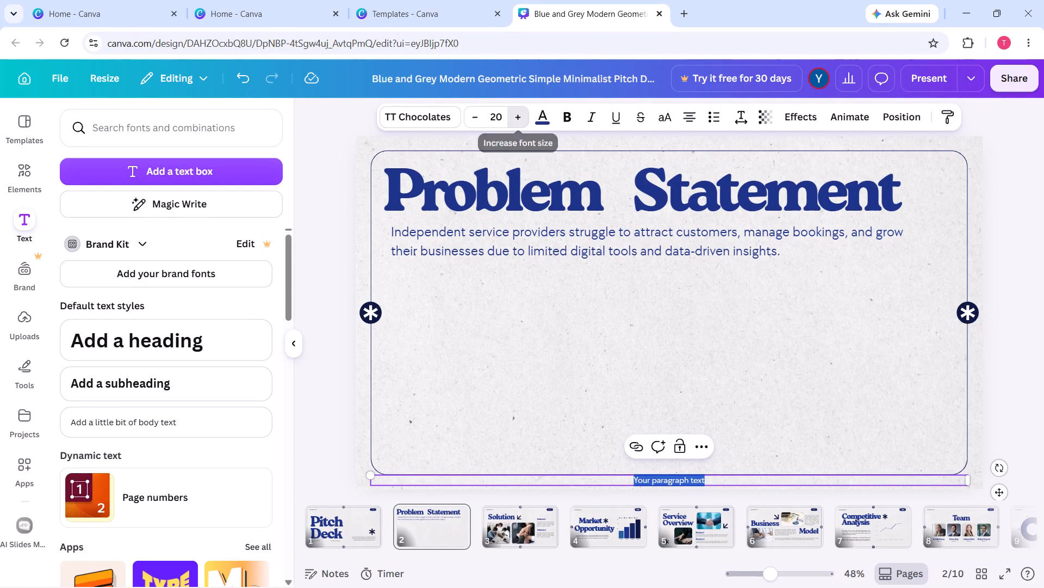
click(517, 118)
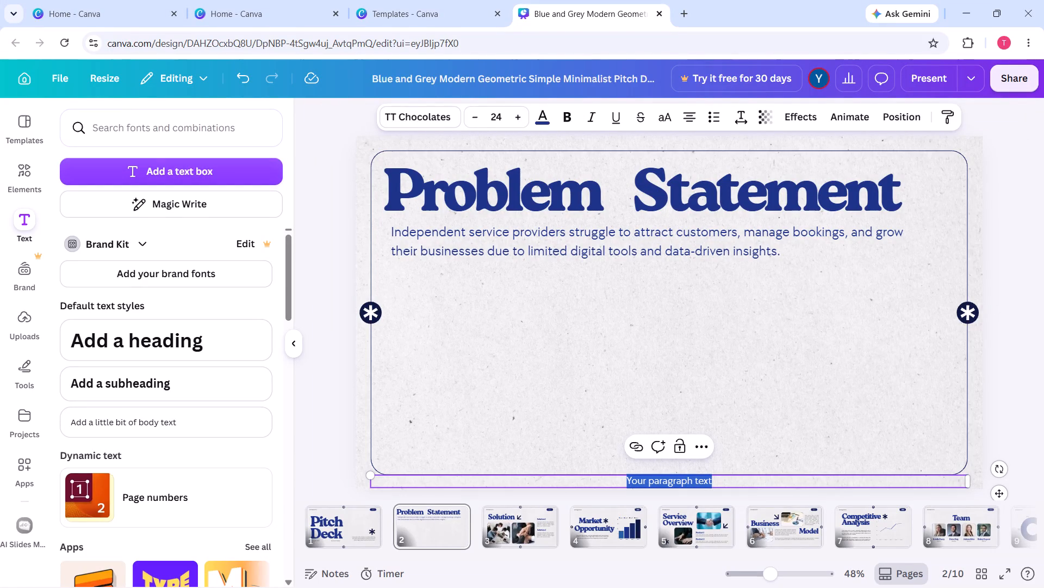
Move the placeholder text box up inside the frame, into the empty area below the problem statement paragraph.
drag(703, 483, 709, 421)
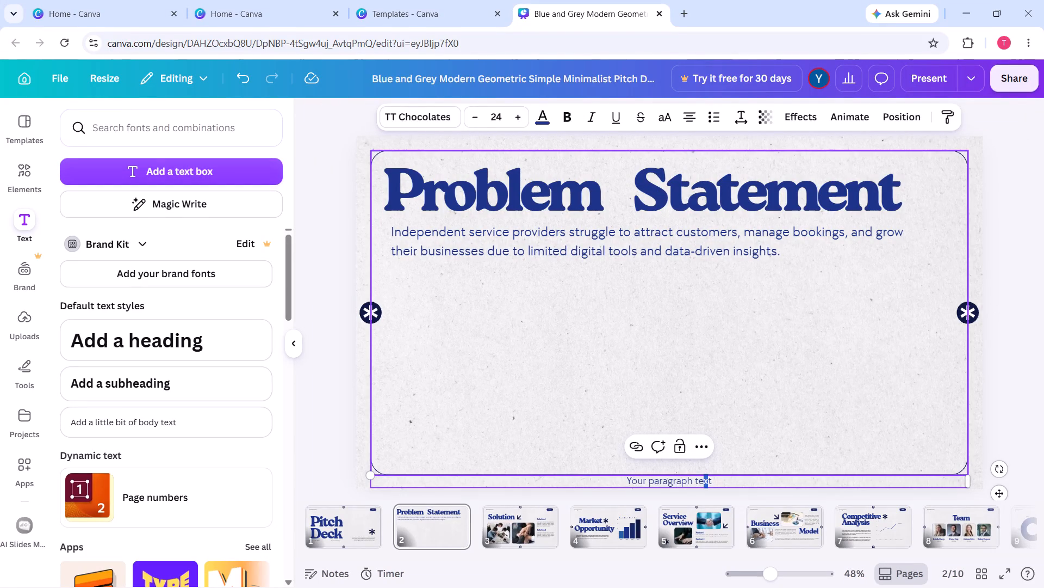
click(761, 412)
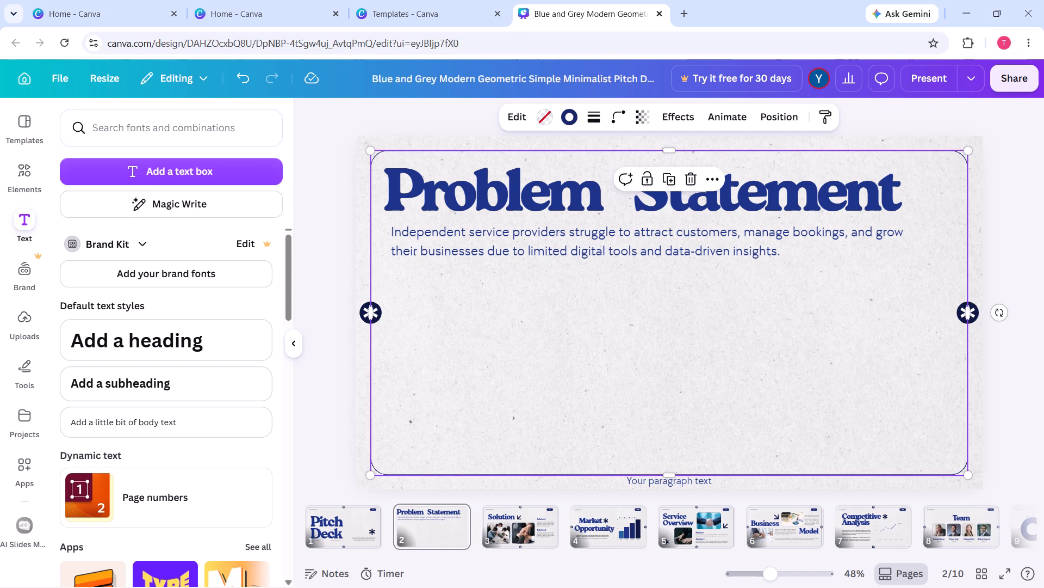
click(1011, 402)
drag(707, 482, 712, 452)
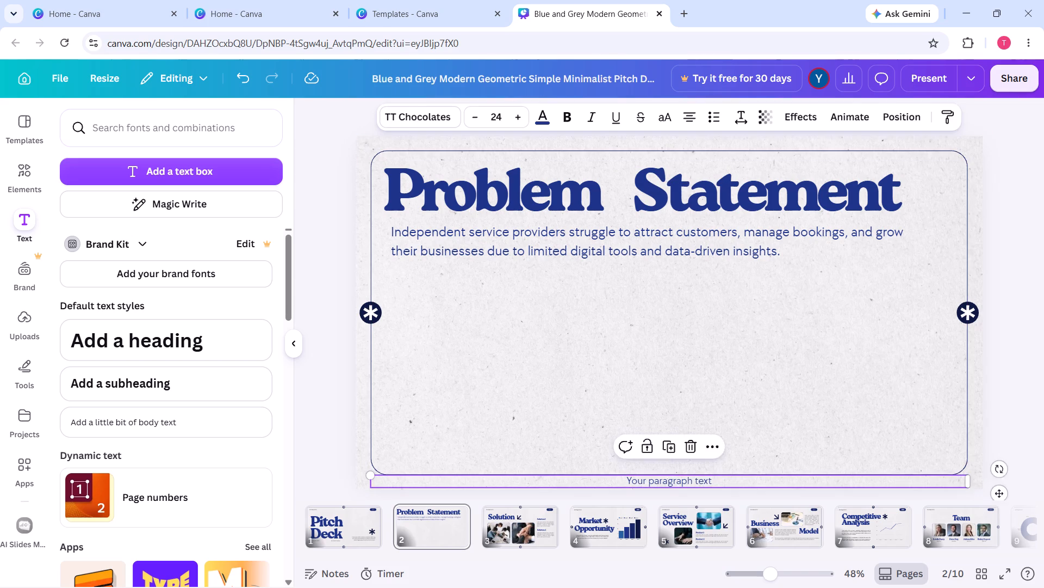
drag(712, 452, 722, 363)
Replace the placeholder text with the copied ServiceGrow AI problem statement and its four points.
double_click(745, 360)
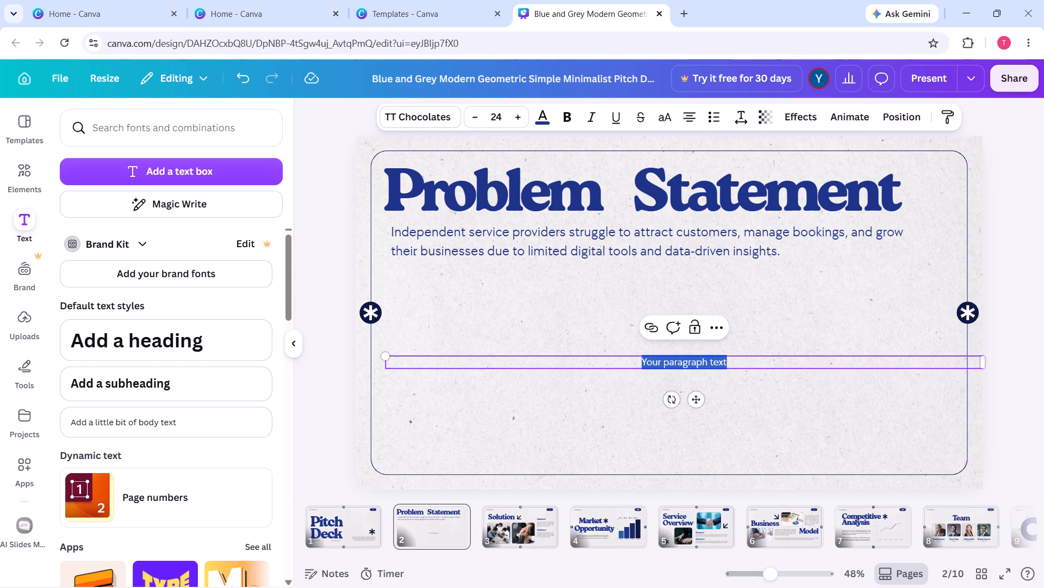
key(BackSpace)
key(ctrl+v)
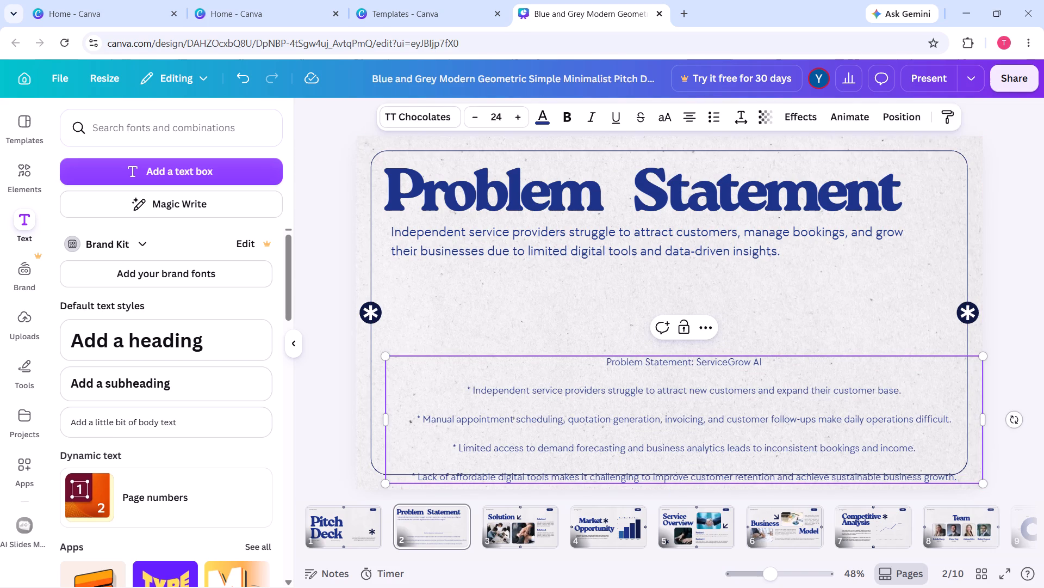
Narrow the pasted text box to about 1,445 wide so that it fits within the frame.
drag(985, 422, 860, 433)
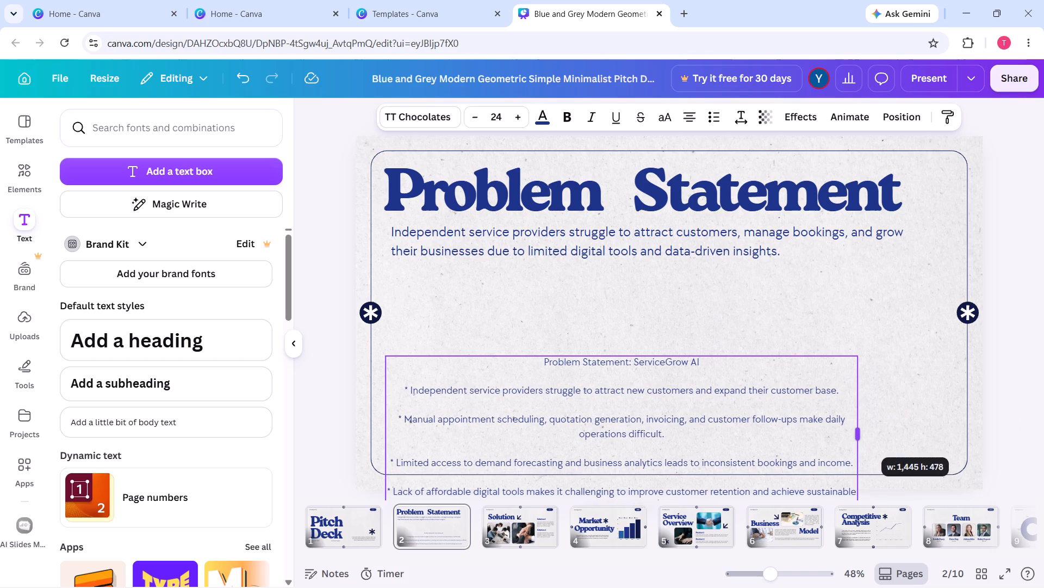
drag(860, 433, 859, 433)
Justify all of the pasted problem statement text.
click(684, 122)
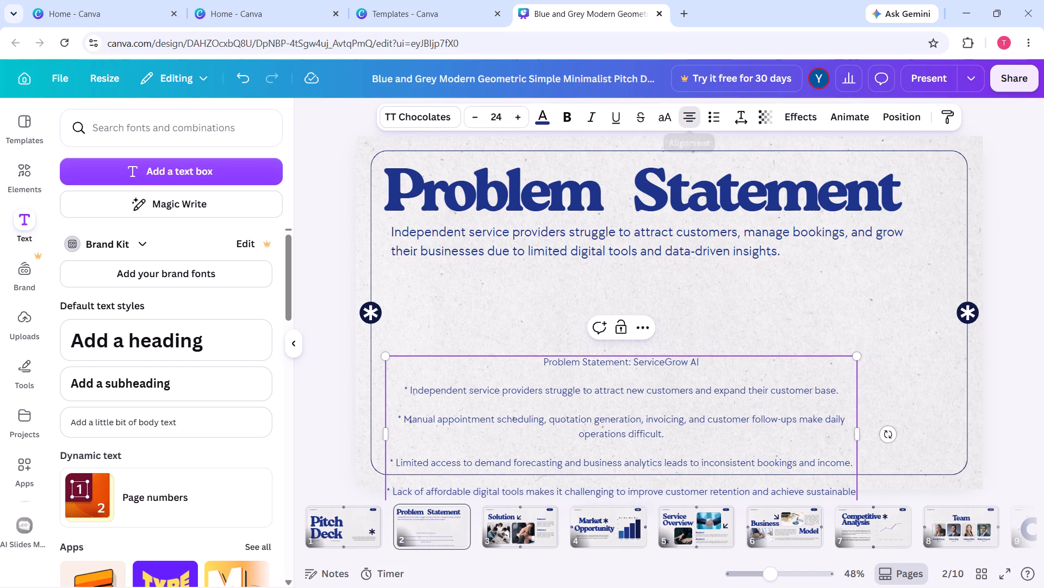
click(684, 122)
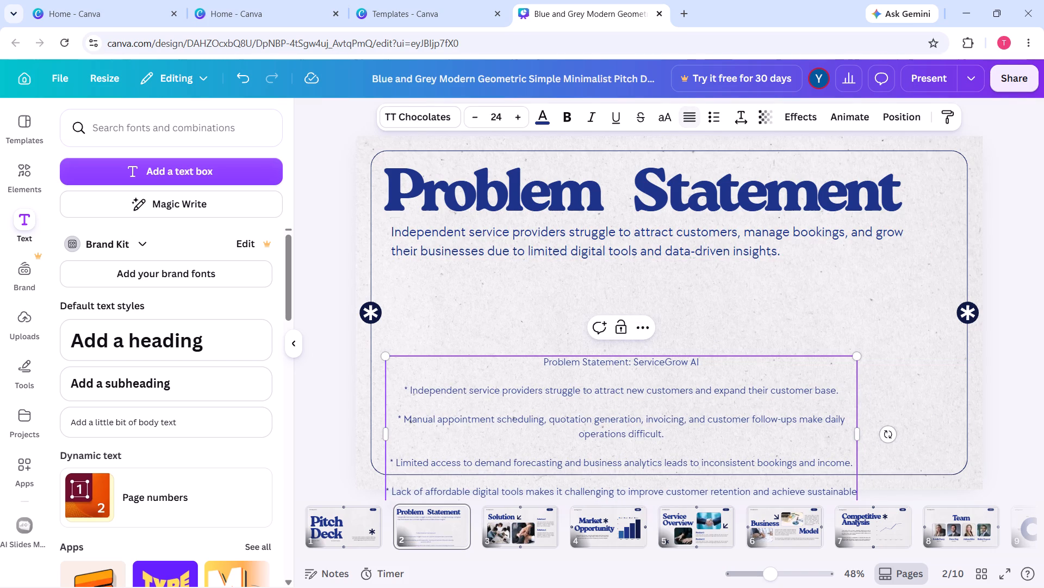
click(684, 122)
double_click(637, 403)
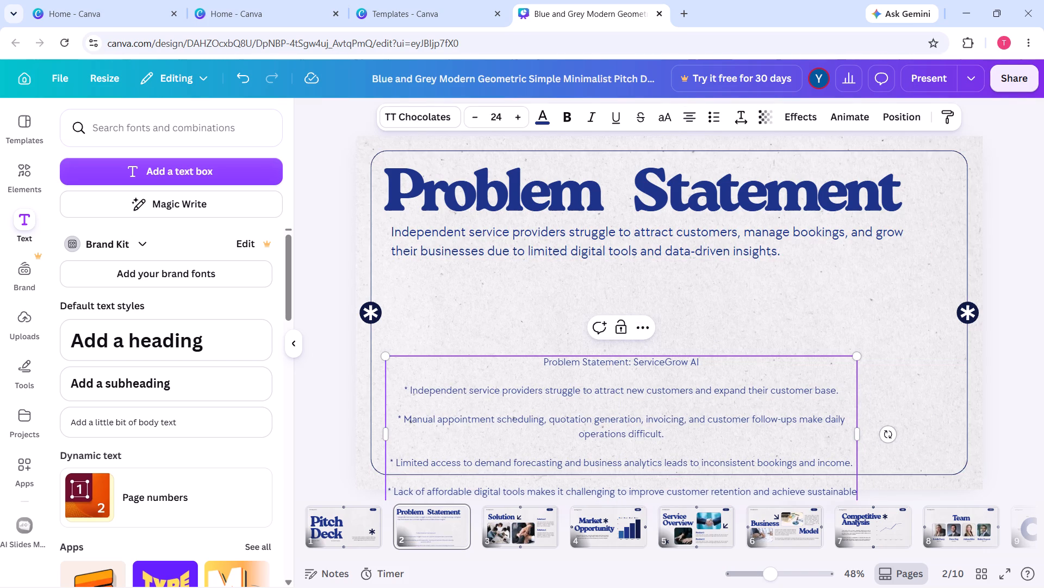
key(ctrl+a)
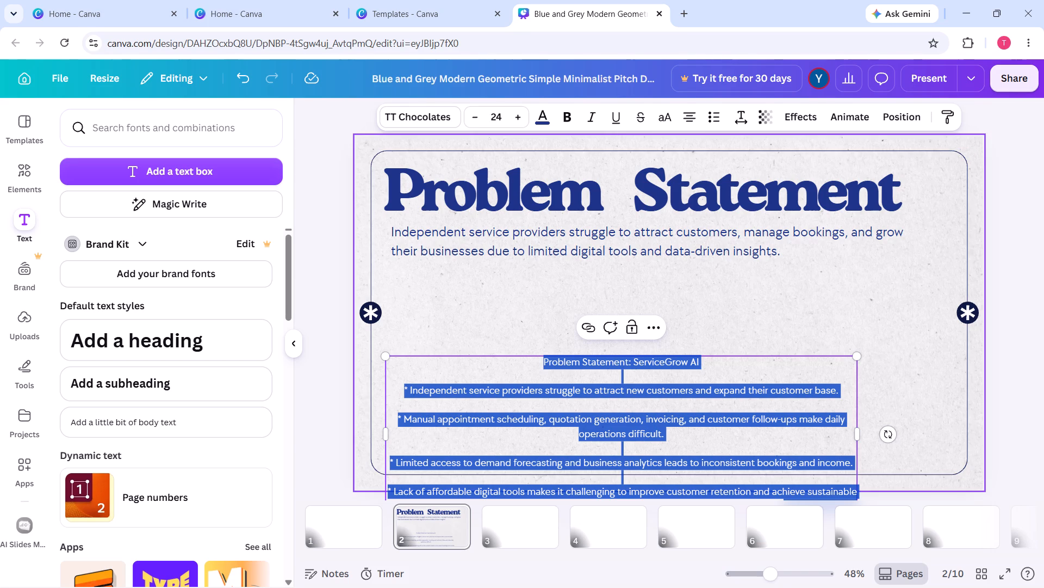
click(683, 113)
click(683, 113)
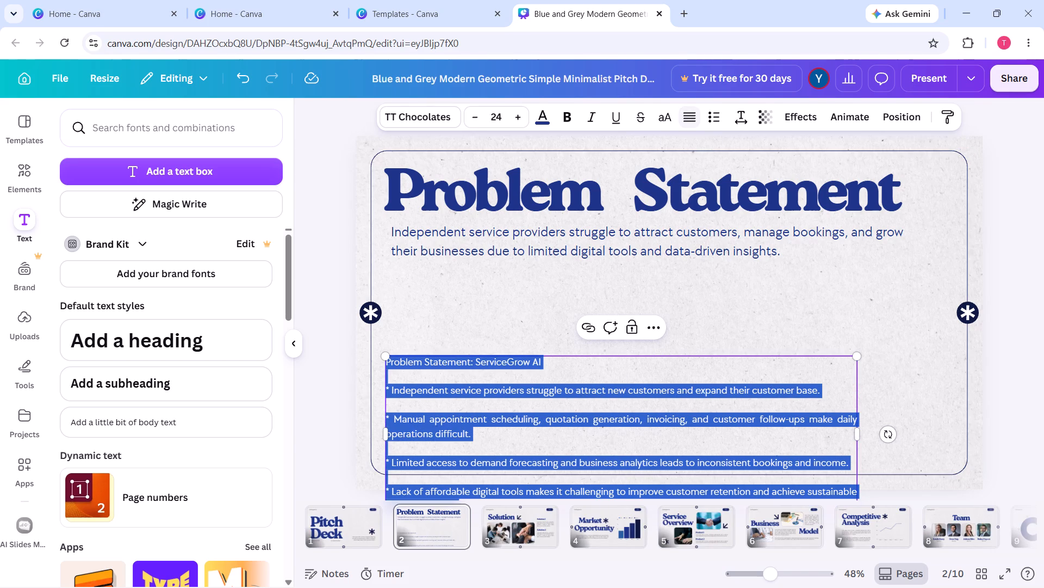
click(339, 411)
Move the pasted text box up to sit beneath the paragraph, in line with the Problem Statement heading's starting edge.
drag(520, 416, 523, 336)
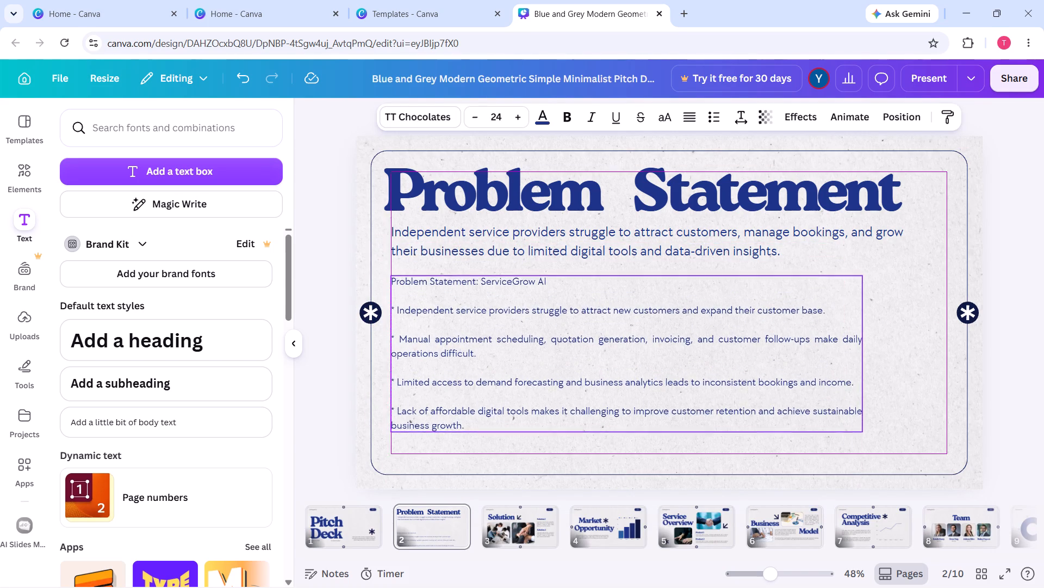
drag(523, 336, 521, 337)
Delete the "Problem Statement: ServiceGrow AI" line and the blank line after it, so the text starts with the first point.
click(538, 295)
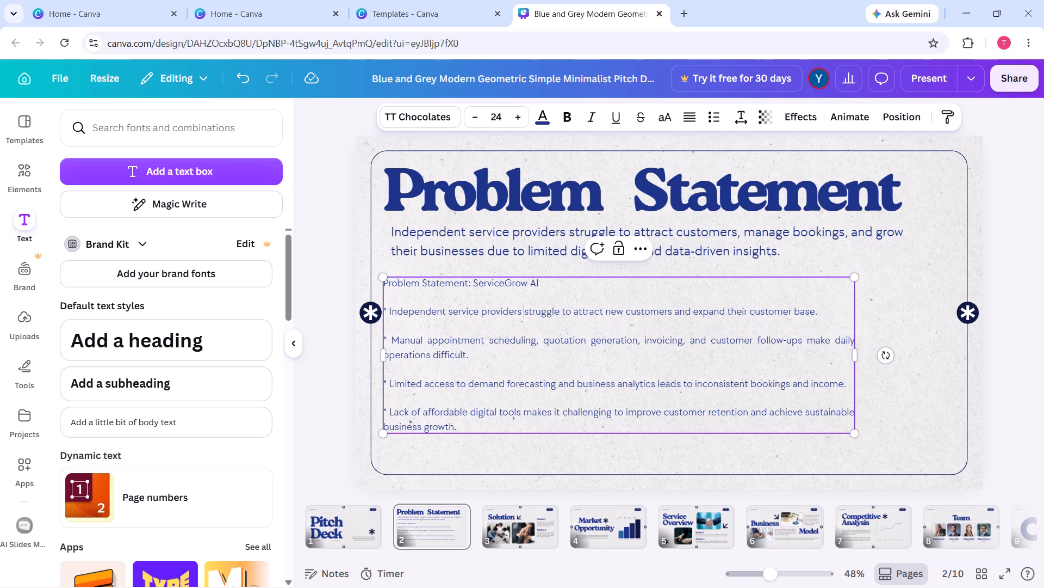
click(545, 285)
key(BackSpace)
key(BackSpace)
key(BackSpace)
key(BackSpace)
key(BackSpace)
key(BackSpace)
key(BackSpace)
key(BackSpace)
key(BackSpace)
key(BackSpace)
key(BackSpace)
key(BackSpace)
key(BackSpace)
key(BackSpace)
key(BackSpace)
key(BackSpace)
key(BackSpace)
key(BackSpace)
key(BackSpace)
key(BackSpace)
key(Down)
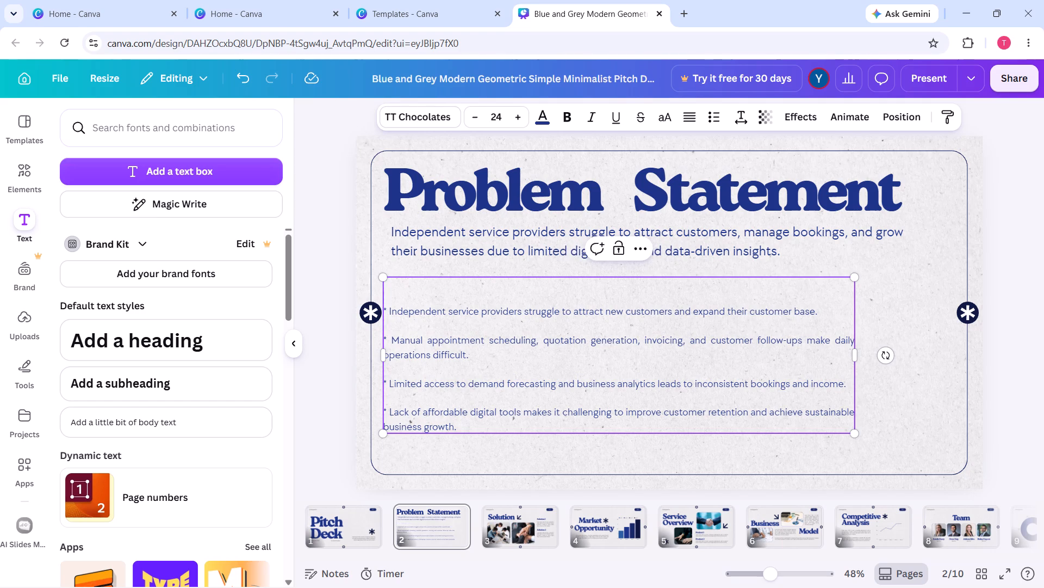
key(Down)
key(BackSpace)
key(BackSpace)
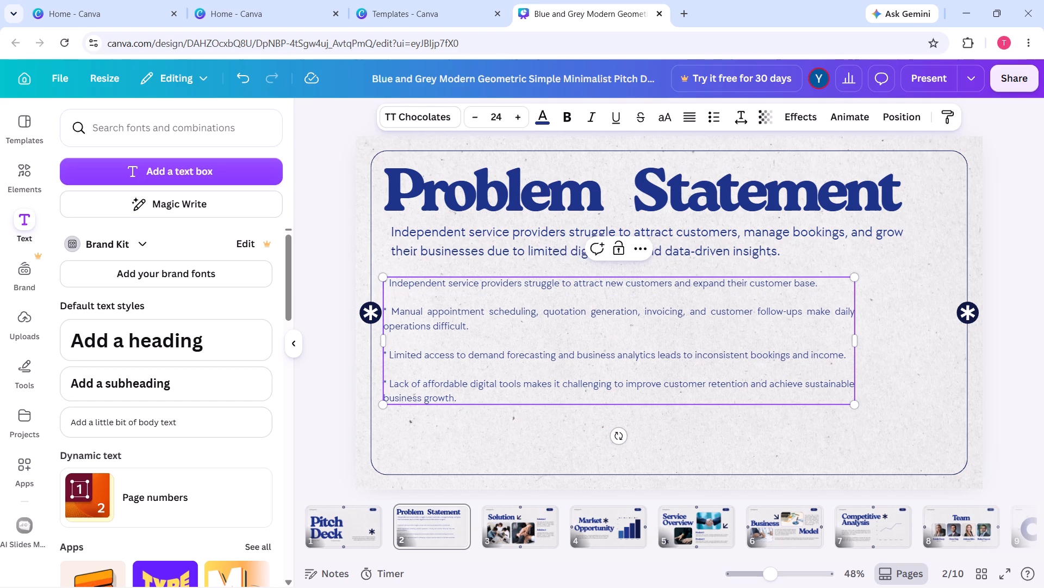
Remove the blank lines between the four points so they follow one another directly.
key(Down)
key(Down)
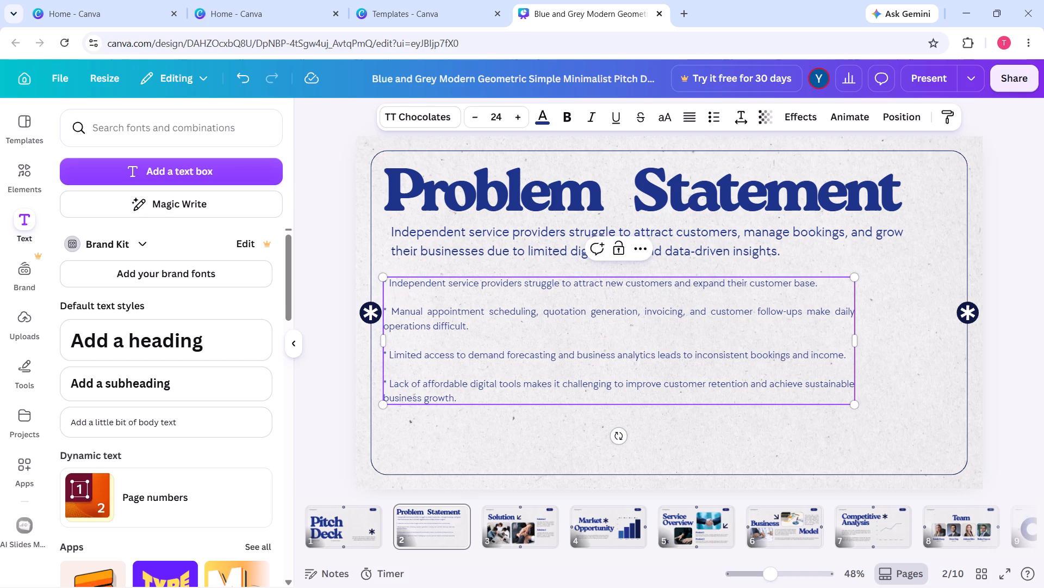
key(Up)
key(BackSpace)
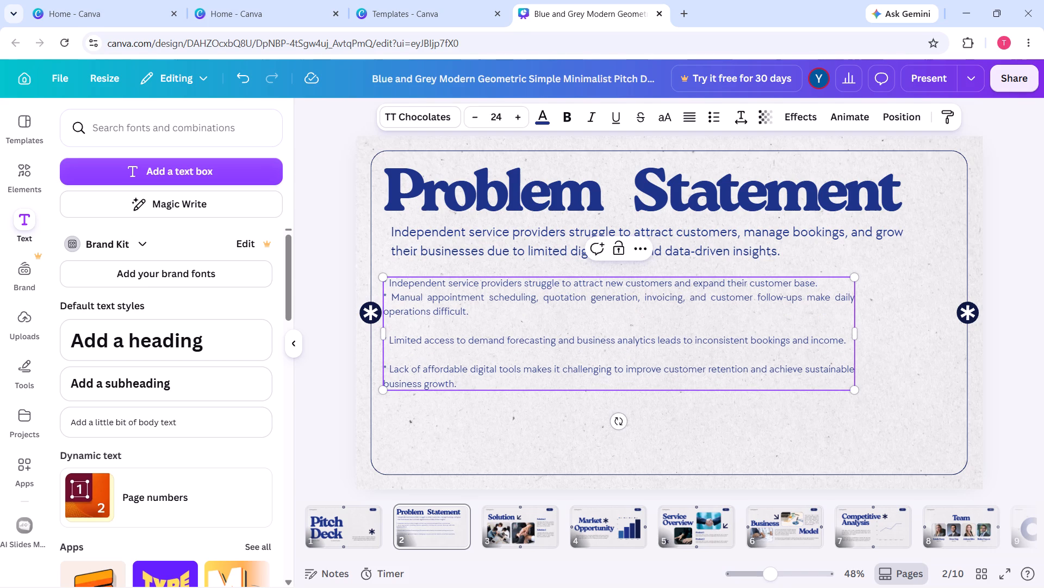
key(Return)
key(BackSpace)
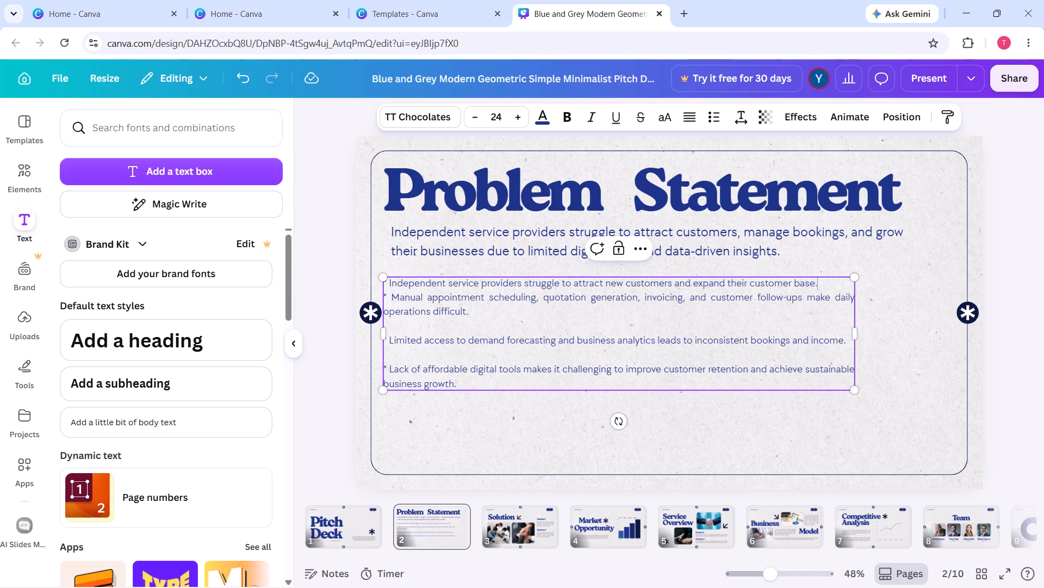
key(Down)
key(Down)
key(Down)
key(BackSpace)
key(Down)
key(Down)
key(BackSpace)
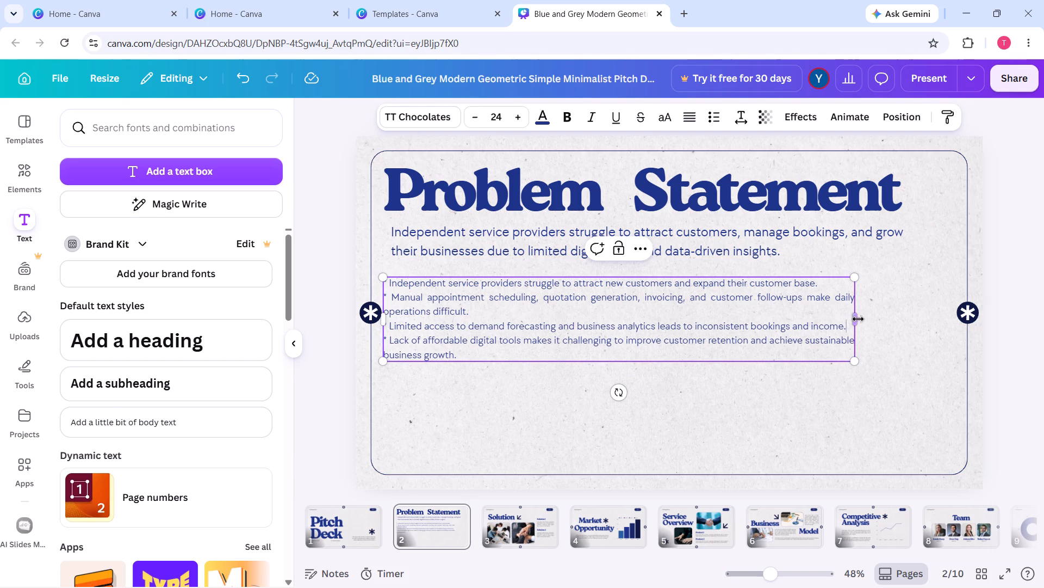
Narrow the list's text box to a column about two fifths of the frame's width.
drag(856, 317, 655, 421)
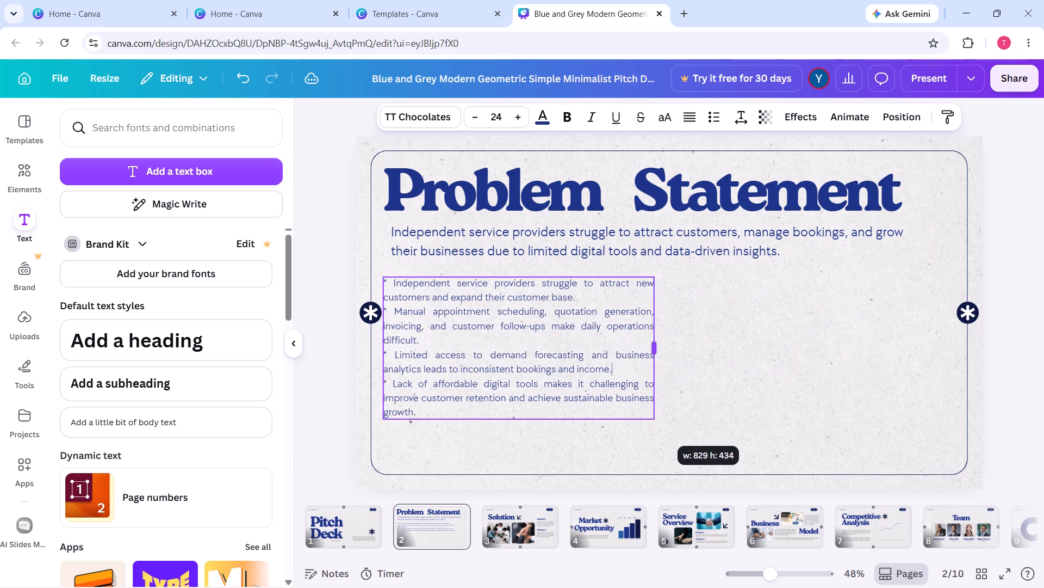
drag(655, 421, 624, 429)
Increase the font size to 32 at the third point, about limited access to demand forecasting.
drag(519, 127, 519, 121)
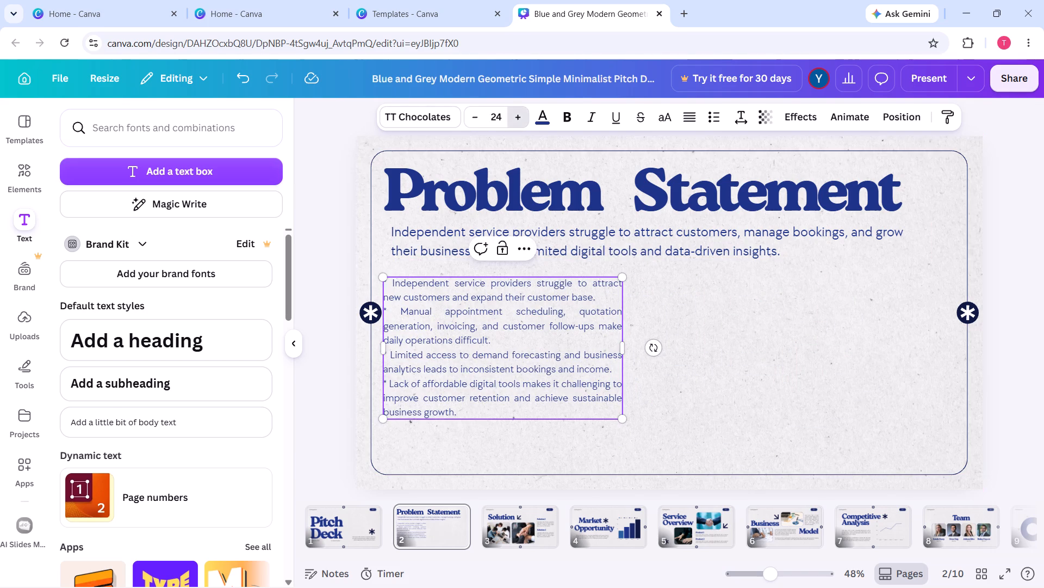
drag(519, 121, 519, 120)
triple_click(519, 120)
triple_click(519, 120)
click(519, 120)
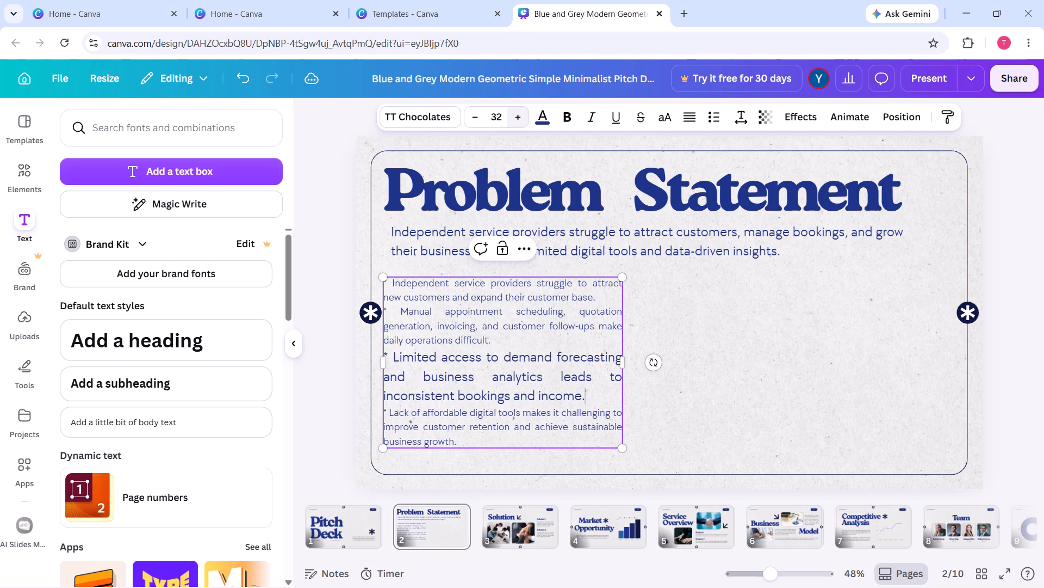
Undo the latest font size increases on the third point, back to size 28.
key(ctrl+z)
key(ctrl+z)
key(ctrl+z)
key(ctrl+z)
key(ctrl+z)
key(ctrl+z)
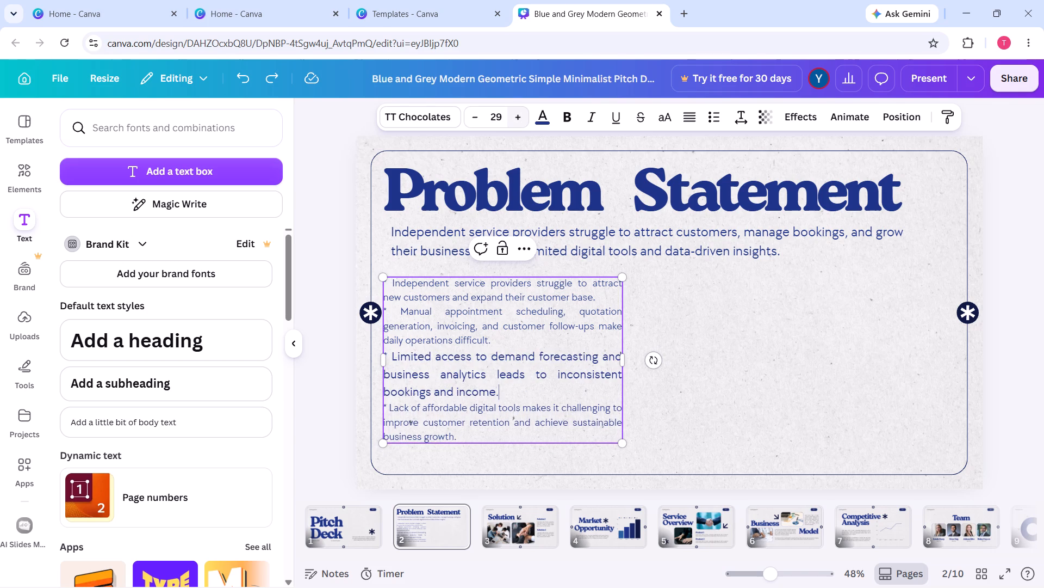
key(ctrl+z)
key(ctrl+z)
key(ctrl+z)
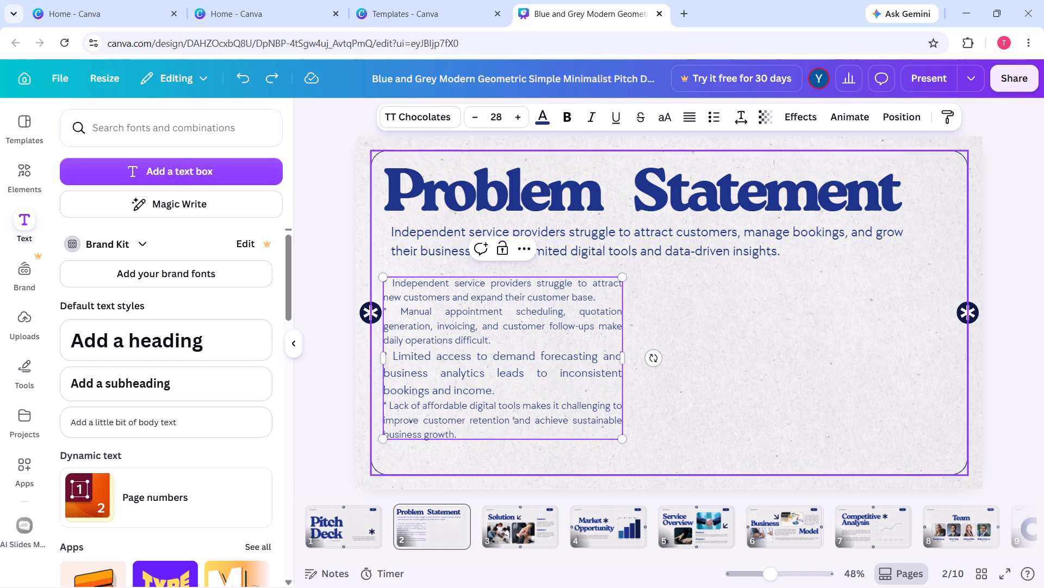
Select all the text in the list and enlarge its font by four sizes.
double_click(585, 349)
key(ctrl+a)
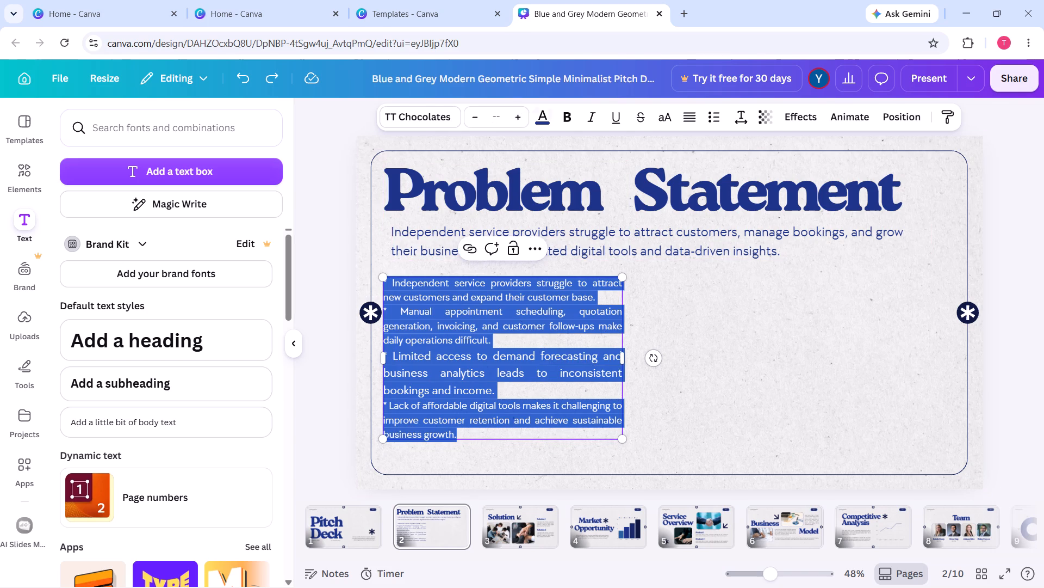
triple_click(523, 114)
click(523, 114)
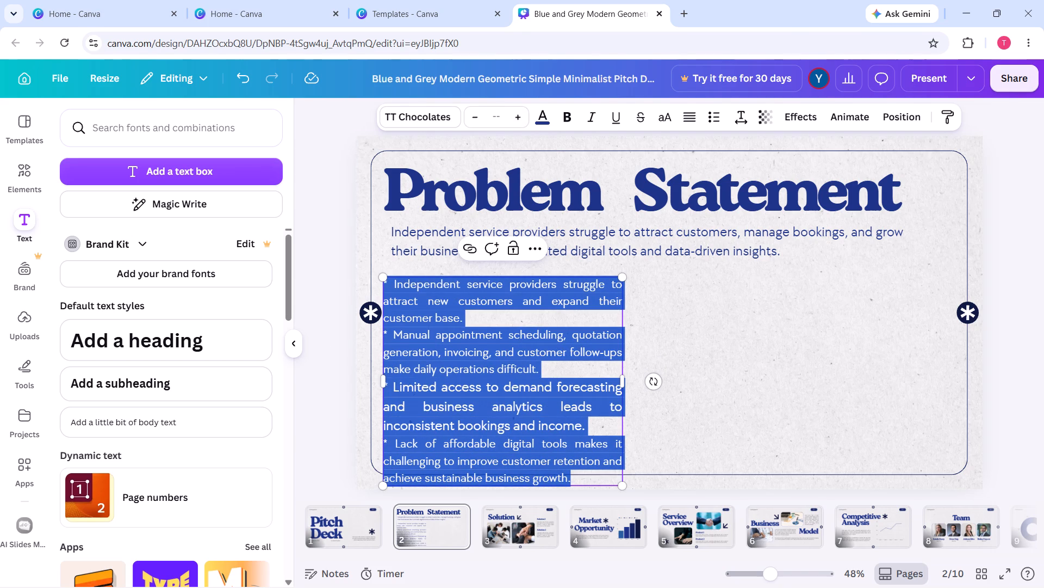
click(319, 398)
Undo the list's font size increases and the box narrowing, back to size 24 text in the wide text box.
click(485, 397)
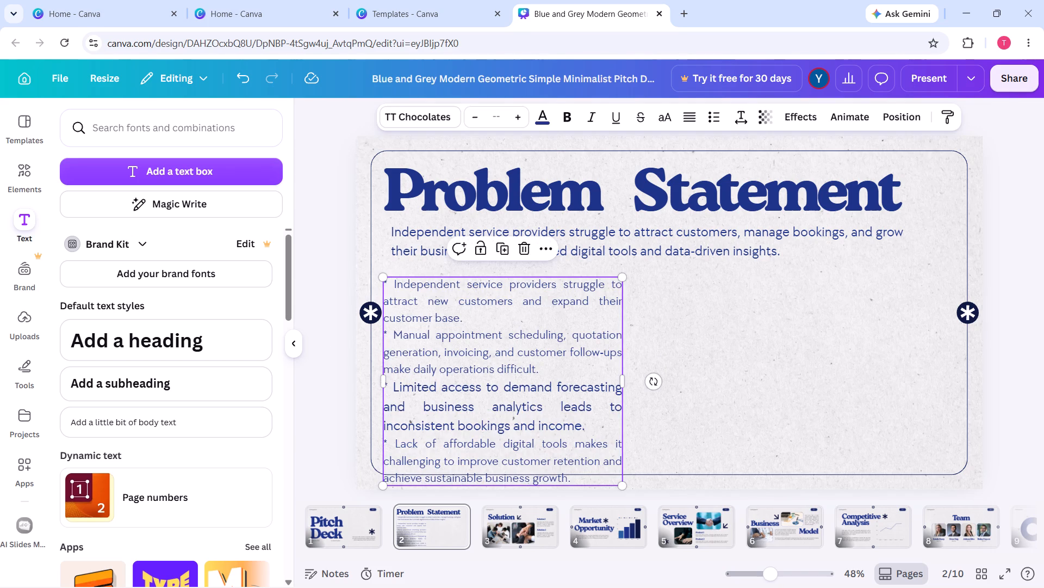
double_click(450, 407)
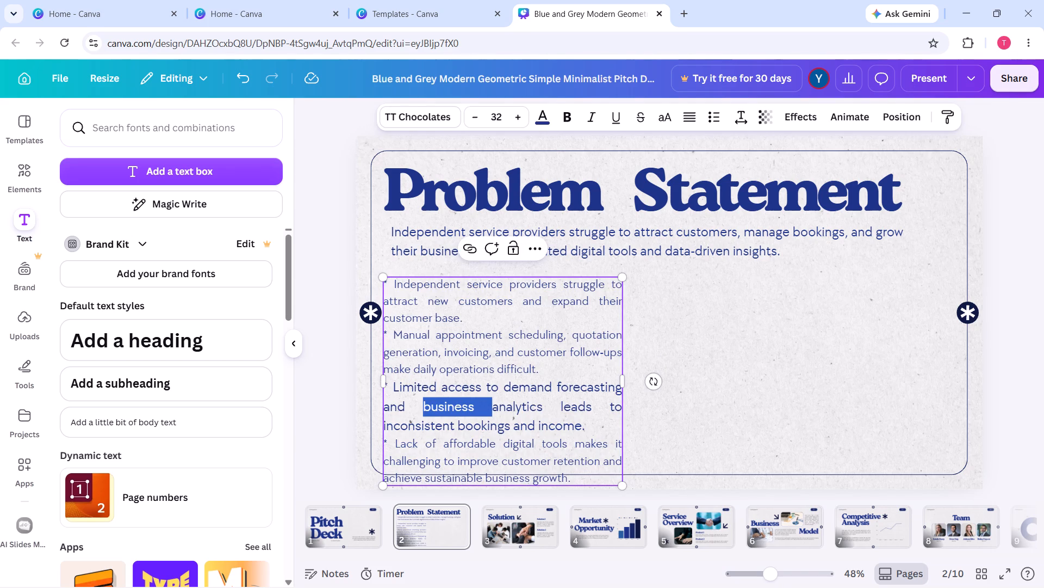
key(ctrl+z)
key(ctrl+z)
key(ctrl+z)
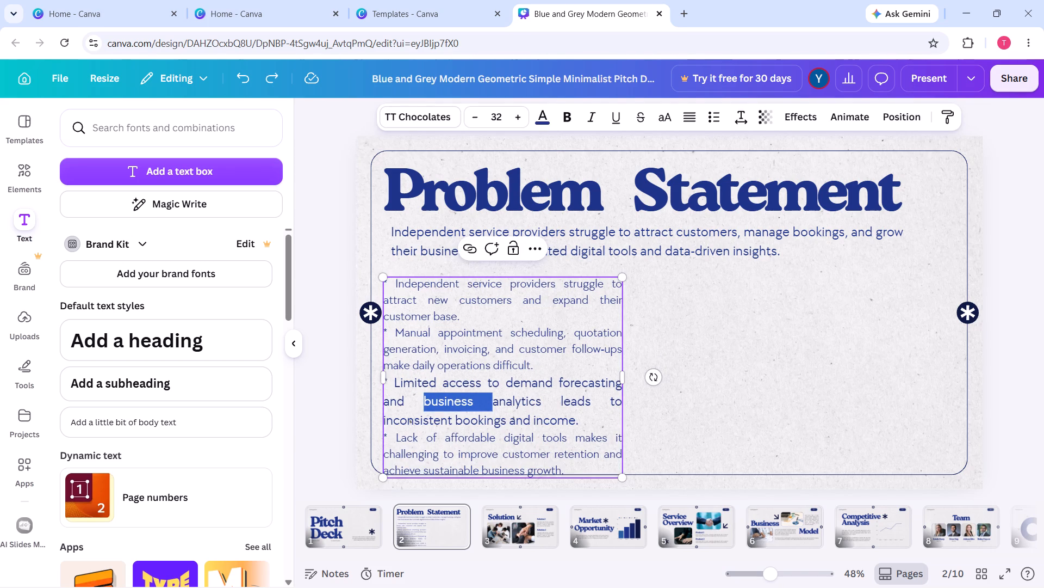
key(ctrl+z)
key(ctrl+z)
key(ctrl+z)
key(ctrl+z)
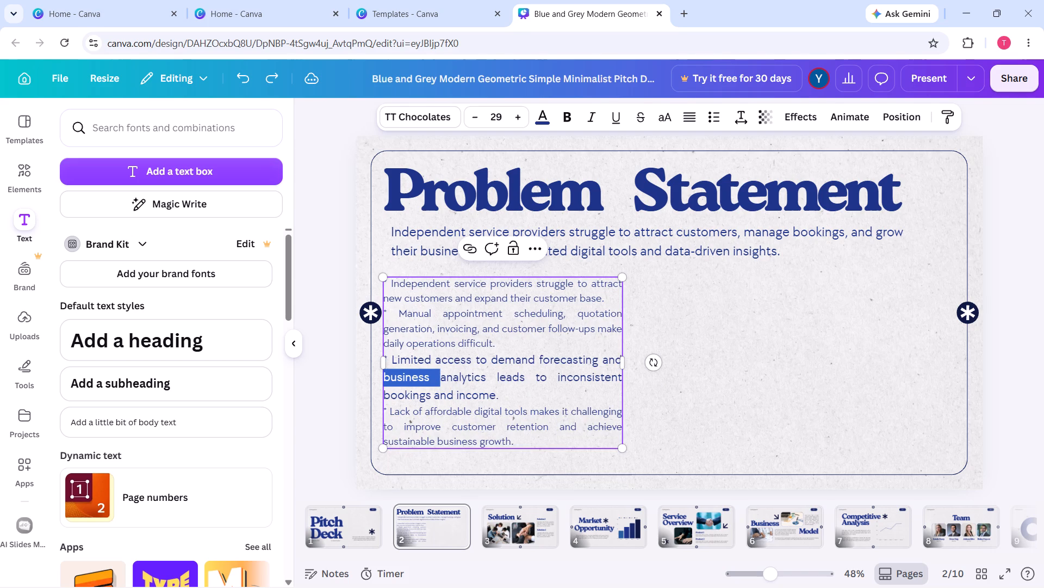
key(ctrl+z)
key(ctrl+z)
key(ctrl+z)
key(ctrl+z)
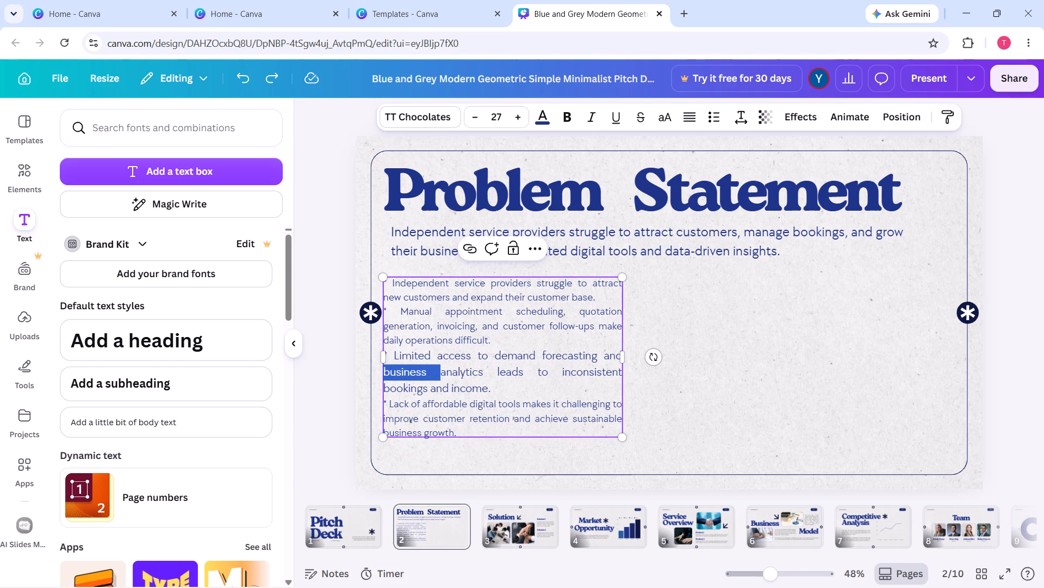
key(ctrl+z)
key(ctrl+z)
key(ctrl+z)
key(ctrl+z)
key(ctrl+z)
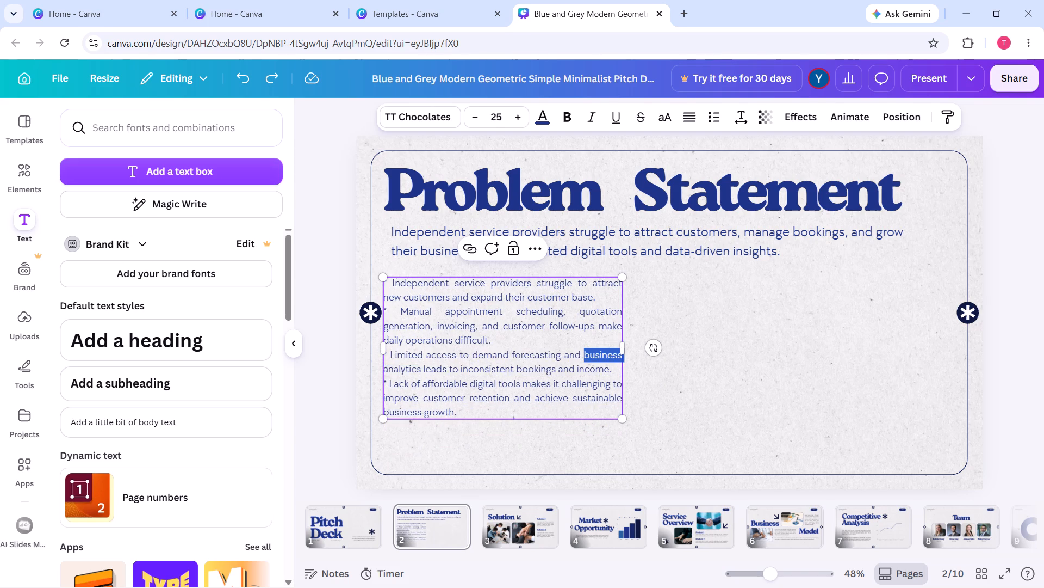
key(ctrl+z)
click(798, 420)
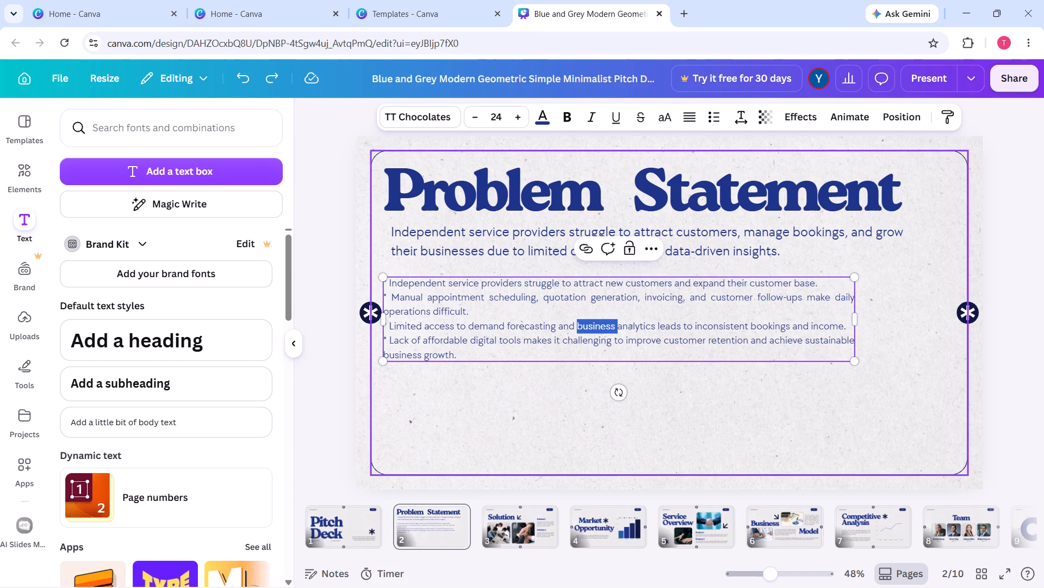
Select the whole list text box and increase its font size to 33.
click(807, 314)
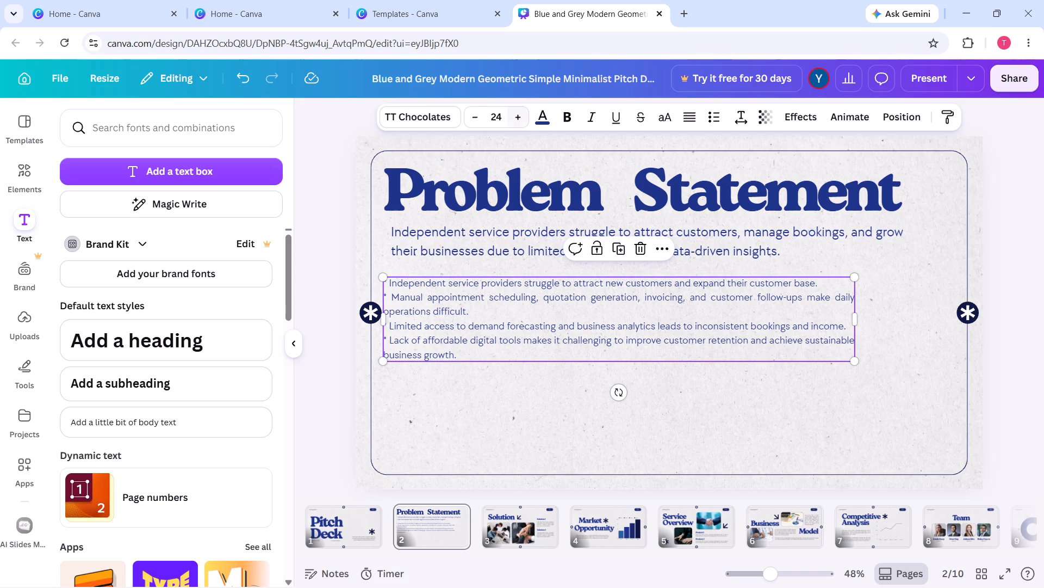
triple_click(517, 117)
triple_click(517, 117)
triple_click(517, 117)
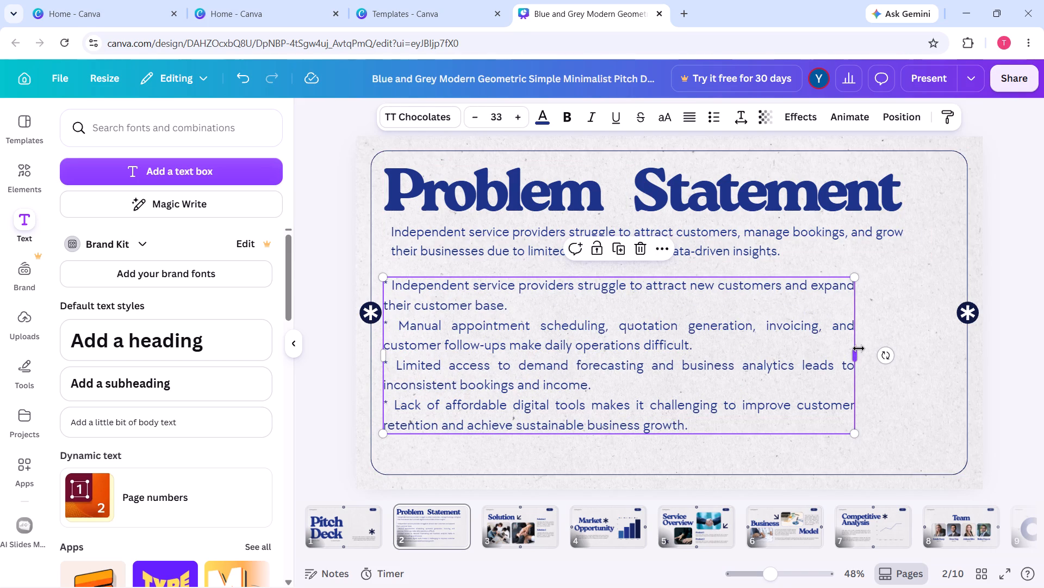
Narrow the list's text box to a bit over half the frame's width and move it up just beneath the introductory paragraph.
drag(859, 355, 723, 393)
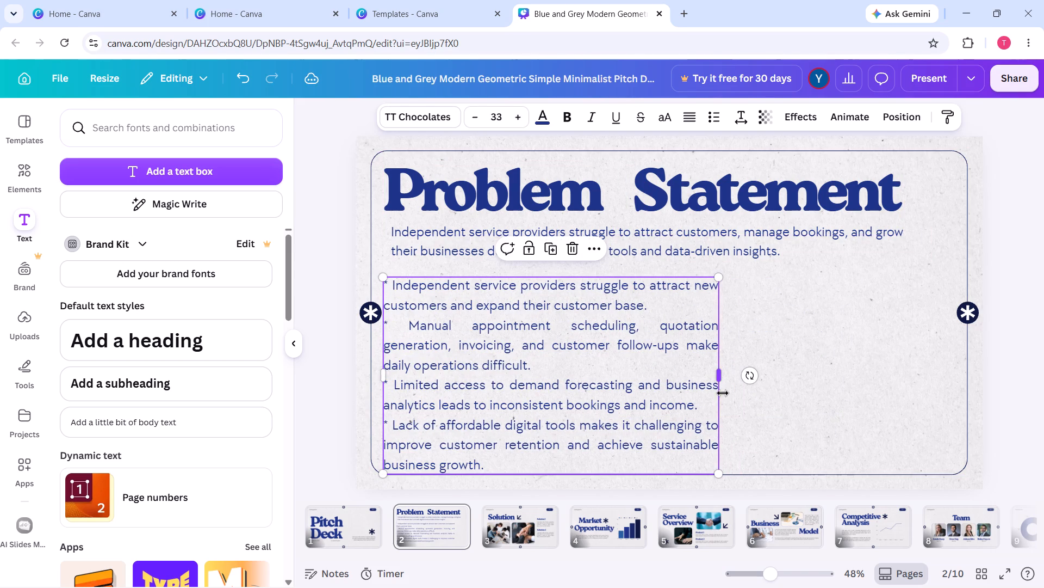
drag(626, 361, 626, 351)
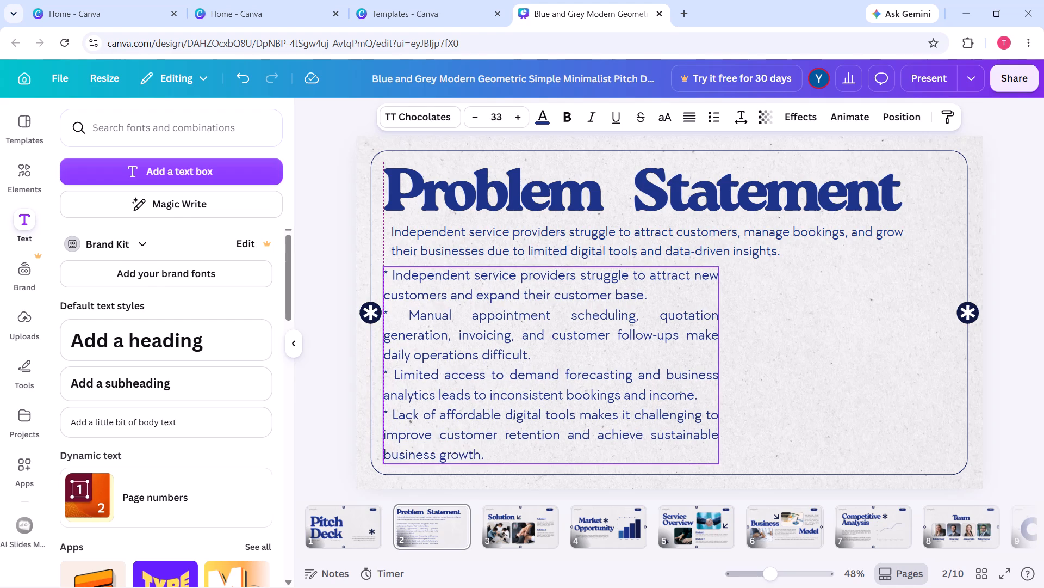
drag(626, 351, 628, 351)
click(343, 396)
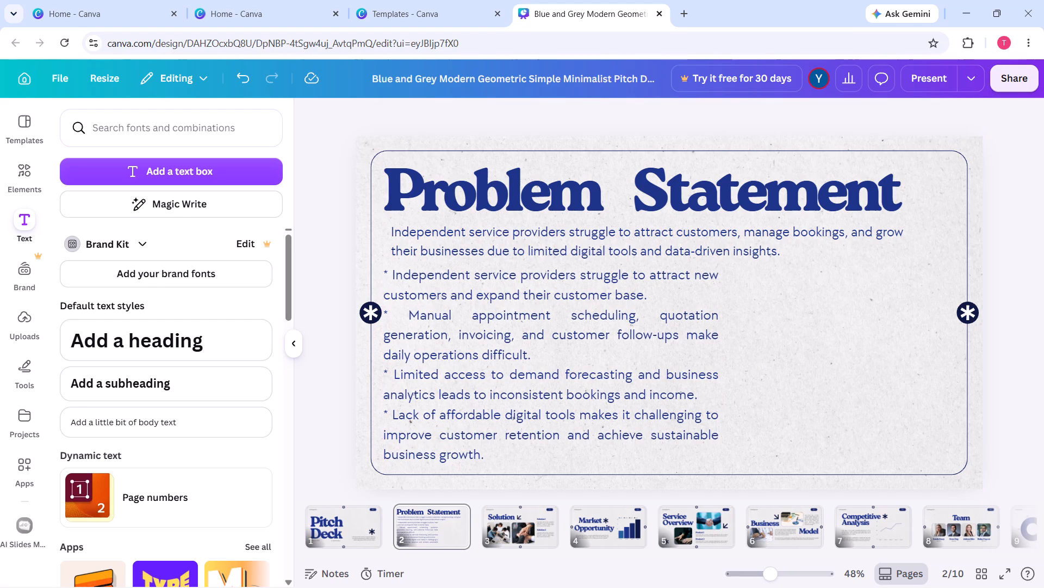
Format the four problem points as a bulleted list.
click(469, 333)
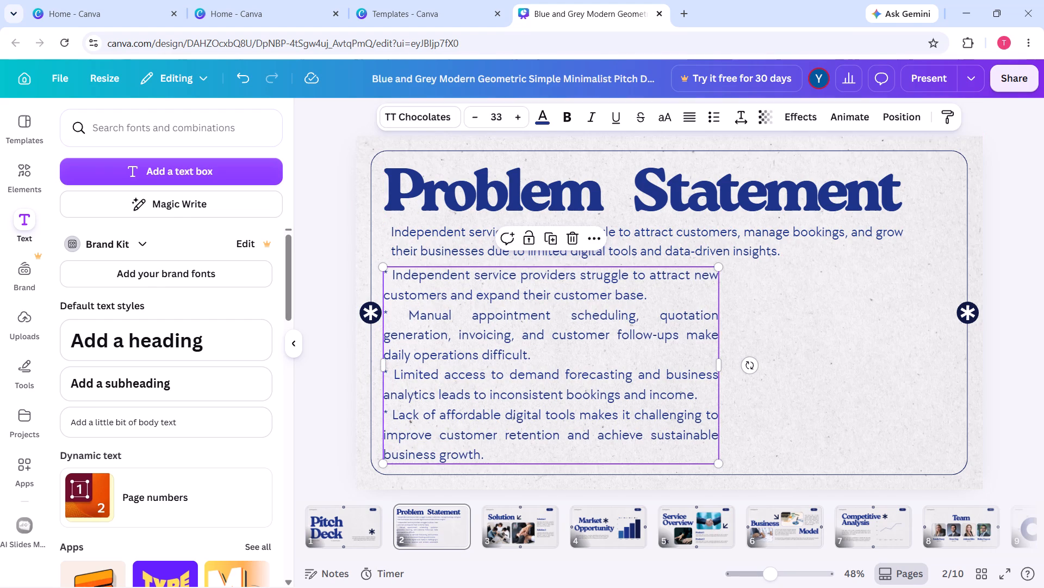
click(714, 118)
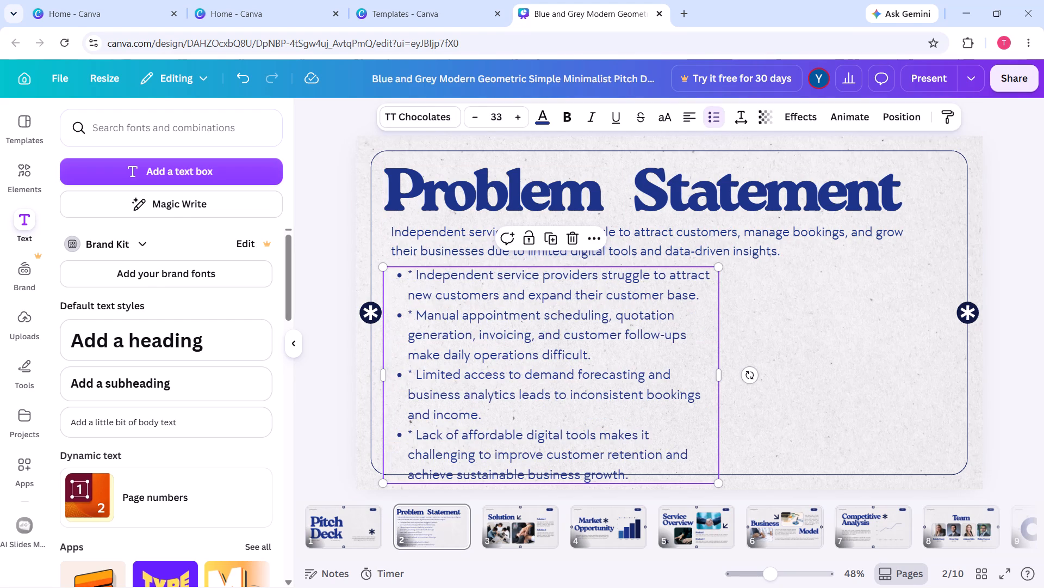
click(346, 347)
Reduce the bulleted list's font size to 30 and position it inside the frame with a small gap below the paragraph.
drag(500, 389, 493, 383)
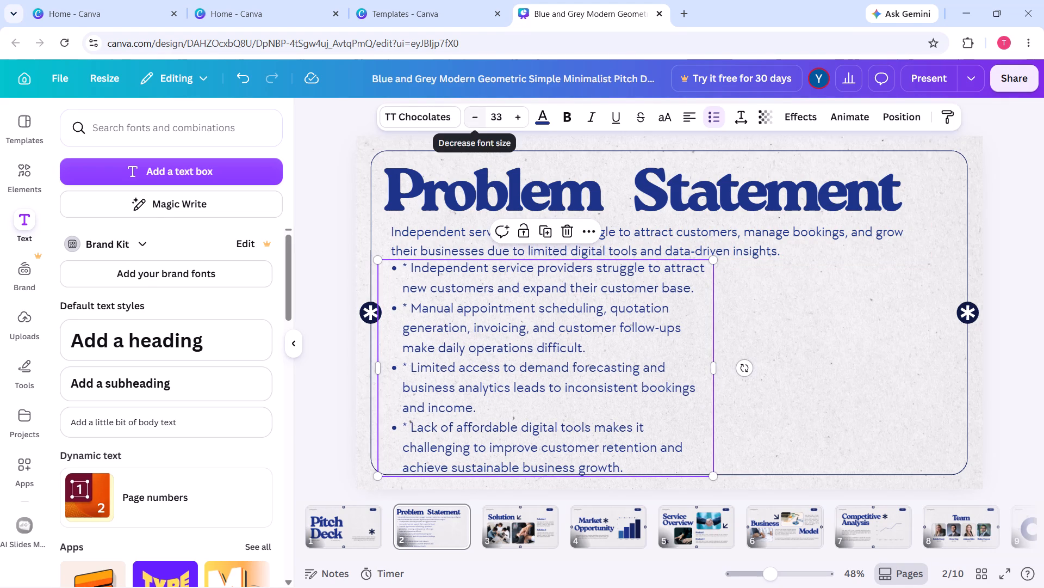
triple_click(471, 117)
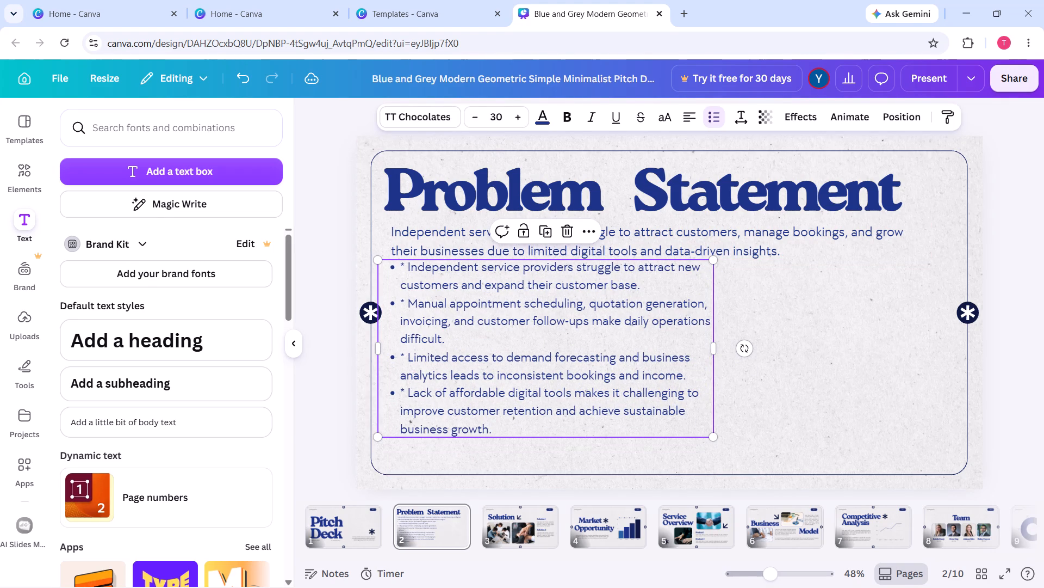
drag(566, 377, 568, 392)
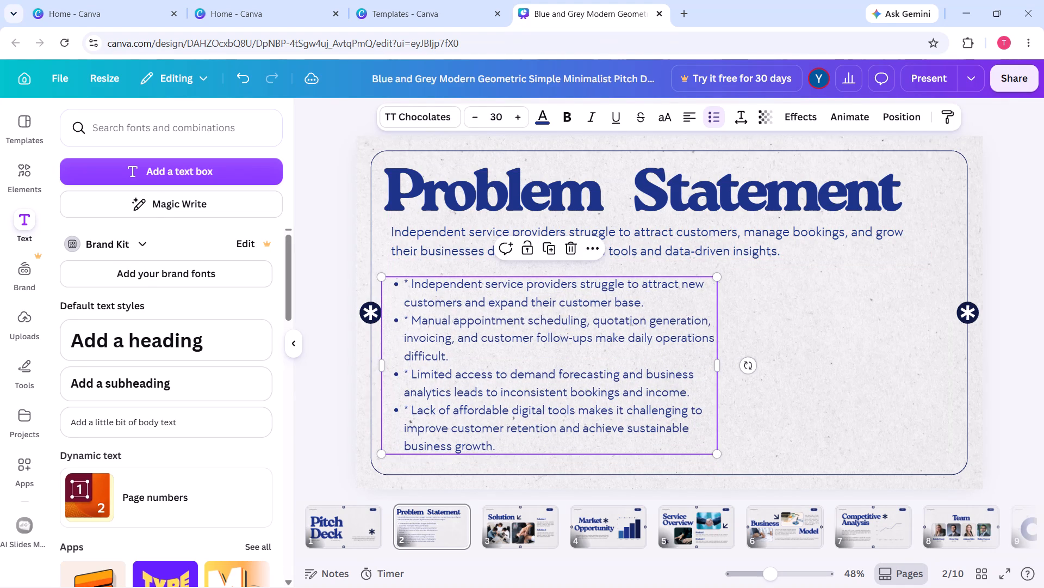
Remove the leading asterisk and space from the first bullet, about attracting new customers.
click(414, 285)
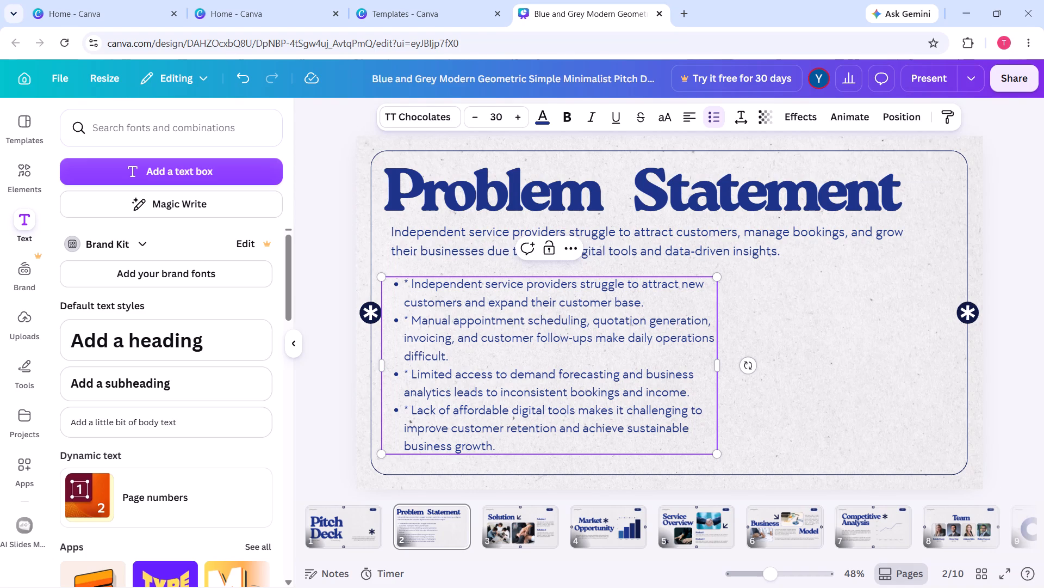
click(411, 283)
key(BackSpace)
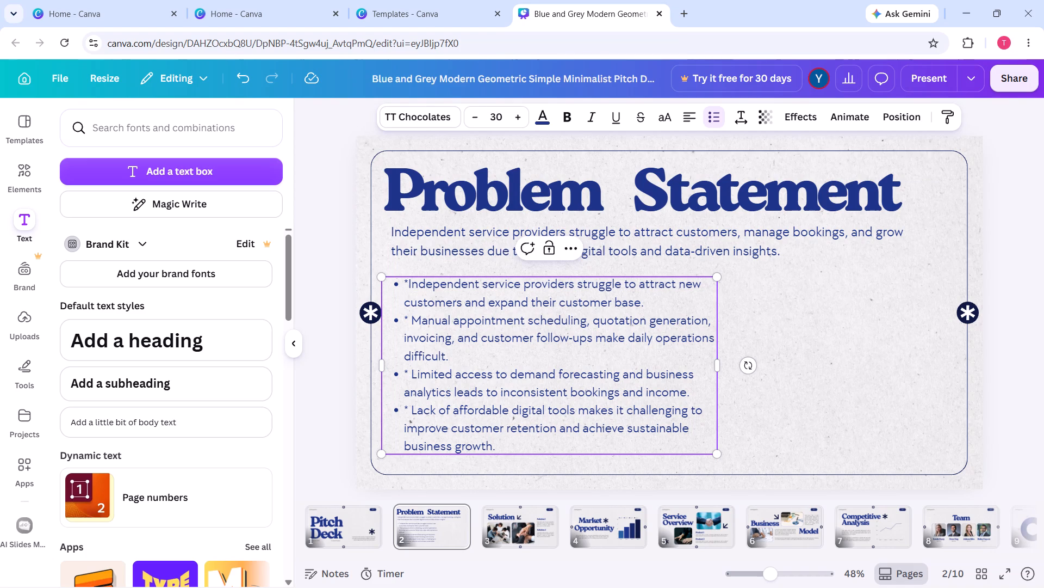
key(BackSpace)
key(BackSpace)
key(ctrl+z)
key(BackSpace)
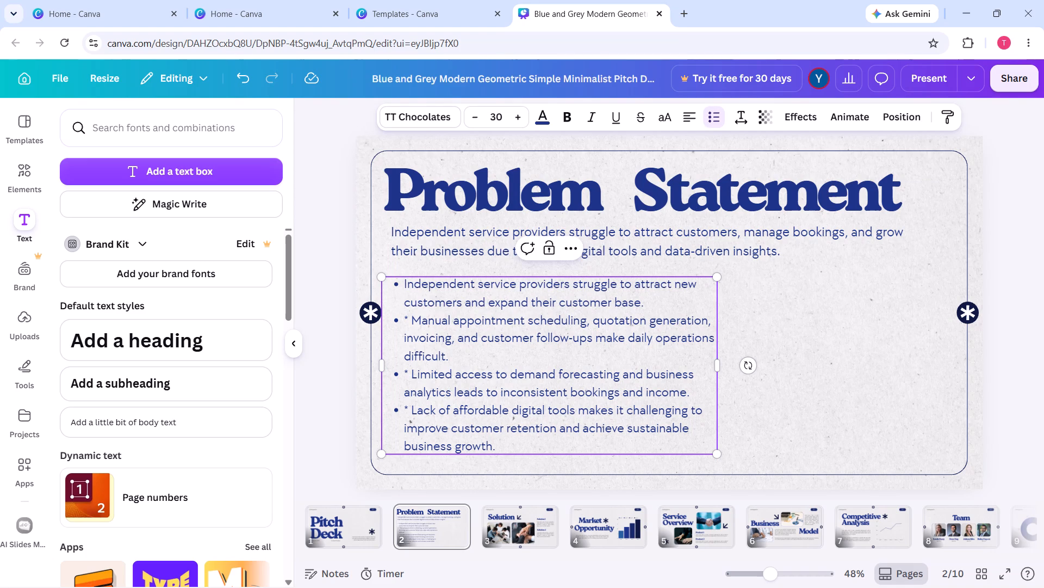
Remove the leading asterisks from the remaining three bullets, on manual scheduling, limited forecasting access and lack of affordable tools.
key(Down)
key(Down)
key(Right)
key(BackSpace)
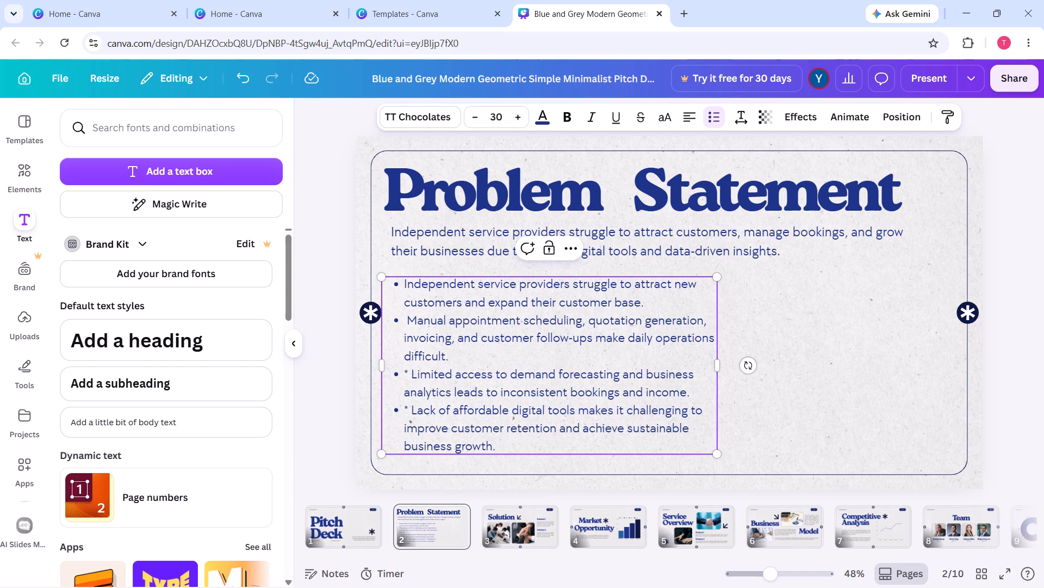
key(Down)
key(Down)
key(Down)
key(Right)
key(BackSpace)
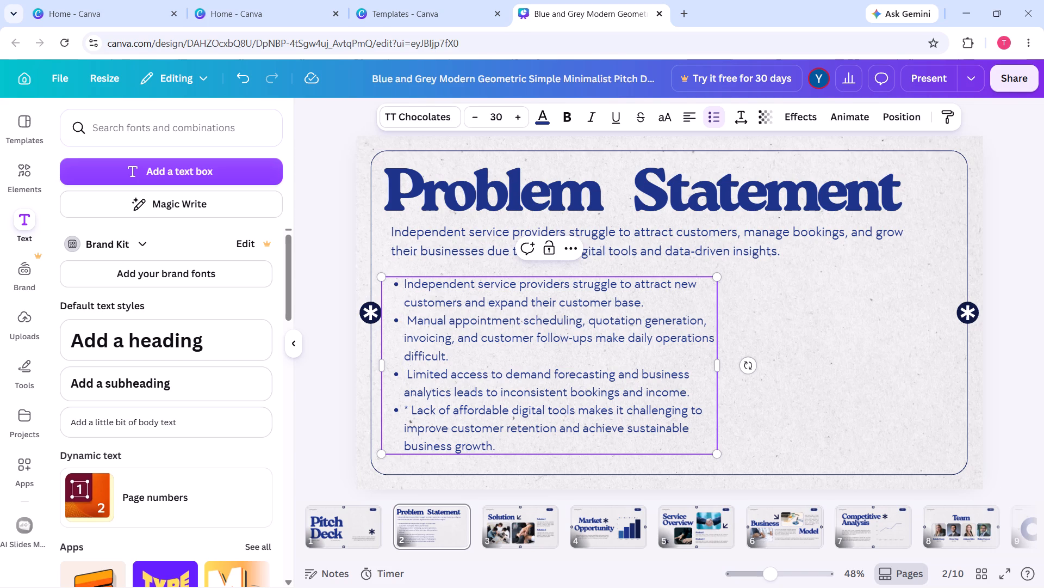
key(Down)
key(Down)
key(Right)
key(BackSpace)
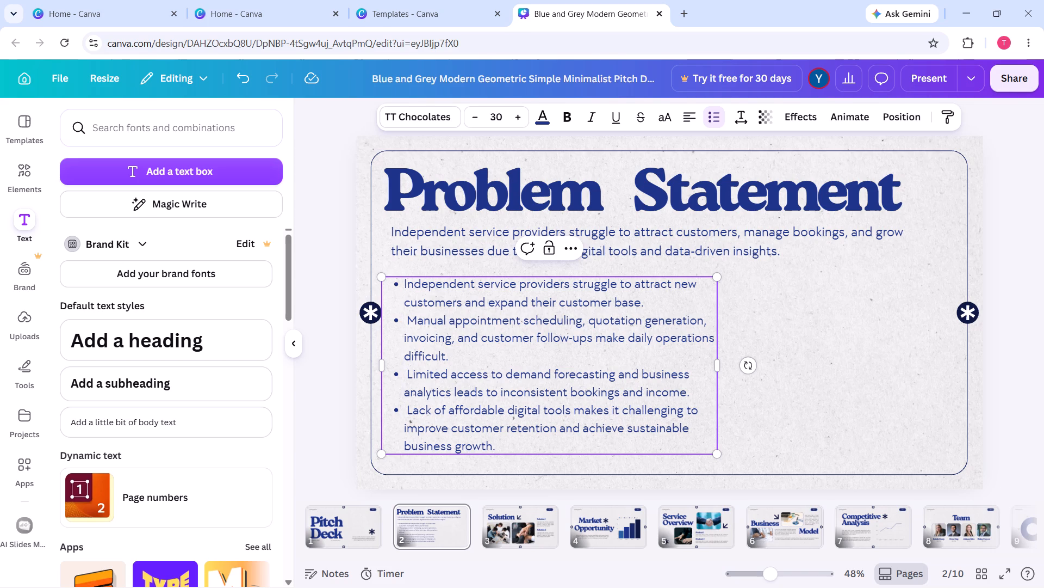
click(332, 367)
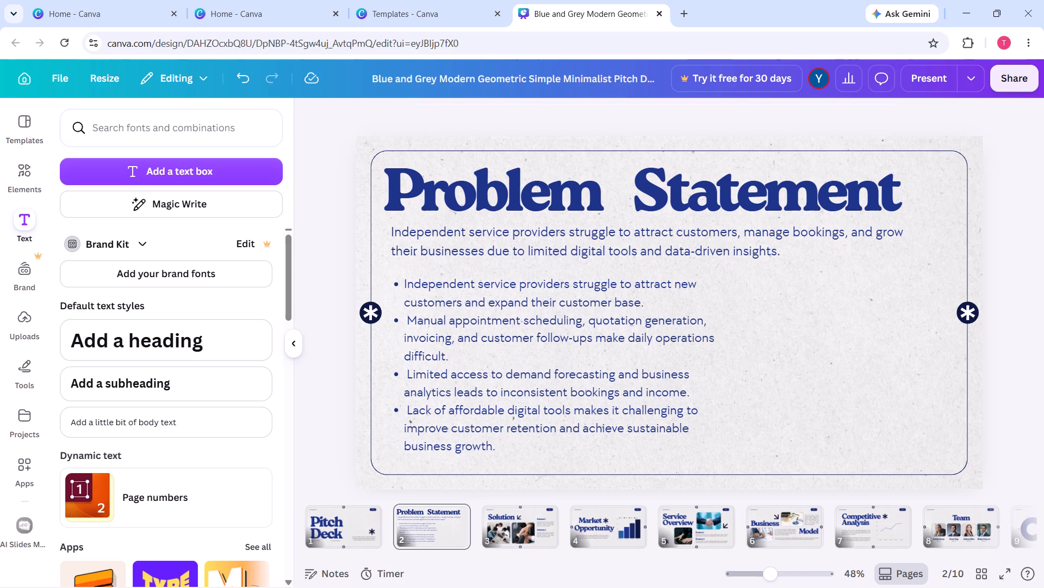
Make the introductory paragraph bold and align its left edge with the Problem Statement heading.
click(492, 254)
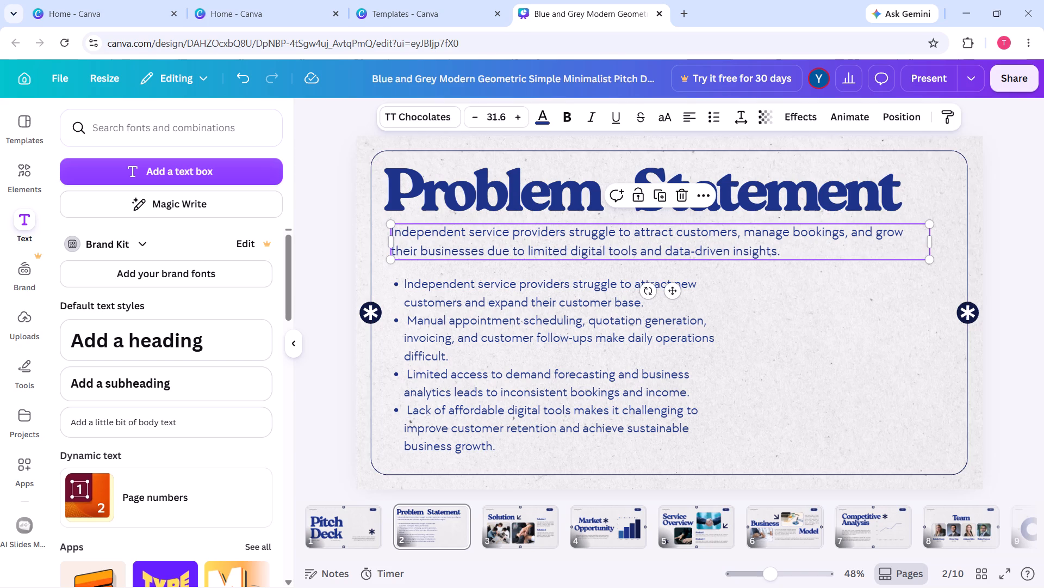
click(565, 113)
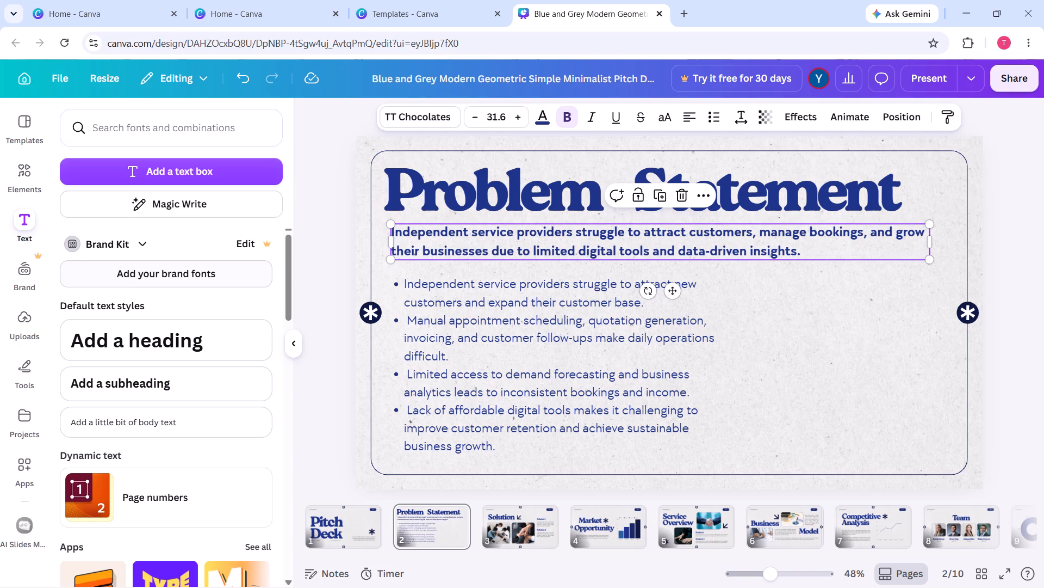
click(318, 286)
drag(484, 248, 478, 250)
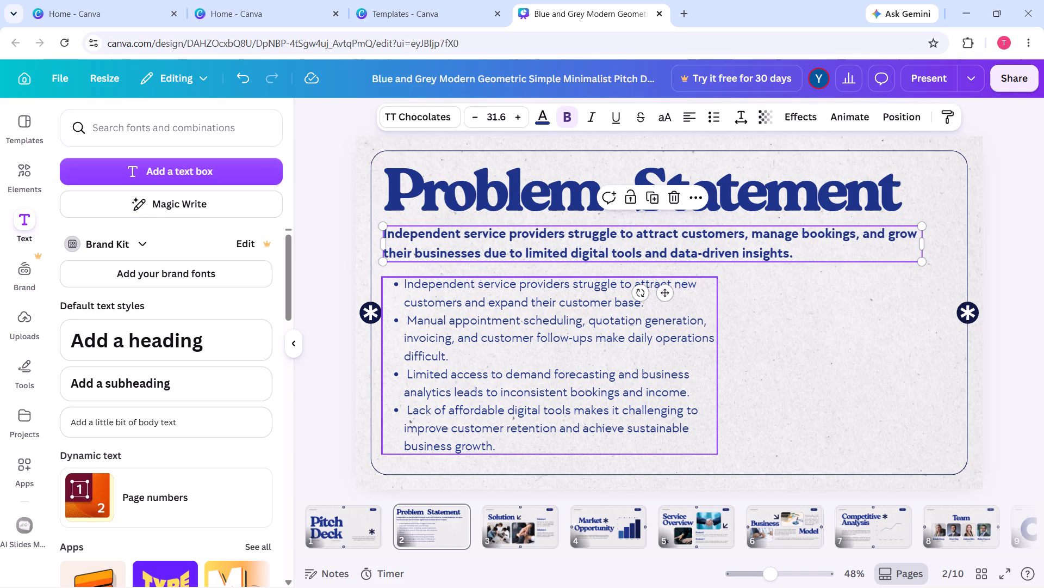
click(1036, 388)
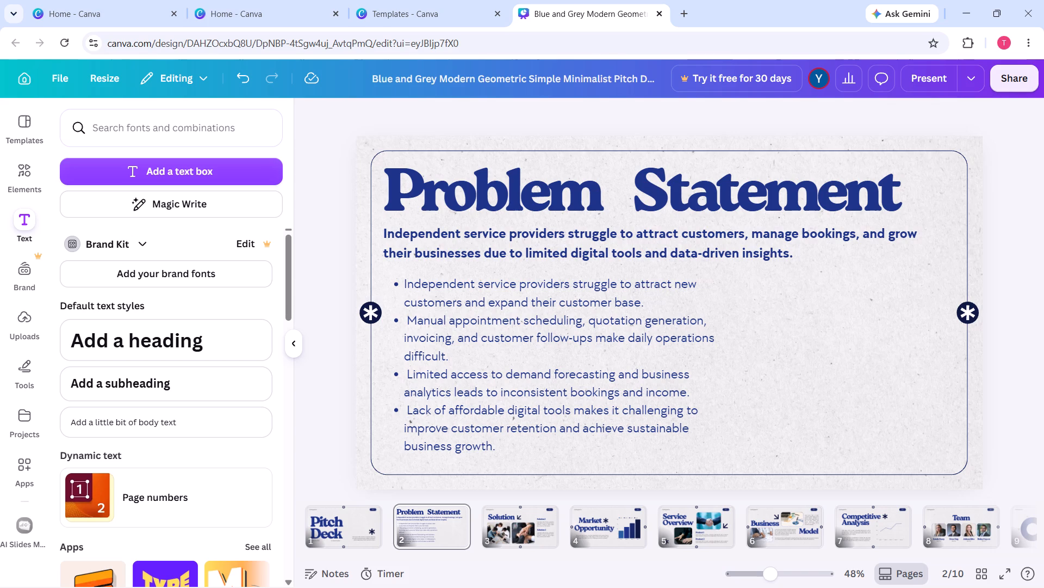
Delete both photos together with their frames from the Solution slide, page 3.
click(522, 524)
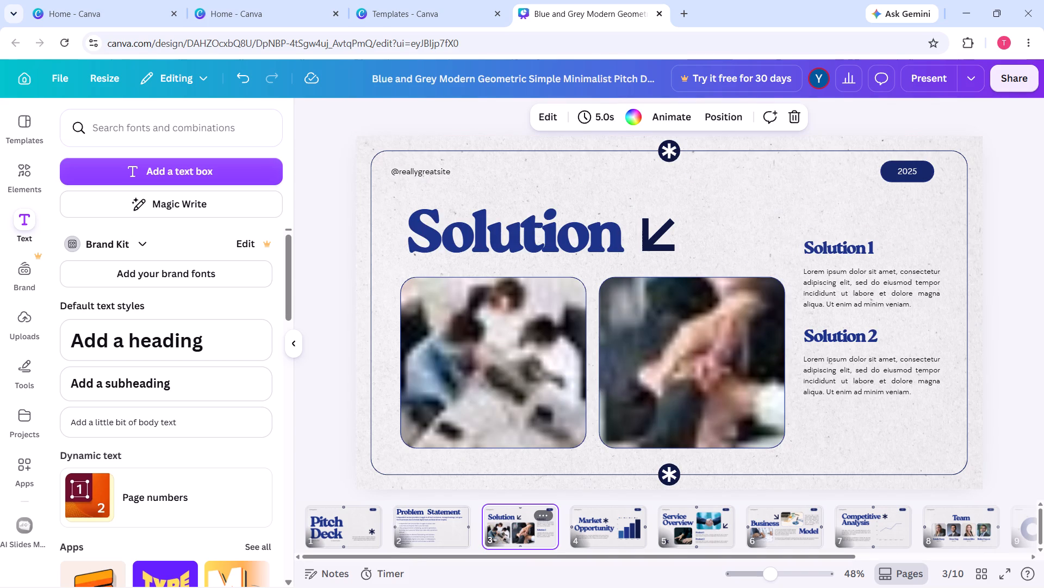
click(571, 382)
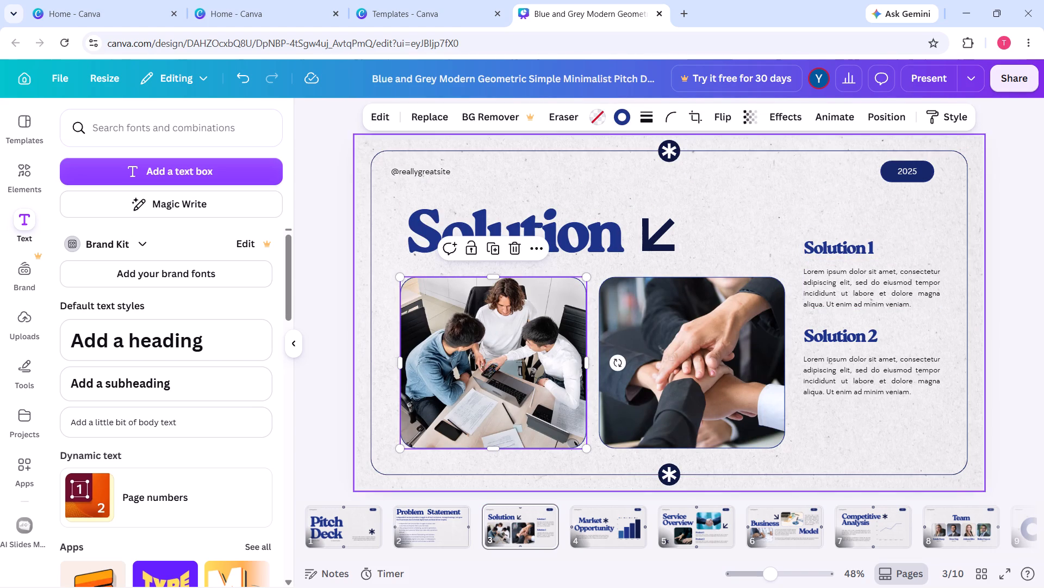
click(519, 247)
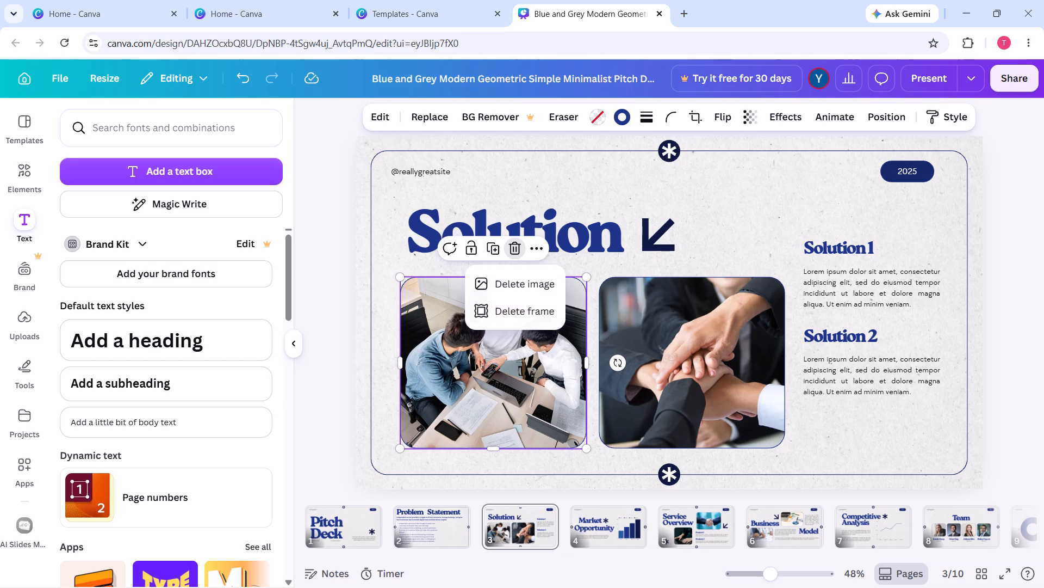
click(526, 305)
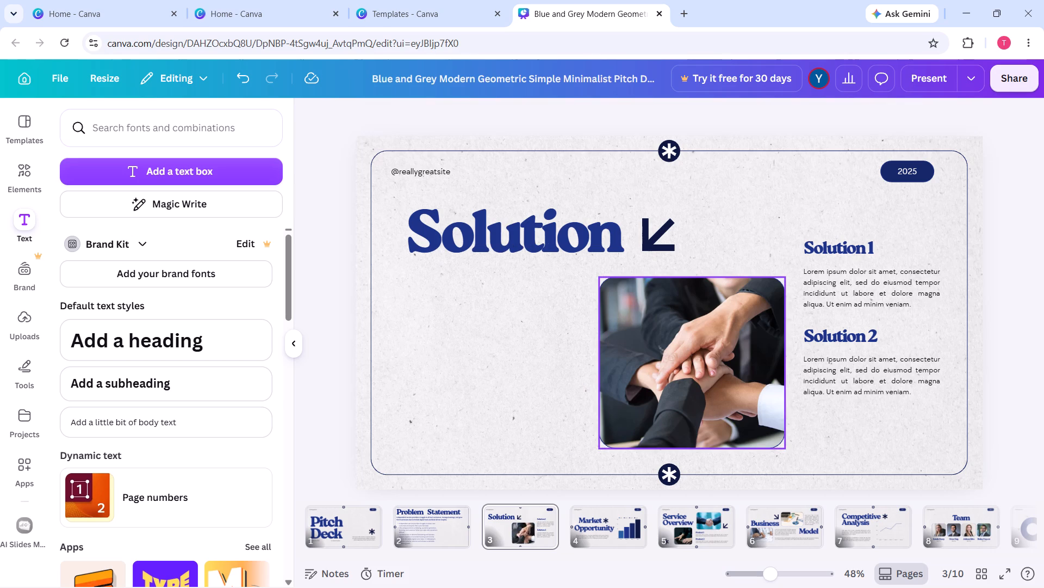
click(640, 351)
click(714, 246)
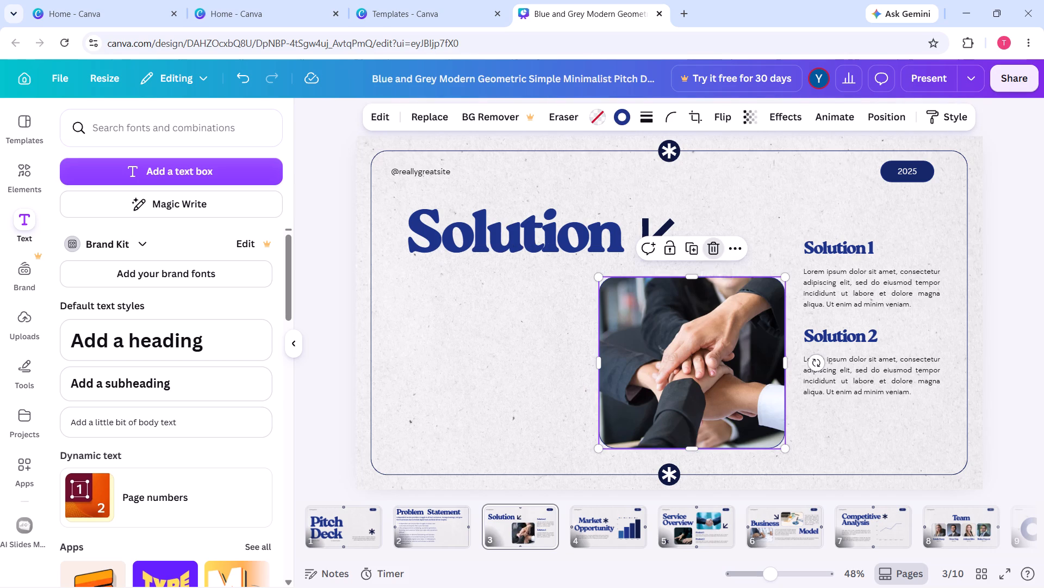
click(712, 309)
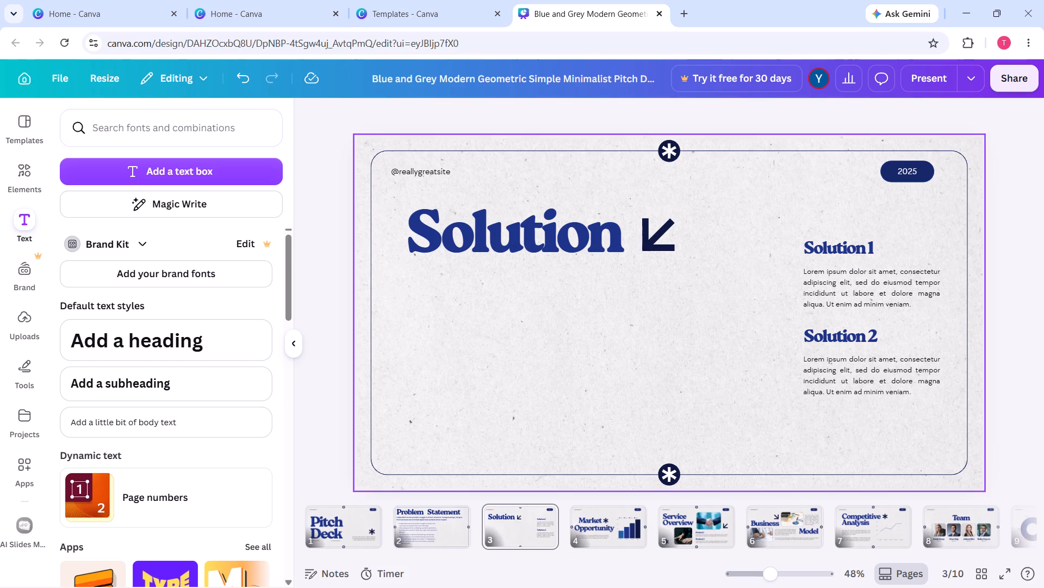
click(416, 171)
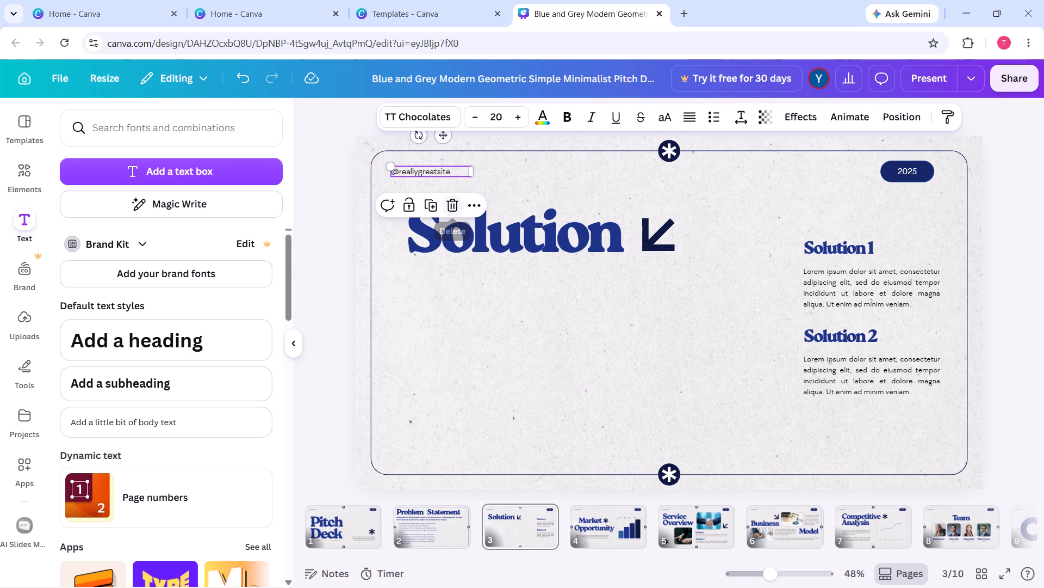
click(450, 197)
Select the 2025 text in the Solution slide's dark badge.
click(910, 177)
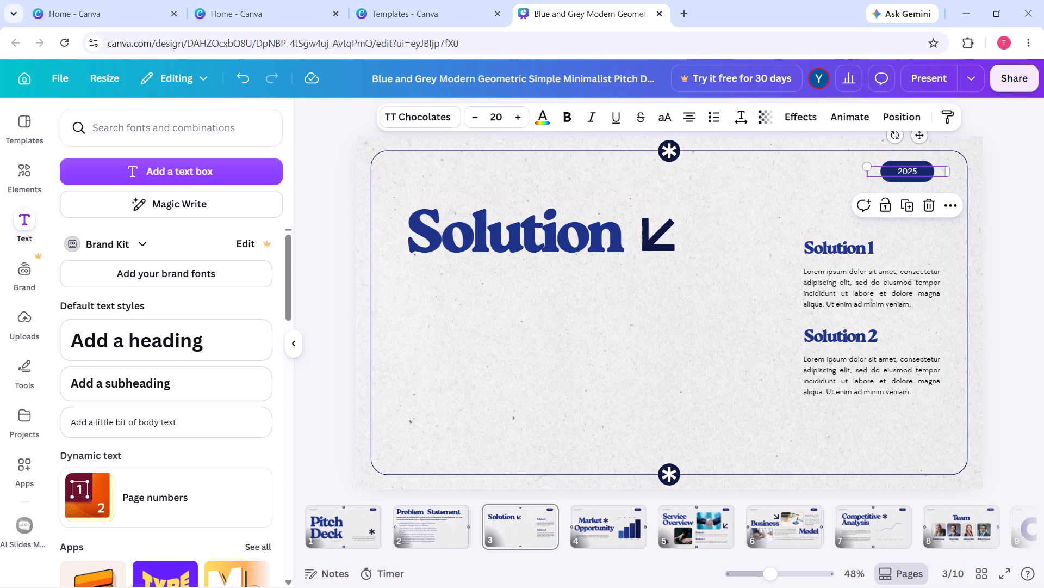
Delete the 2025 text and its dark rounded badge from the Solution slide.
click(924, 204)
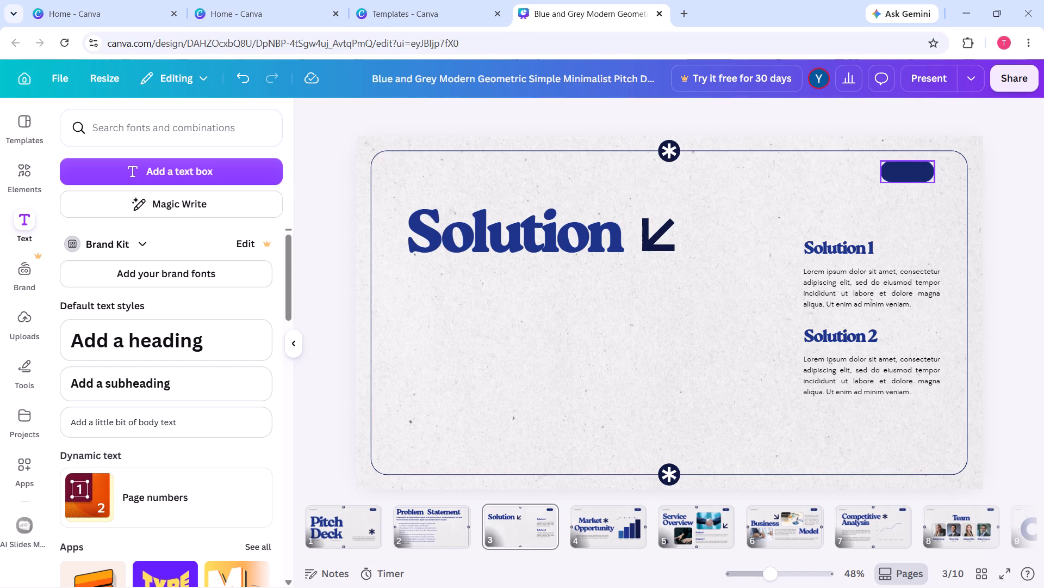
click(905, 171)
click(931, 208)
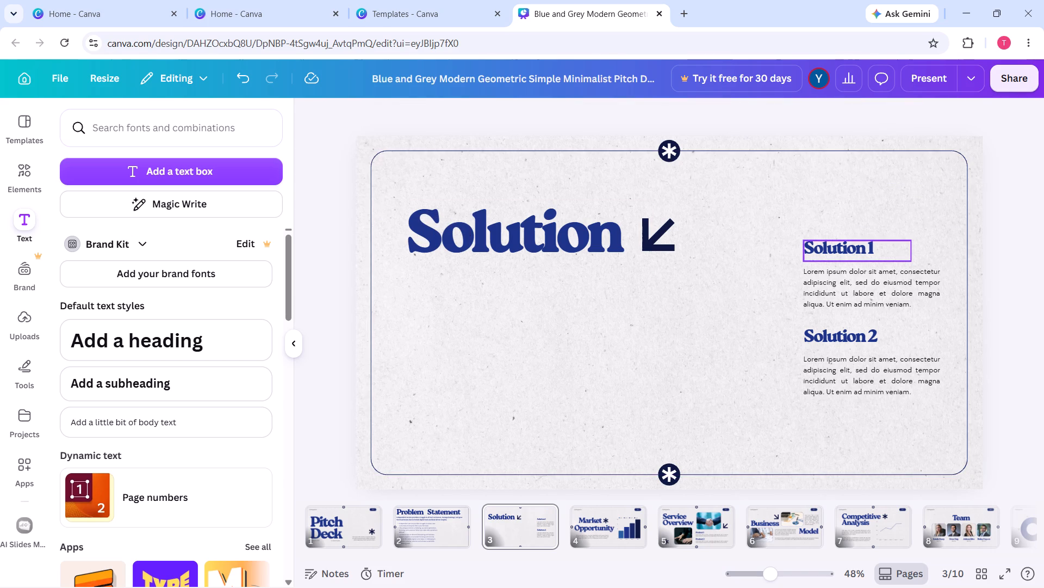
Delete the Solution 1 and Solution 2 headings together with their placeholder paragraphs from the Solution slide.
click(869, 250)
click(878, 211)
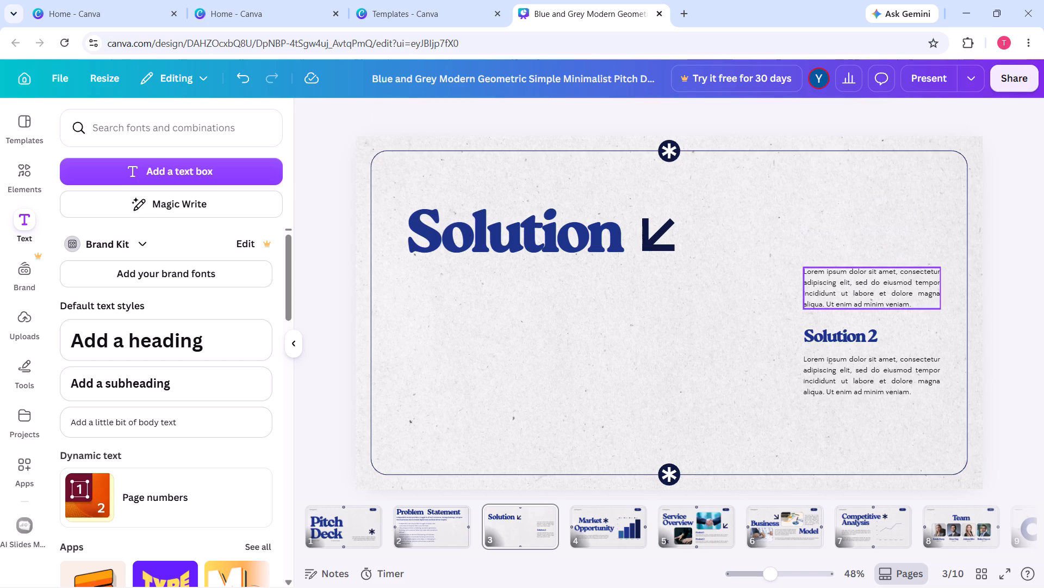
click(868, 279)
click(892, 237)
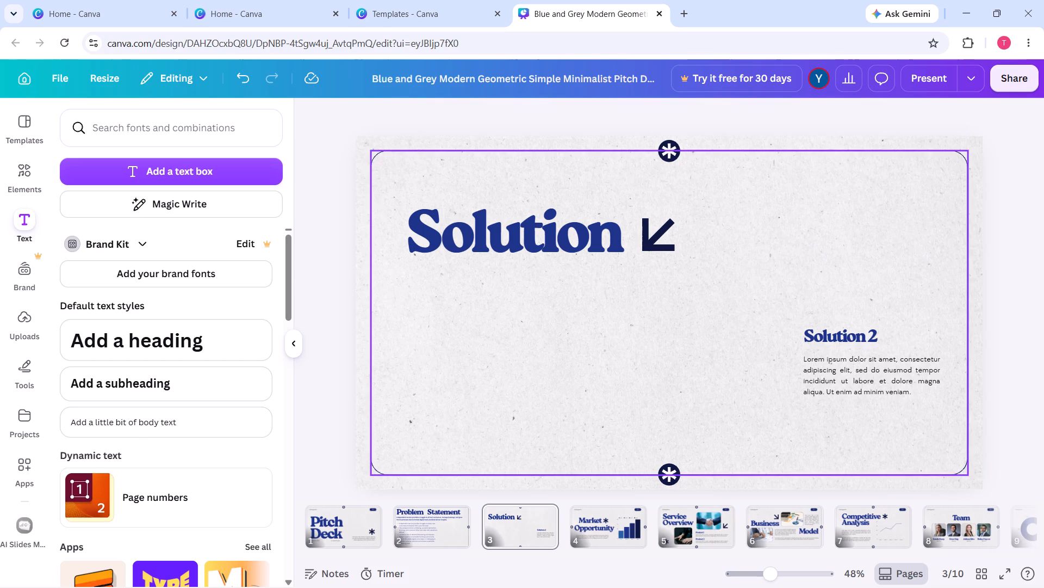
click(850, 334)
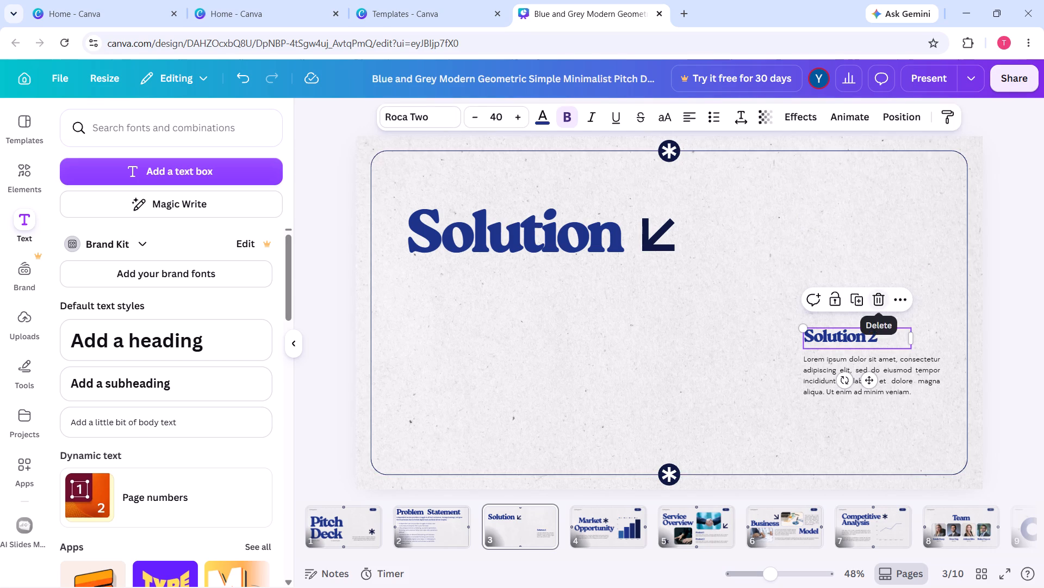
click(875, 299)
click(865, 357)
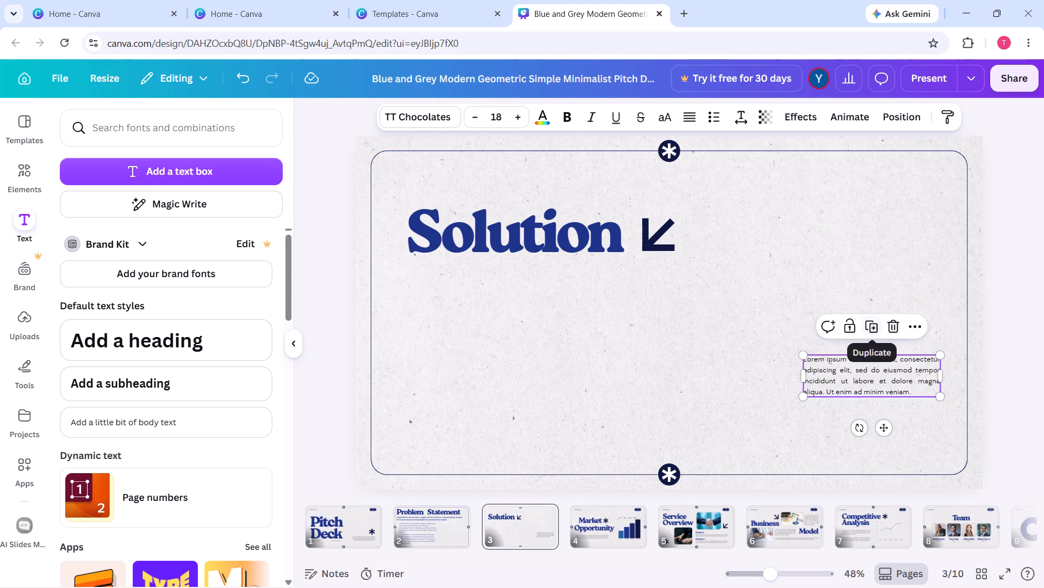
click(890, 324)
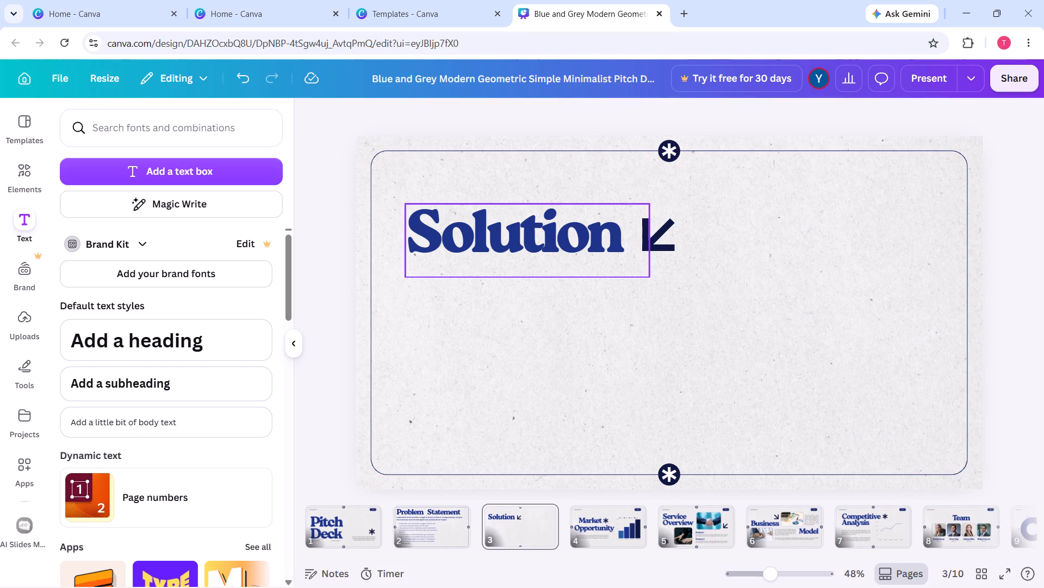
Move the Solution title up and slightly left, into the upper-left corner of the slide's border frame.
drag(607, 248, 590, 200)
Delete the diagonal arrow graphic near the Solution title.
click(661, 223)
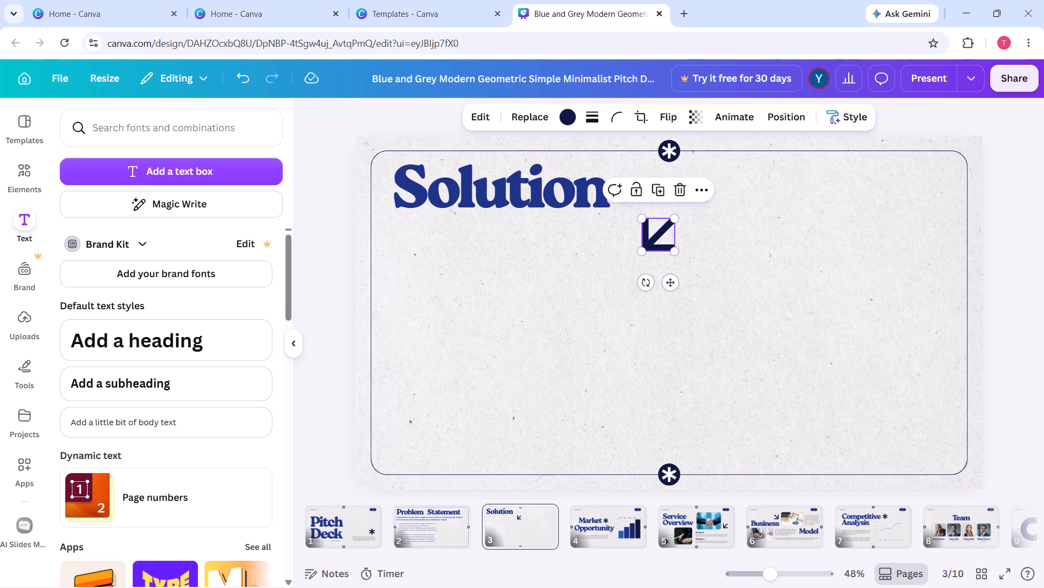
click(681, 188)
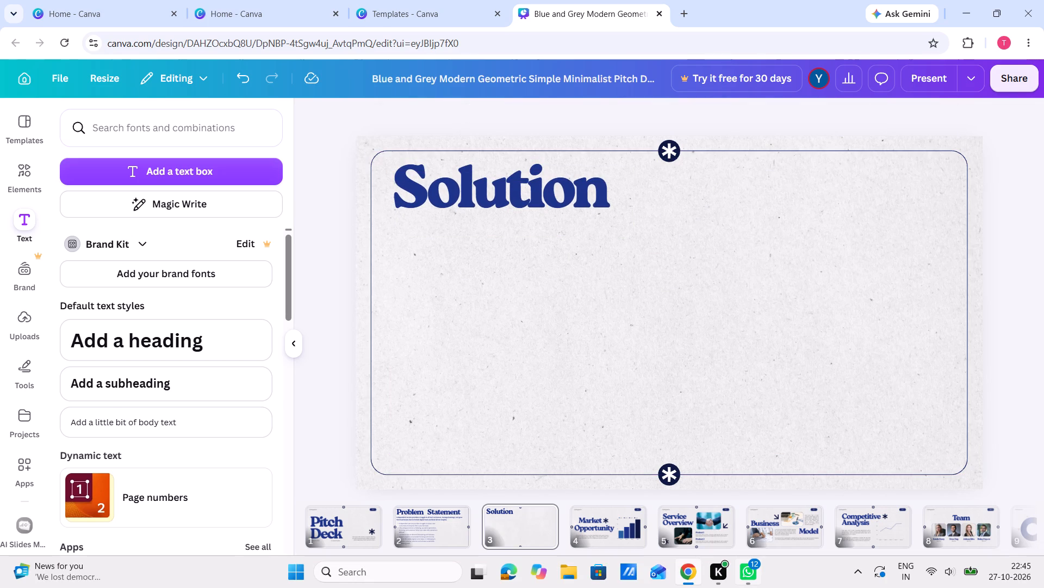
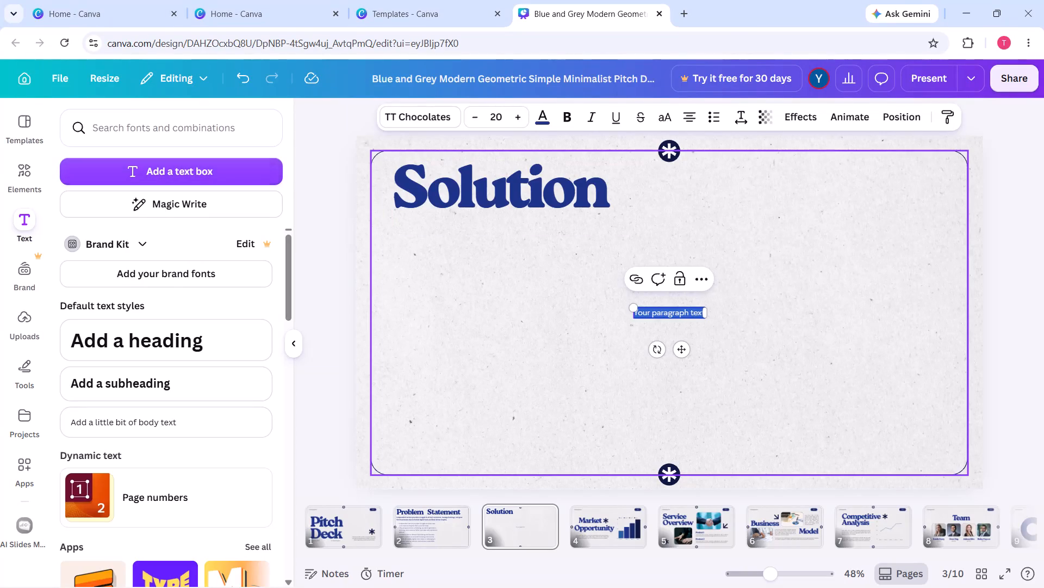
Replace the new text box's placeholder on the Solution slide with the copied ServiceGrow AI solution text, left-aligned.
key(BackSpace)
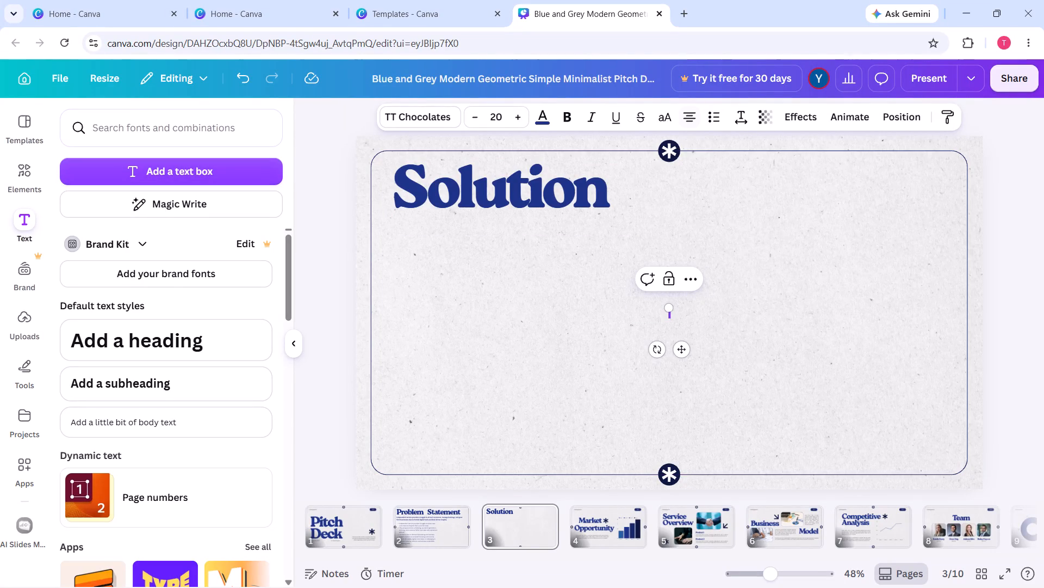
click(693, 114)
key(ctrl+v)
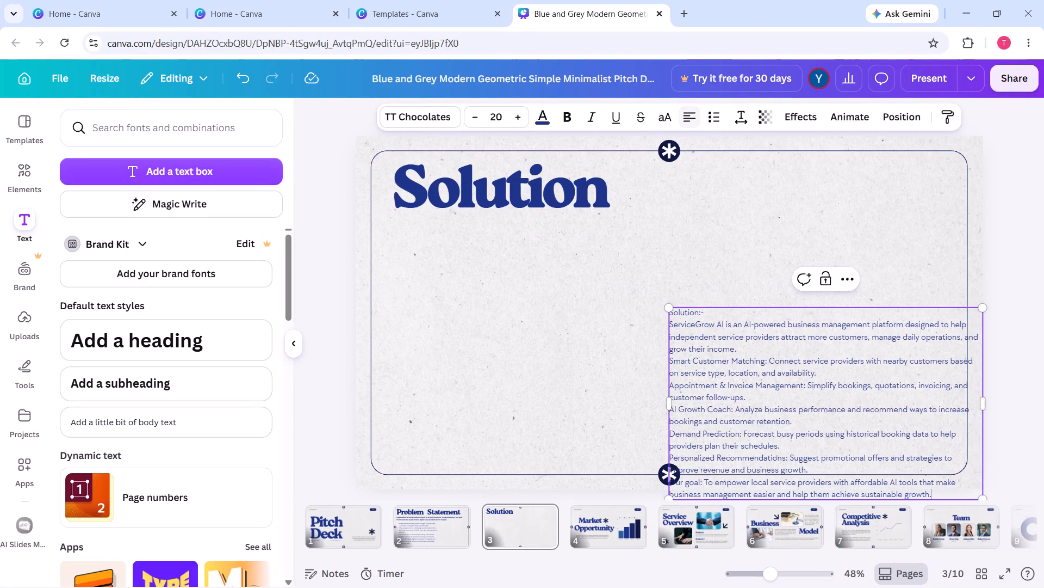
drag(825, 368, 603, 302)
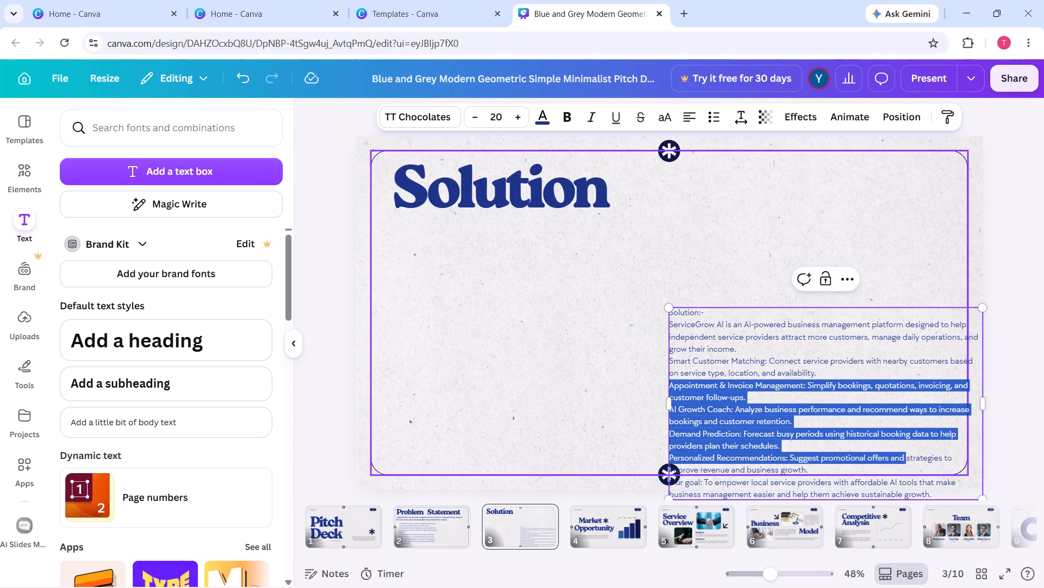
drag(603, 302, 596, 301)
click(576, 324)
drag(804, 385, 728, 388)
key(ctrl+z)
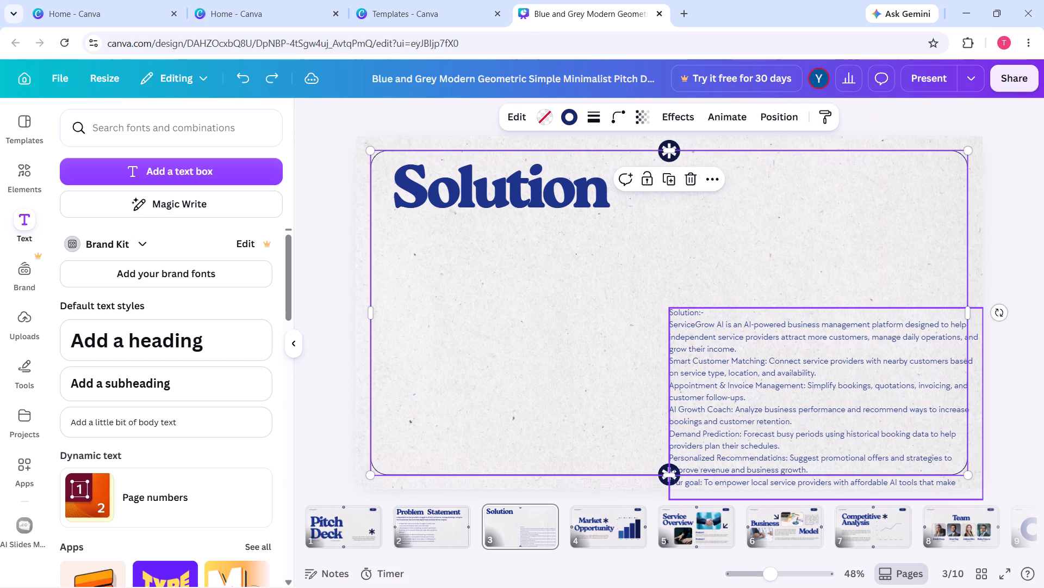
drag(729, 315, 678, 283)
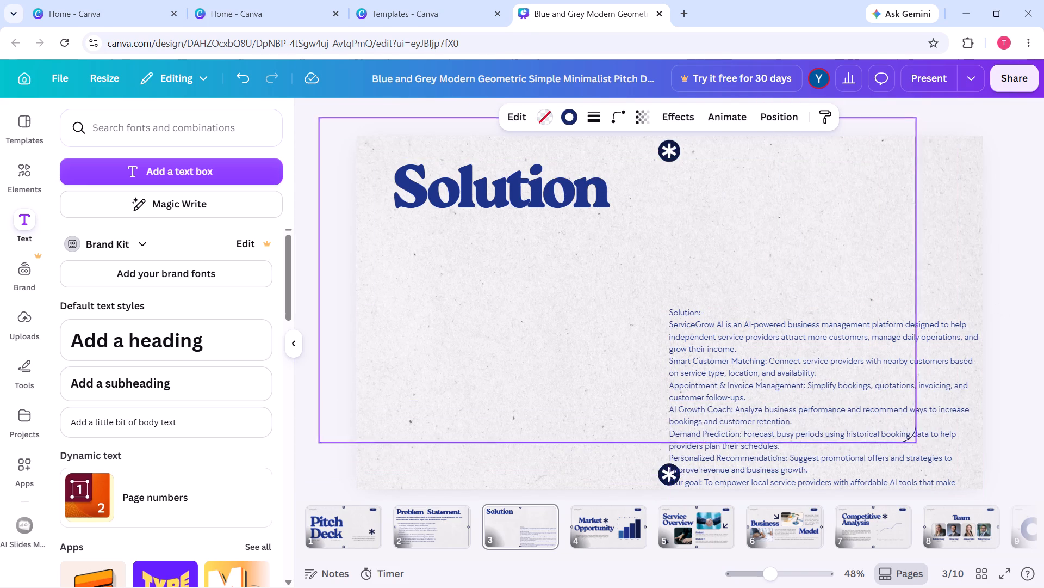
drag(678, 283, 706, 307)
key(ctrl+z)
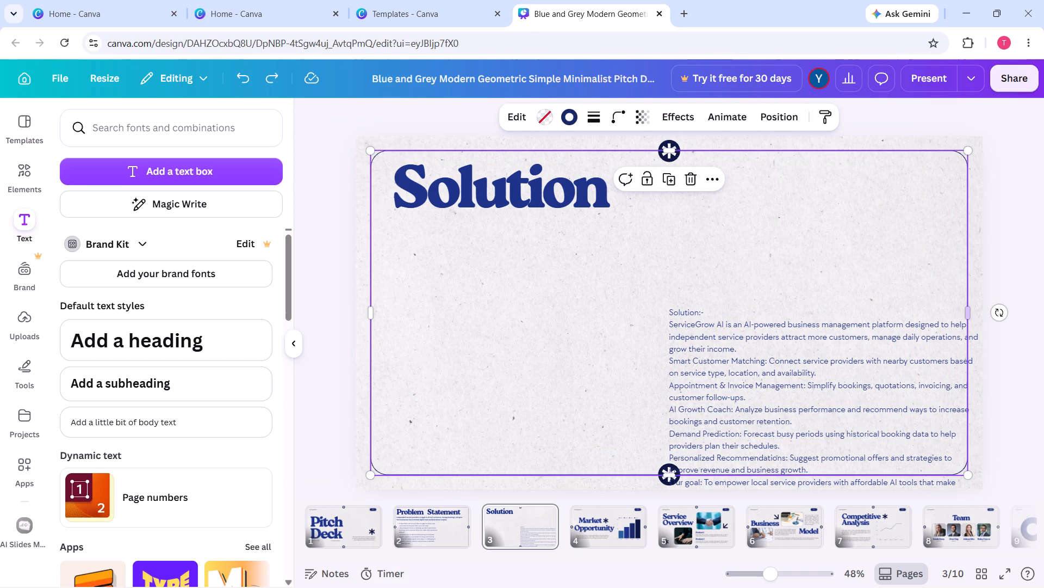
Move the ServiceGrow AI text block beneath the Solution heading, lining up its left edge with the heading.
click(1015, 220)
drag(802, 413, 730, 362)
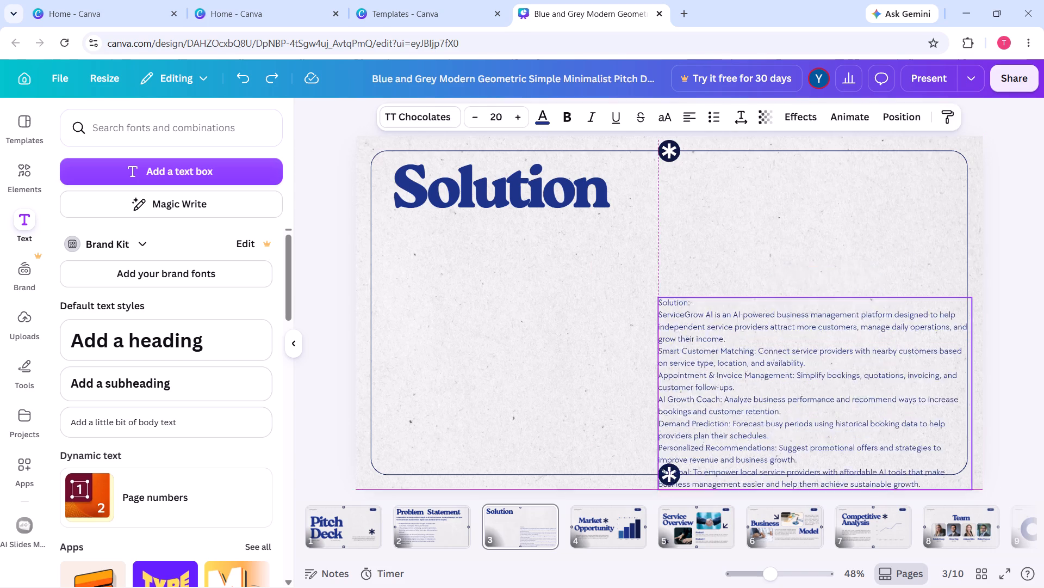
drag(730, 362, 489, 338)
drag(513, 348, 553, 347)
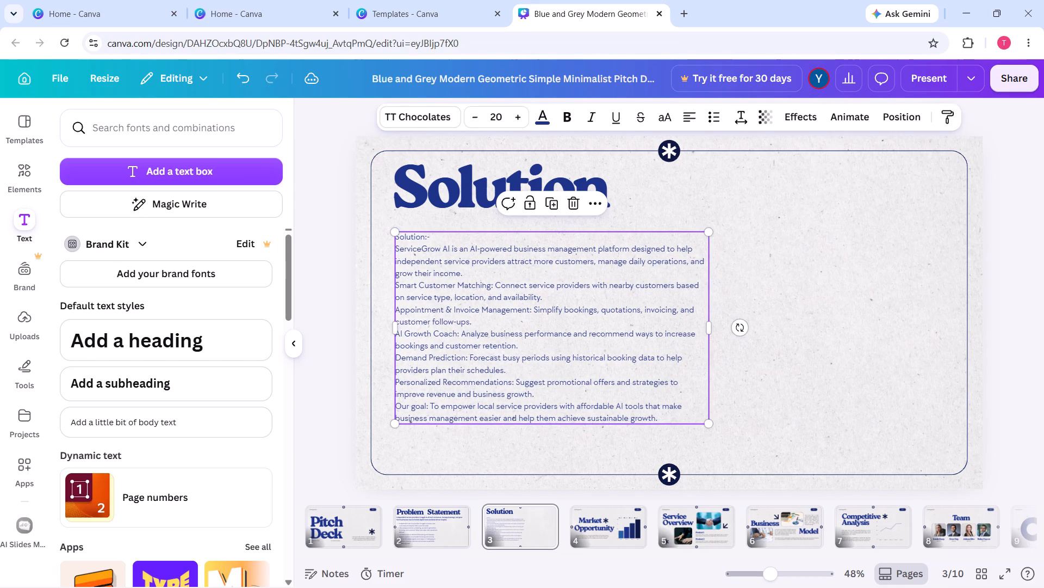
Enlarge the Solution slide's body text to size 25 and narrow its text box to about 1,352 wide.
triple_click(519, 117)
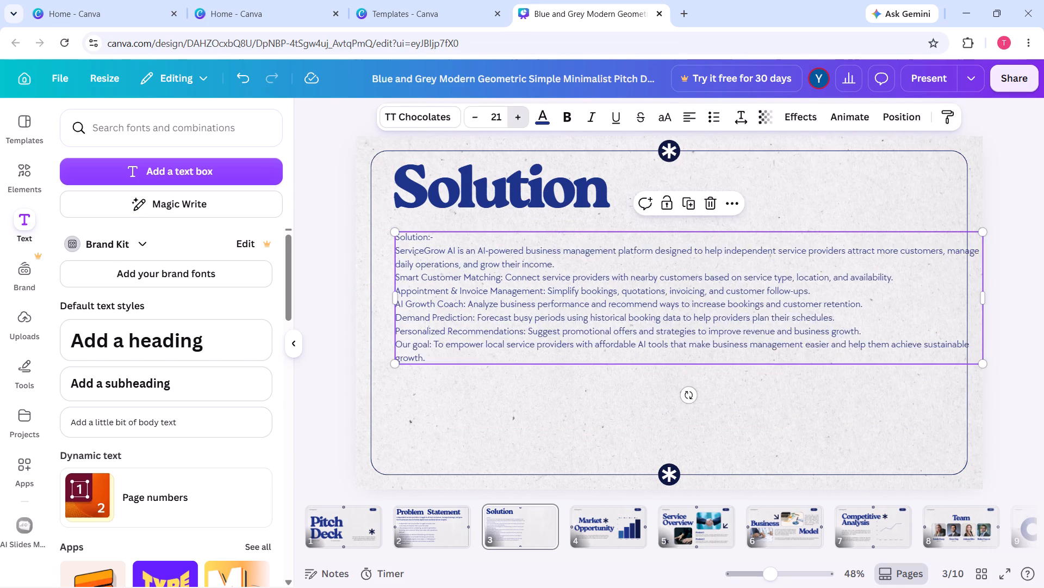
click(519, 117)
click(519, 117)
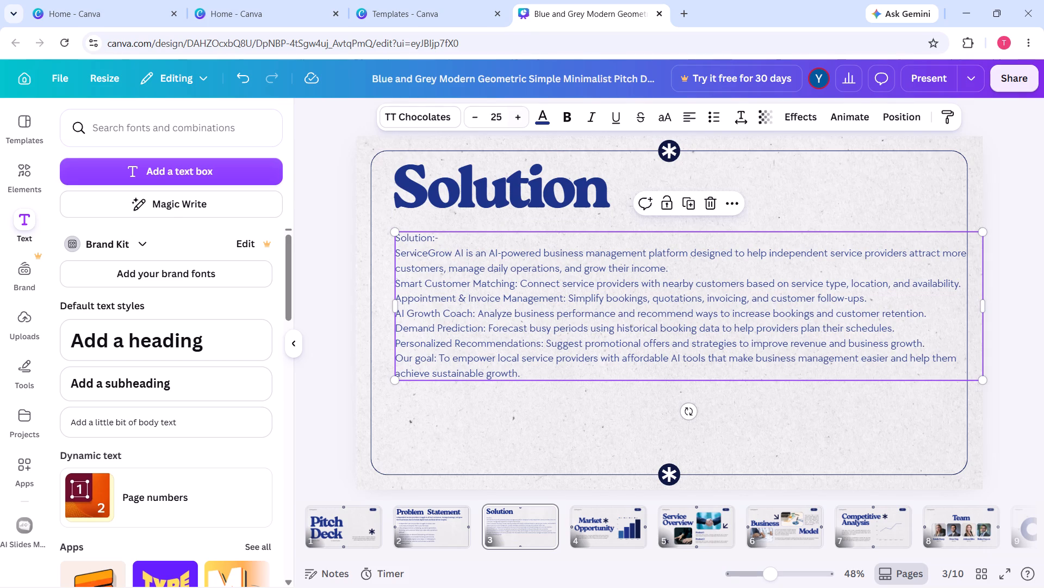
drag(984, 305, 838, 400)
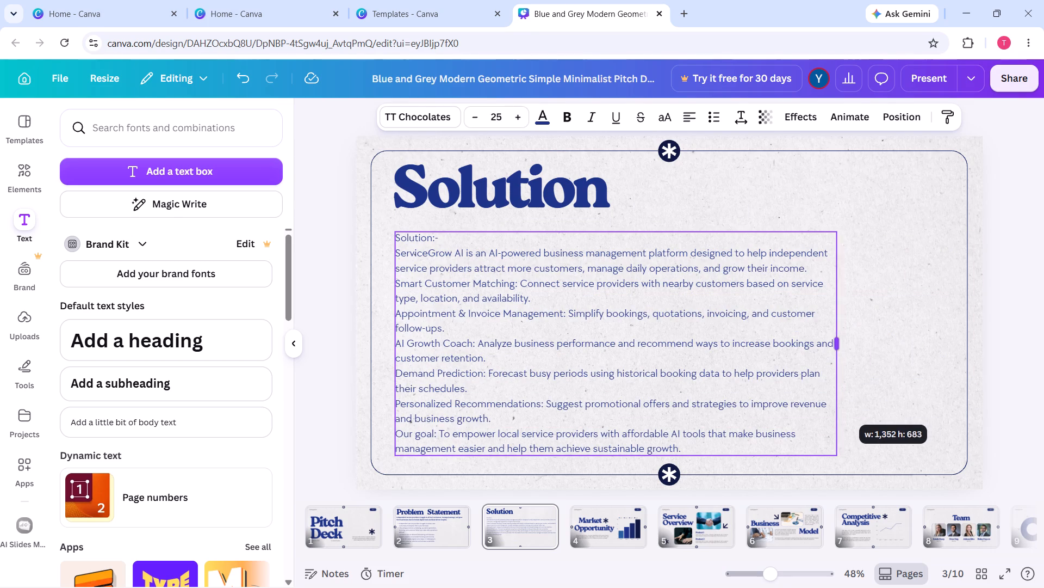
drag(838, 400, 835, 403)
Delete the body text box from the Solution slide.
click(635, 209)
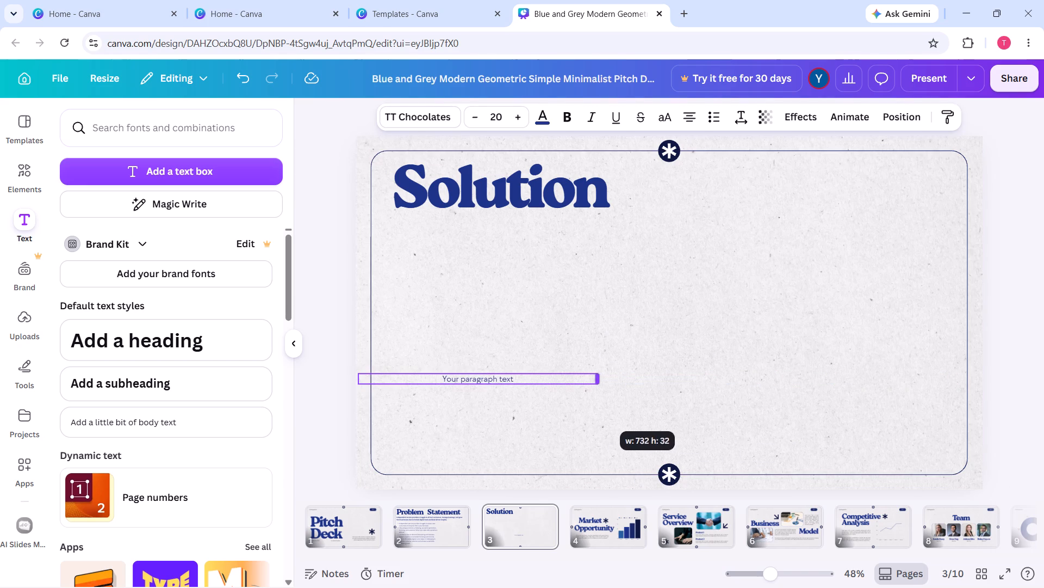
drag(596, 406, 501, 412)
drag(480, 372, 573, 338)
drag(594, 343, 523, 363)
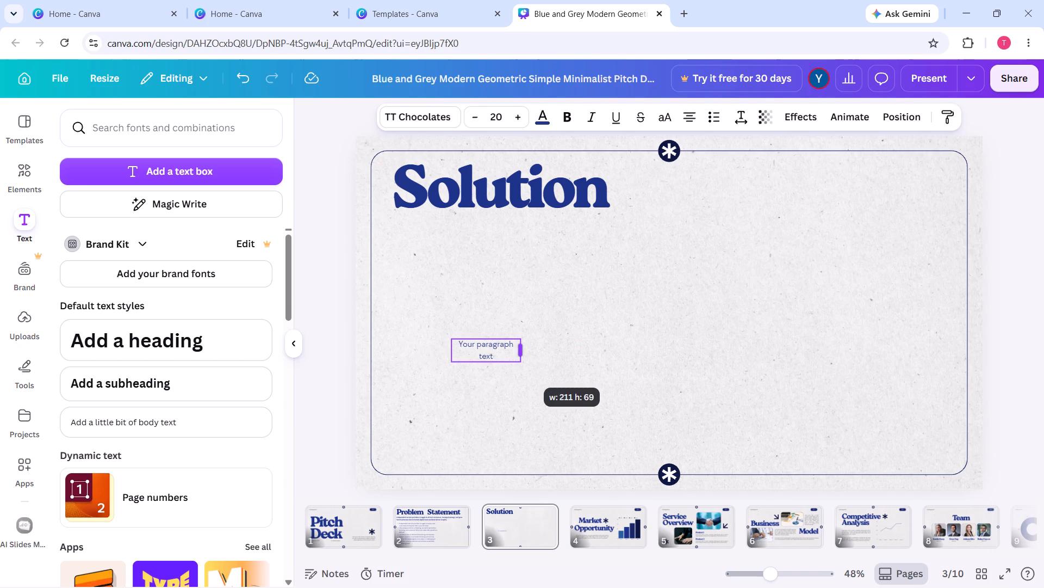
drag(523, 363, 539, 365)
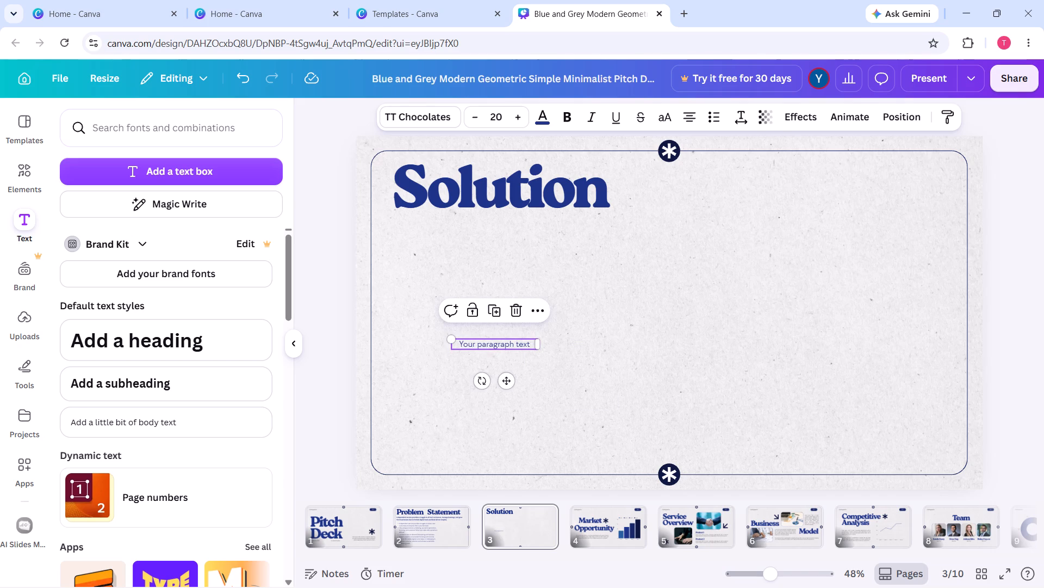
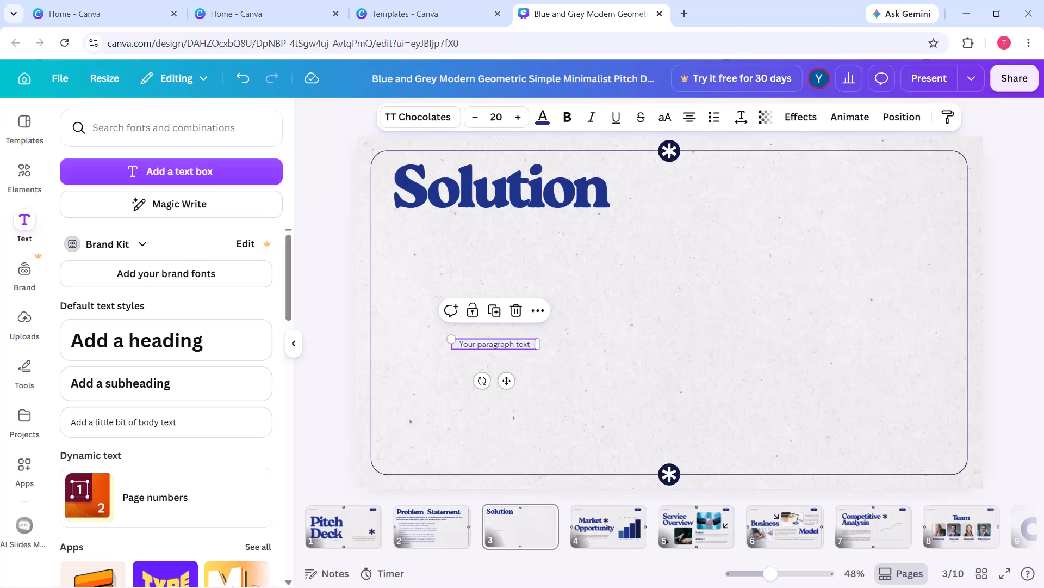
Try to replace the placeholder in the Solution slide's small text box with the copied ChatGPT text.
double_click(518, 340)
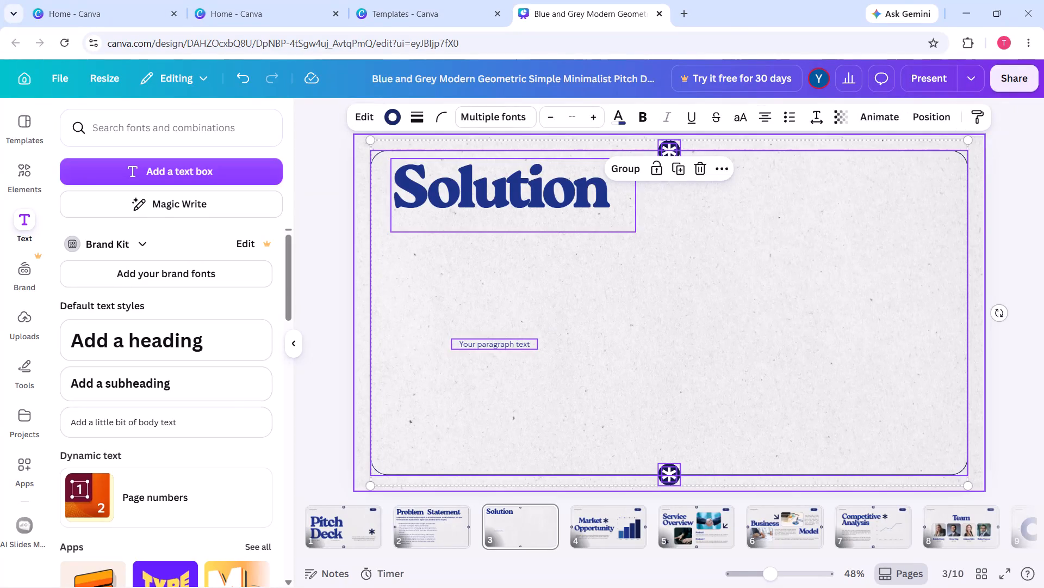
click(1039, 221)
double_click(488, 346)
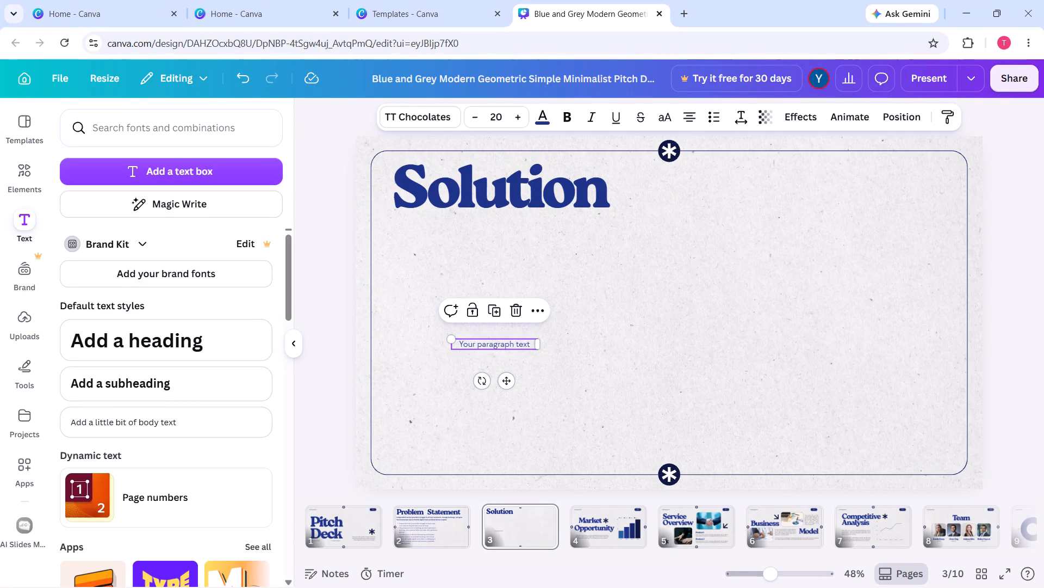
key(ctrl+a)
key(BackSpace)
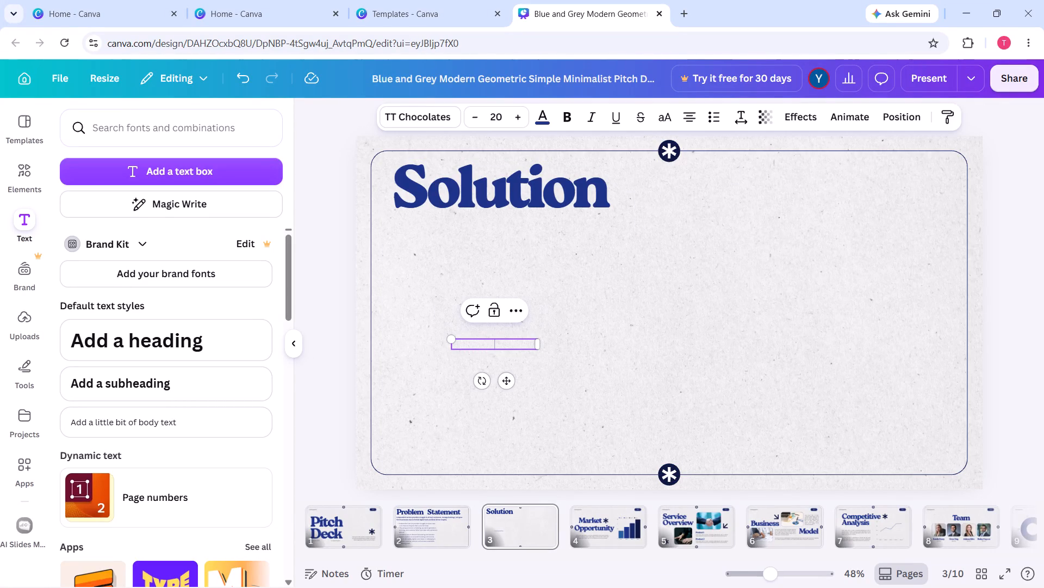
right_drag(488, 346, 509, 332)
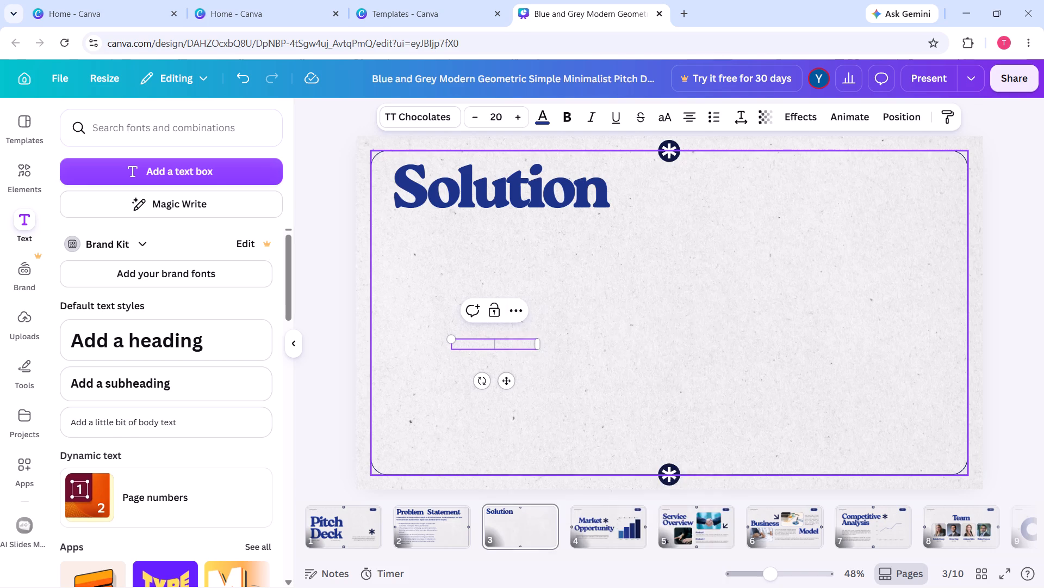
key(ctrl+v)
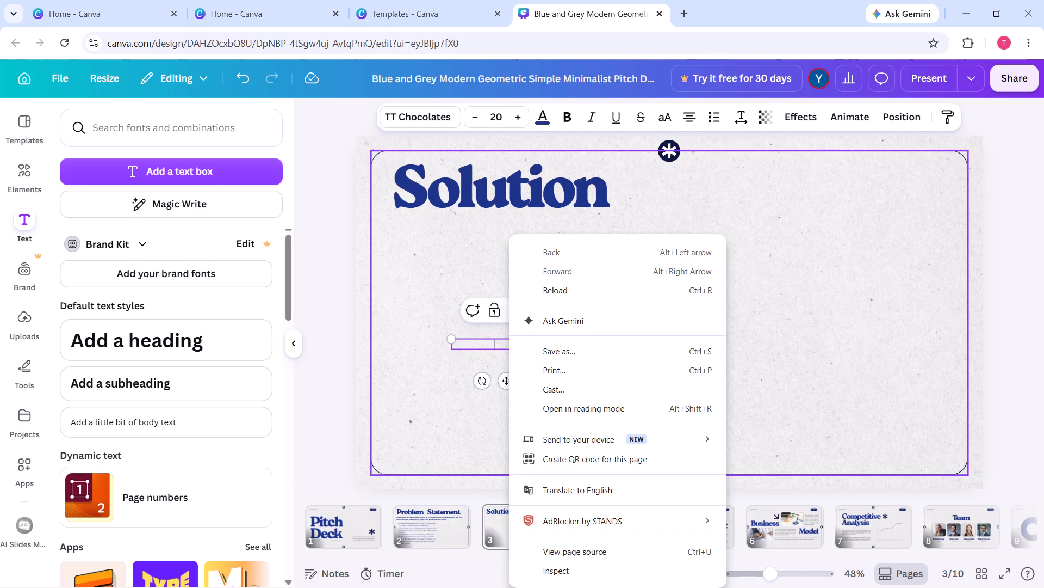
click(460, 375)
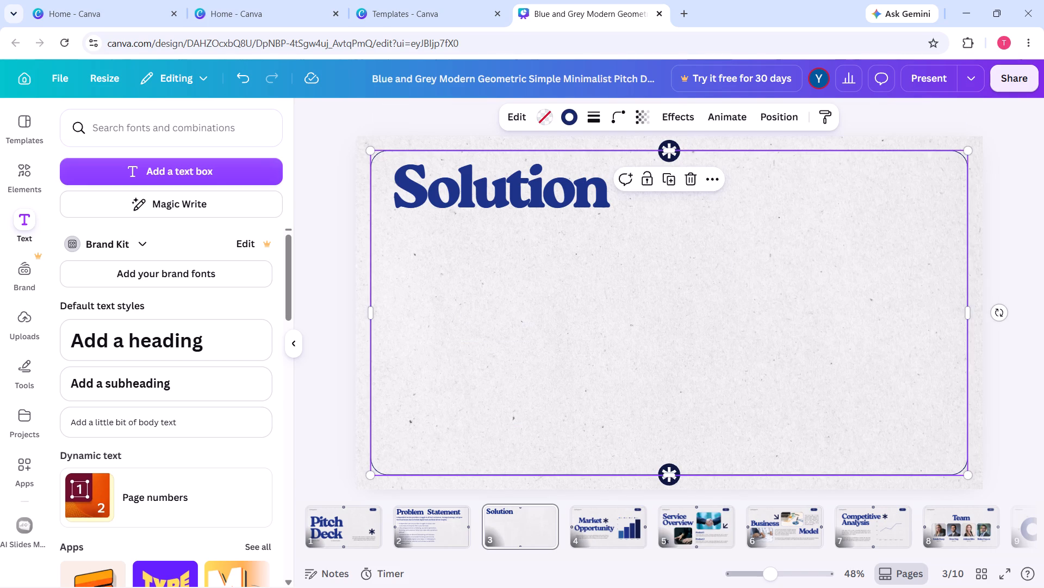
Add a new text box to the Solution slide, place it below the heading, and narrow it to fit its one-line placeholder.
click(225, 171)
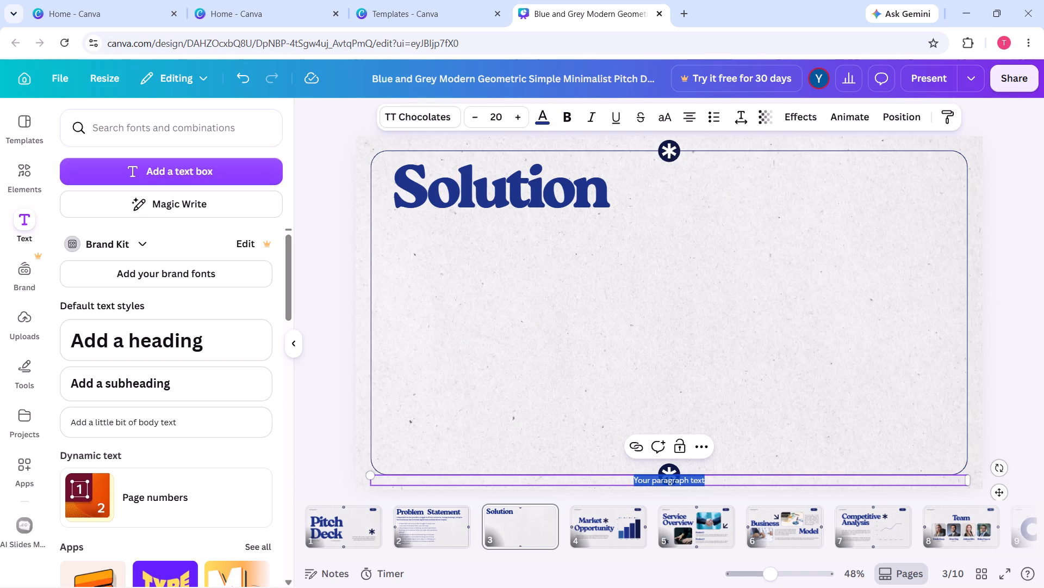
drag(626, 482, 625, 387)
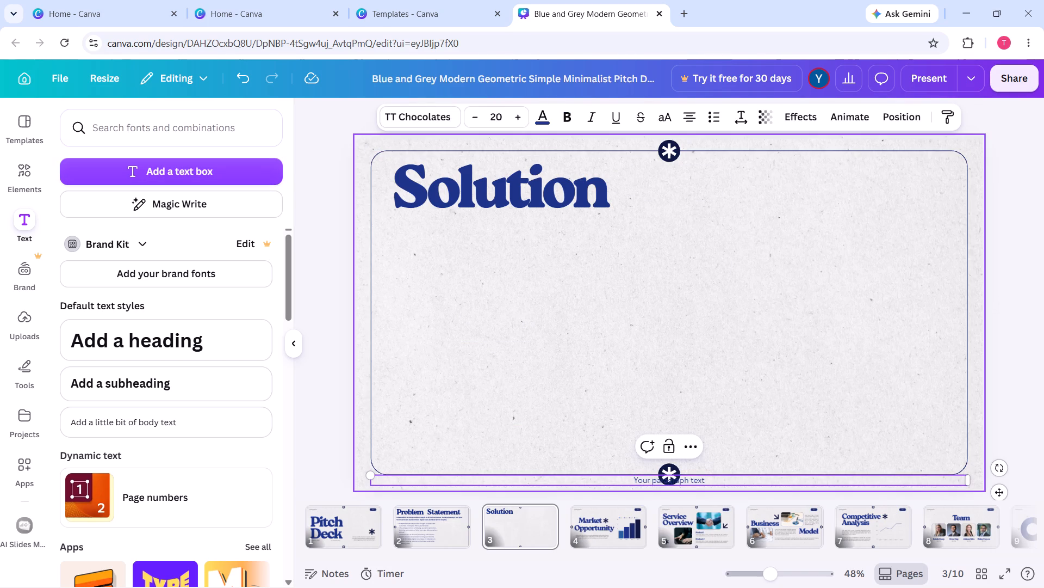
click(1035, 360)
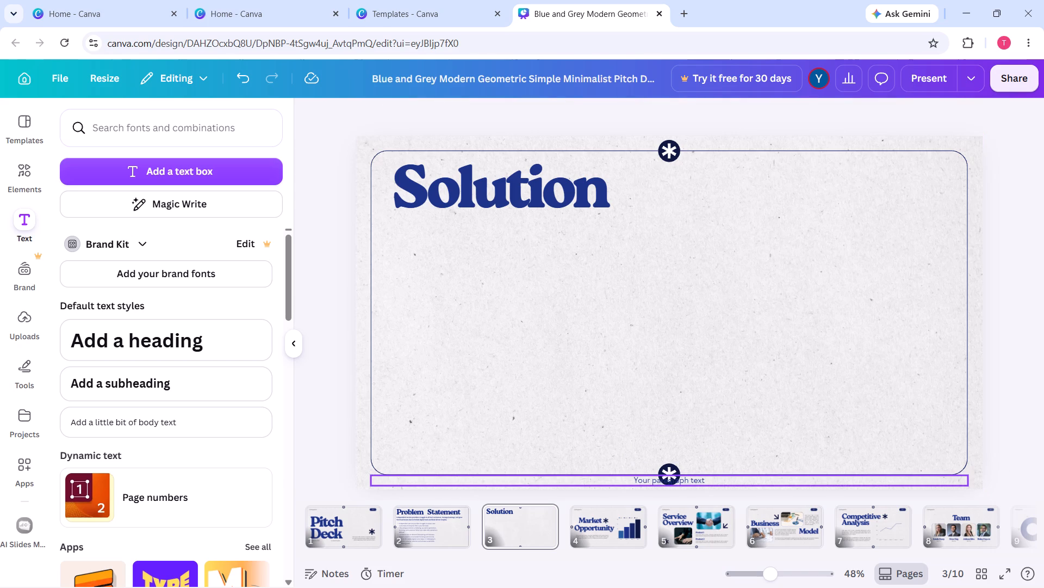
drag(730, 482, 714, 356)
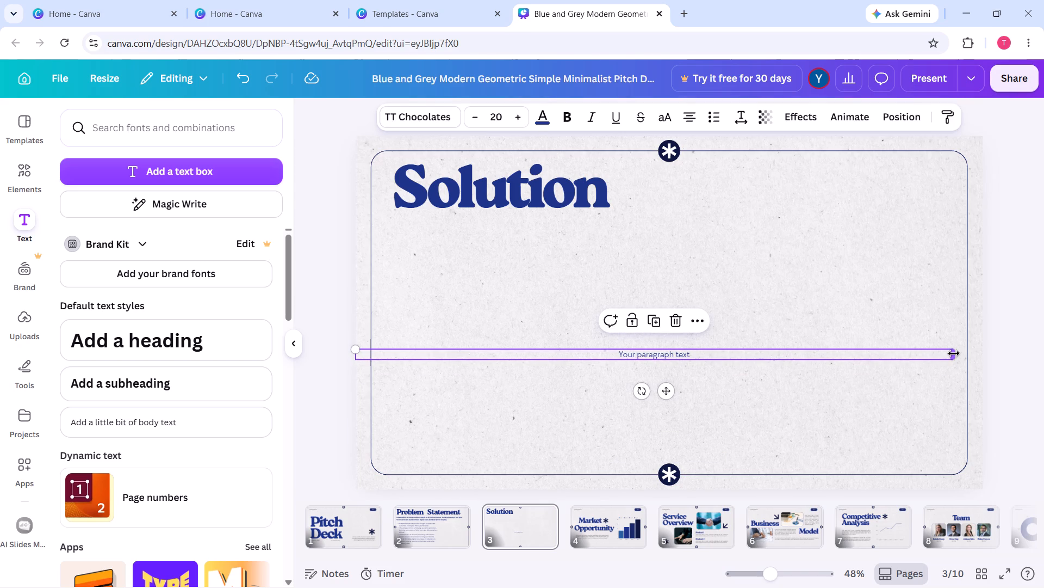
drag(954, 353, 586, 416)
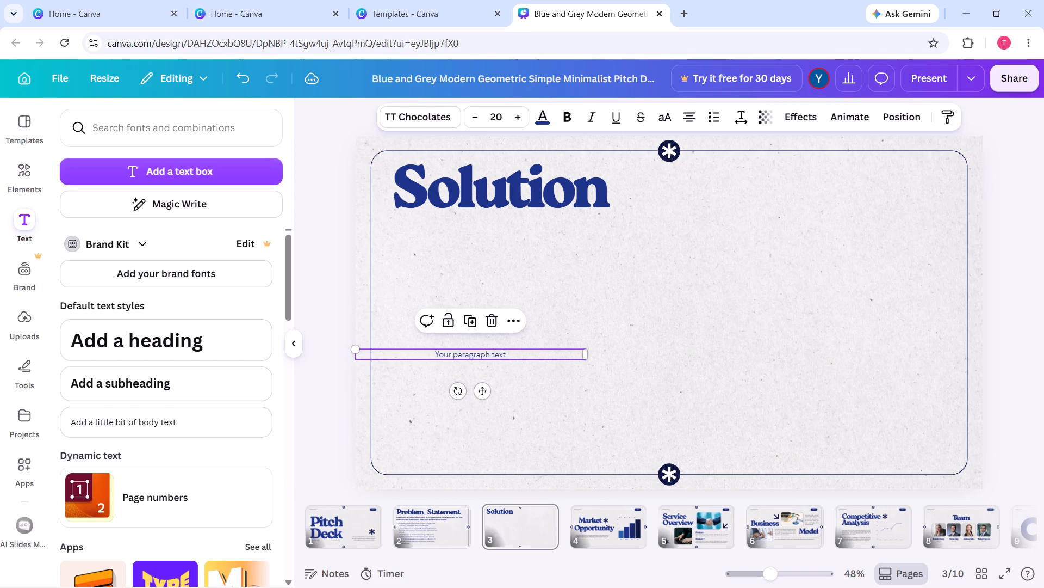
drag(551, 350, 680, 312)
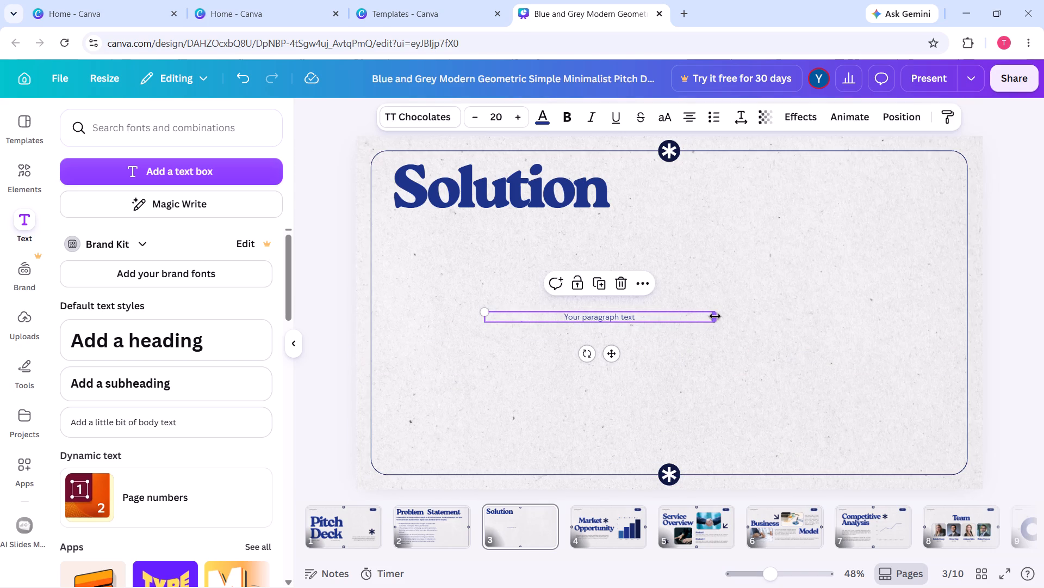
drag(714, 316, 578, 351)
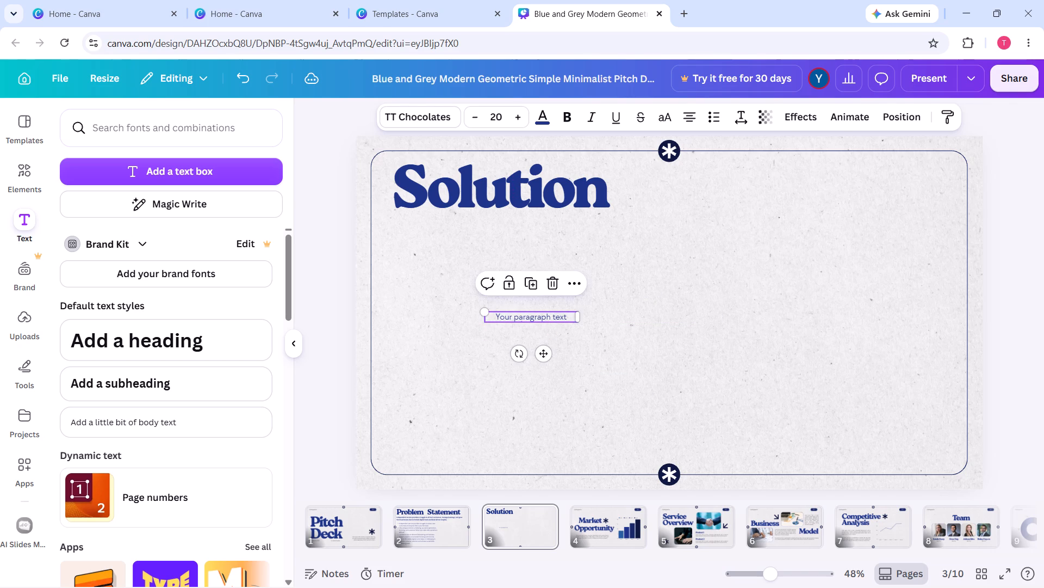
Replace the new text box's placeholder with the shortened Solution text copied from ChatGPT.
double_click(564, 318)
key(BackSpace)
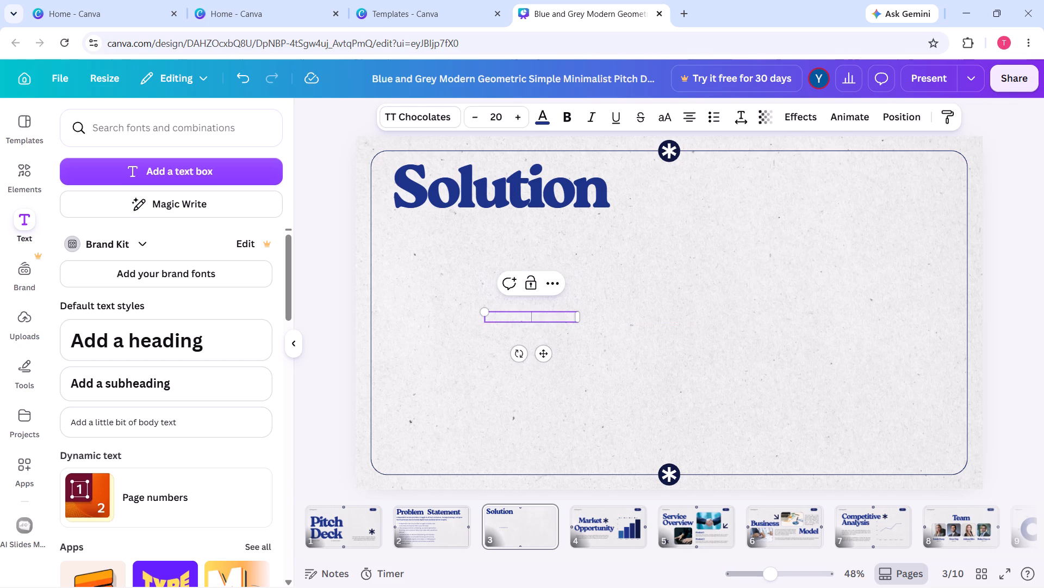
key(ctrl+v)
drag(548, 346, 549, 285)
click(1018, 295)
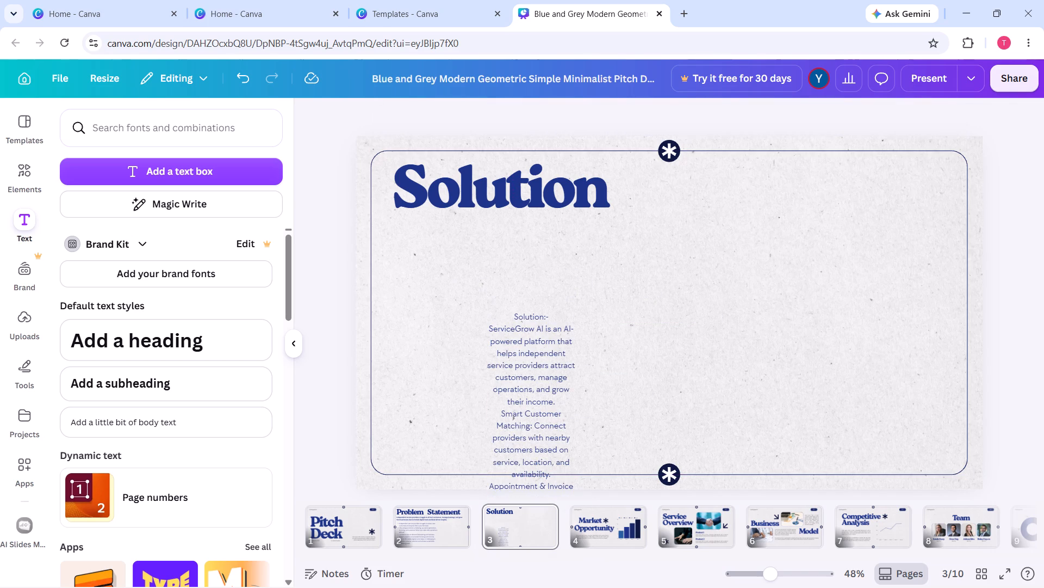
Widen the pasted text column to over half the slide's width and left-align its text.
drag(538, 399, 520, 277)
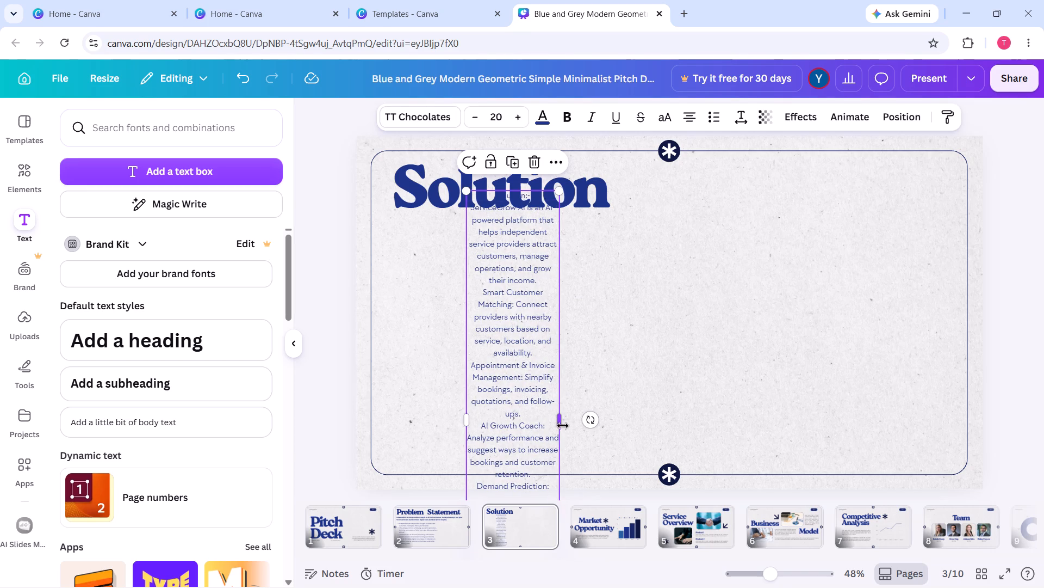
drag(563, 422, 825, 383)
click(687, 118)
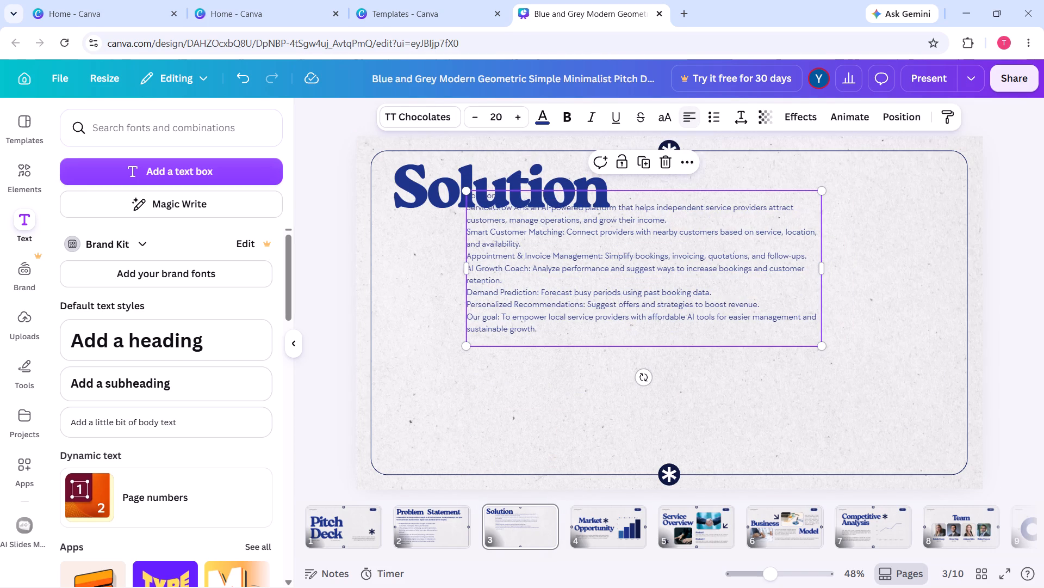
Place the body text box just below the Solution heading, flush with the heading's left edge, and widen it slightly.
drag(668, 317, 596, 364)
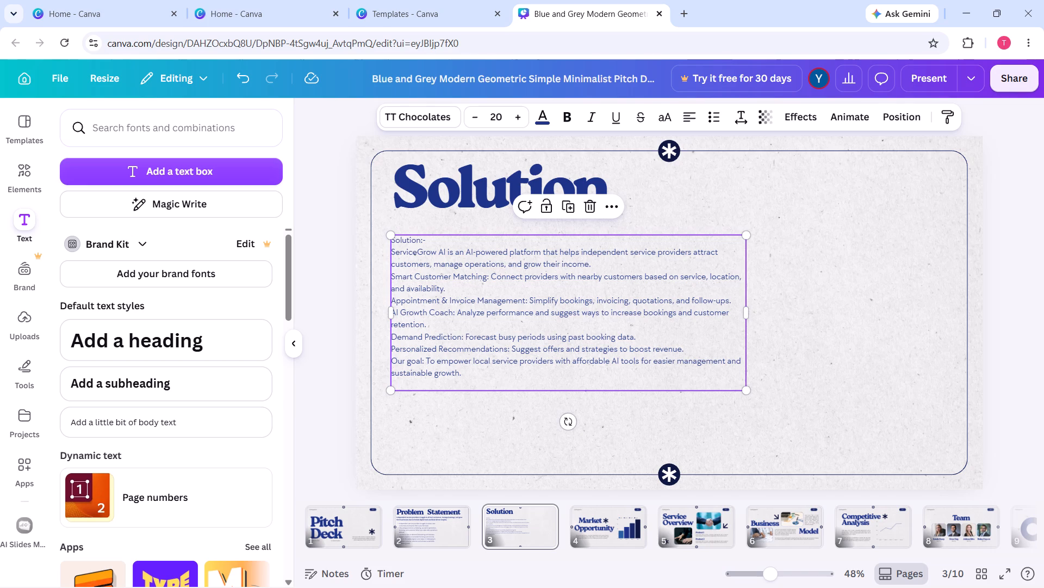
drag(746, 395, 729, 460)
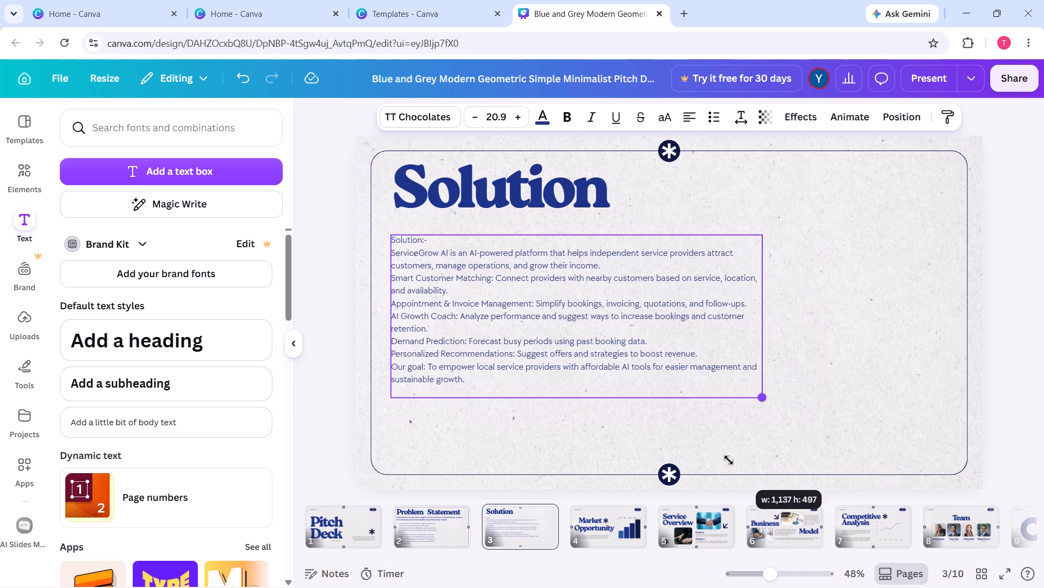
drag(729, 460, 725, 457)
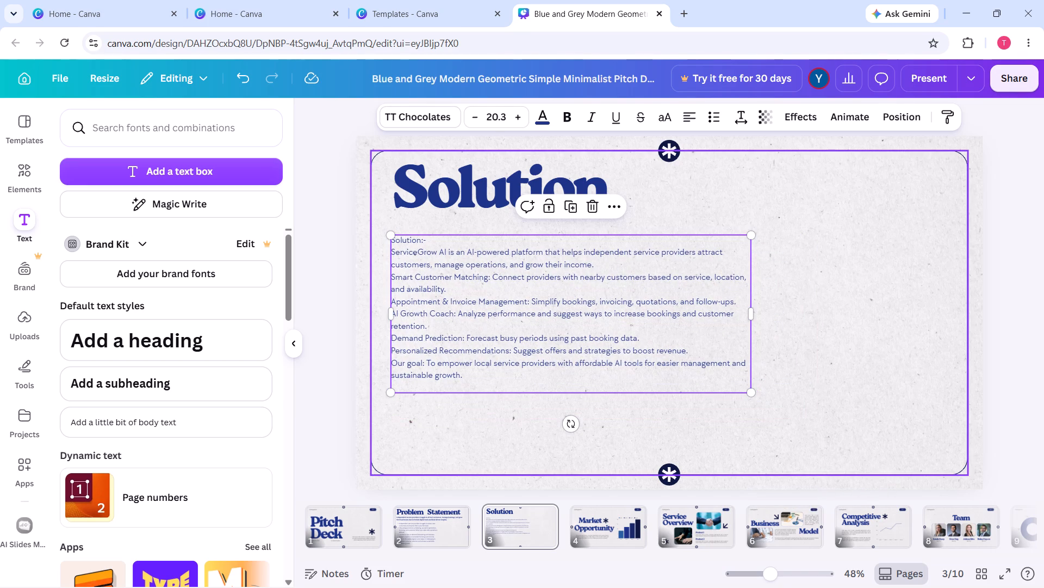
drag(755, 313, 769, 434)
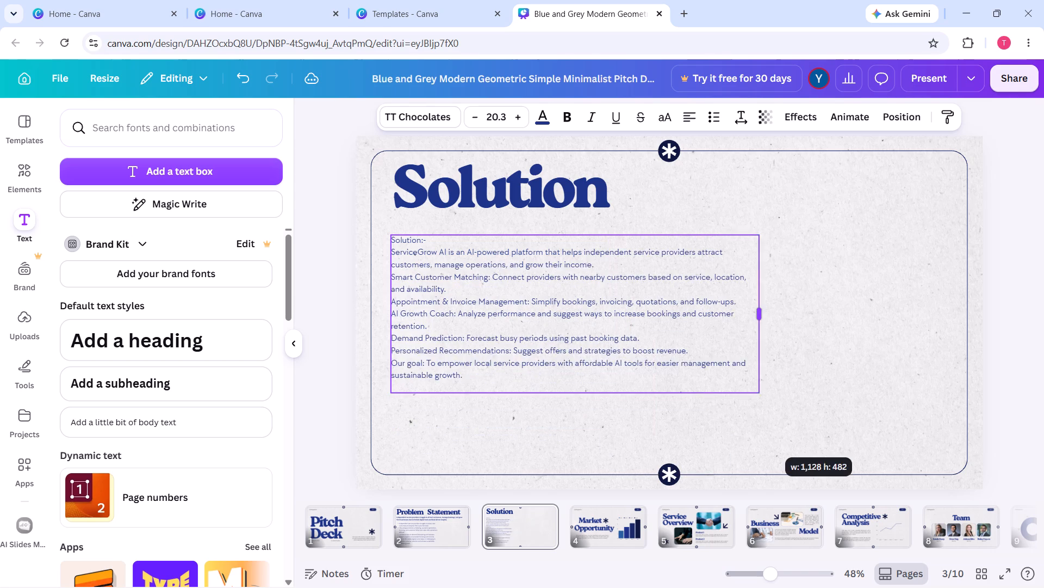
drag(769, 434, 795, 441)
Increase the body text's font size to 24.3.
triple_click(515, 118)
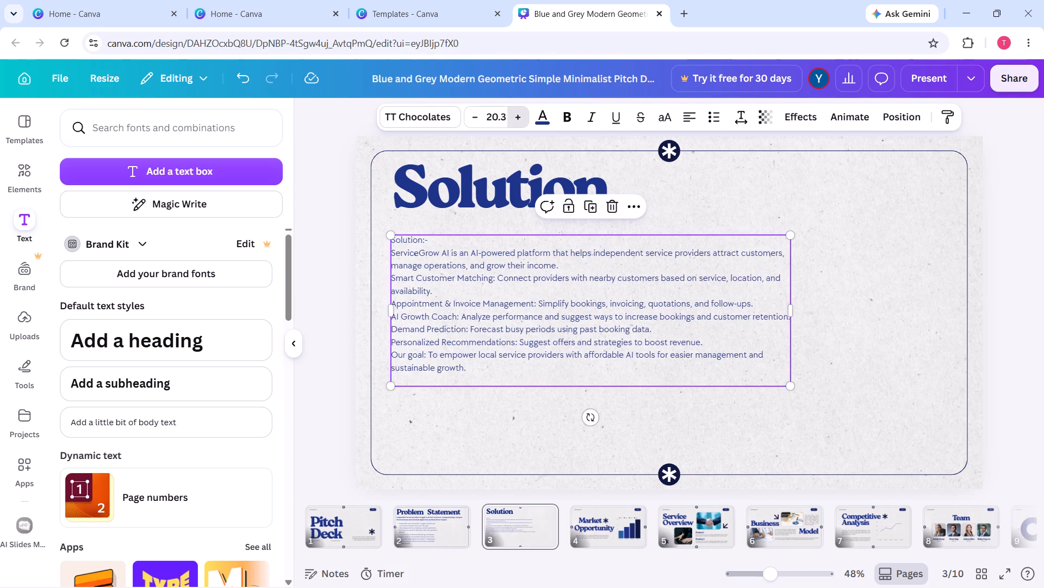
triple_click(515, 118)
click(515, 118)
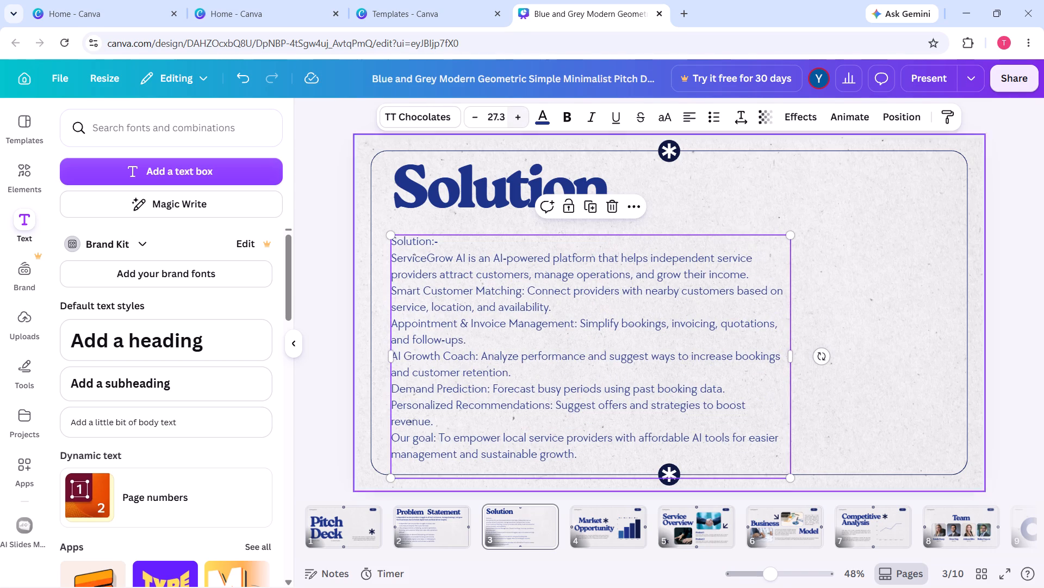
triple_click(470, 113)
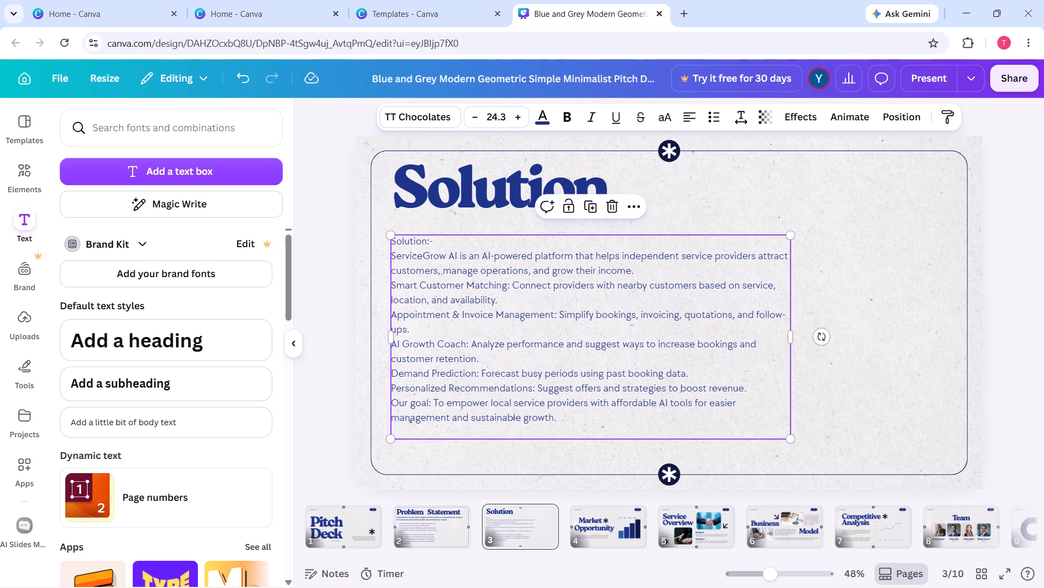
Delete the redundant "Solution:-" line and its blank line from the start of the body text.
click(480, 247)
key(BackSpace)
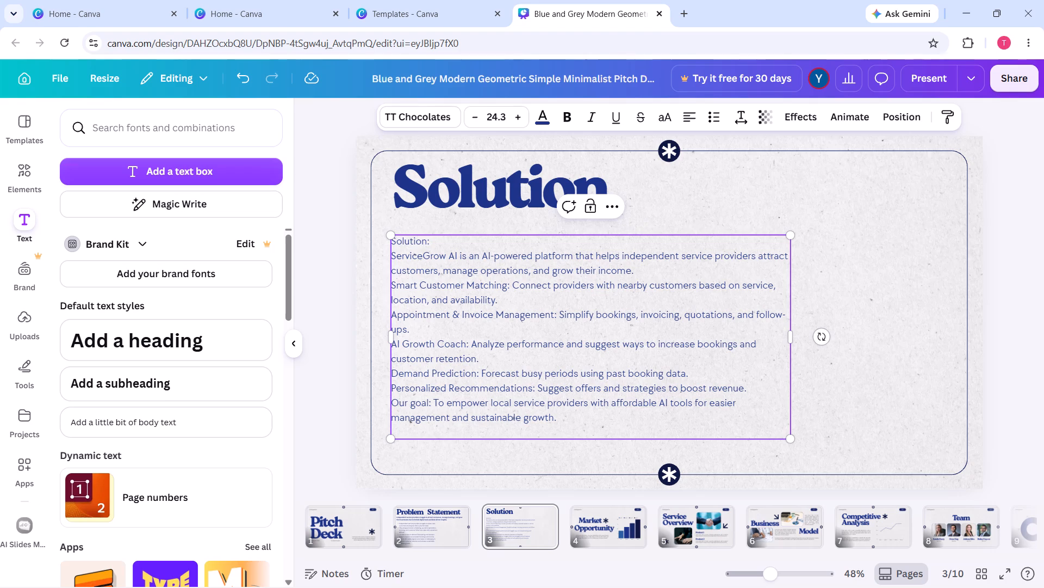
key(BackSpace)
key(BackSpace)
key(BackSpace)
key(BackSpace)
key(BackSpace)
key(BackSpace)
key(BackSpace)
key(BackSpace)
key(BackSpace)
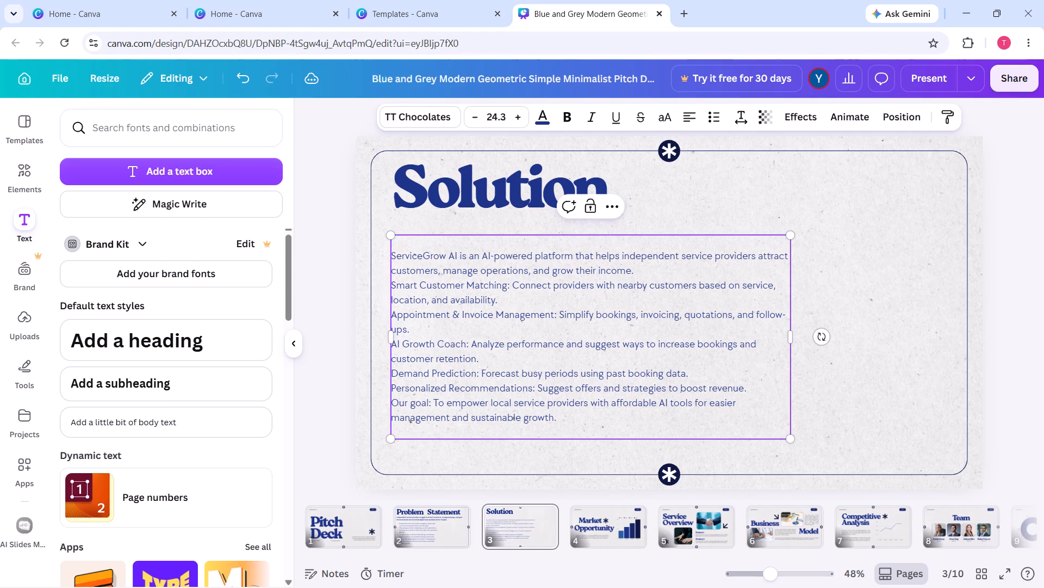
key(Down)
key(BackSpace)
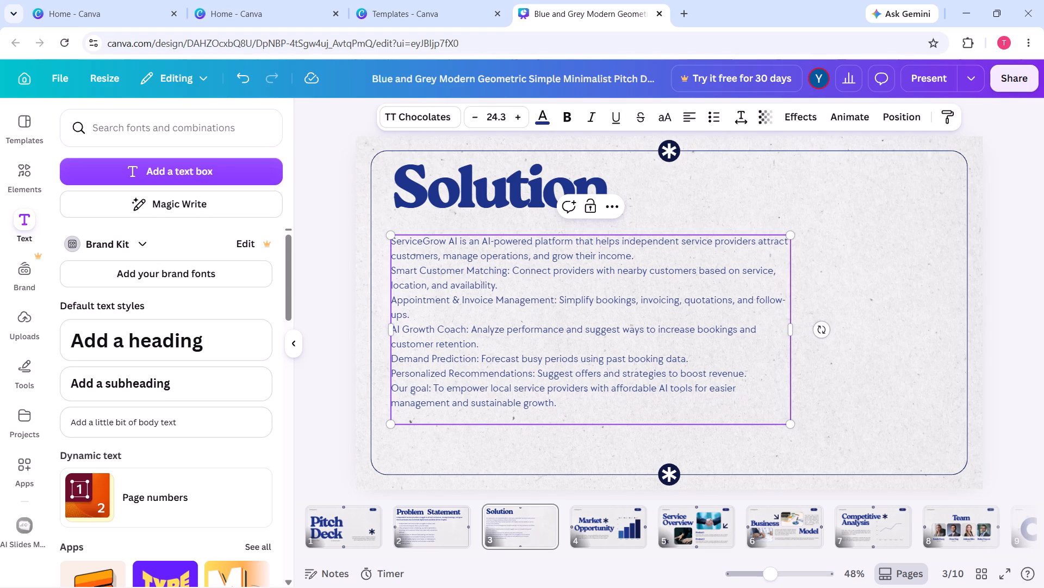
Narrow the body text box, and scale it up until its font size is 28.3.
drag(795, 332, 727, 361)
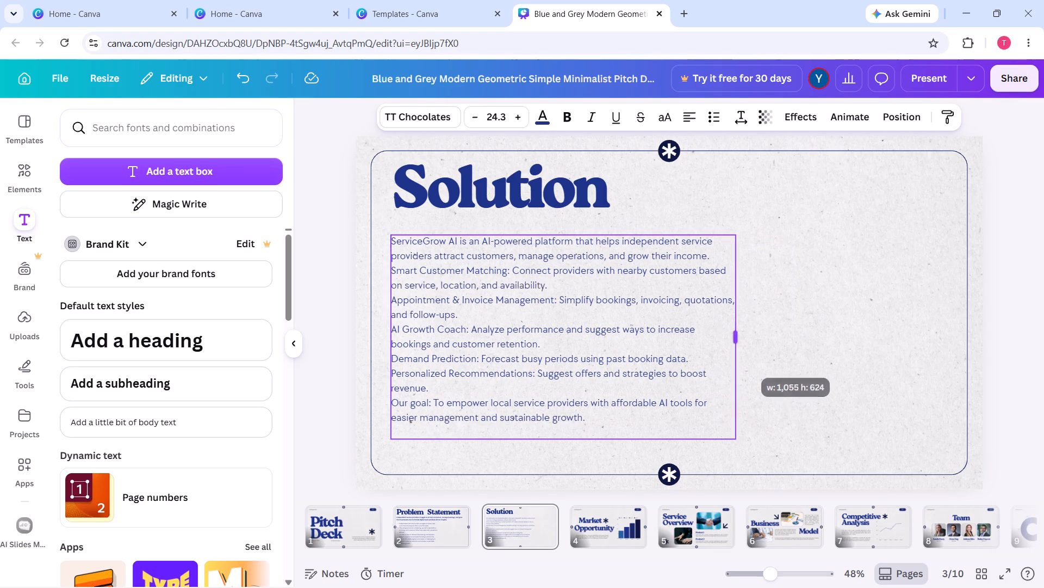
drag(727, 361, 695, 372)
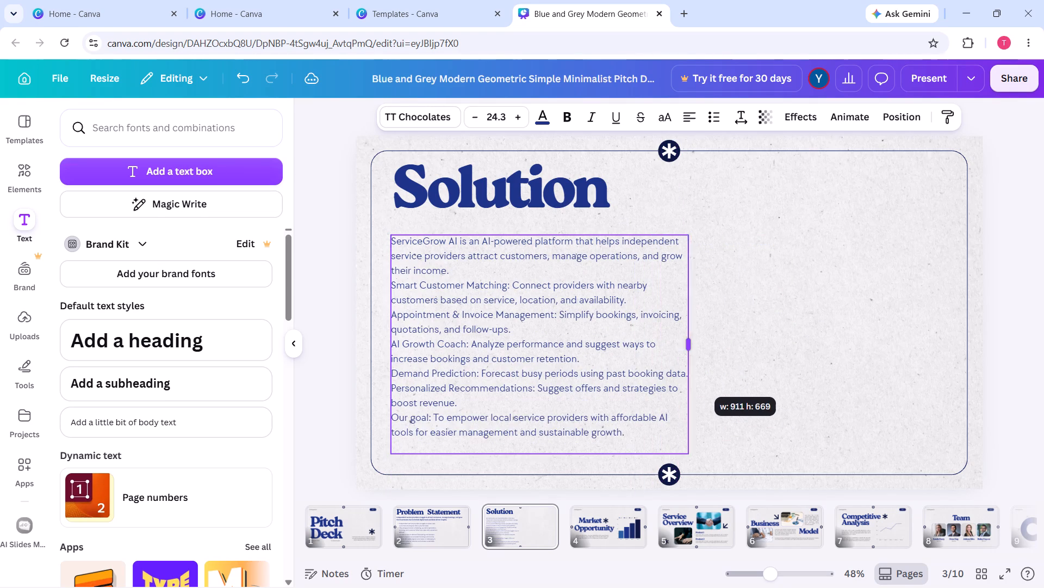
drag(695, 372, 703, 365)
drag(700, 452, 784, 444)
Move the body text box up so it sits directly under the Solution heading and inside the rounded frame.
drag(602, 392, 605, 347)
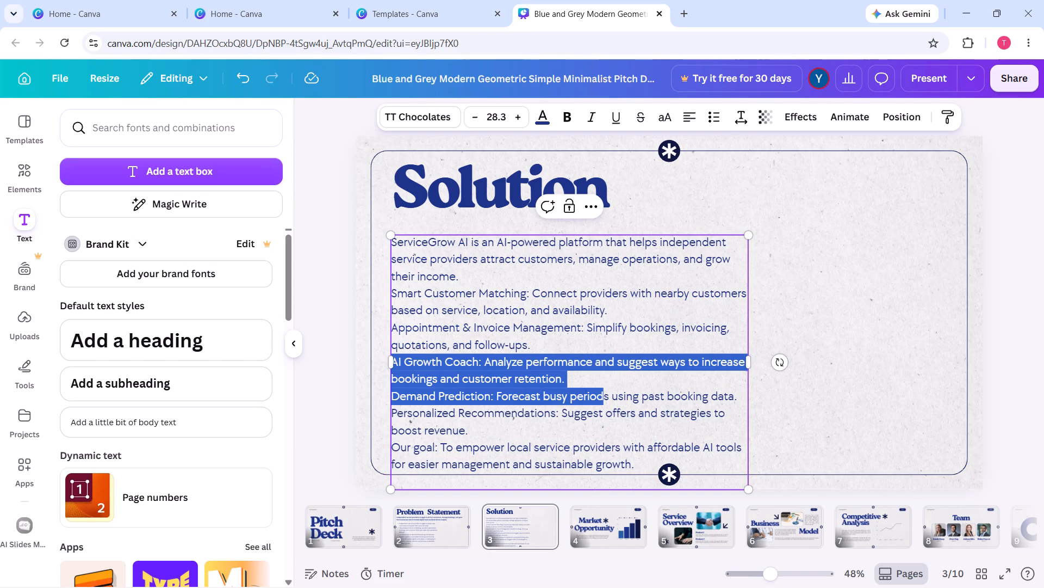
drag(605, 347, 605, 346)
click(1000, 327)
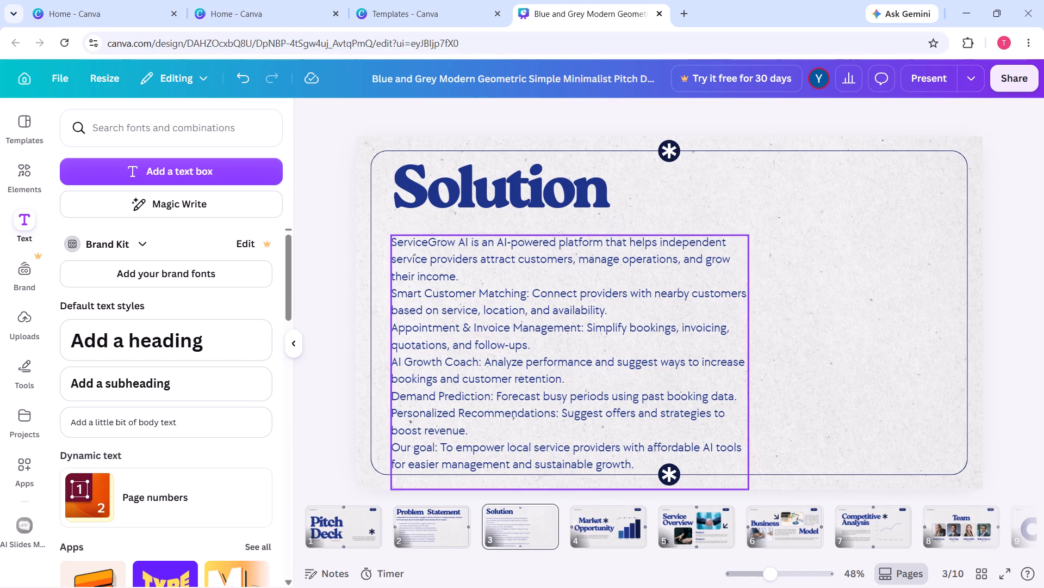
drag(643, 417, 641, 395)
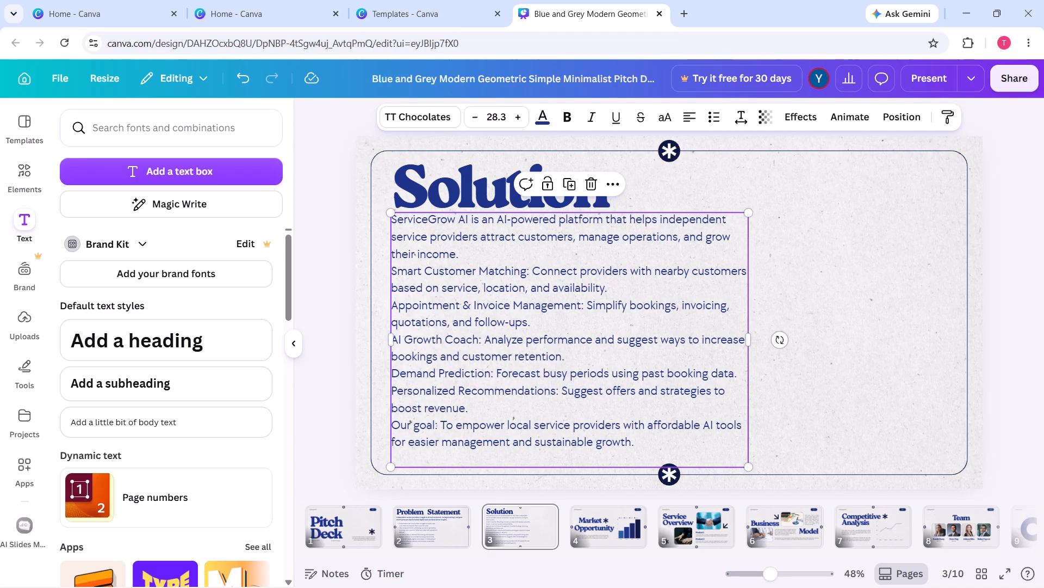
Copy the opening "ServiceGrow AI is an AI-powered platform" paragraph and remove it from the body text box.
double_click(463, 253)
drag(463, 253, 438, 242)
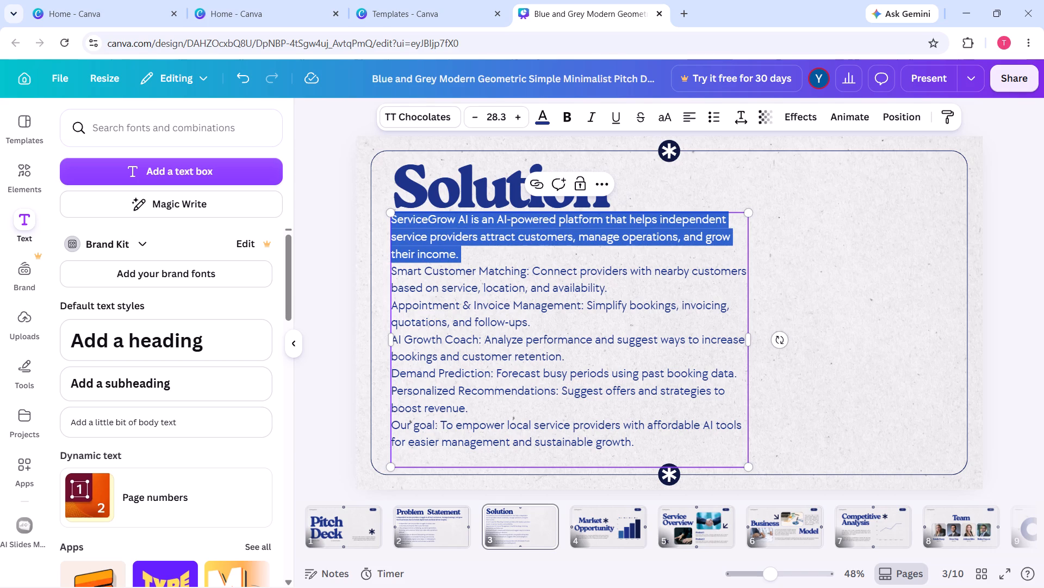
key(ctrl+c)
key(BackSpace)
drag(442, 369, 443, 401)
click(991, 311)
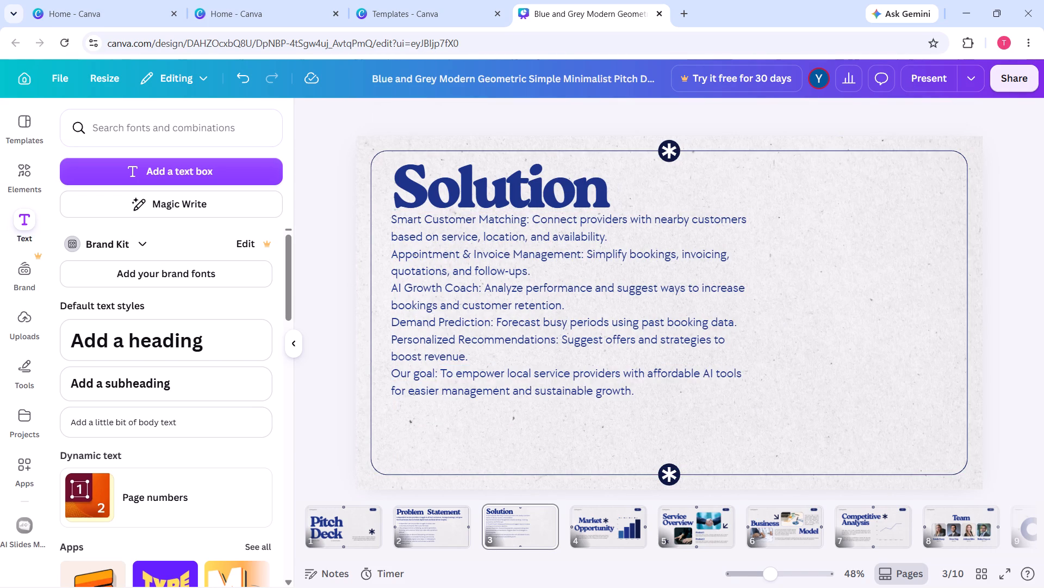
Move the body text box down to leave a gap beneath the Solution heading.
click(1002, 313)
drag(600, 304, 595, 353)
Add a new text box between the Solution heading and the body text, filled with the copied "ServiceGrow AI is an AI-powered platform" paragraph.
click(250, 172)
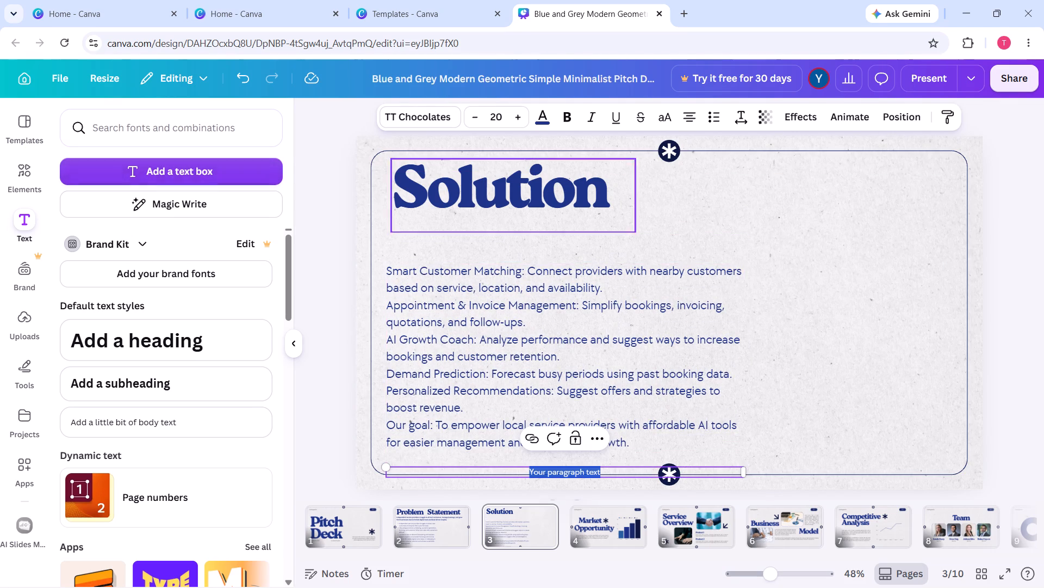
drag(632, 474, 724, 245)
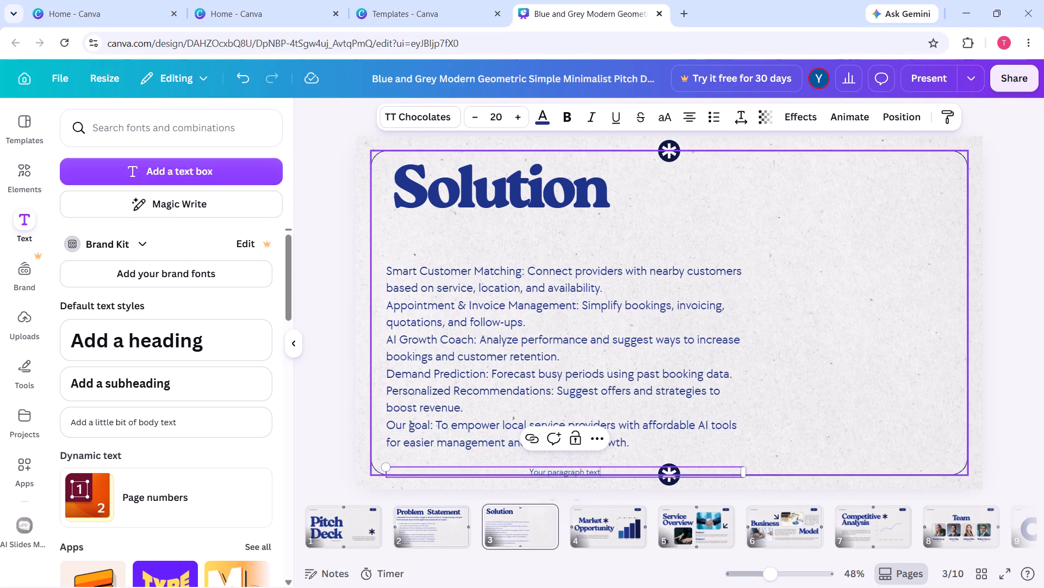
drag(724, 245, 724, 248)
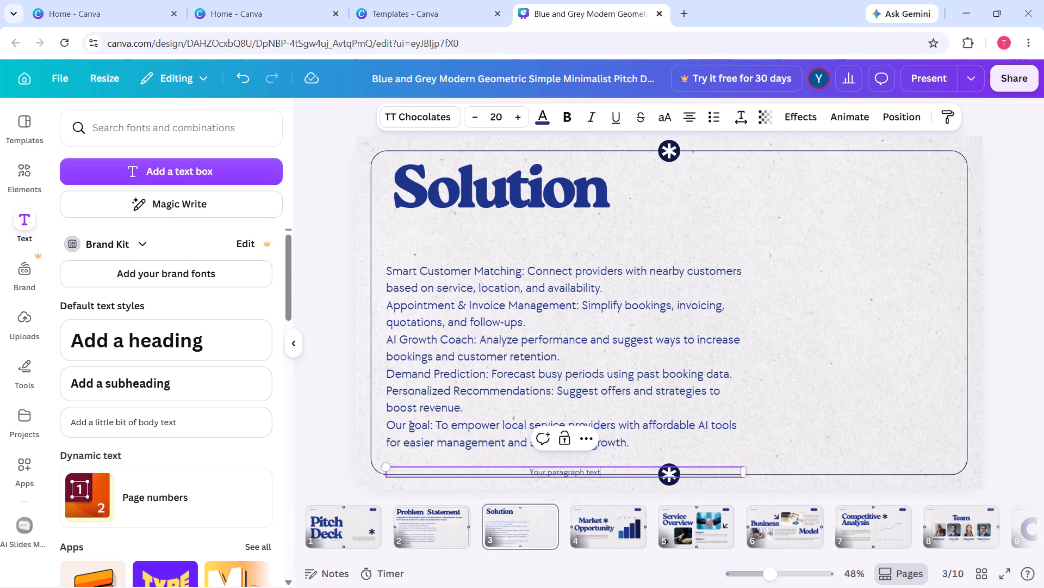
click(1021, 334)
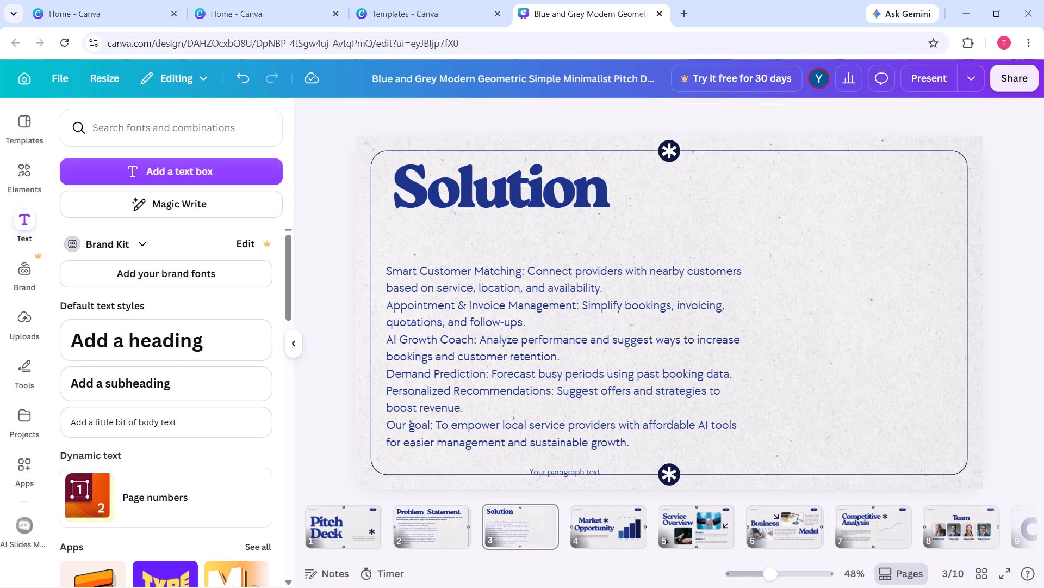
drag(626, 470, 703, 188)
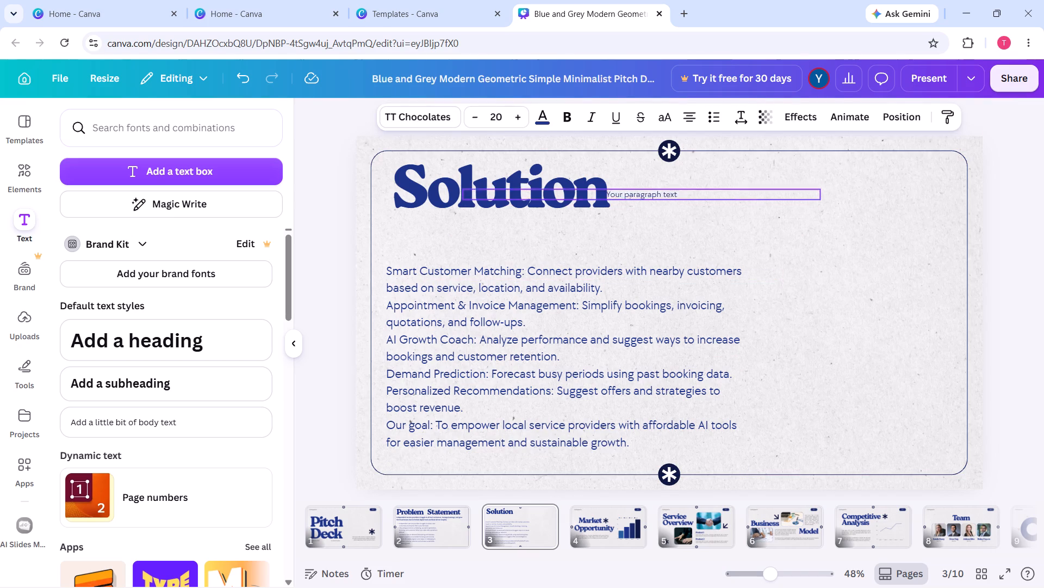
drag(703, 188, 704, 224)
double_click(688, 224)
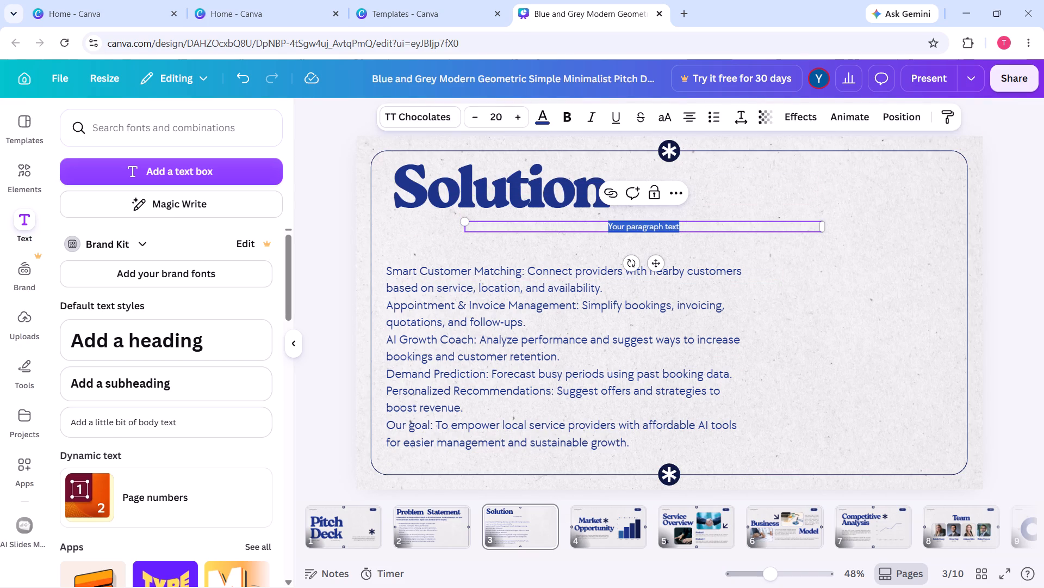
key(BackSpace)
key(ctrl+v)
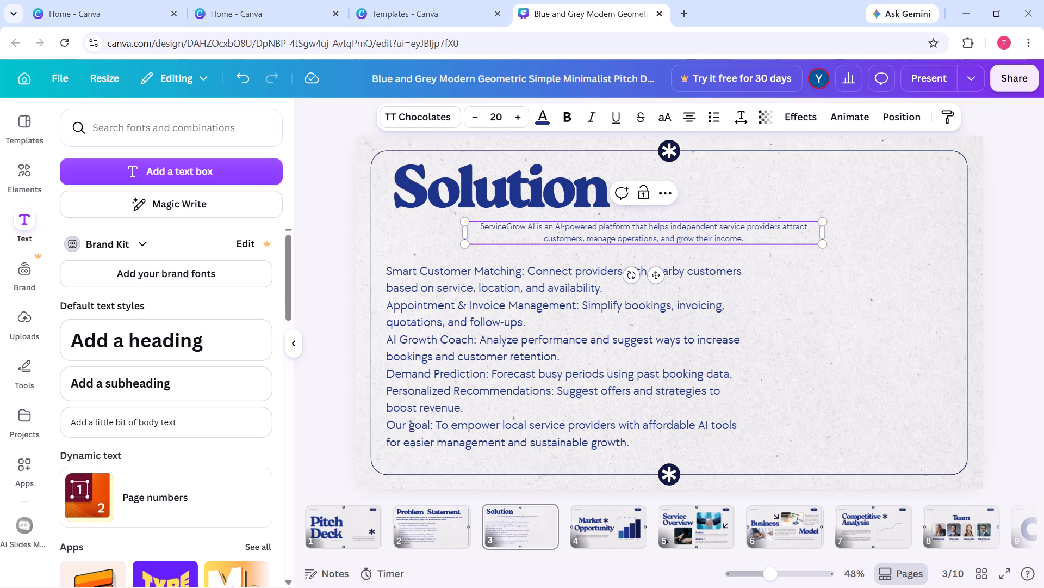
Left-align the ServiceGrow AI paragraph and make it bold.
click(682, 109)
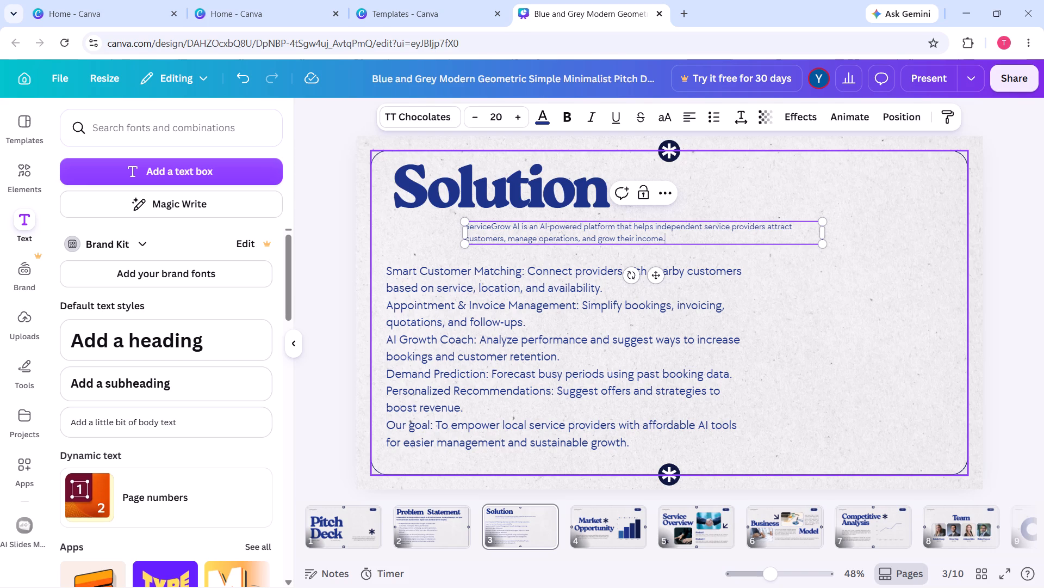
click(810, 287)
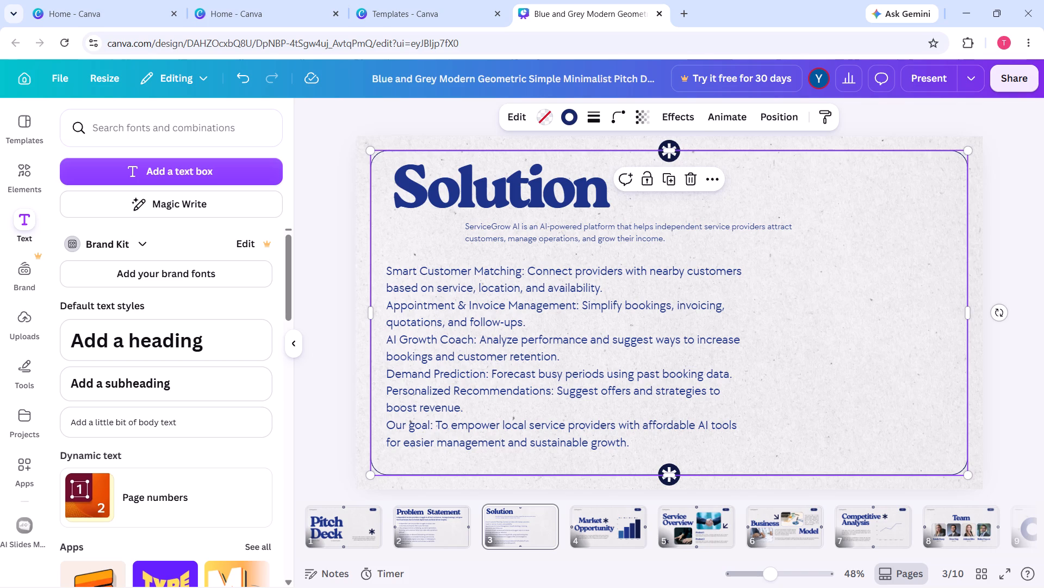
click(651, 226)
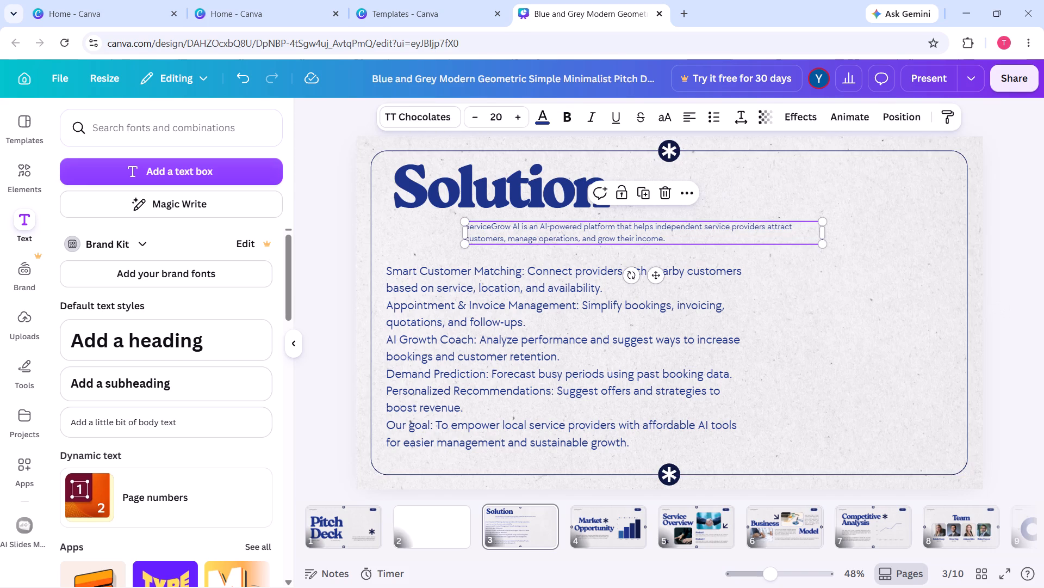
click(567, 119)
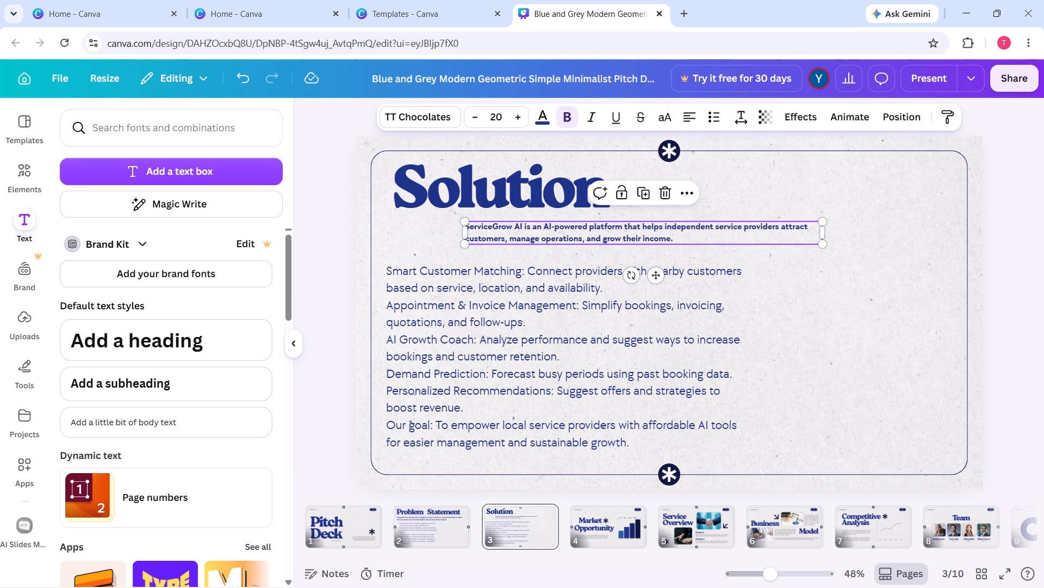
click(338, 261)
Line up the ServiceGrow AI paragraph box with the Solution heading's left edge and widen it to about 1,408.
drag(588, 235, 515, 235)
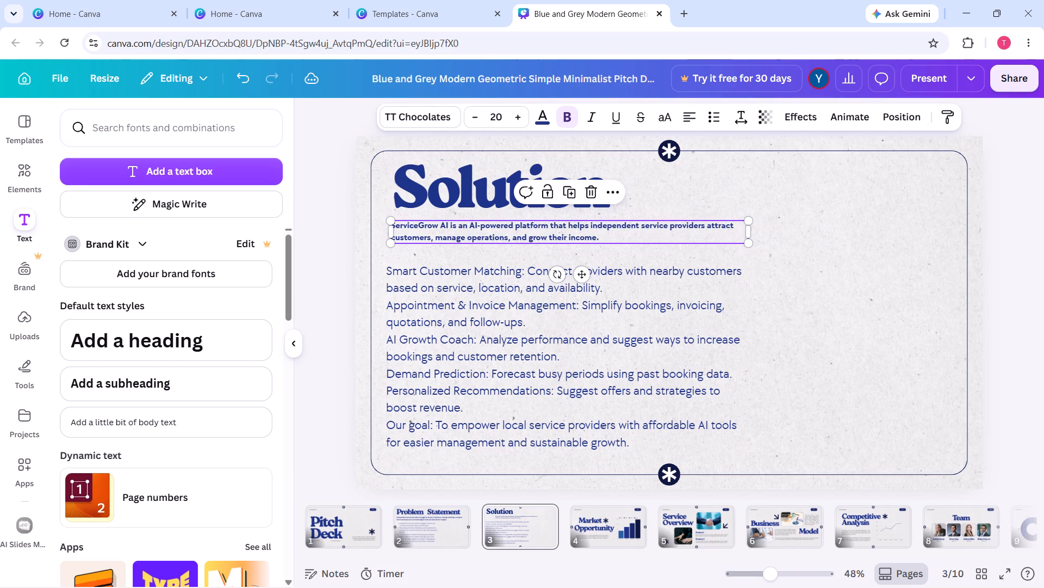
drag(750, 232, 853, 240)
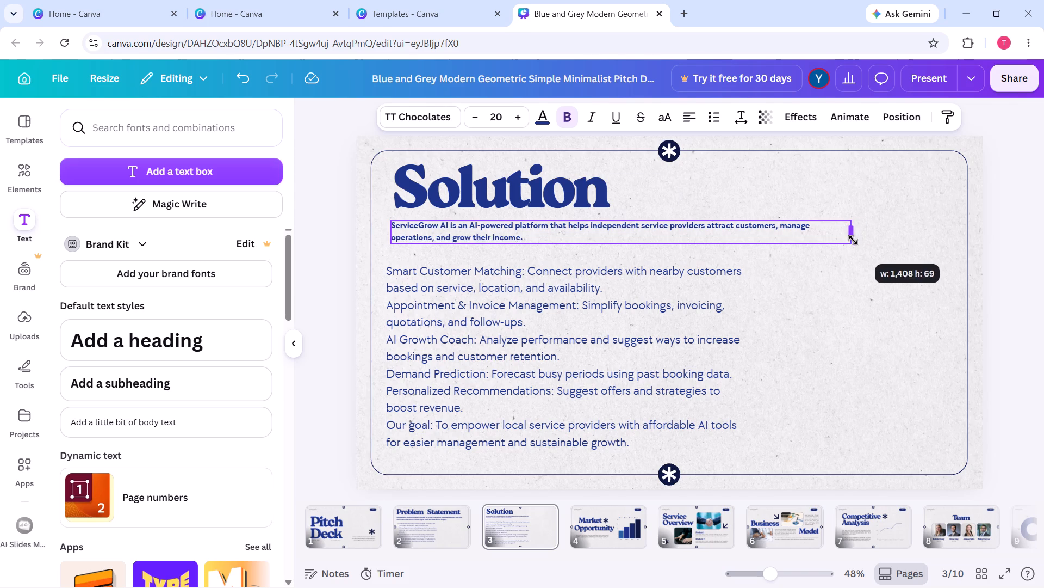
Set the ServiceGrow AI paragraph's font size to 28 and widen its box almost to the rounded frame's right edge.
triple_click(511, 112)
triple_click(511, 112)
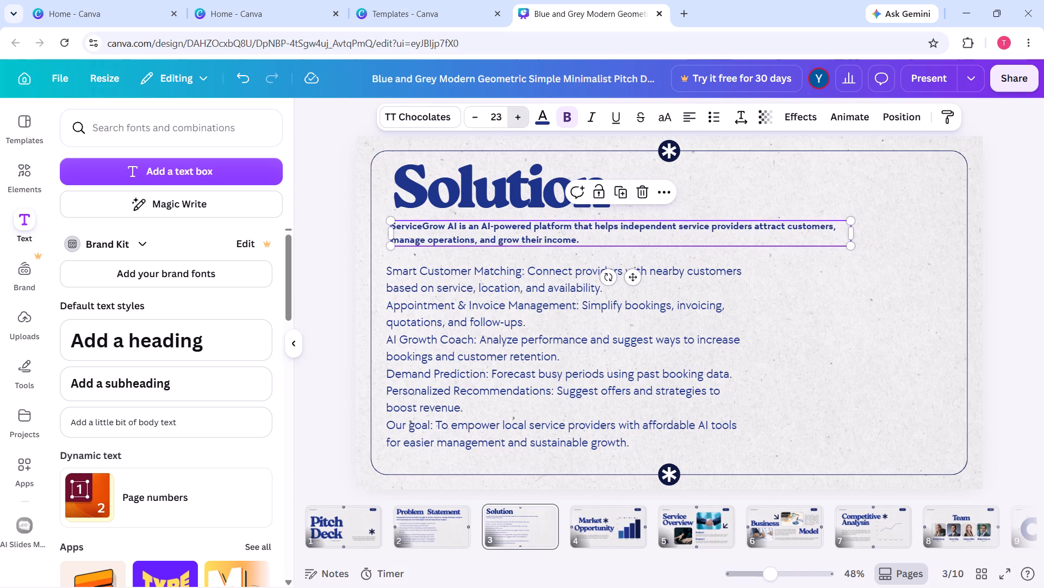
click(511, 112)
click(511, 112)
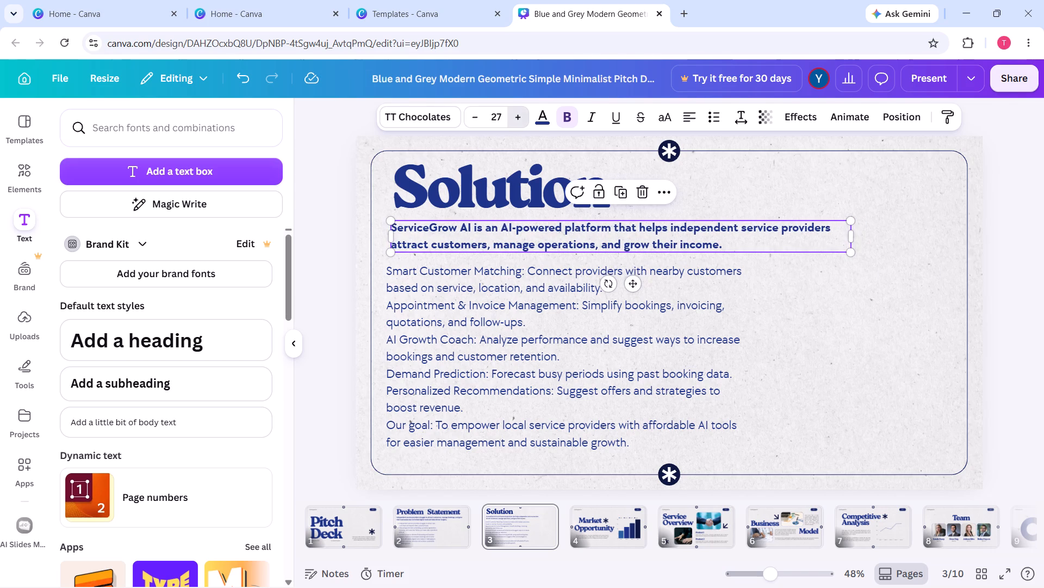
drag(853, 234, 892, 229)
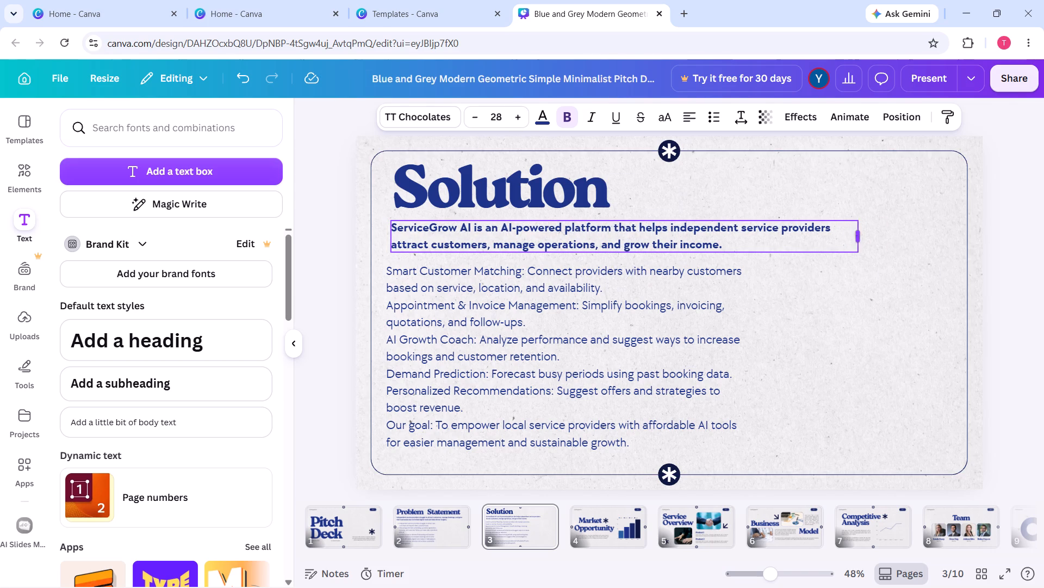
drag(892, 229, 954, 229)
click(1022, 238)
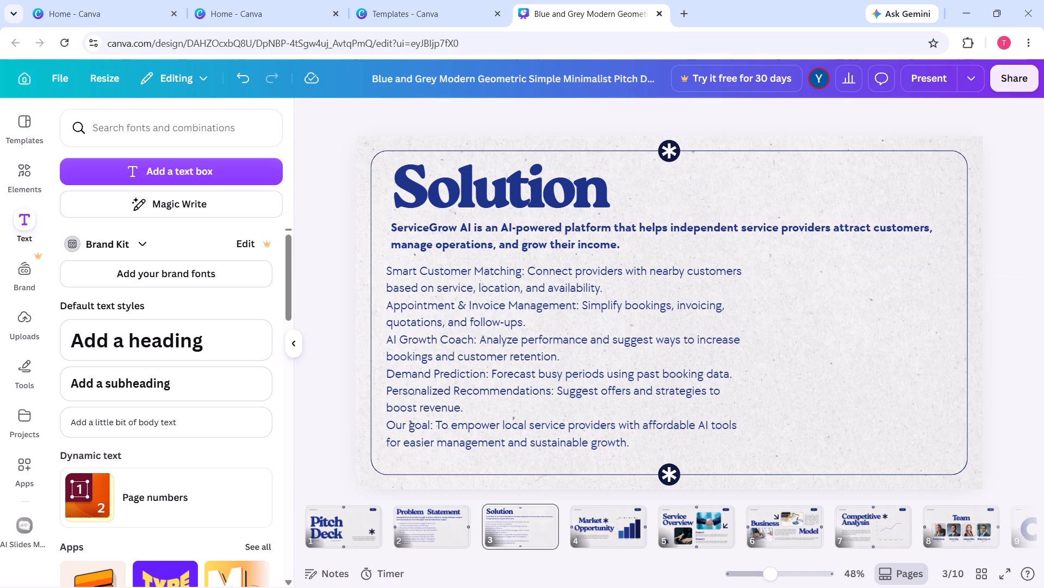
Increase the ServiceGrow AI paragraph's font size to 32.
click(600, 240)
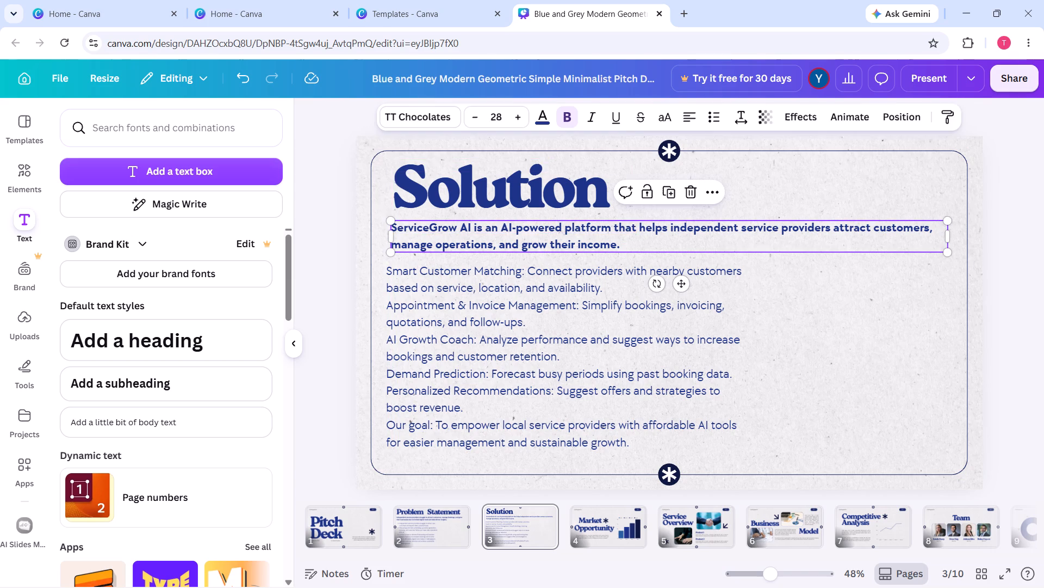
double_click(517, 118)
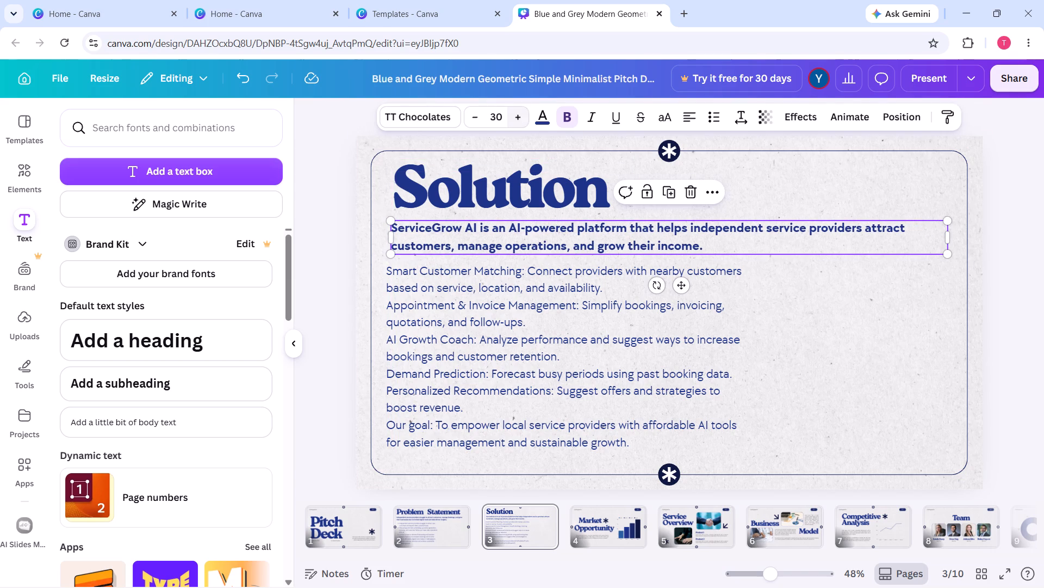
click(517, 118)
click(517, 118)
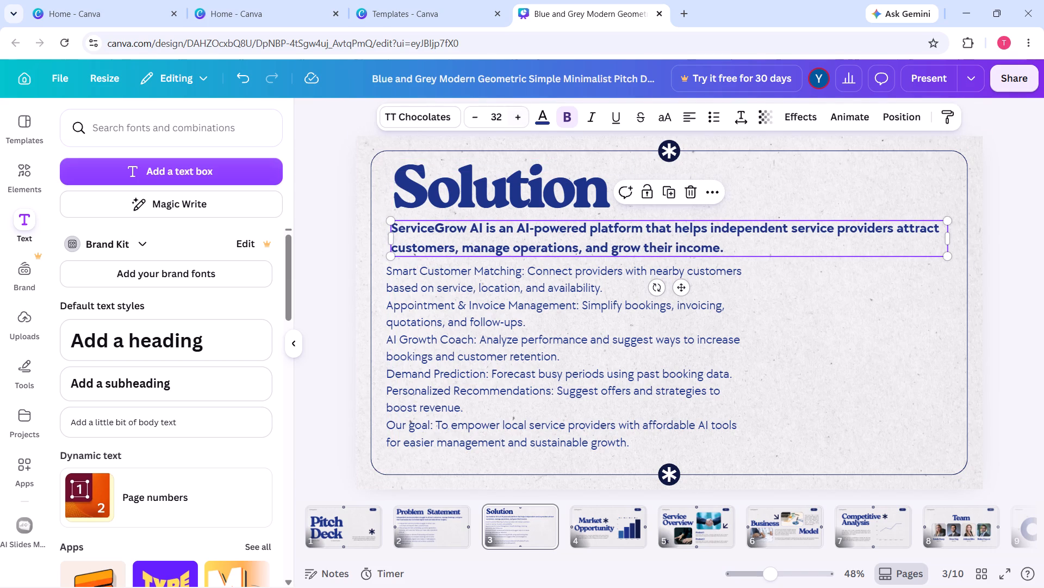
Turn the body text into a bulleted list, nudge it up inside the frame, and delete its empty last bullet.
click(668, 385)
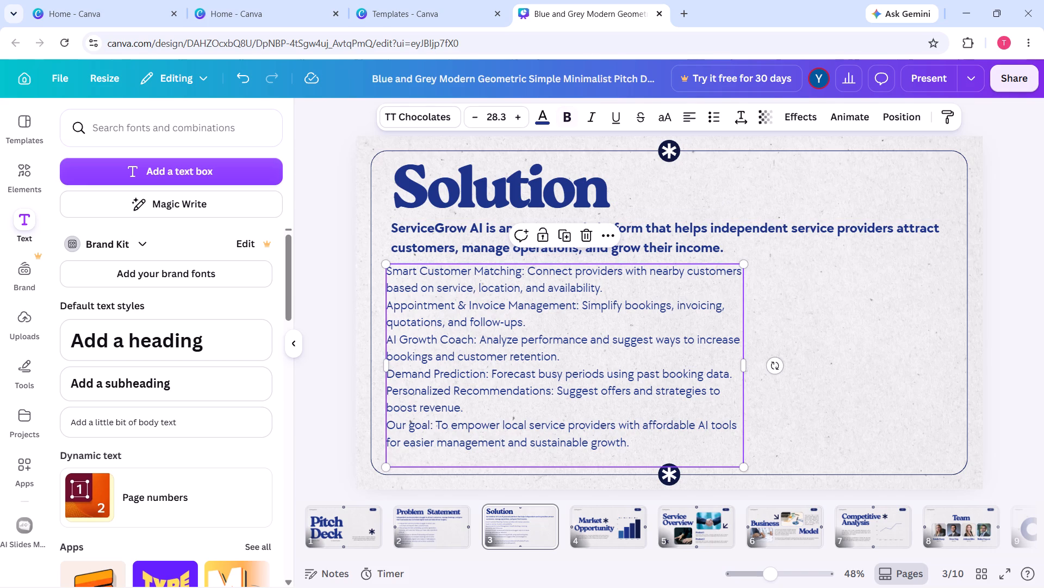
click(717, 122)
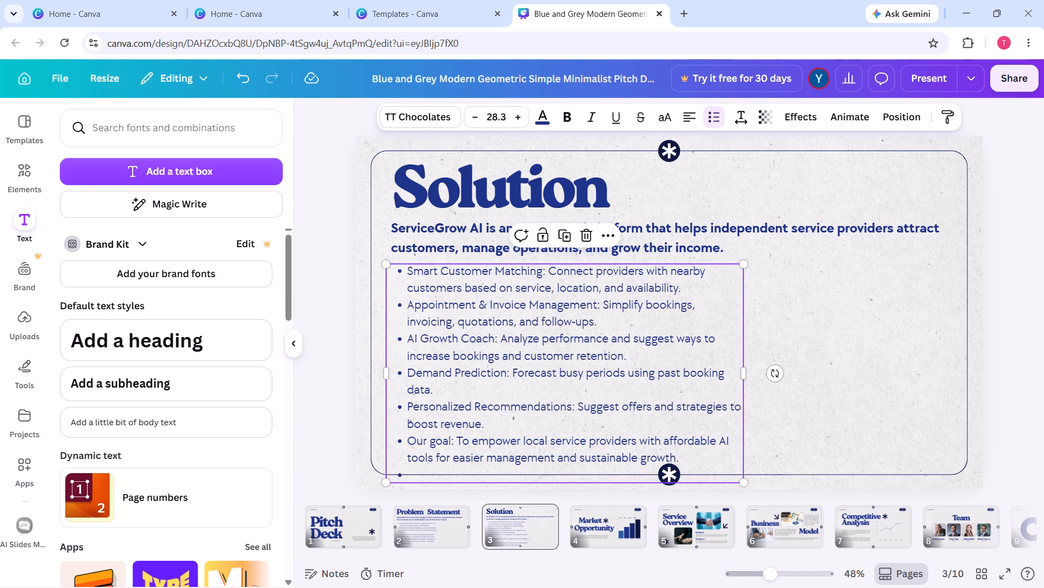
drag(437, 369, 433, 360)
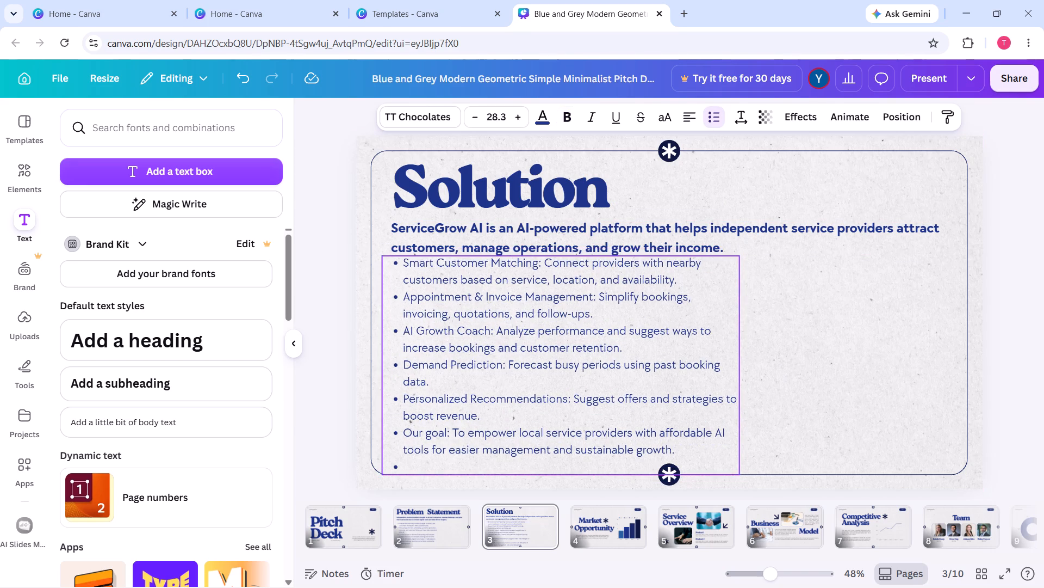
drag(433, 360, 433, 362)
click(429, 460)
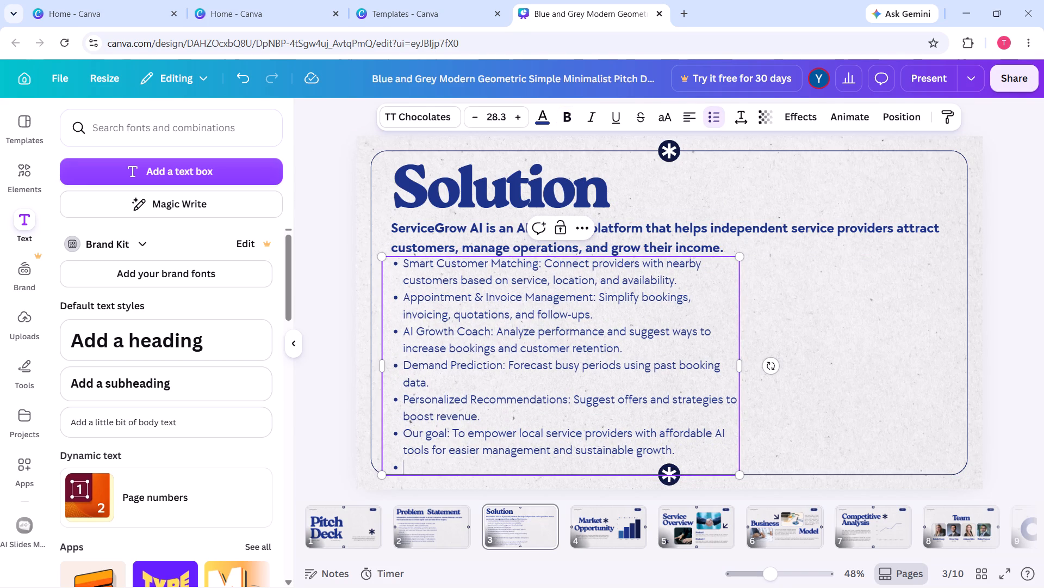
key(BackSpace)
key(BackSpace)
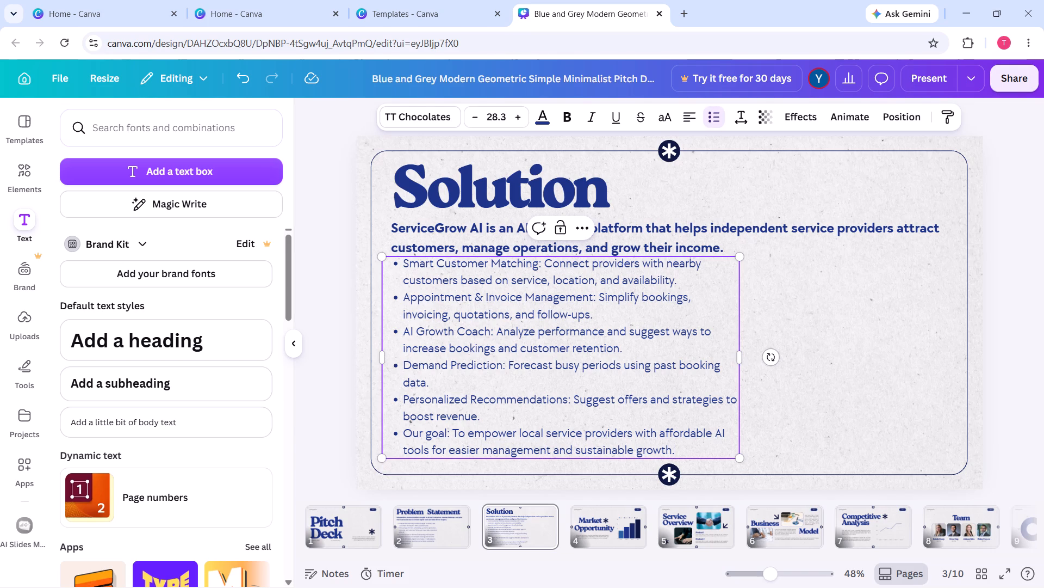
Move the bulleted list down slightly to add space below the bold ServiceGrow AI paragraph.
drag(461, 353, 461, 363)
click(337, 367)
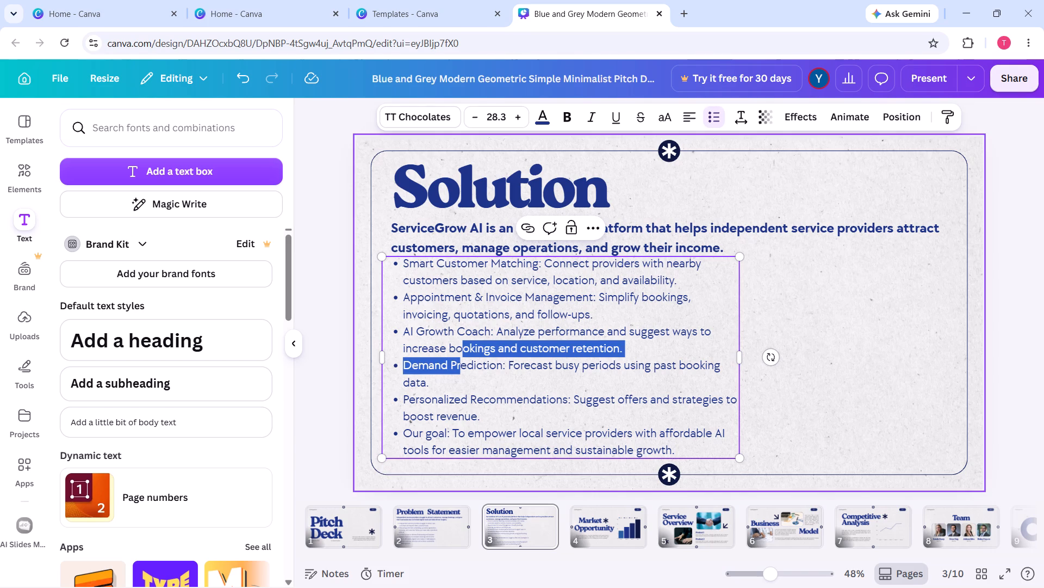
drag(430, 363, 430, 368)
click(366, 334)
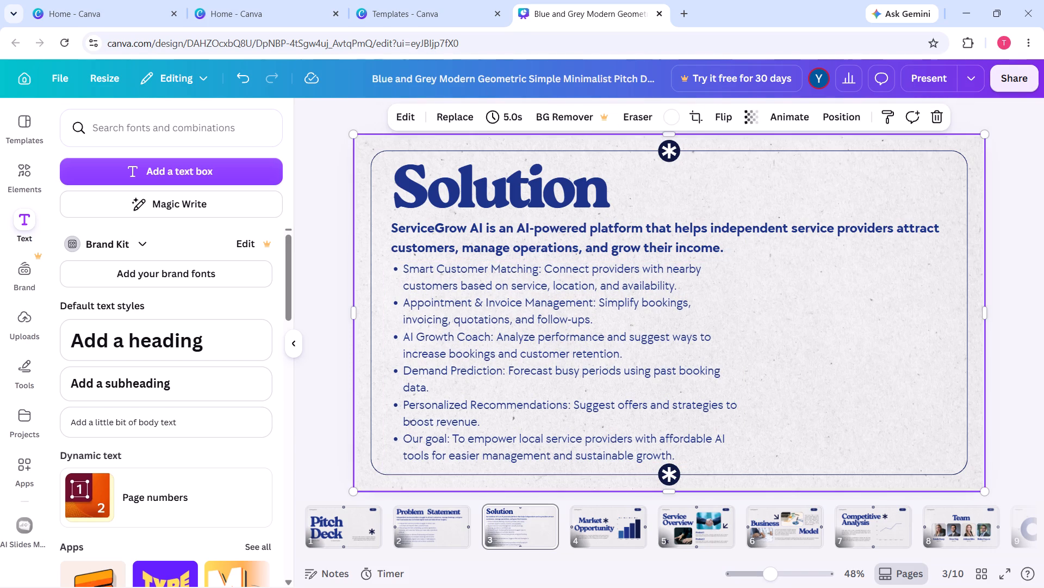
click(326, 350)
Bold the "Smart Customer Matching:" label in the first bullet of the feature list.
click(535, 327)
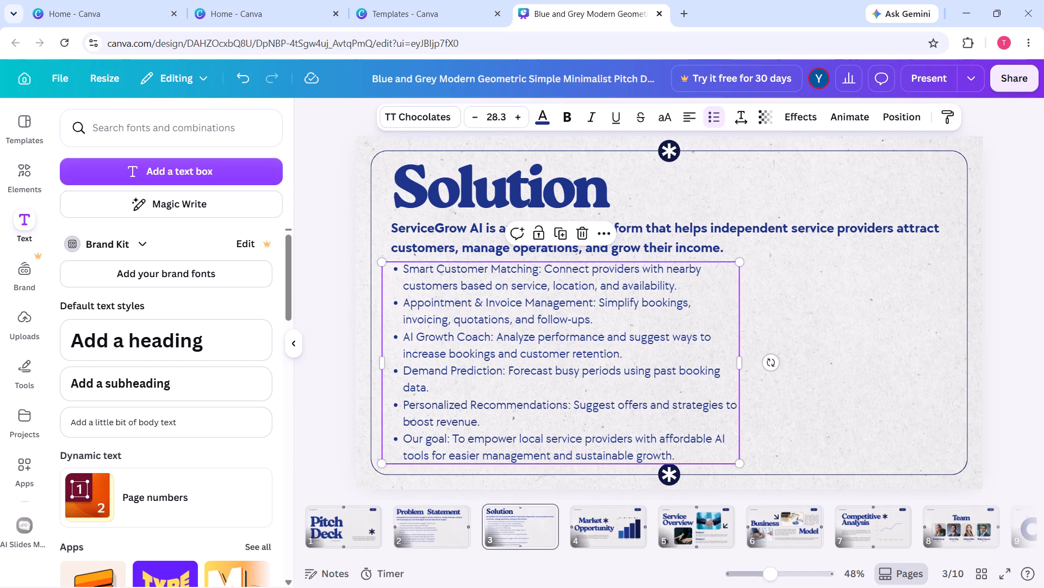
double_click(540, 269)
double_click(540, 269)
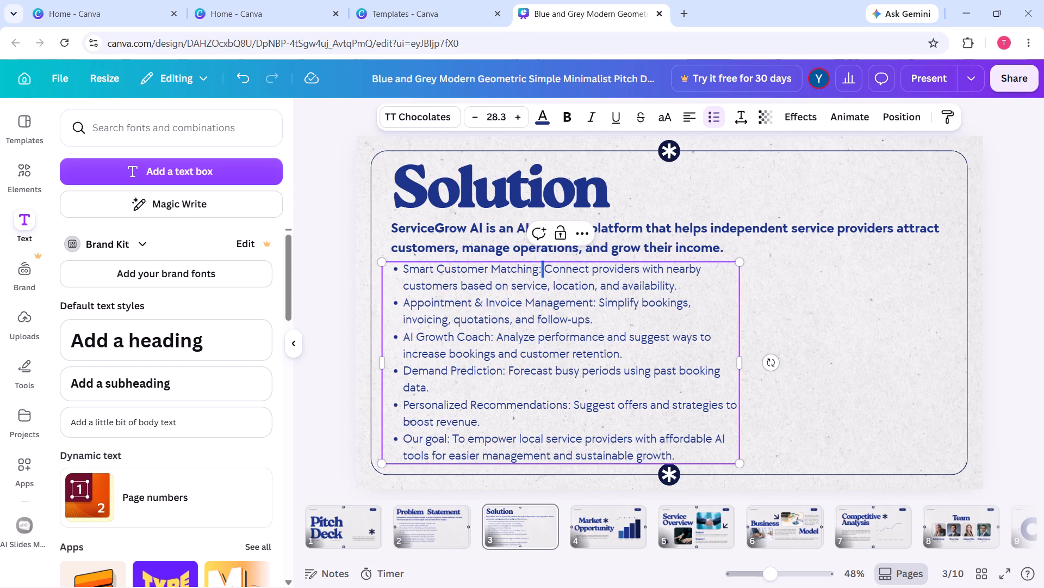
click(540, 269)
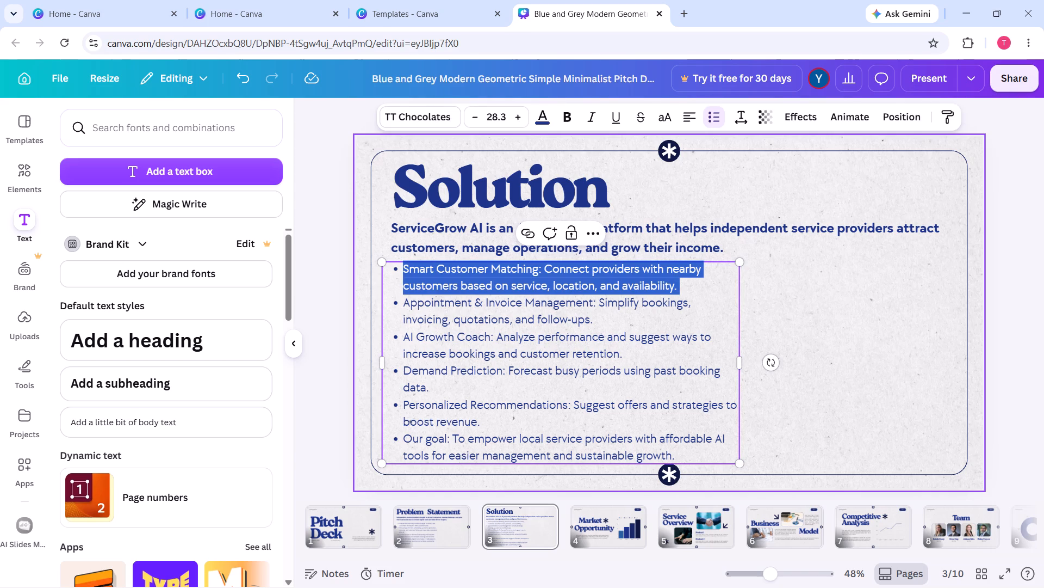
click(344, 346)
click(510, 281)
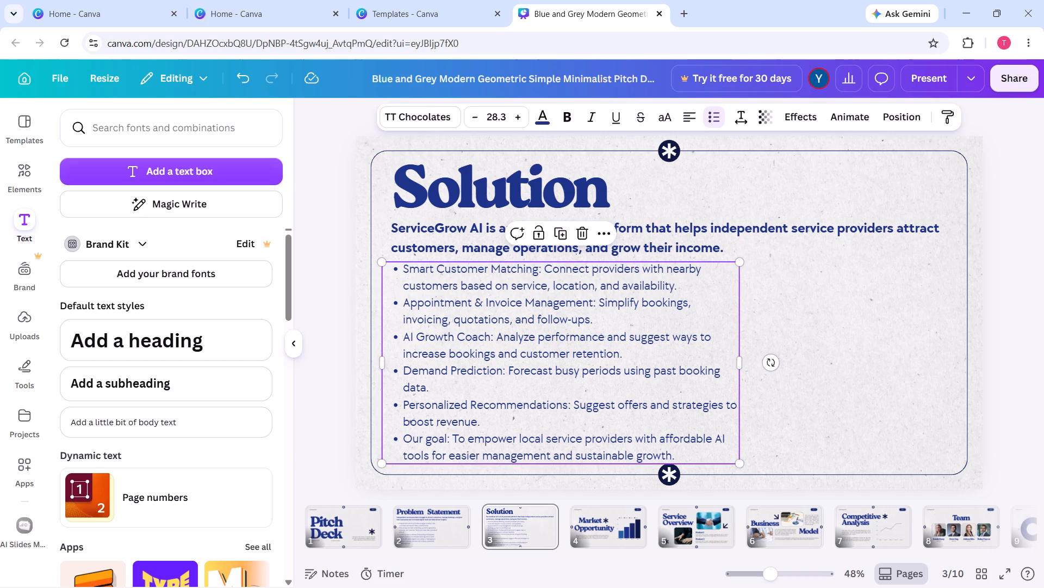
double_click(542, 267)
drag(542, 267, 516, 271)
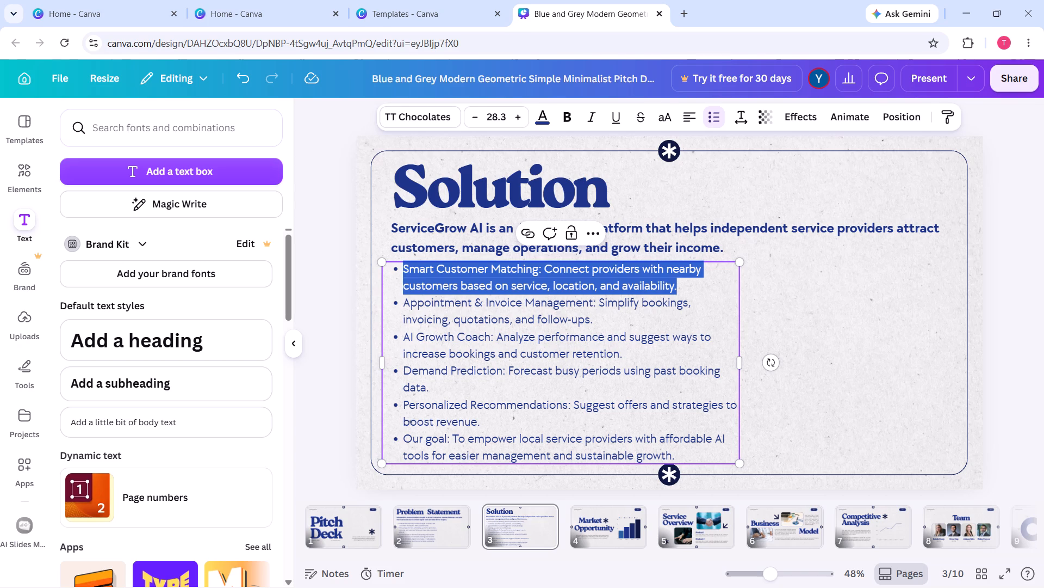
drag(516, 271, 352, 294)
click(333, 303)
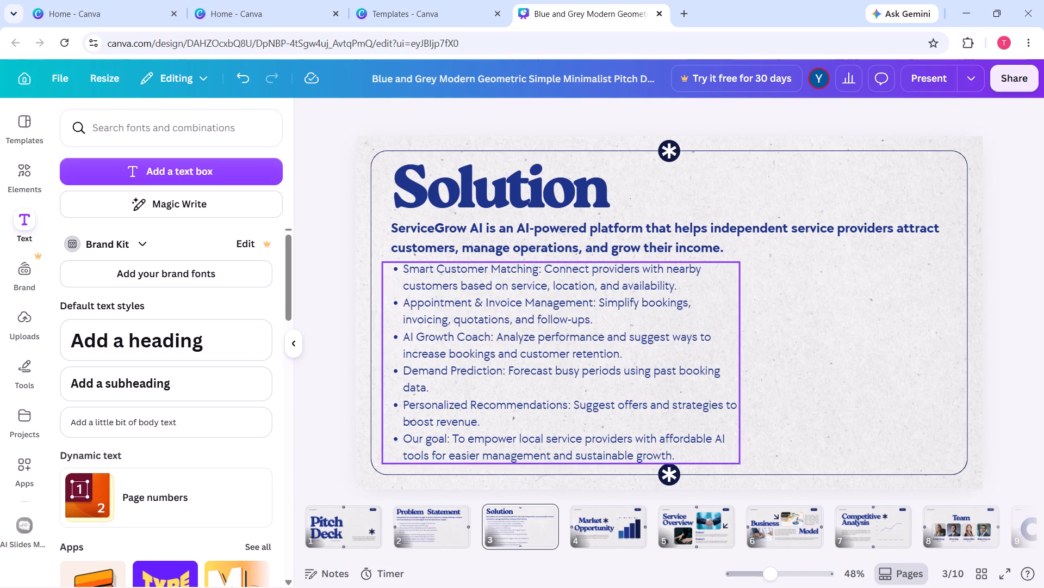
click(551, 324)
click(542, 267)
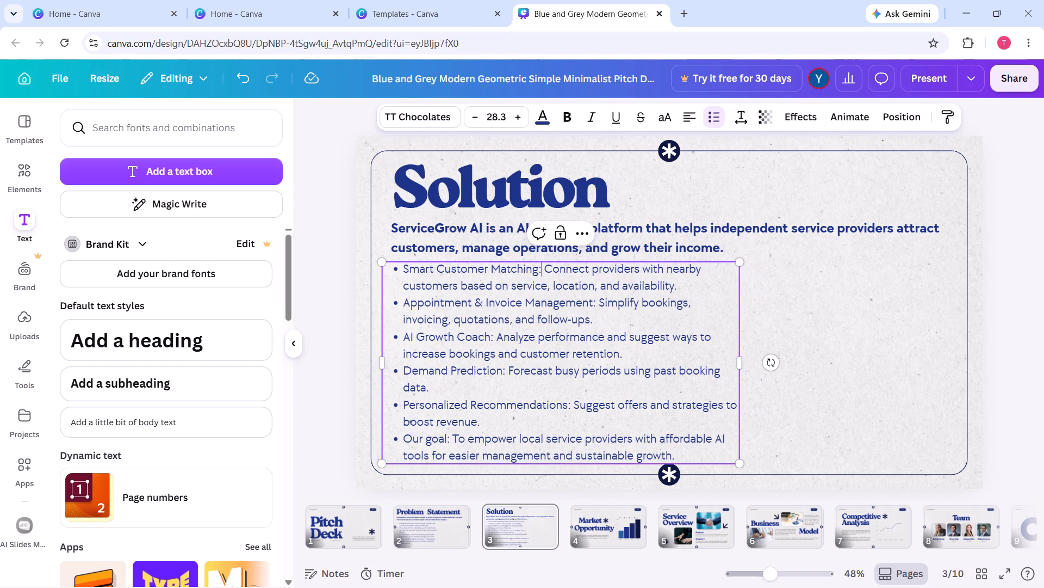
drag(540, 268, 396, 271)
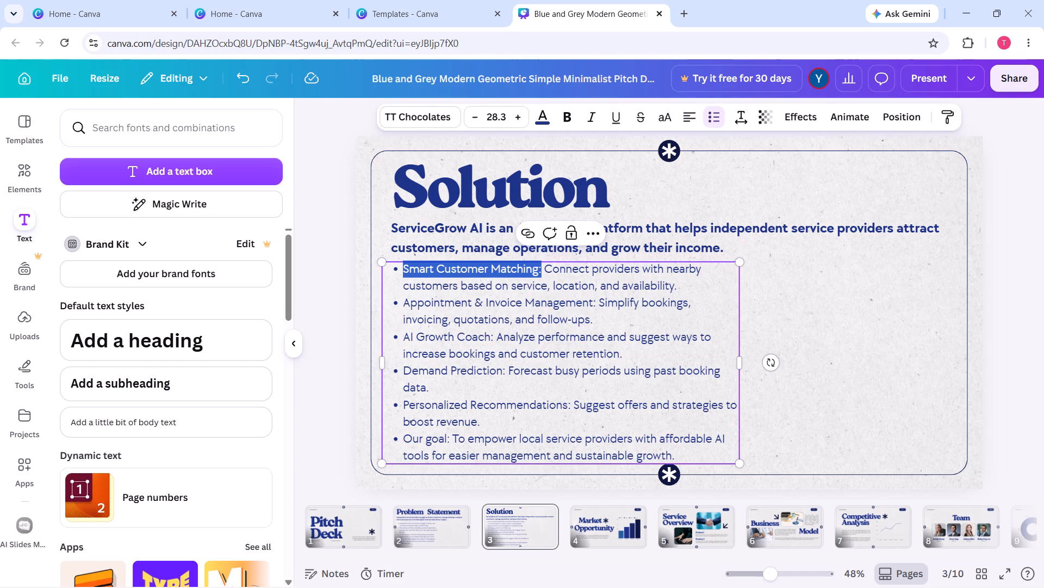
click(561, 118)
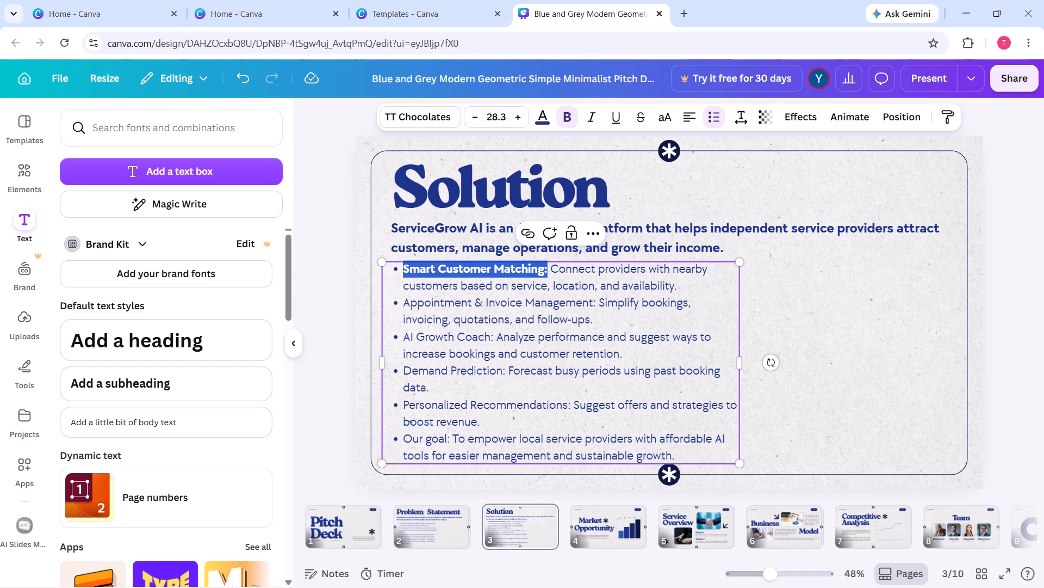
Bold the labels "Appointment & Invoice Management:", "AI Growth Coach:", "Demand Prediction:" and "Personalized Recommendations:" in the bulleted list.
drag(596, 302, 395, 303)
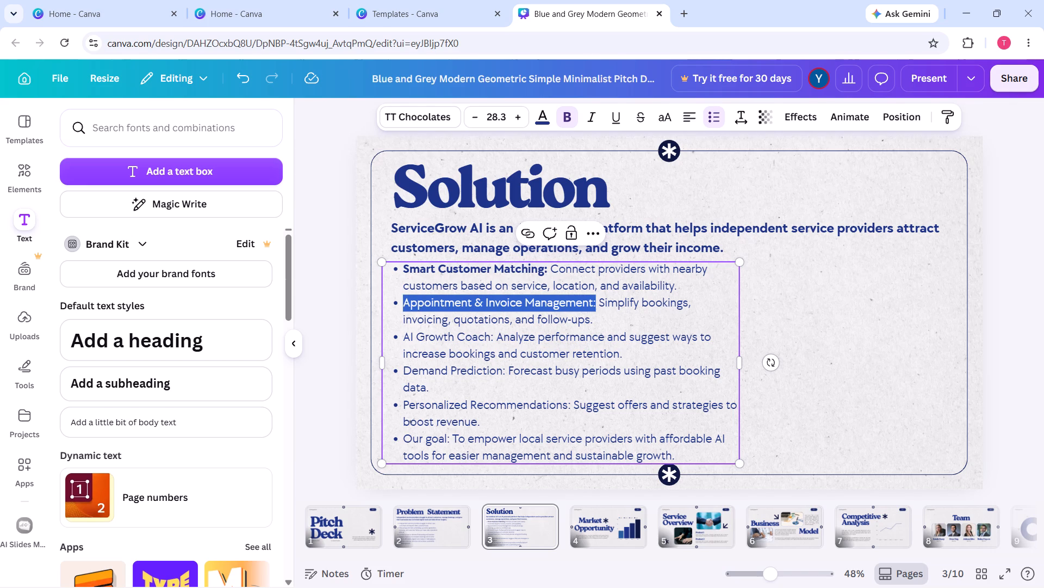
drag(395, 303, 400, 304)
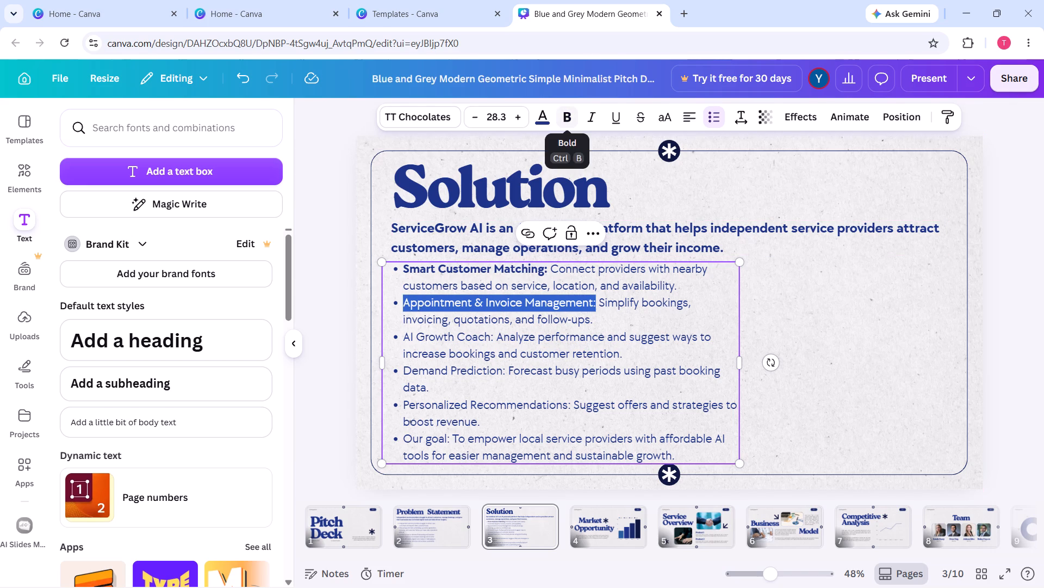
click(568, 123)
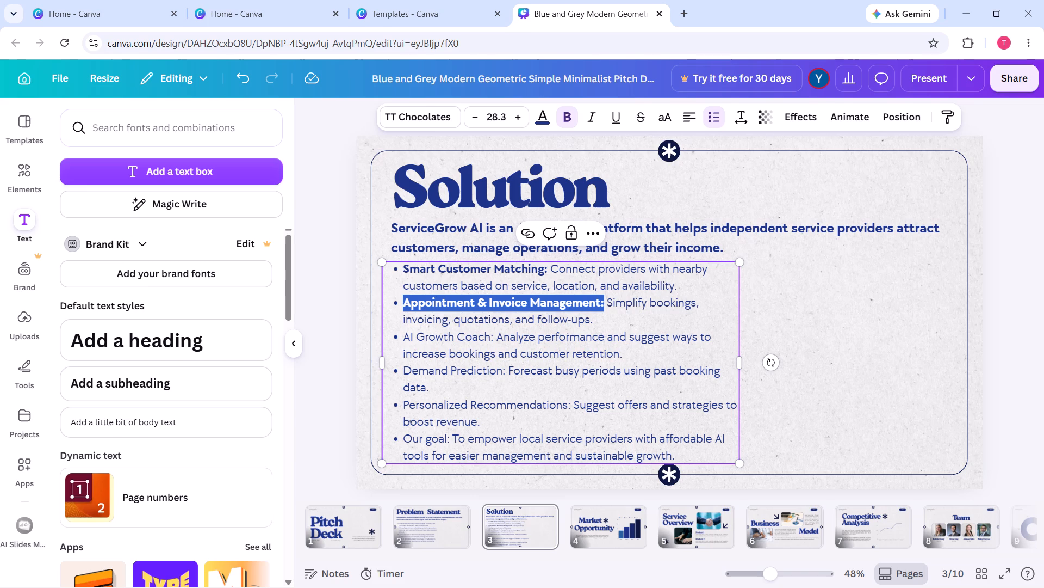
drag(496, 337, 428, 335)
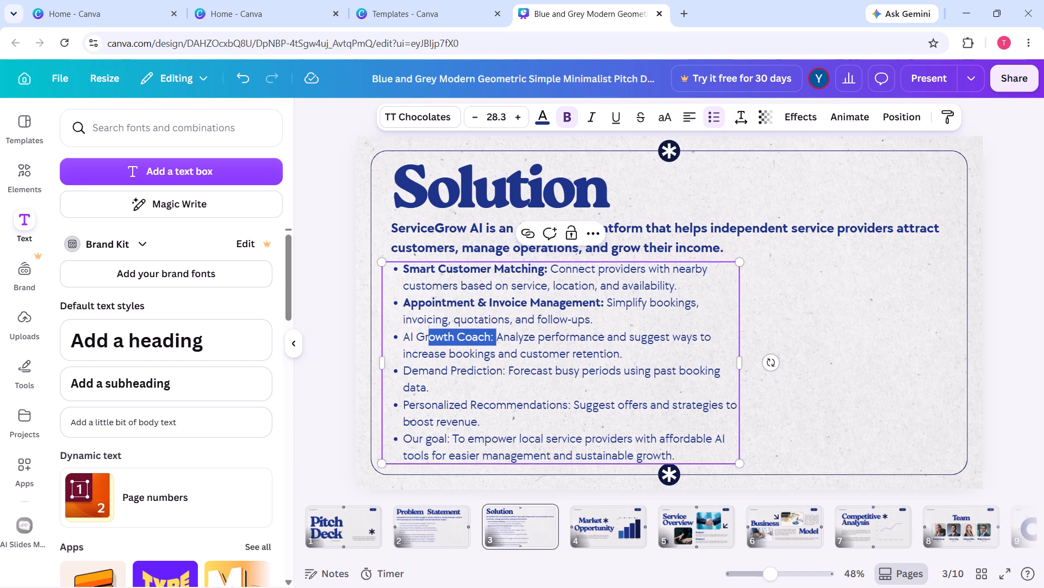
drag(428, 335, 405, 337)
click(566, 118)
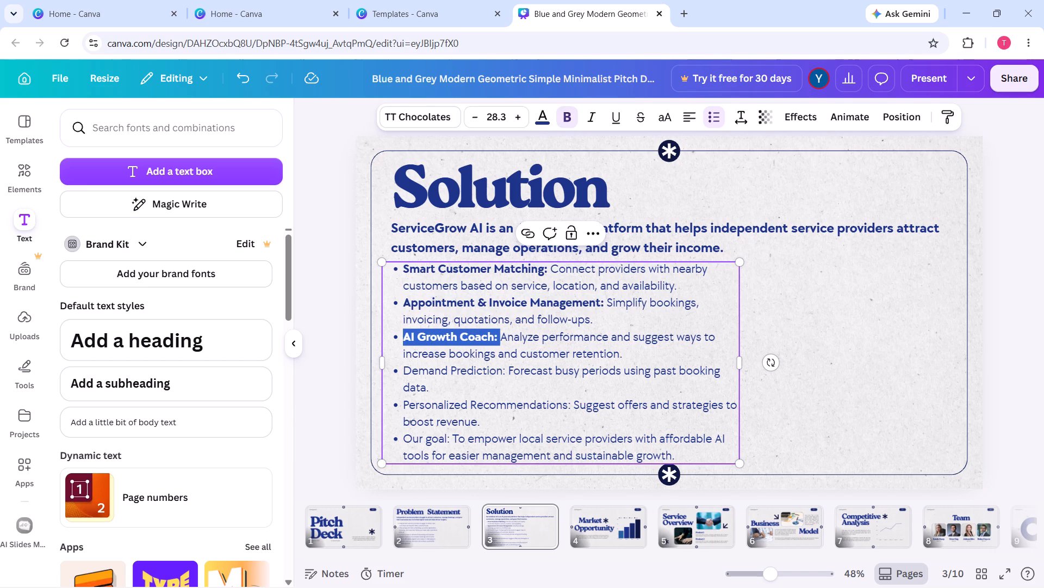
drag(508, 369, 477, 376)
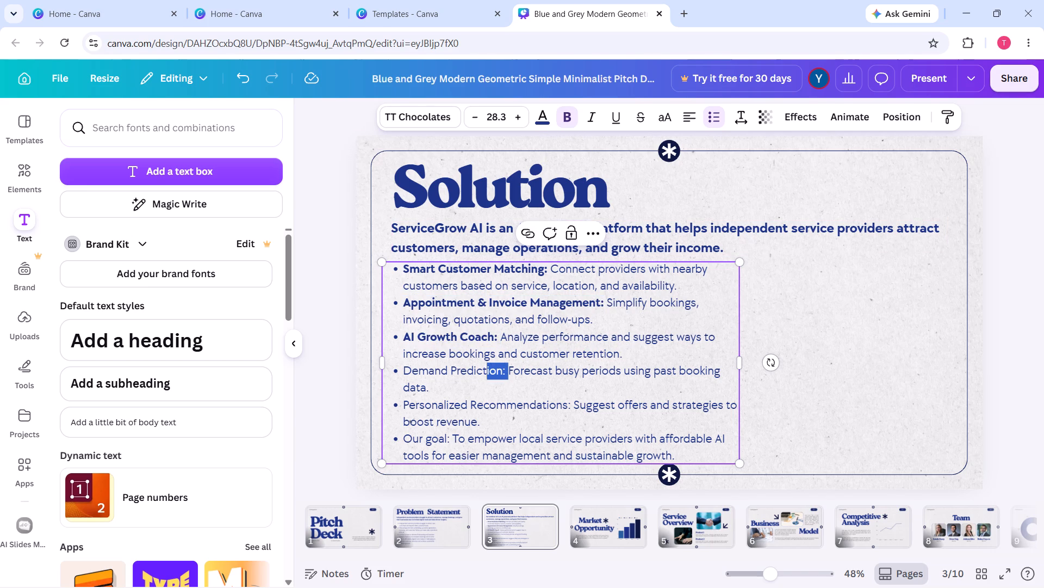
drag(477, 376, 401, 375)
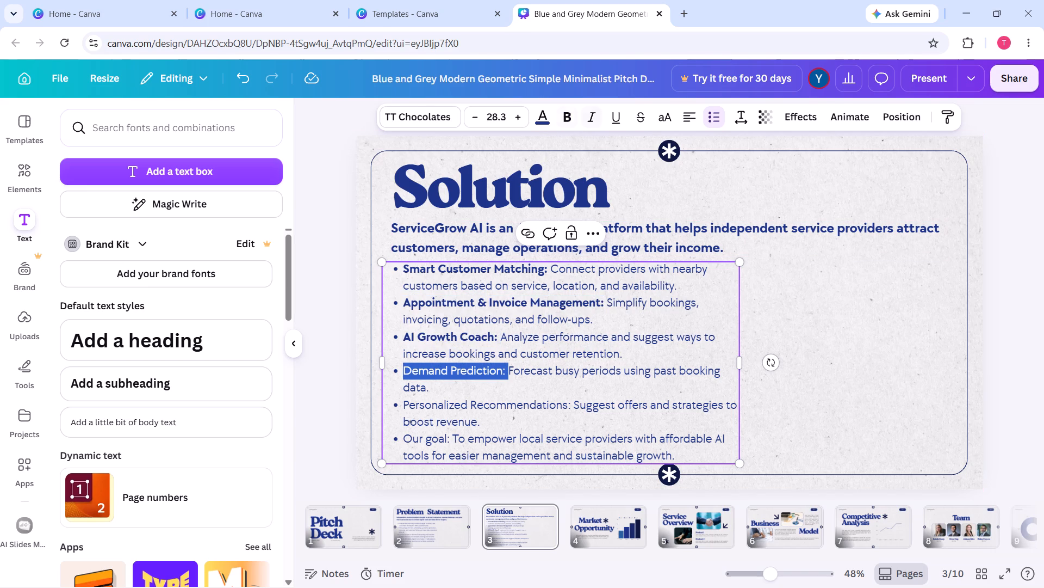
click(571, 115)
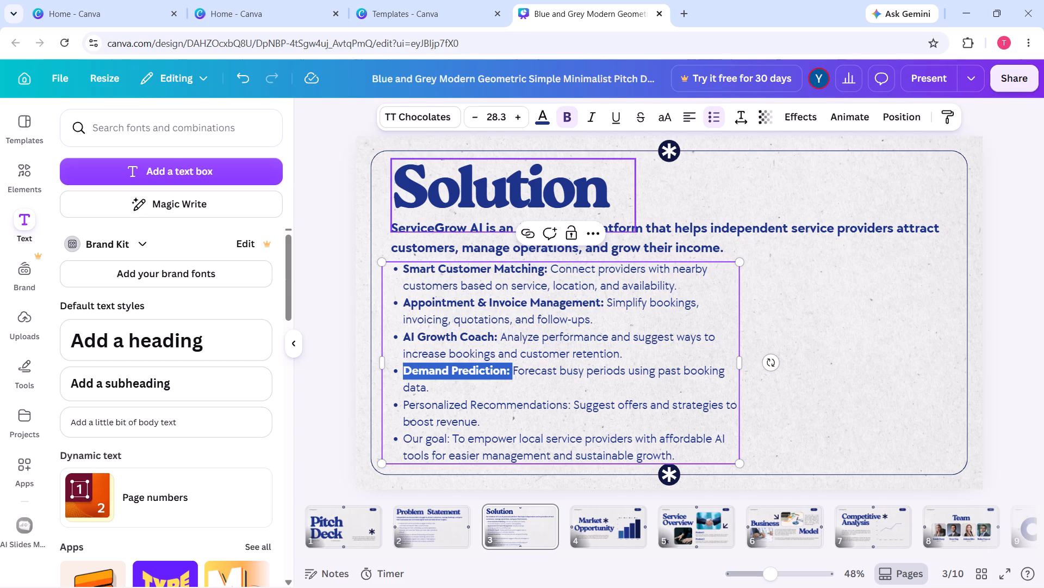
drag(573, 407, 423, 407)
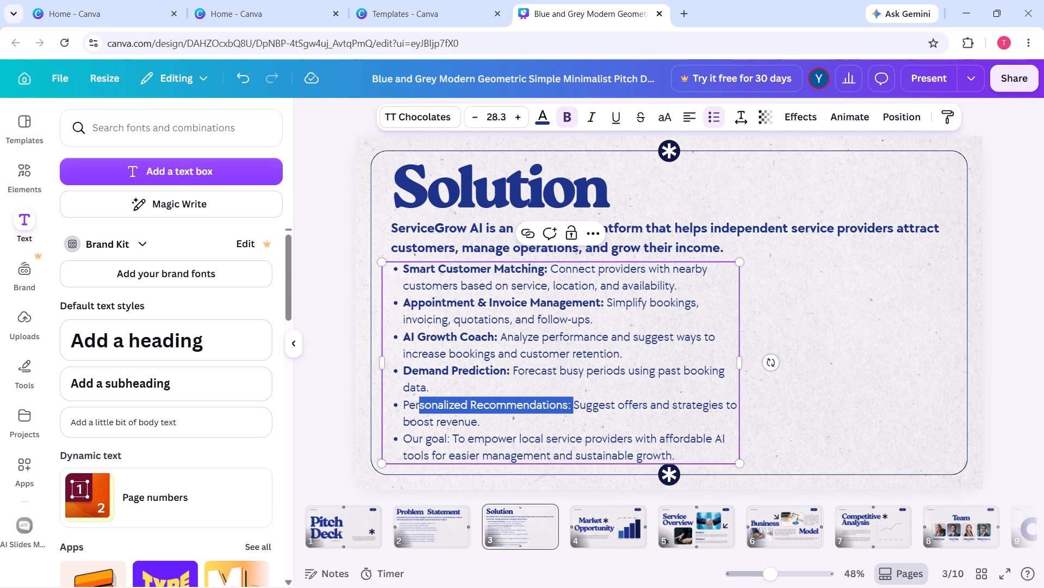
drag(423, 407, 404, 406)
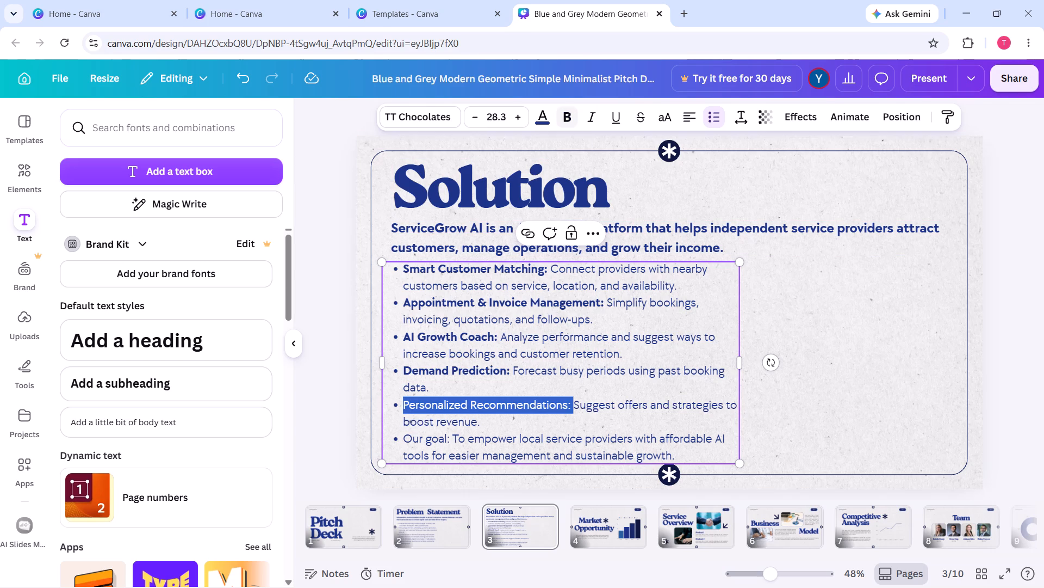
click(557, 115)
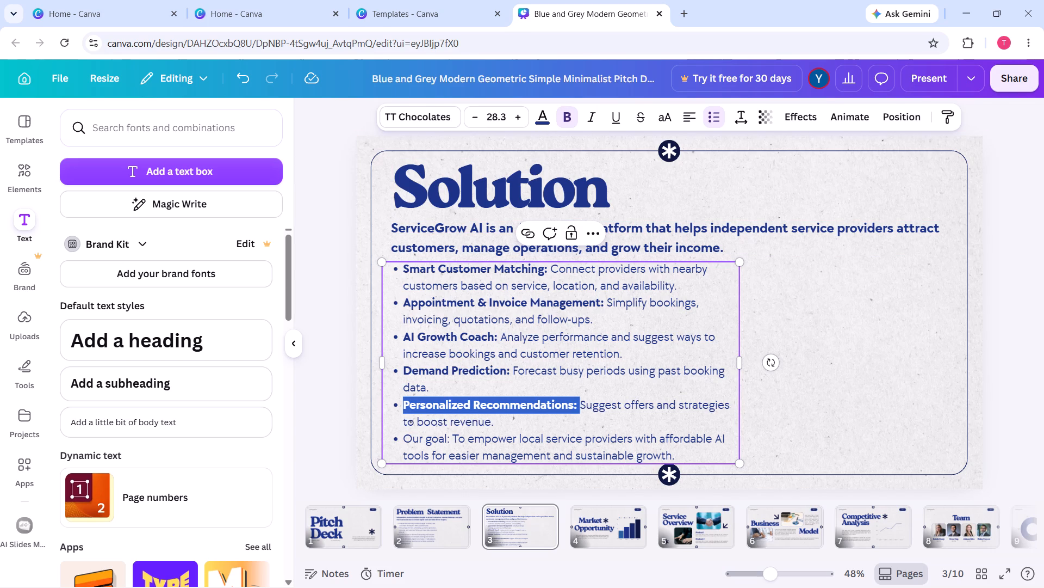
Copy the "Our goal" sentence and remove it from the list together with its empty bullet.
double_click(401, 439)
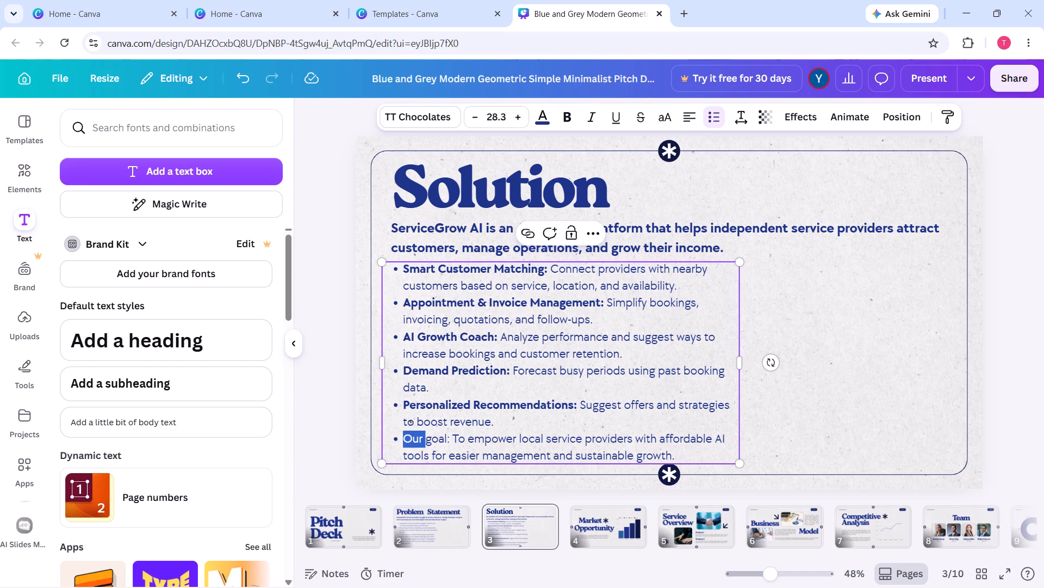
double_click(401, 439)
drag(401, 439, 477, 444)
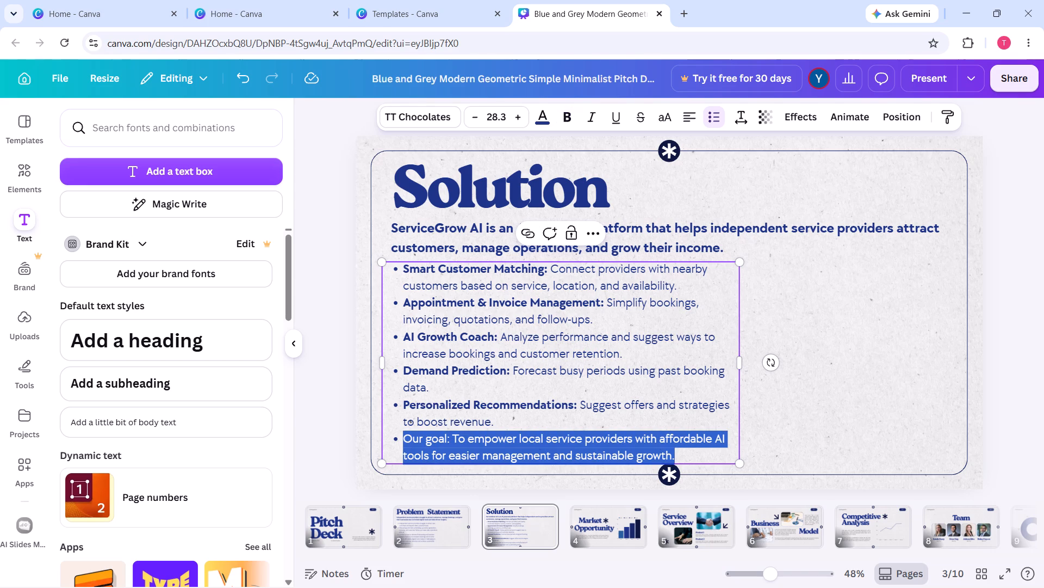
key(ctrl+c)
key(BackSpace)
key(BackSpace)
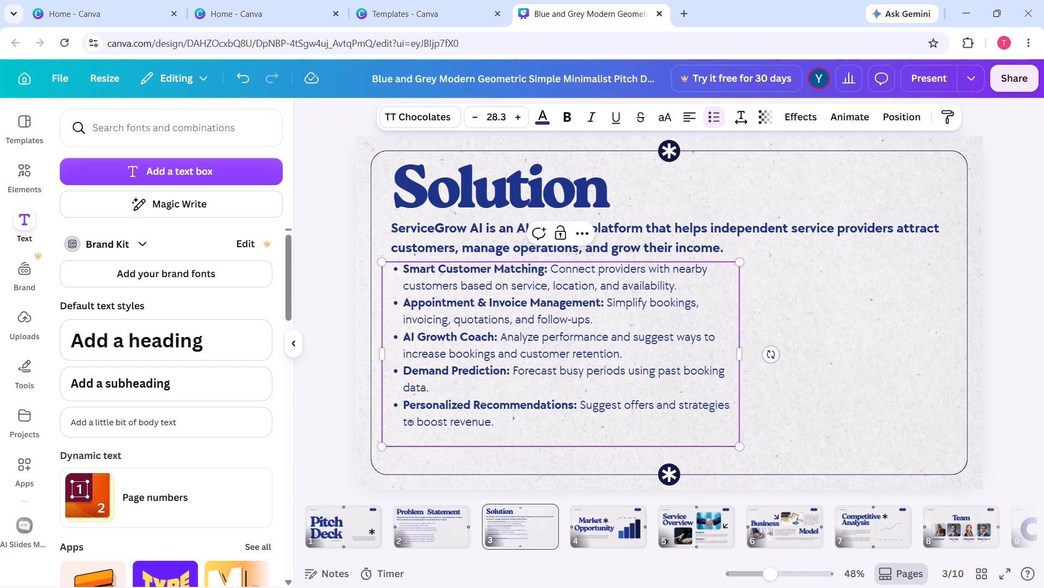
key(BackSpace)
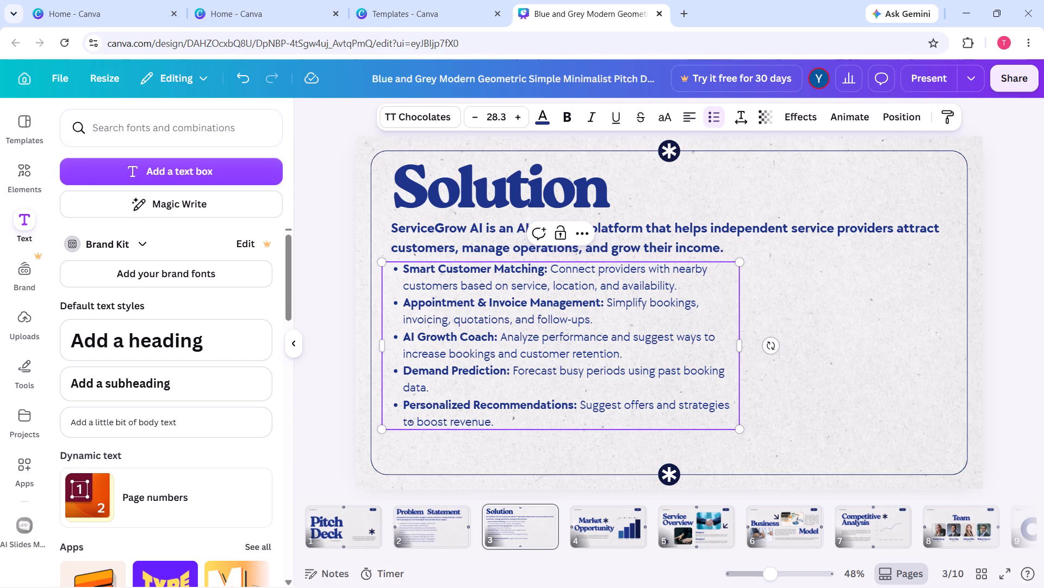
Paste the "Our goal" sentence into a new text box and place it below the bulleted list.
click(333, 370)
click(257, 161)
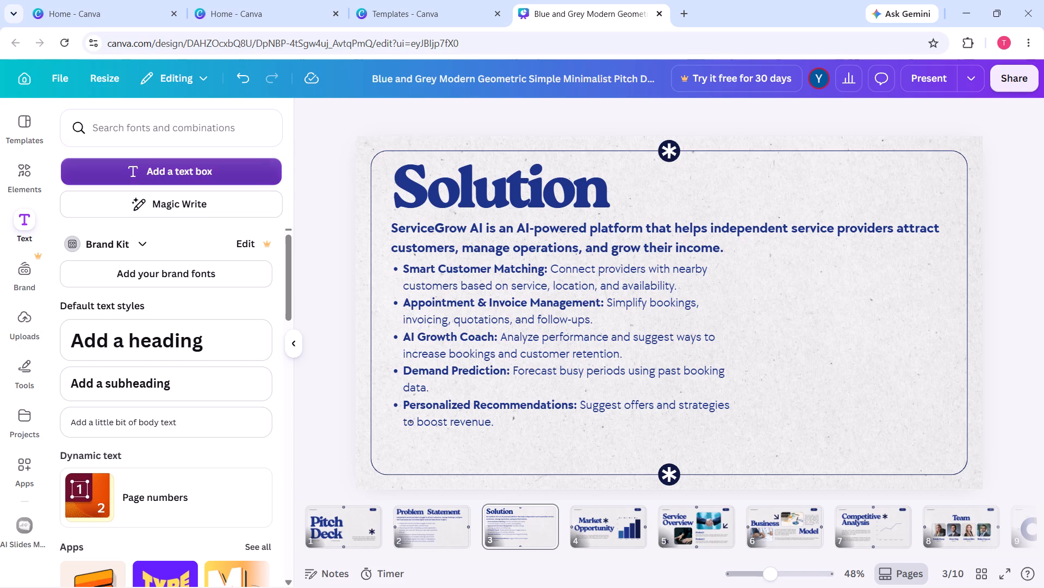
key(BackSpace)
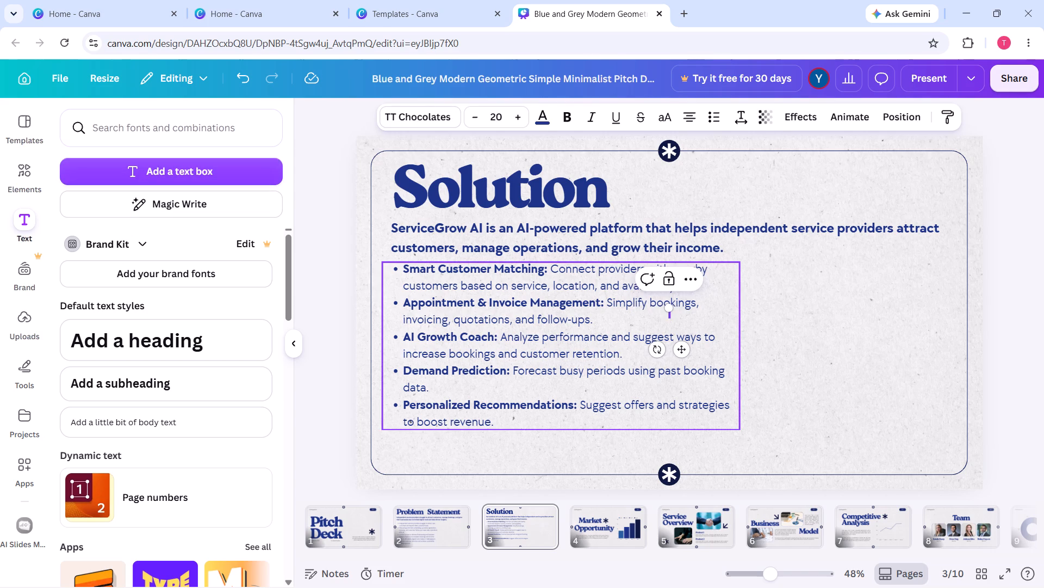
key(ctrl+v)
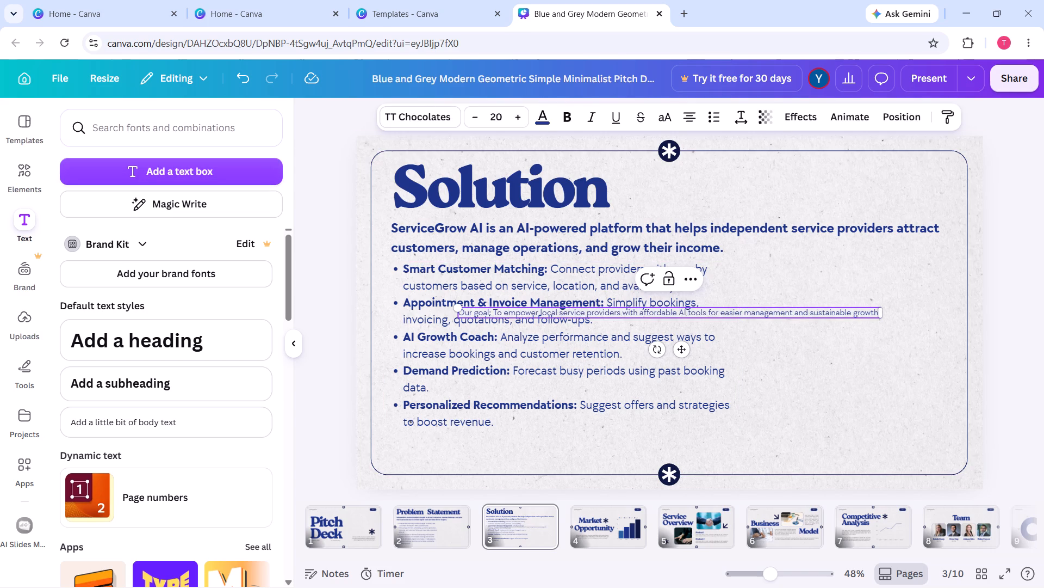
click(1017, 250)
drag(816, 315, 753, 450)
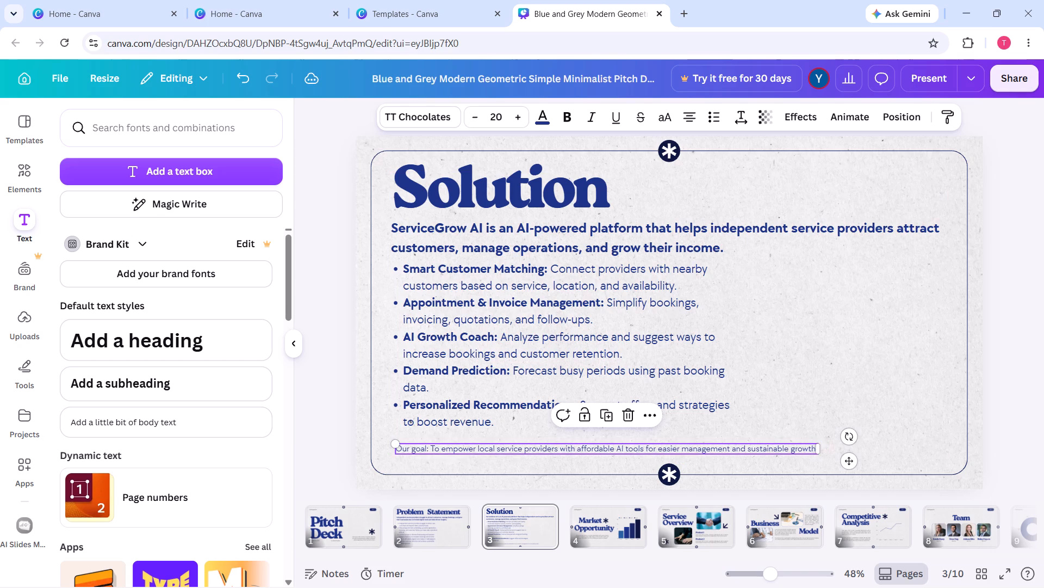
Set the "Our goal" text's font size to 24 and left-align it.
triple_click(520, 115)
click(520, 115)
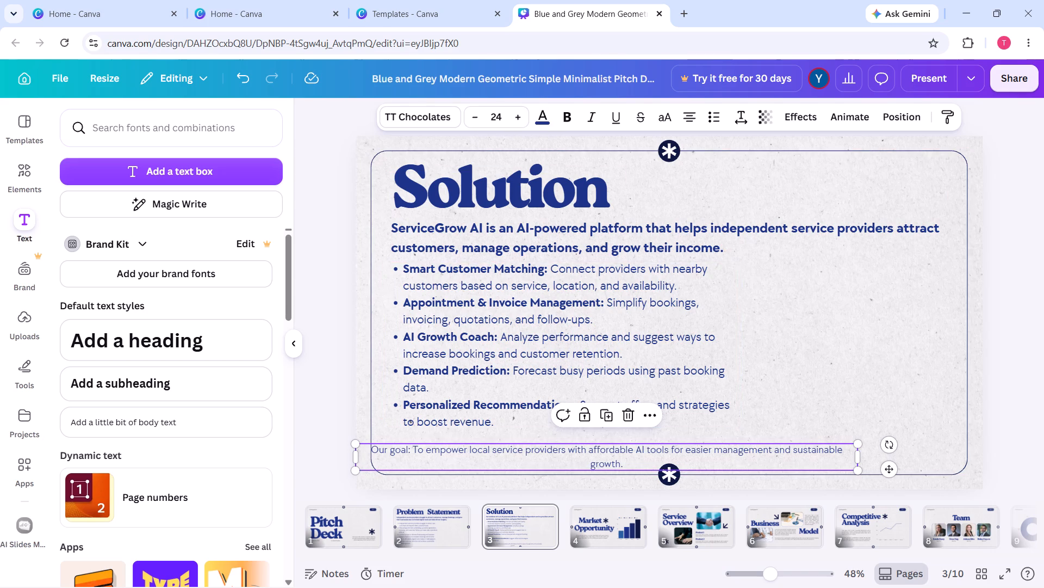
click(693, 117)
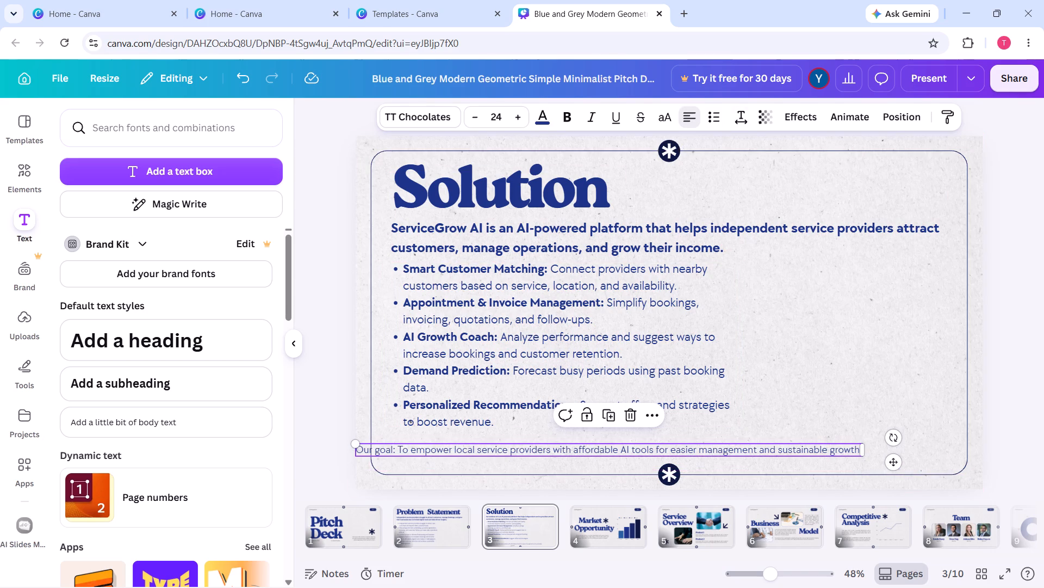
click(325, 429)
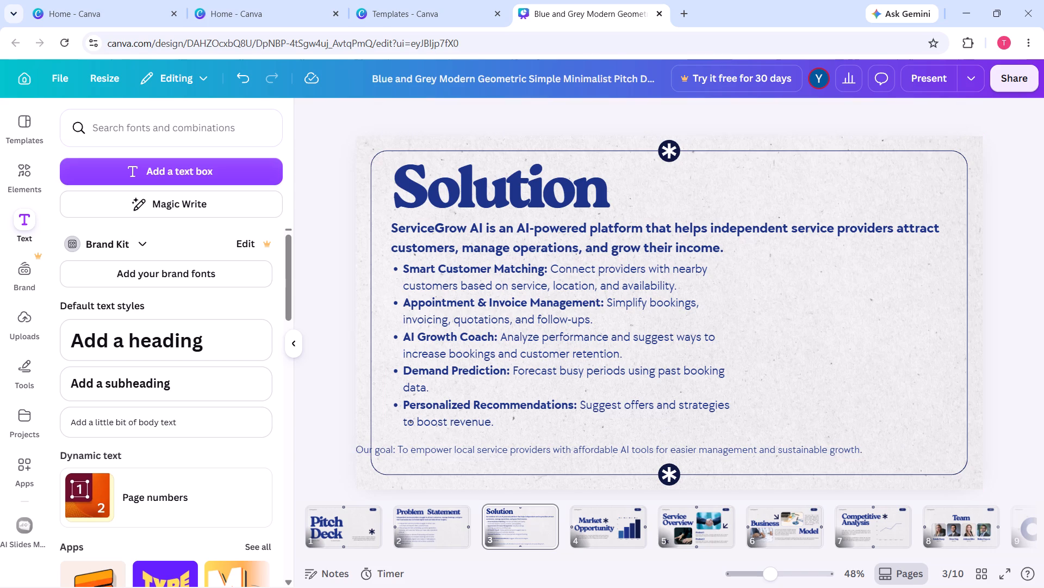
Move the "Our goal" line inside the frame, aligning its left edge with the ServiceGrow AI paragraph.
drag(487, 448, 530, 454)
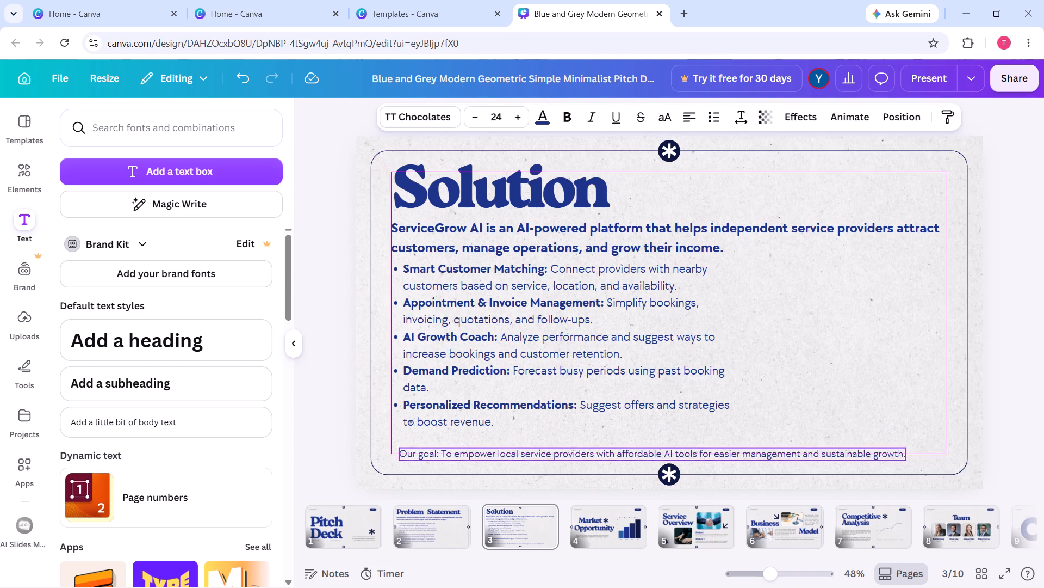
drag(530, 454, 521, 450)
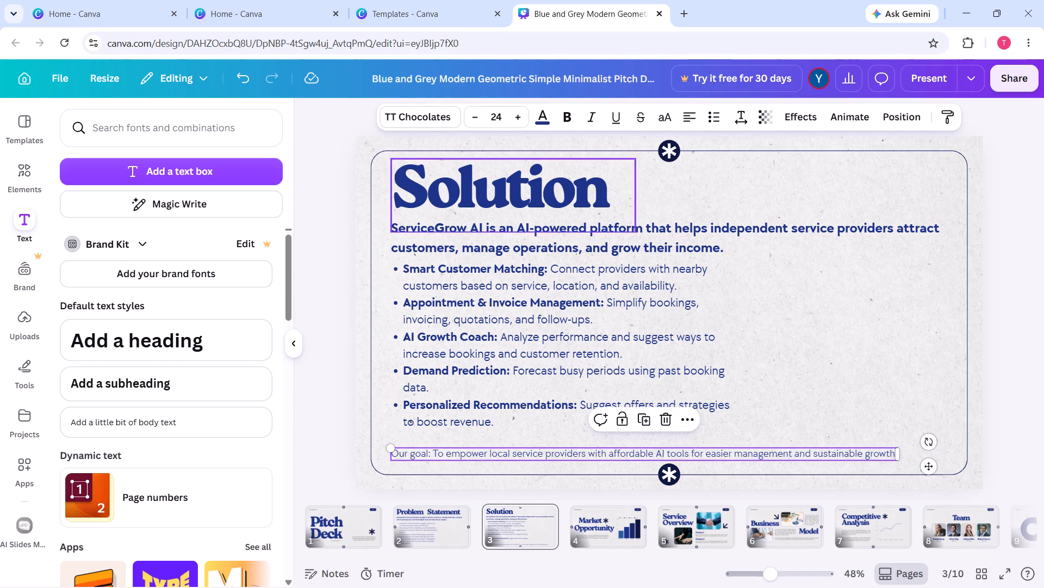
Set the "Our goal" text to size 26, narrow its box so the sentence wraps onto two lines, and raise it inside the frame.
double_click(521, 118)
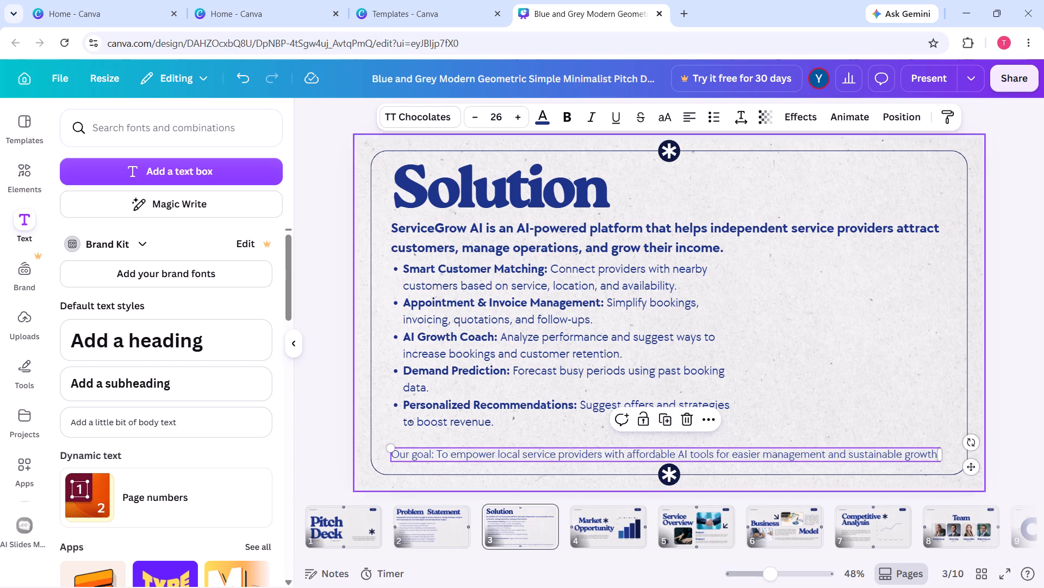
drag(940, 454, 860, 462)
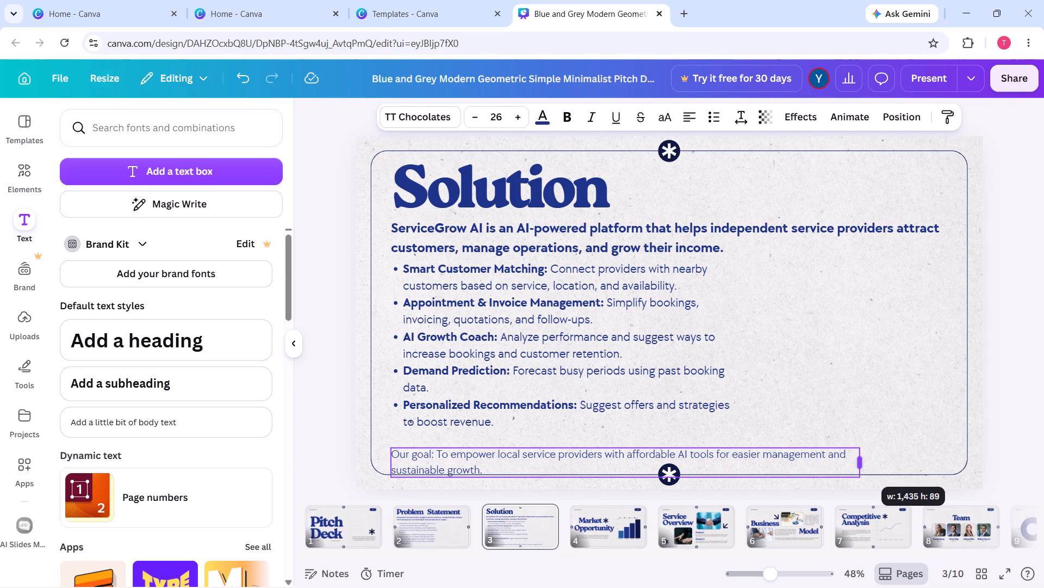
drag(860, 462, 859, 462)
drag(618, 461, 614, 449)
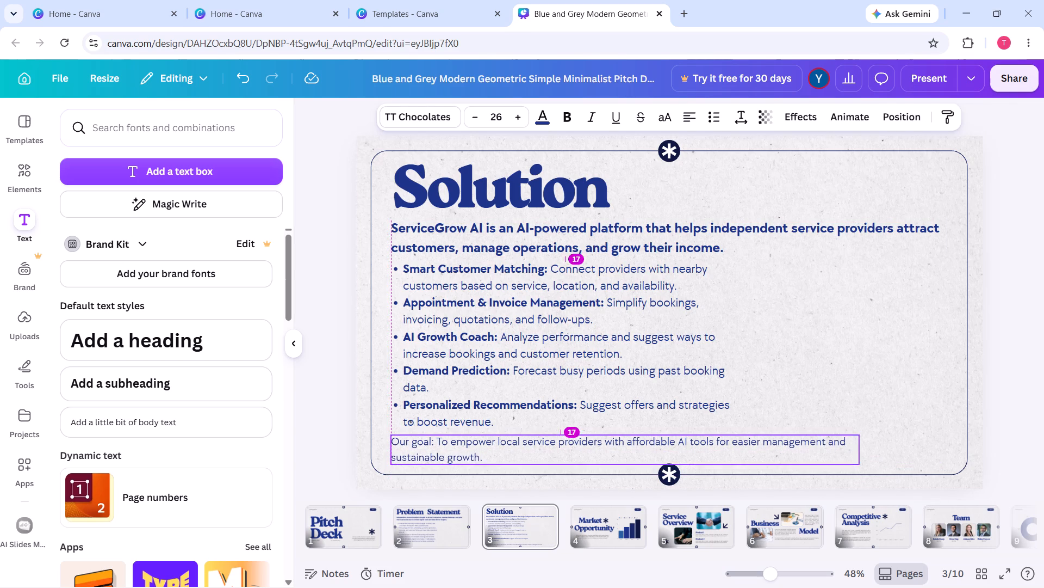
drag(614, 449, 616, 453)
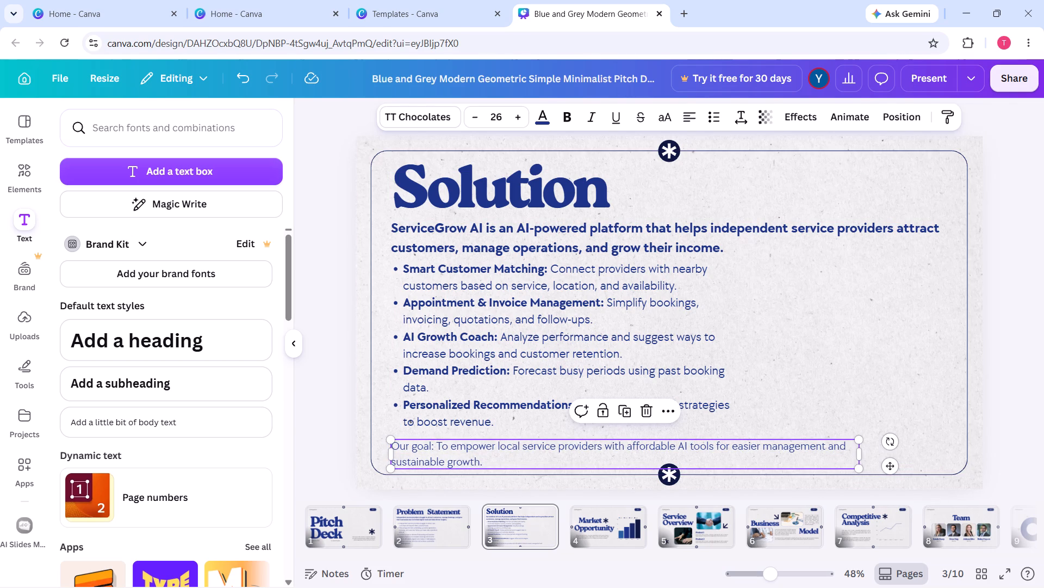
drag(862, 449, 805, 466)
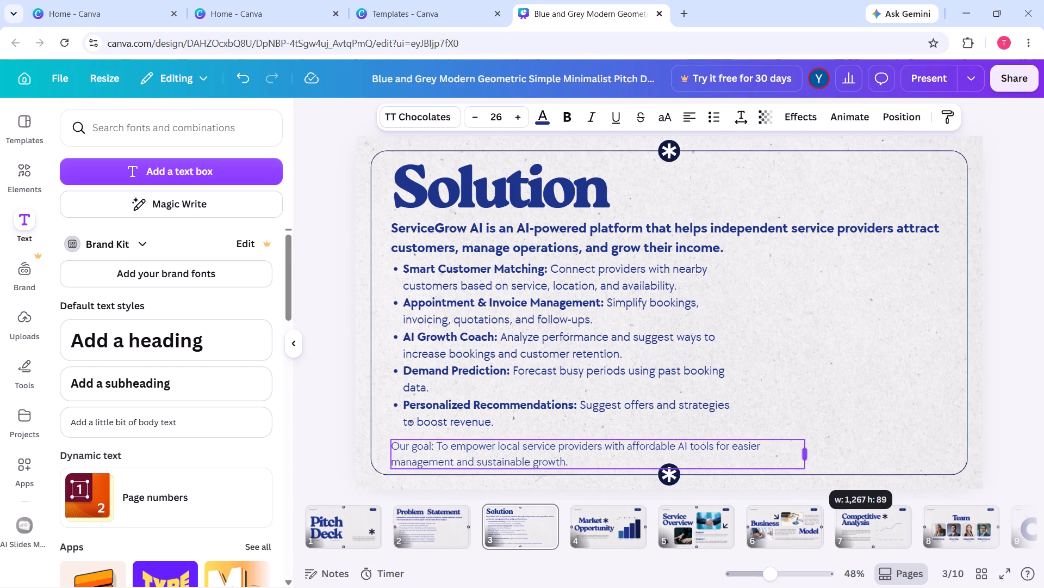
drag(805, 466, 780, 470)
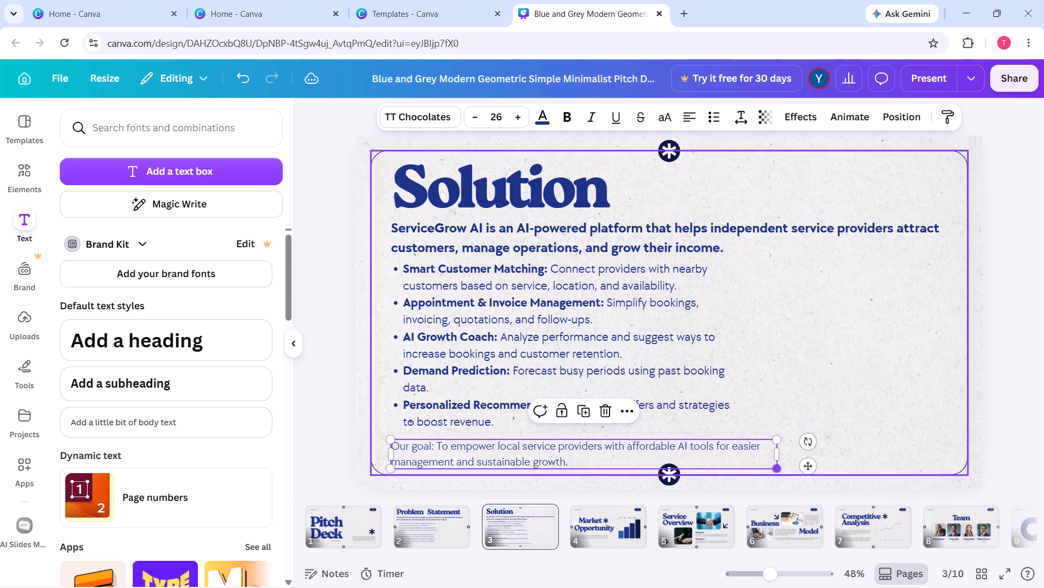
click(340, 444)
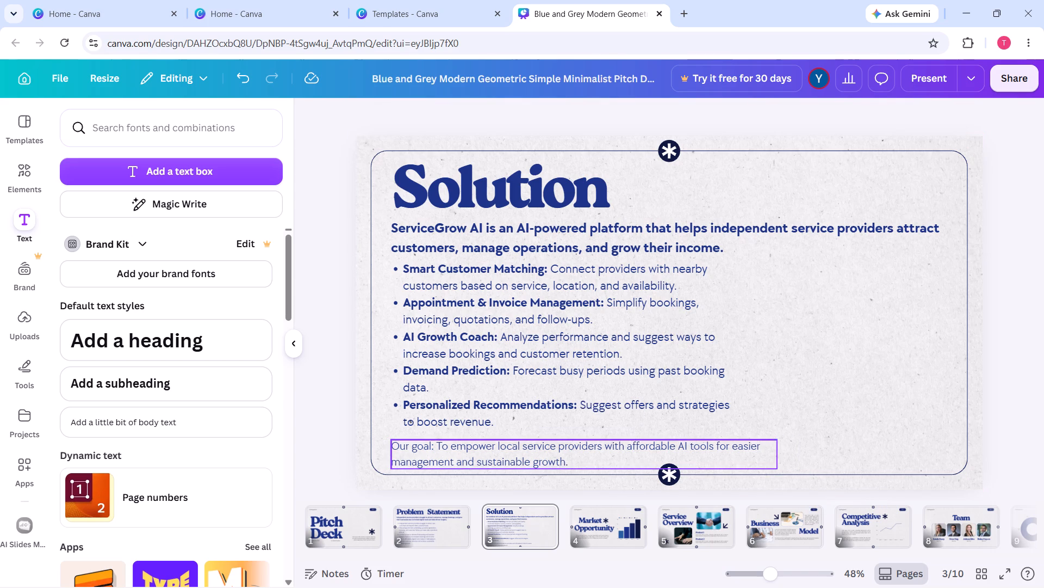
Make the "Our goal:" label bold in the goal statement.
click(428, 446)
click(434, 446)
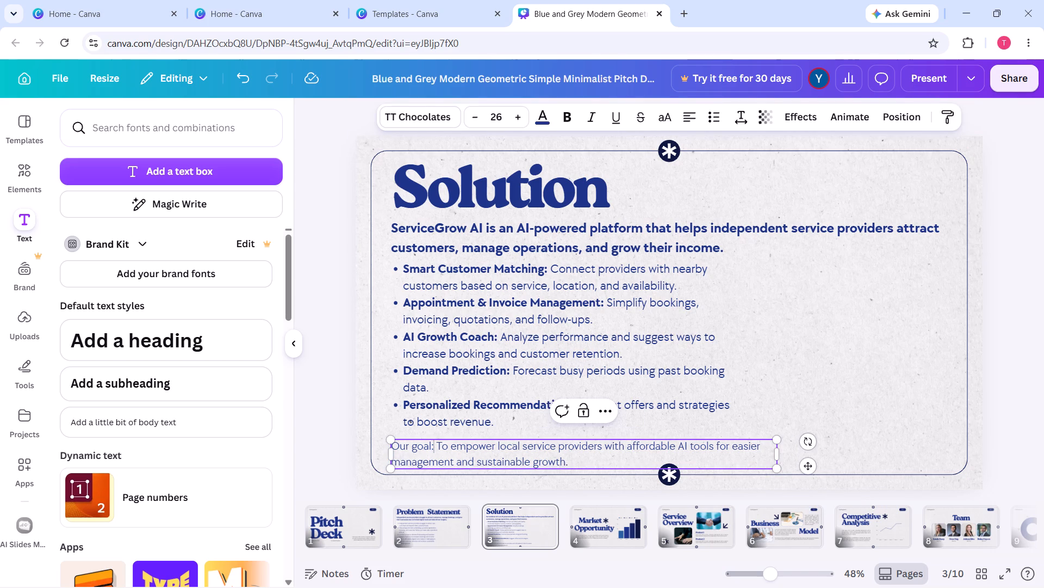
drag(434, 446, 384, 454)
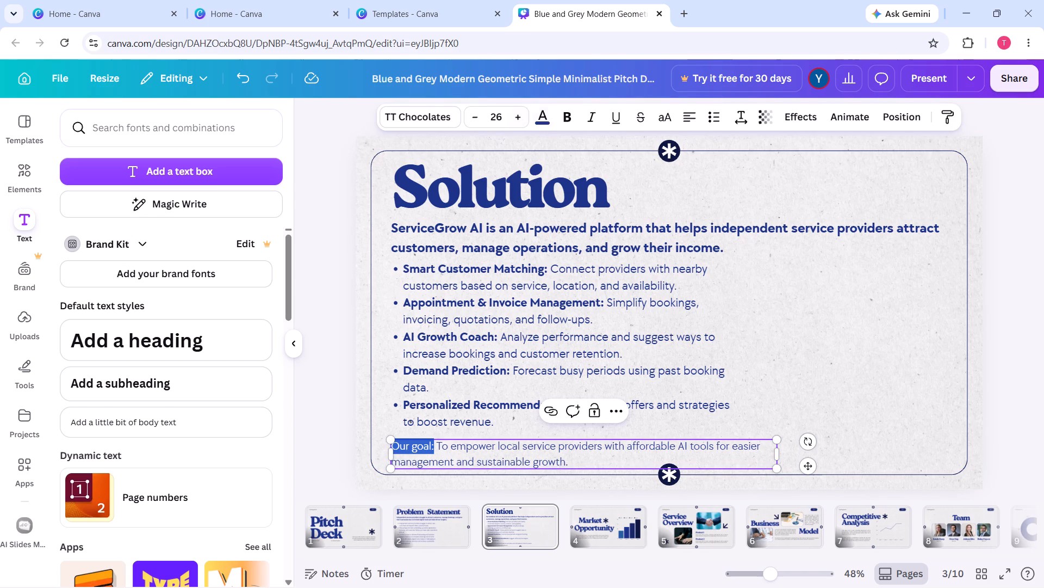
click(562, 118)
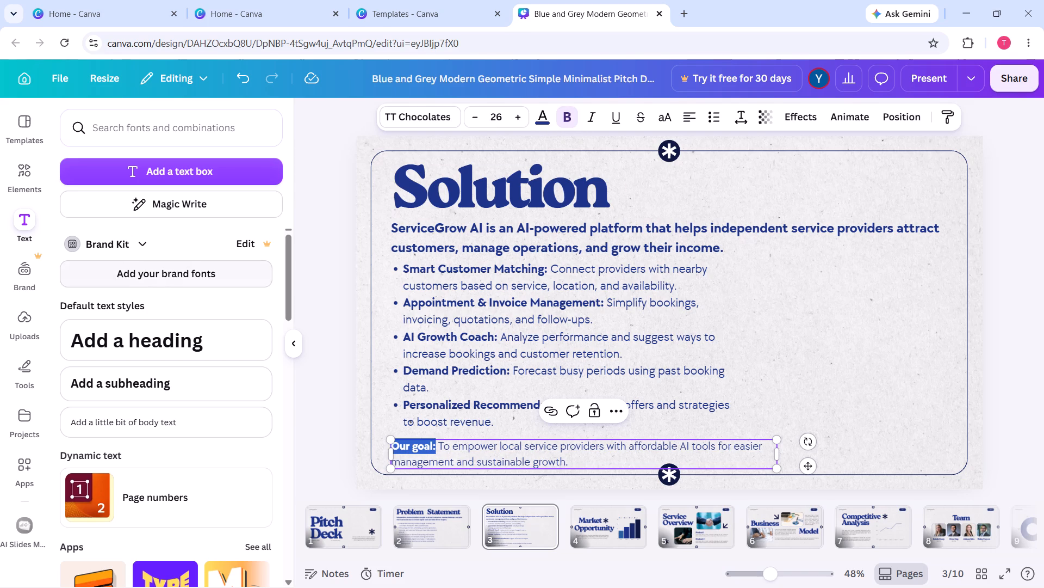
click(336, 288)
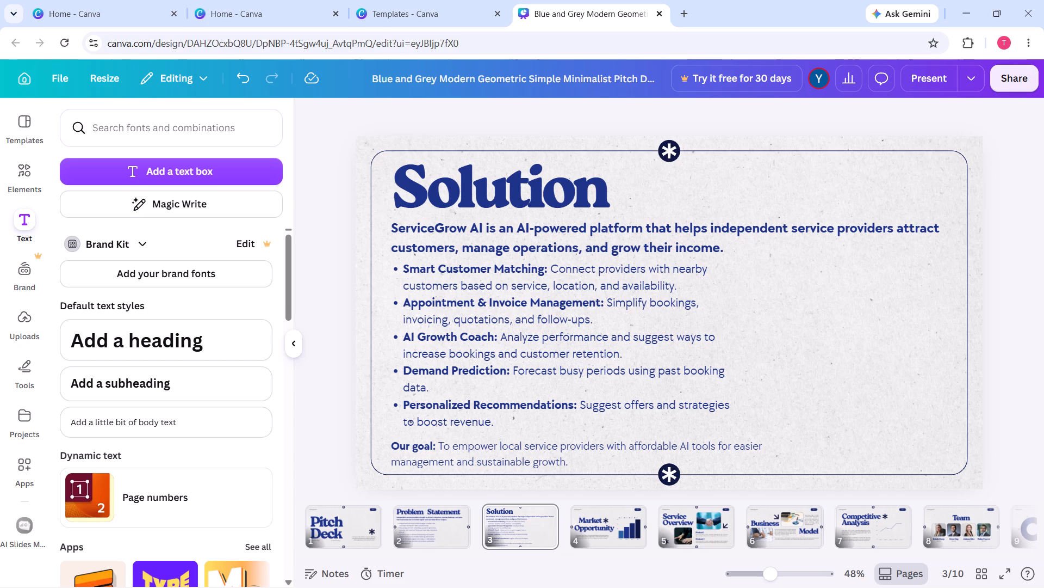
On slide 4, delete the large asterisk beside the title and the "Market" heading text box.
click(606, 523)
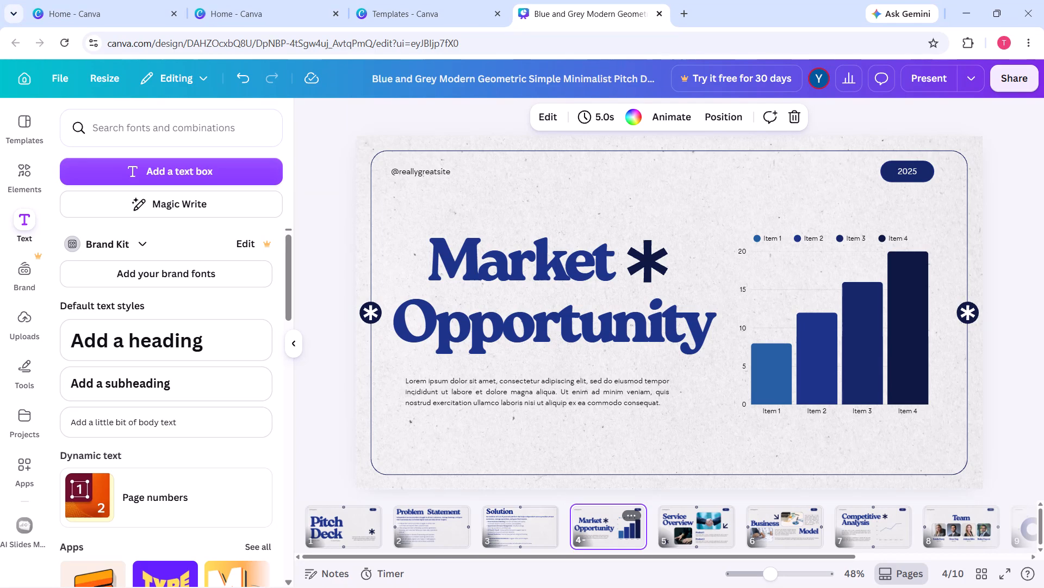
click(649, 268)
click(667, 211)
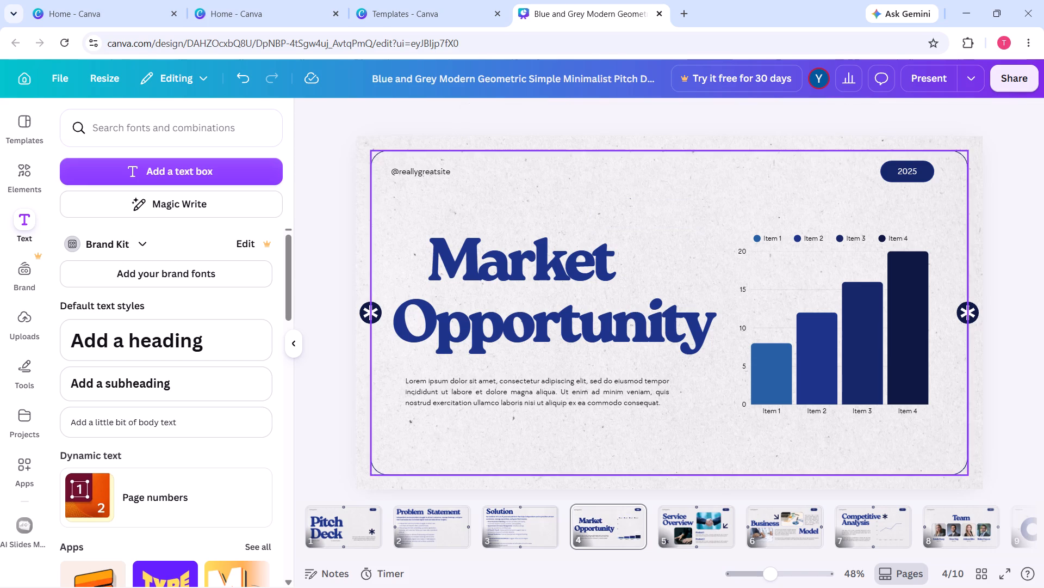
click(581, 269)
click(563, 200)
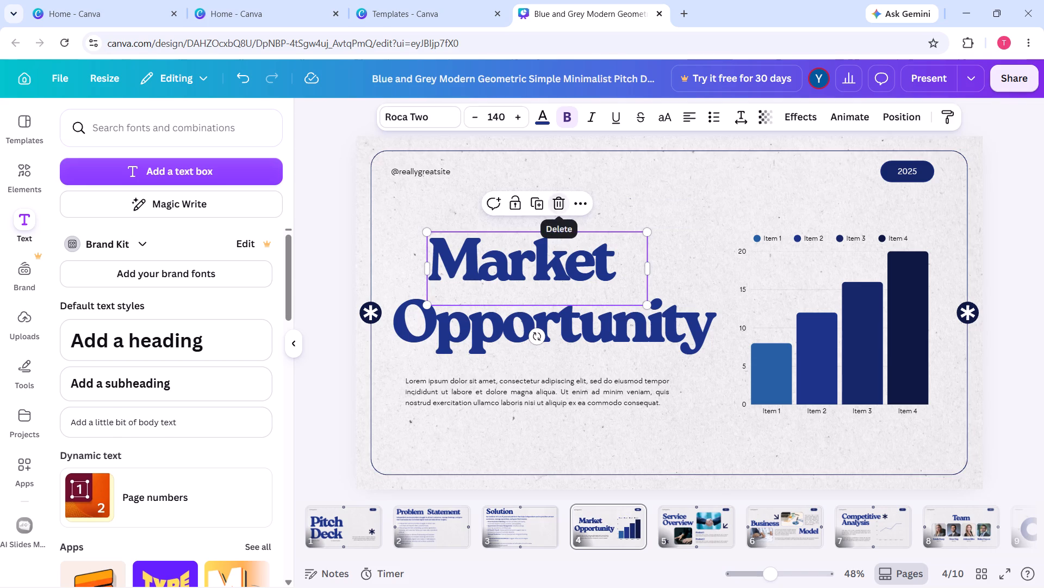
Replace the "Opportunity" heading text on slide 4 with "UNIQUE SELLING PROPOSITION".
click(590, 319)
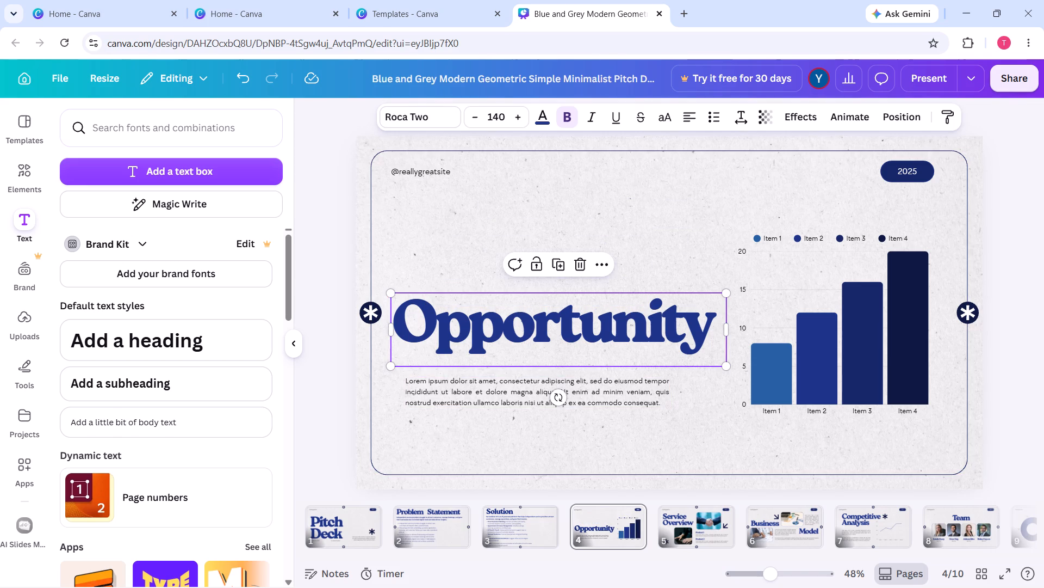
double_click(634, 327)
key(BackSpace)
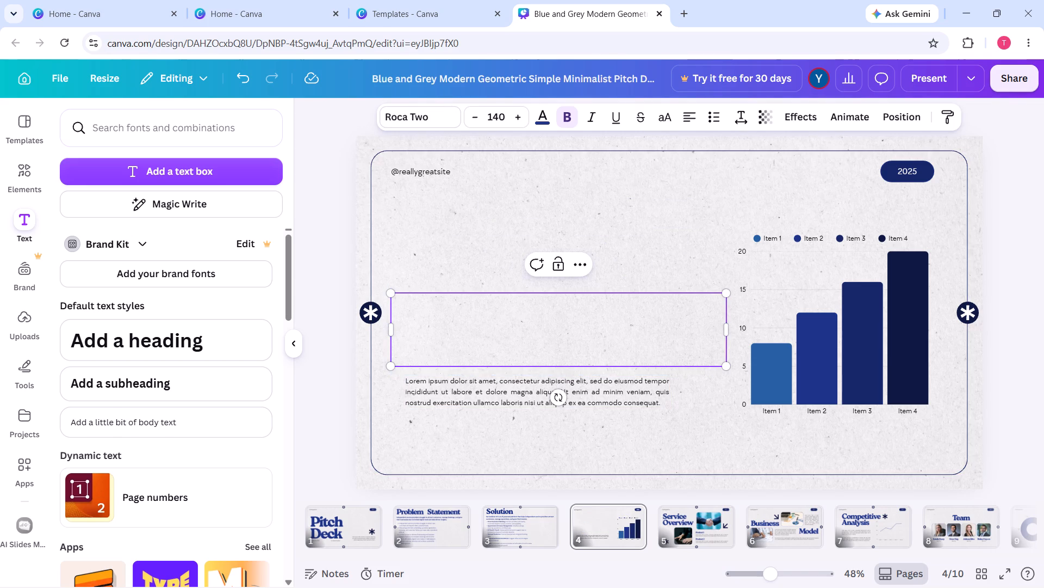
key(u)
text(NIQYE)
key(BackSpace)
key(BackSpace)
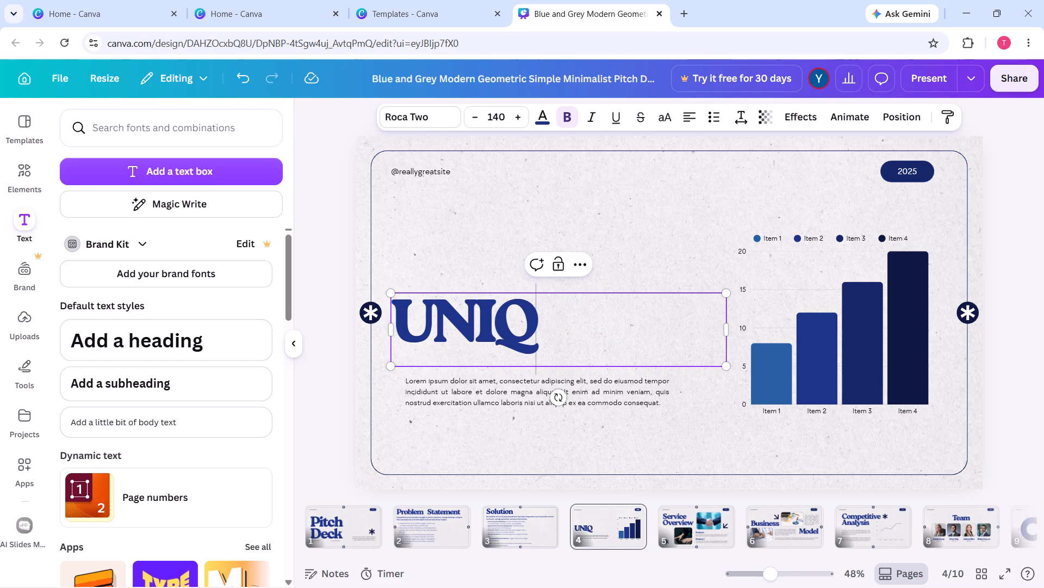
text(UE SELLING)
key(space)
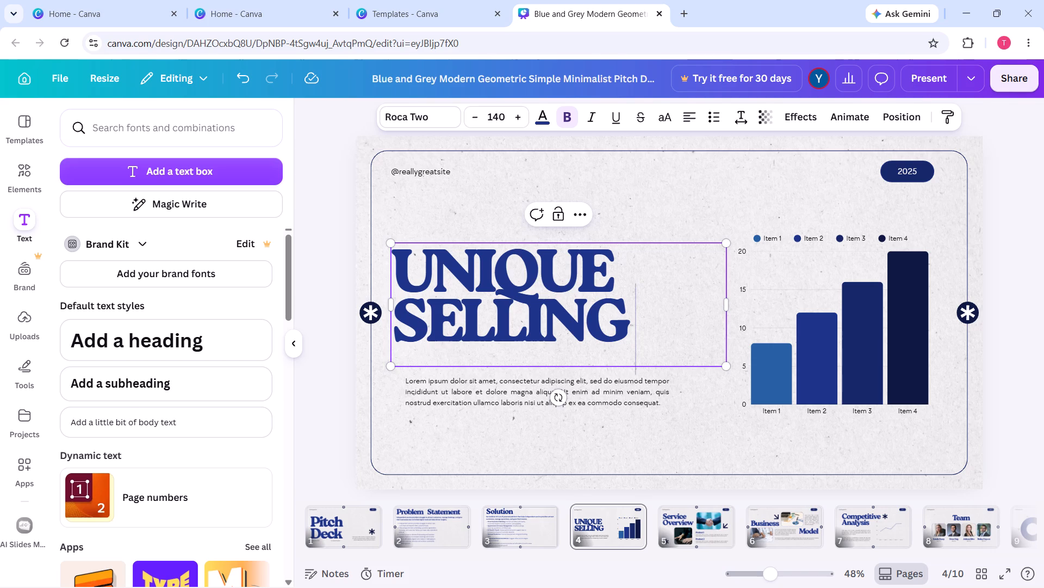
text(PROPOSITION)
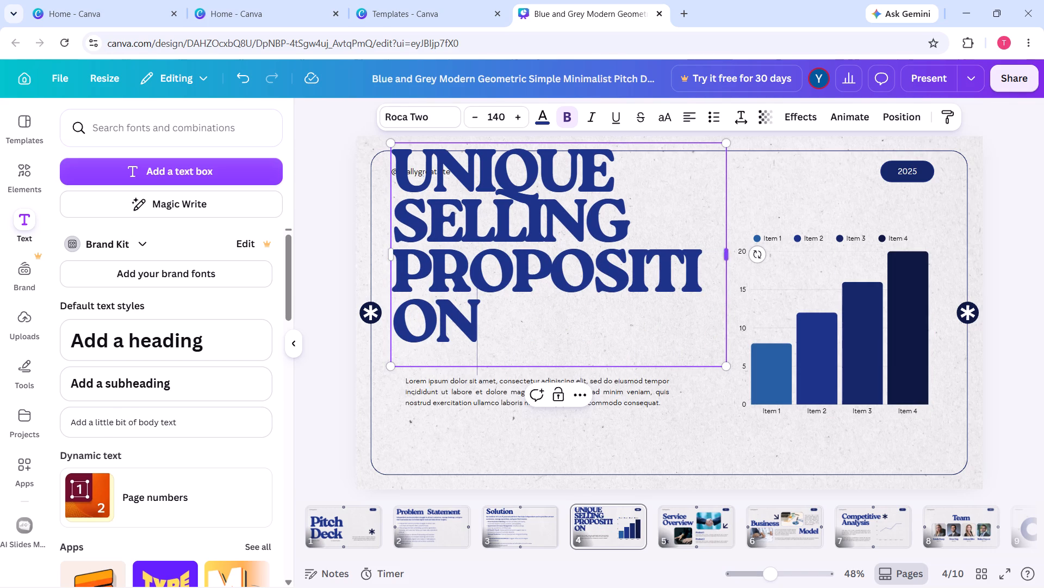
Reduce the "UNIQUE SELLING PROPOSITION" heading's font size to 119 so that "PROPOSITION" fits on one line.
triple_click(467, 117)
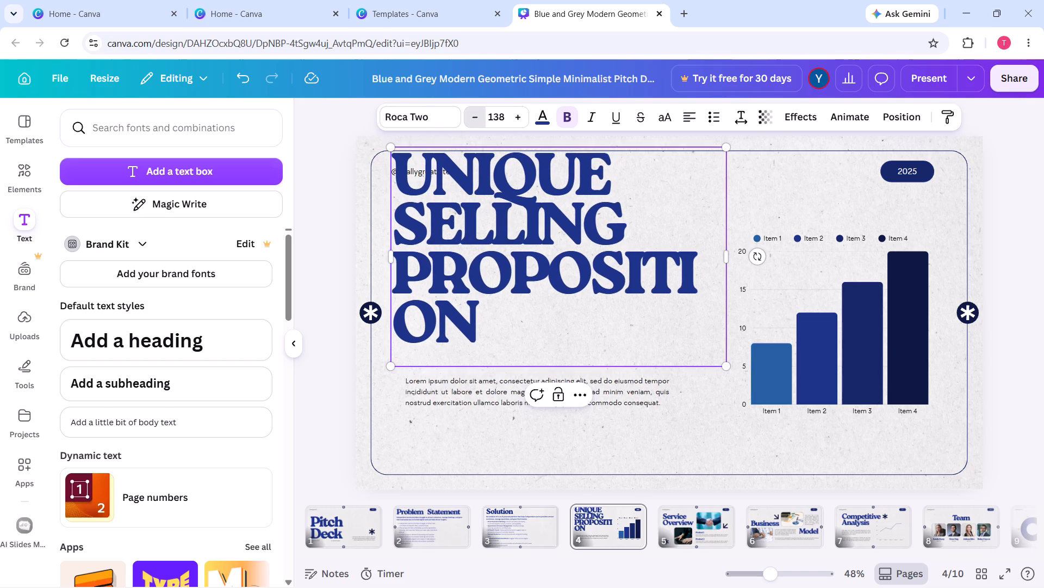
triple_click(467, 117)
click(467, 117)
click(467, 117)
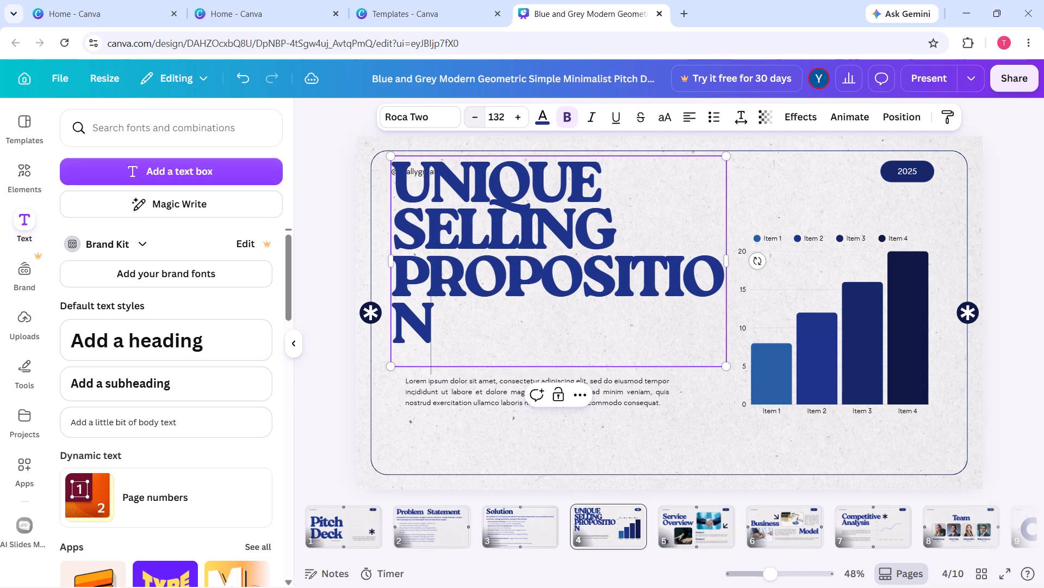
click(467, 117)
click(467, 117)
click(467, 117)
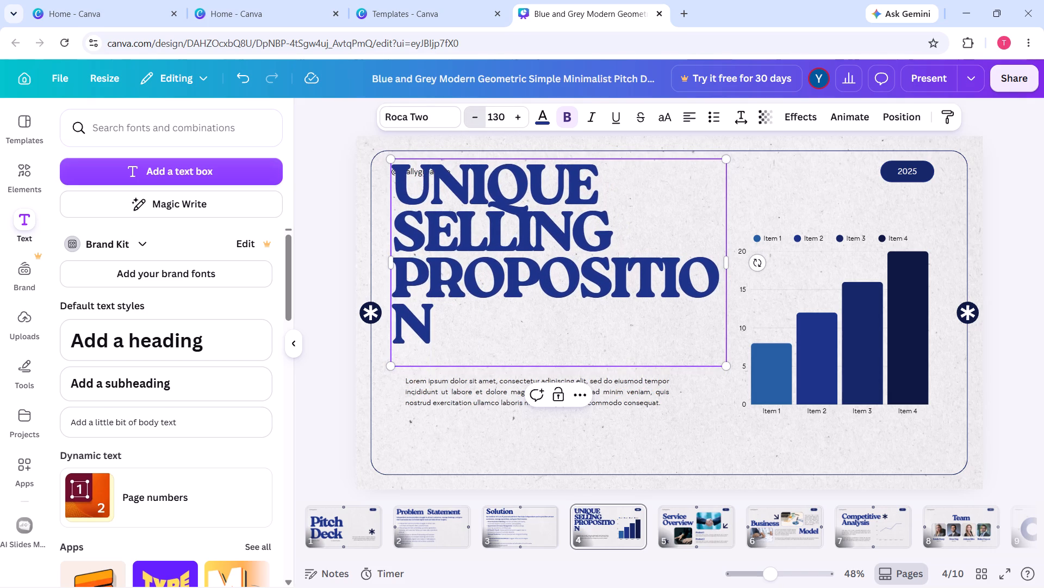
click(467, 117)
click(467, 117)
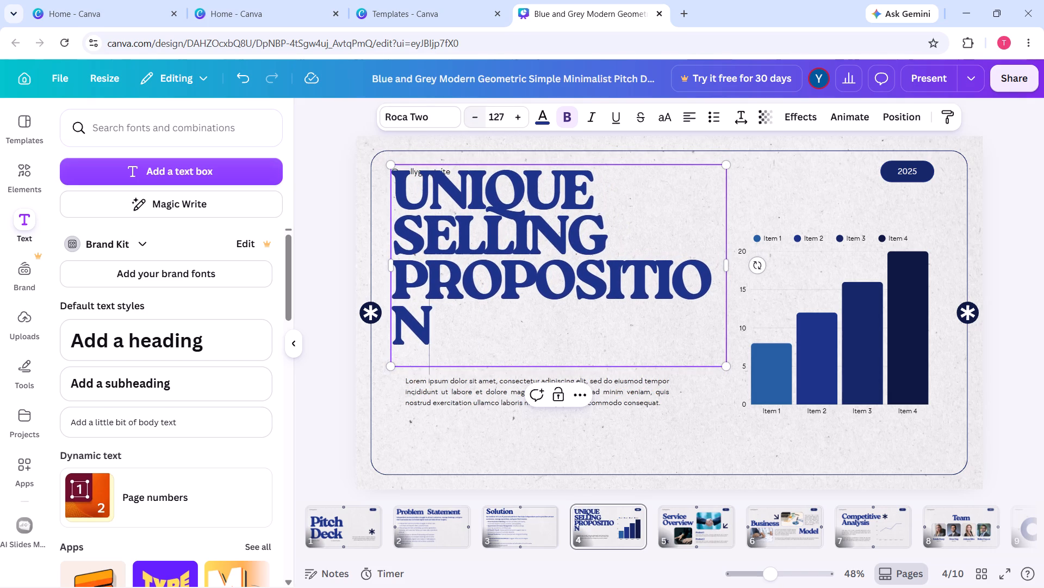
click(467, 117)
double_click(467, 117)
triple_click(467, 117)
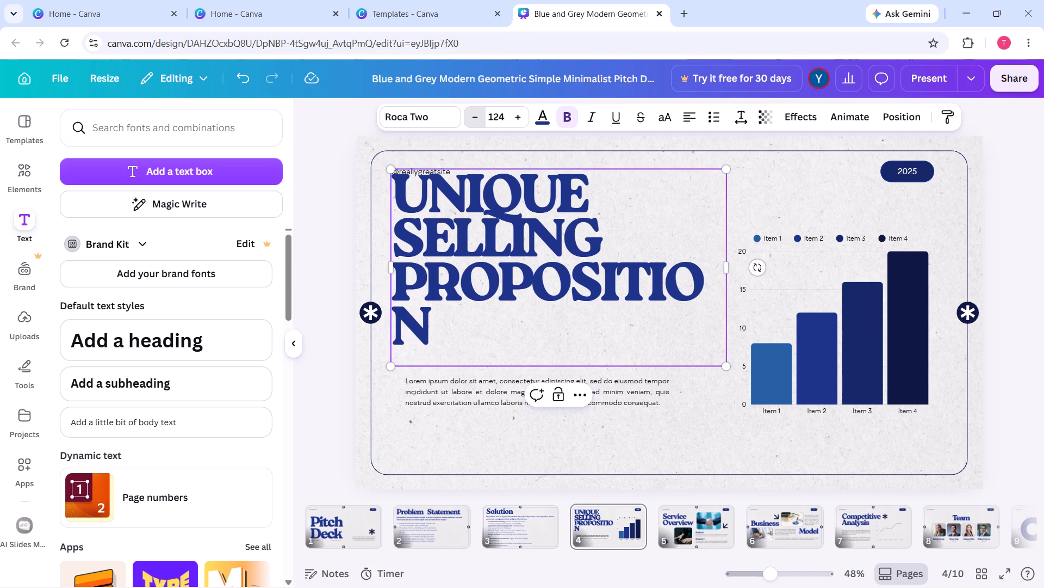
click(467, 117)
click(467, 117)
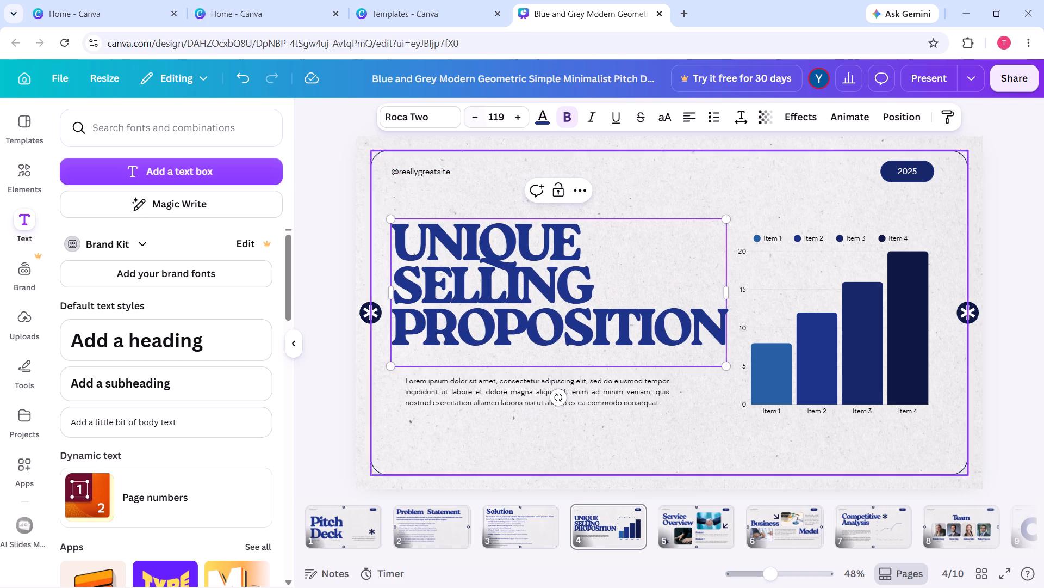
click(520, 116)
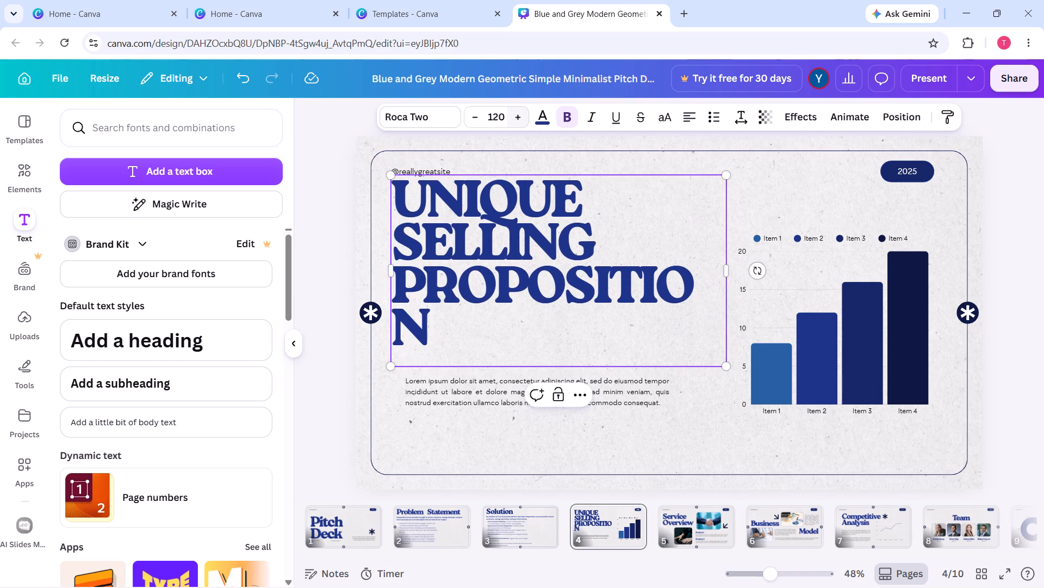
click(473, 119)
click(408, 170)
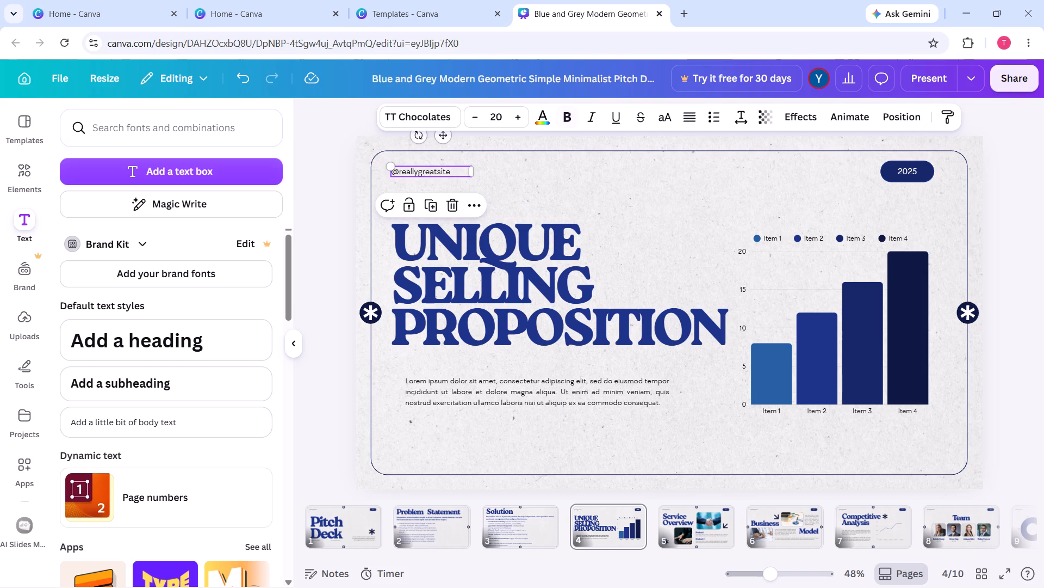
click(455, 202)
Move the heading up into the upper part of the frame and widen its box until the text wraps onto two lines.
drag(468, 279, 460, 215)
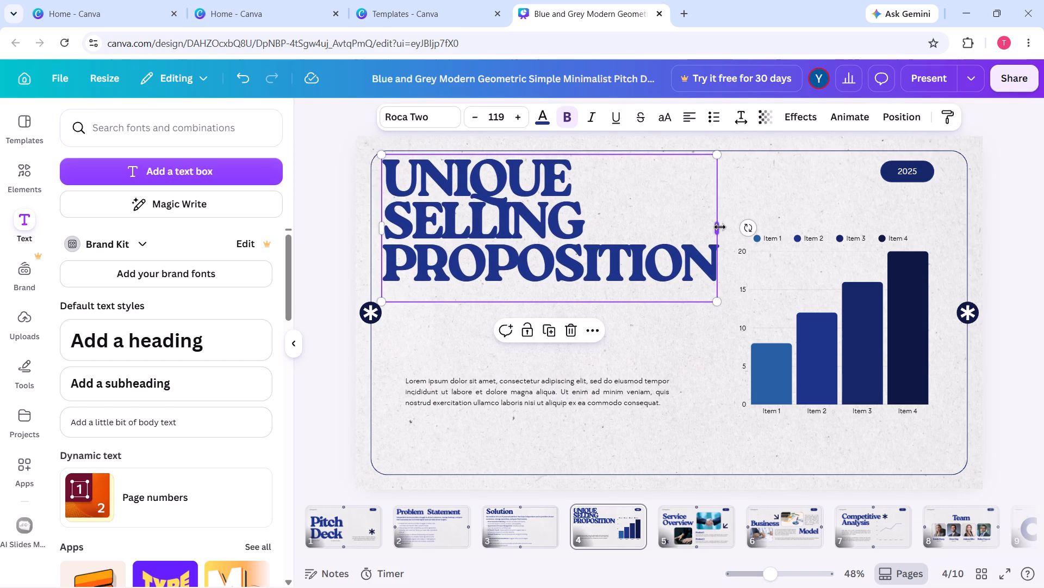
drag(720, 226, 886, 216)
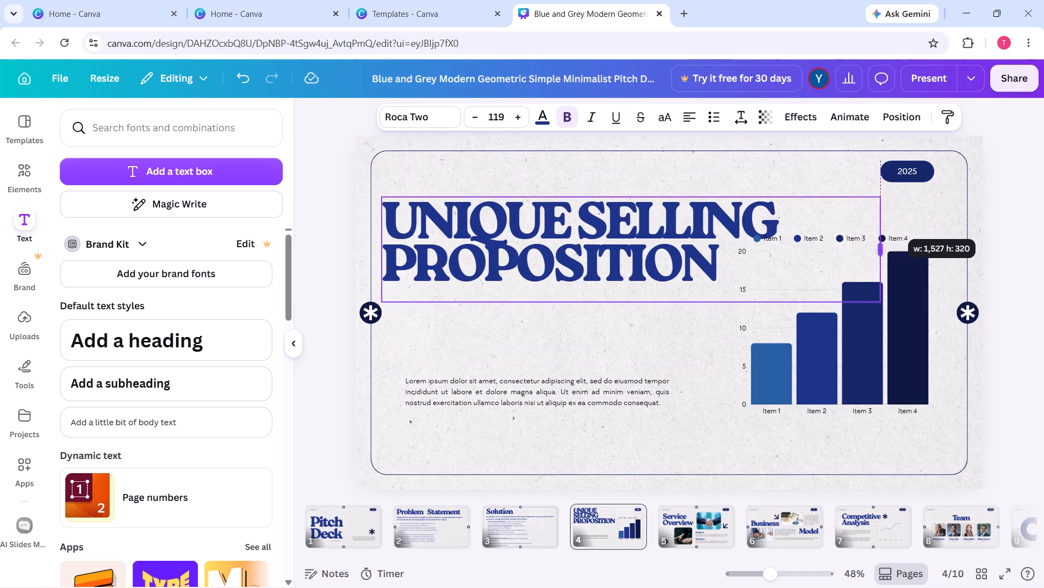
drag(886, 216, 842, 218)
Set the "UNIQUE SELLING PROPOSITION" heading's font size to 102.
triple_click(473, 115)
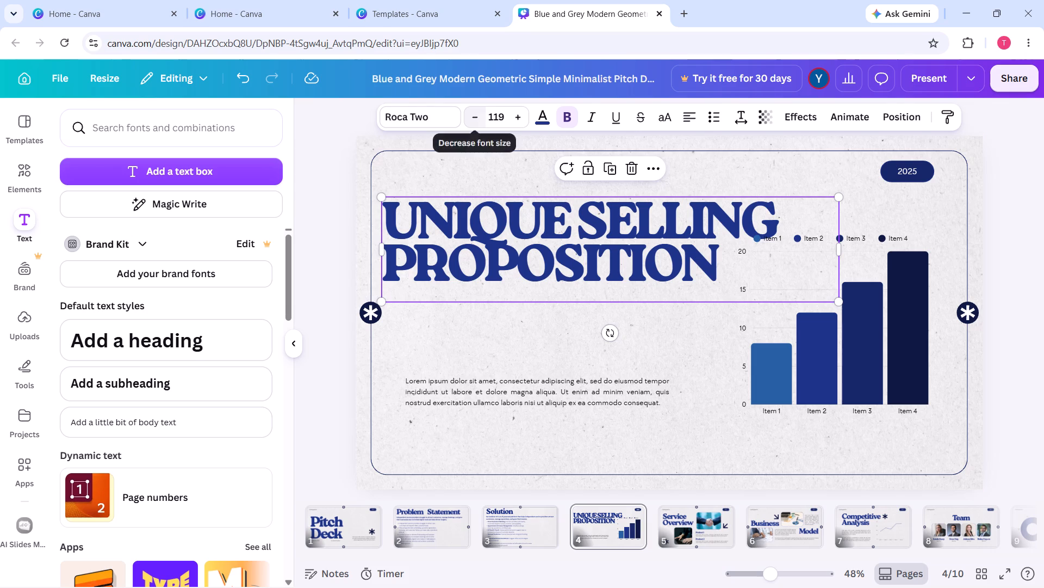
triple_click(473, 115)
triple_click(473, 115)
triple_click(473, 115)
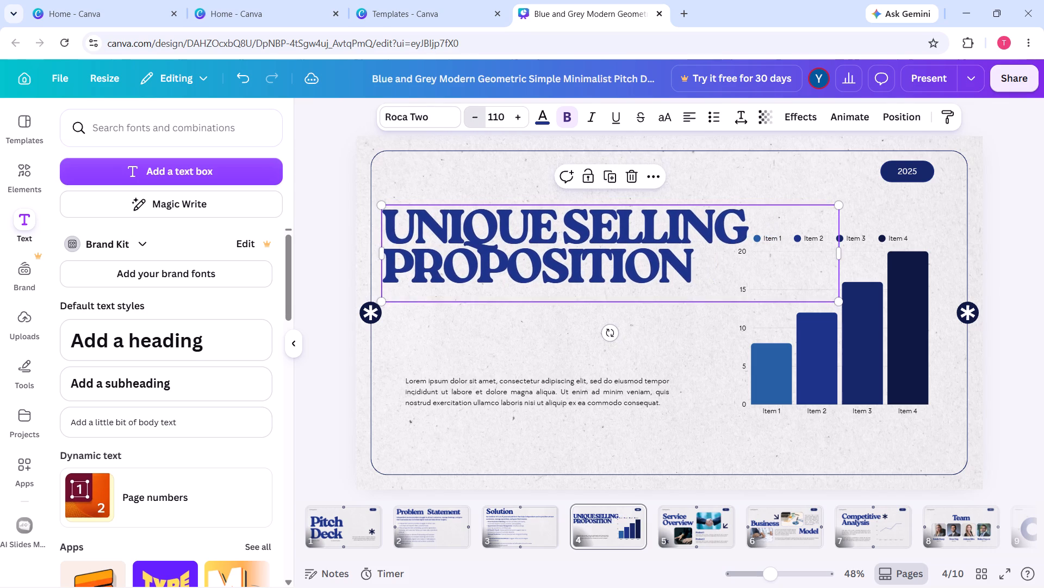
triple_click(473, 115)
double_click(473, 115)
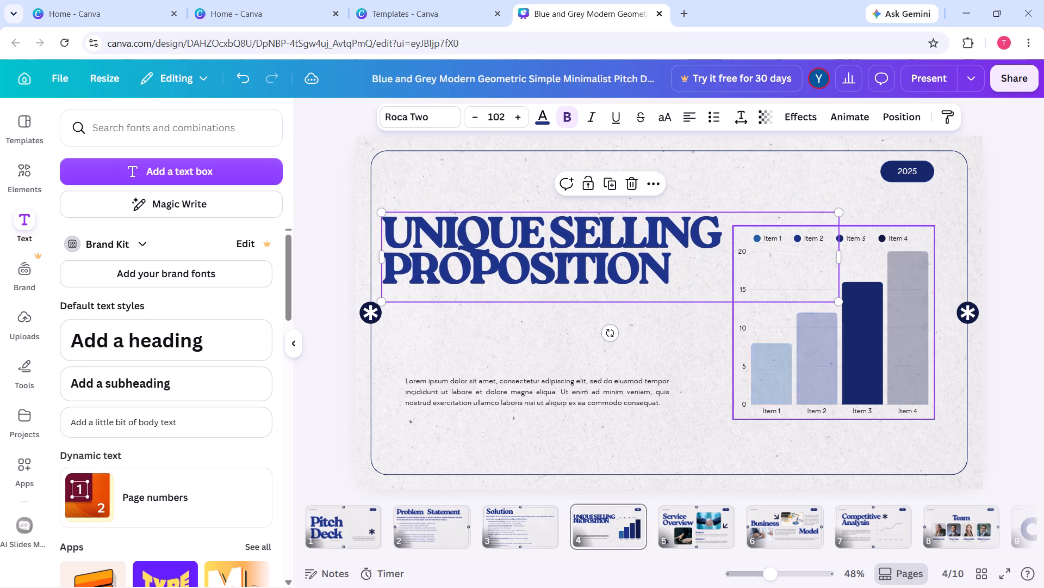
Widen the heading's text box across the slide to the outer edge of the chart's Item 4 bar.
drag(843, 258, 735, 267)
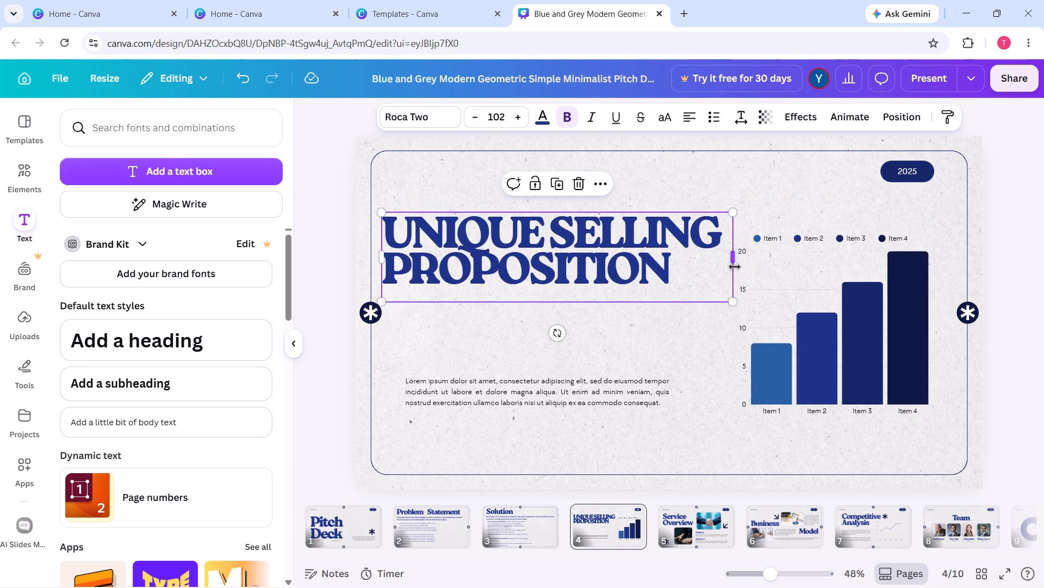
drag(739, 259, 974, 251)
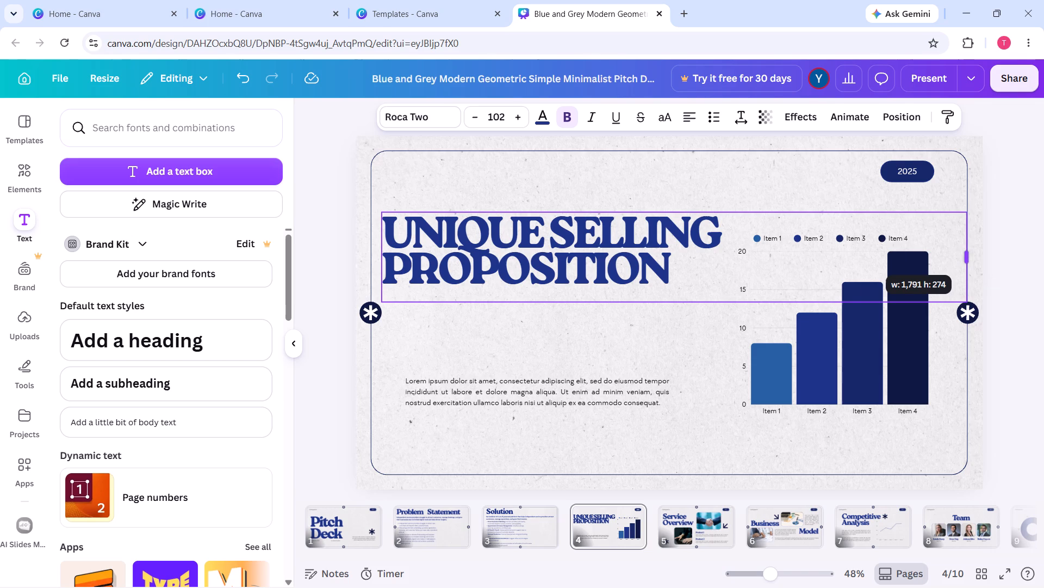
drag(974, 251, 936, 267)
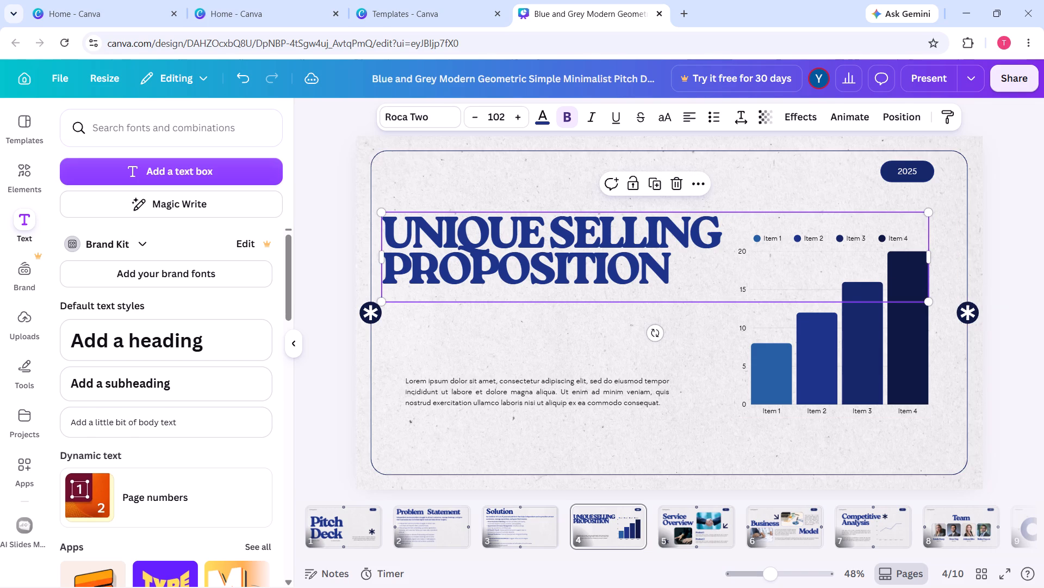
Reduce the "UNIQUE SELLING PROPOSITION" heading's font size to 86.
triple_click(476, 119)
triple_click(476, 119)
triple_click(476, 119)
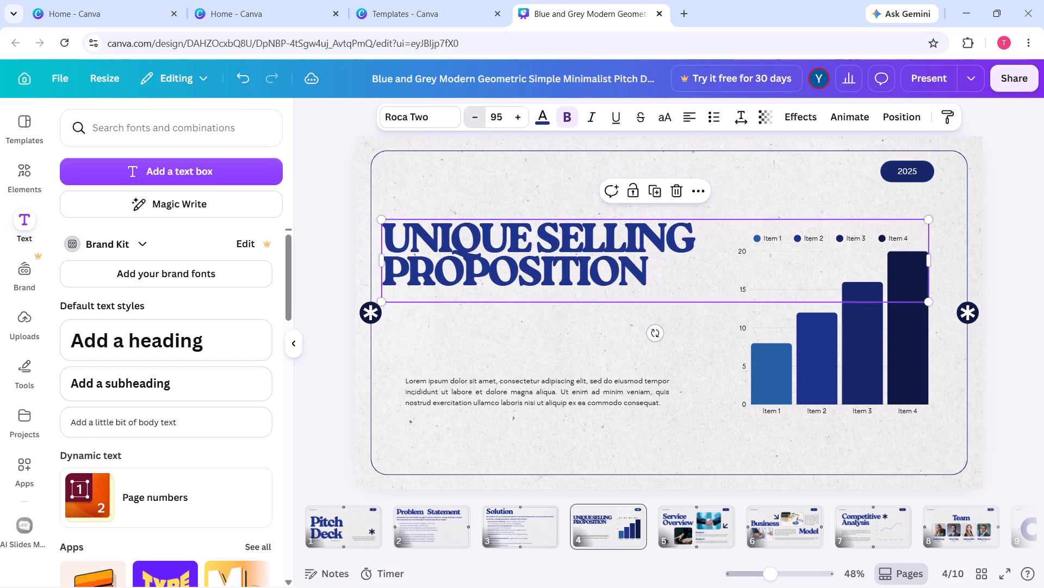
triple_click(476, 119)
triple_click(476, 119)
click(476, 119)
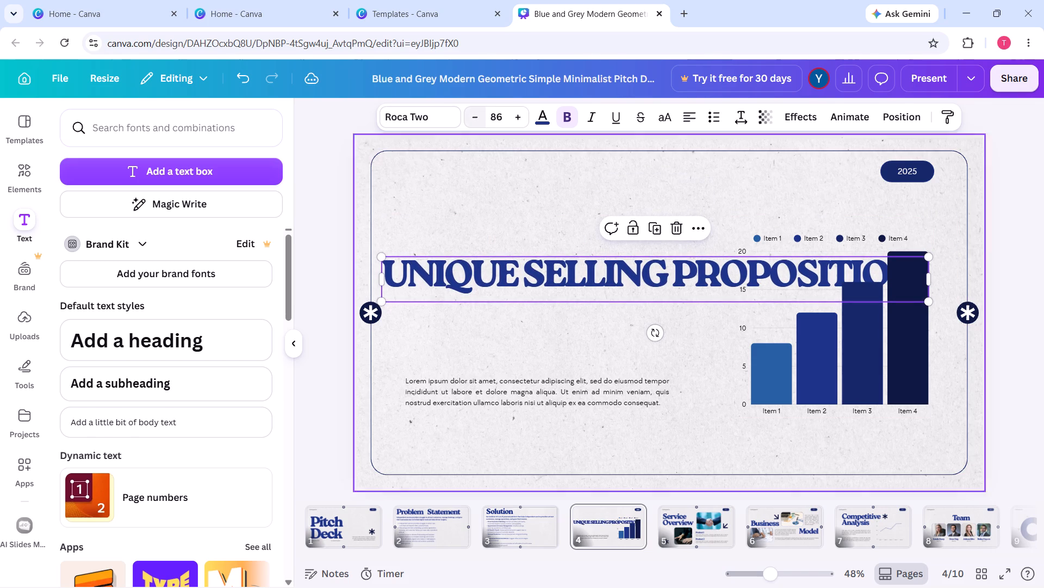
Move the "UNIQUE SELLING PROPOSITION" heading up to the top of the slide's frame, starting just inside its outline.
click(565, 309)
drag(560, 269, 538, 185)
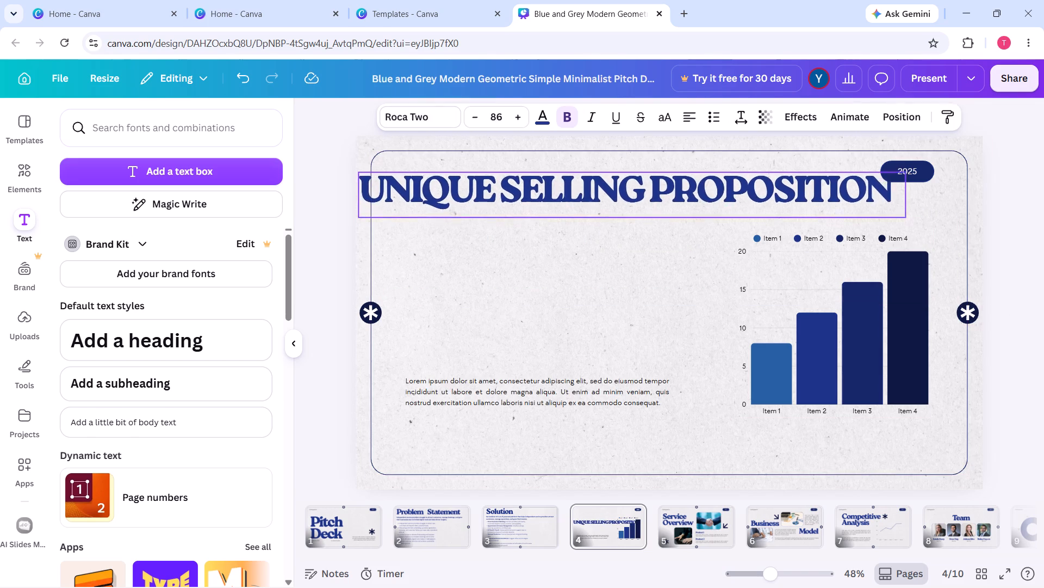
drag(538, 185, 554, 181)
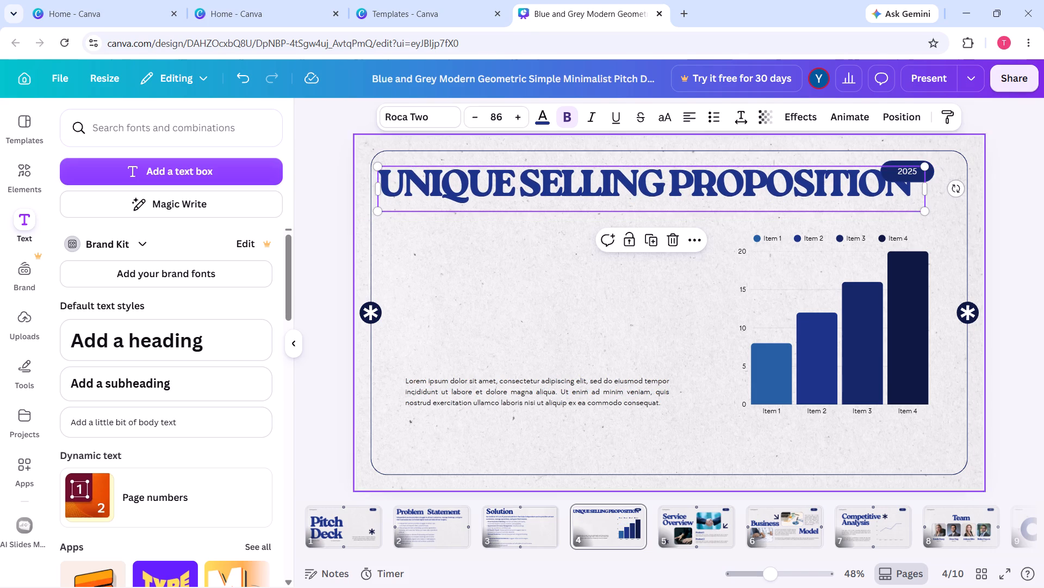
Delete the "2025" text and the dark blue pill shape behind it from slide 4.
click(912, 169)
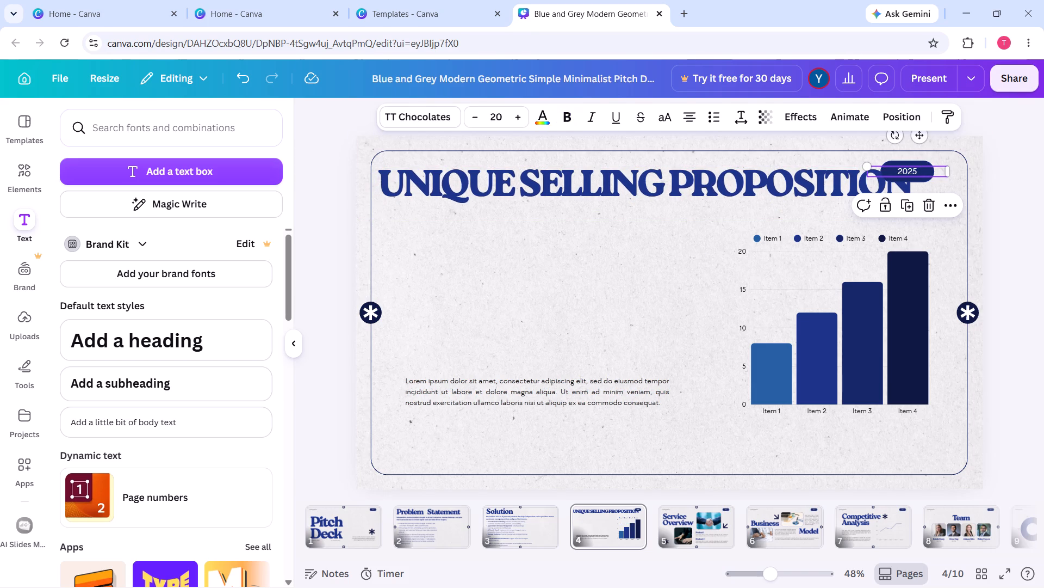
click(931, 203)
click(915, 168)
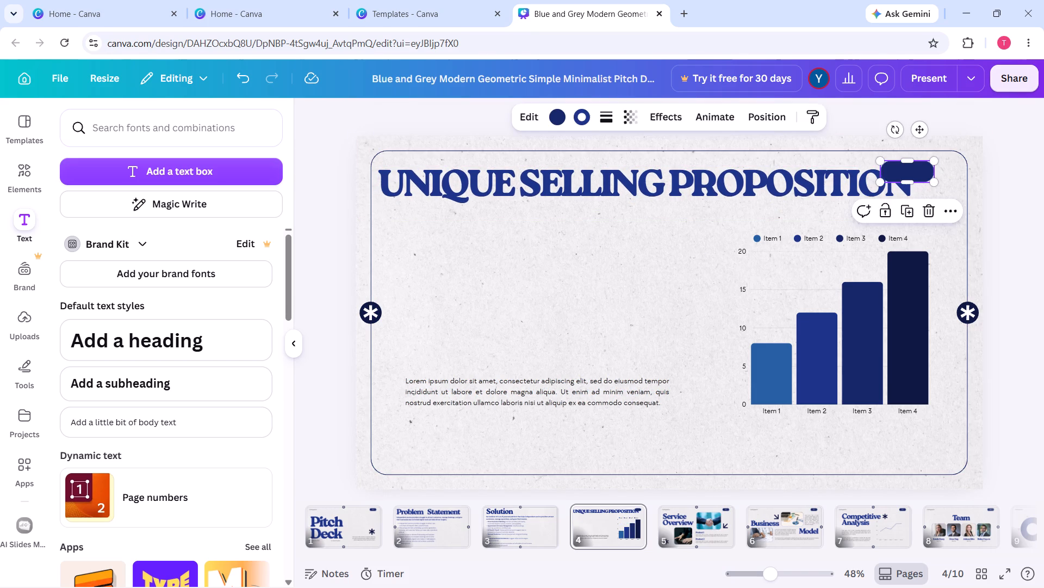
click(931, 211)
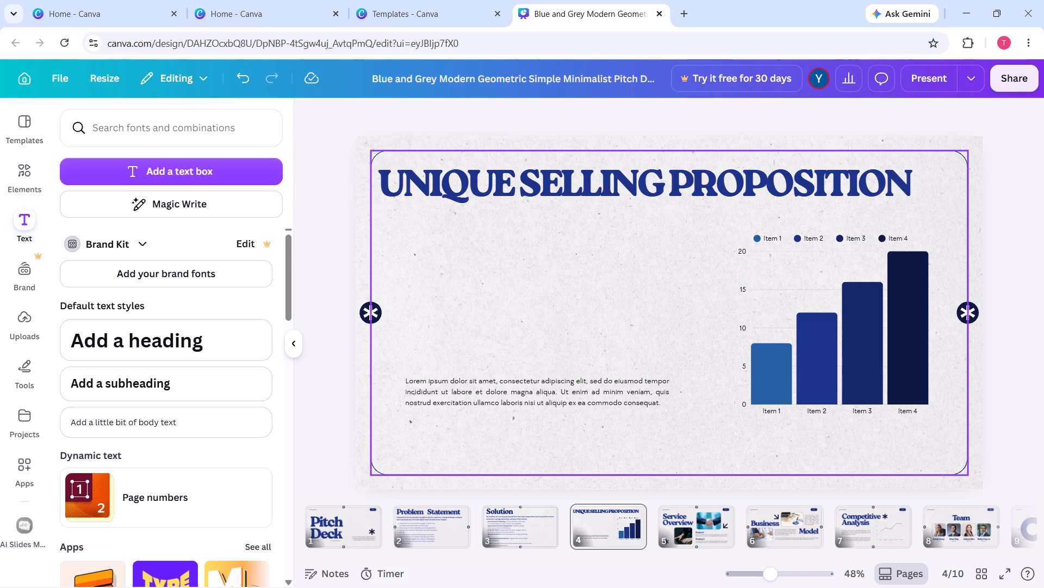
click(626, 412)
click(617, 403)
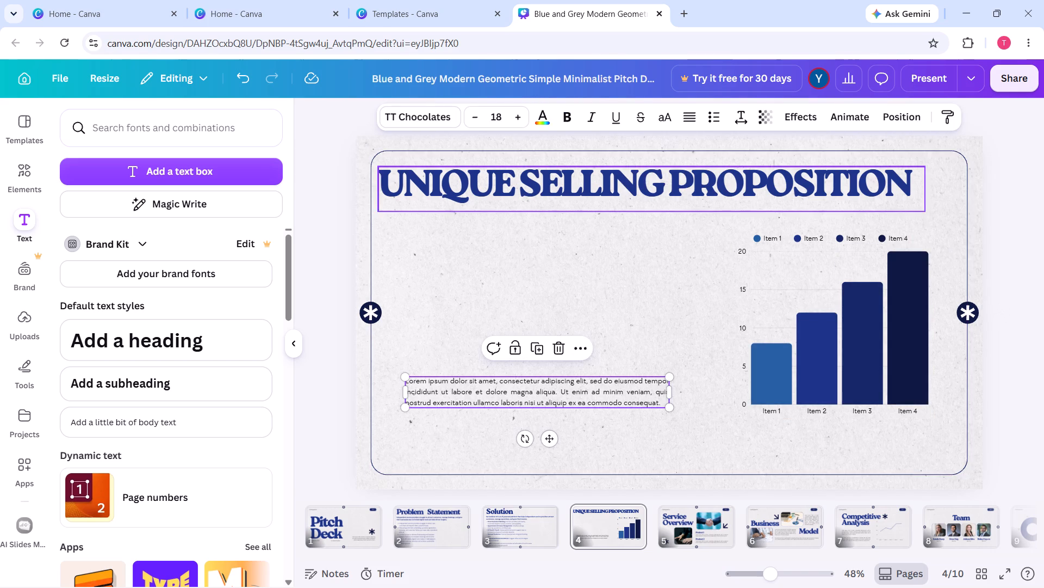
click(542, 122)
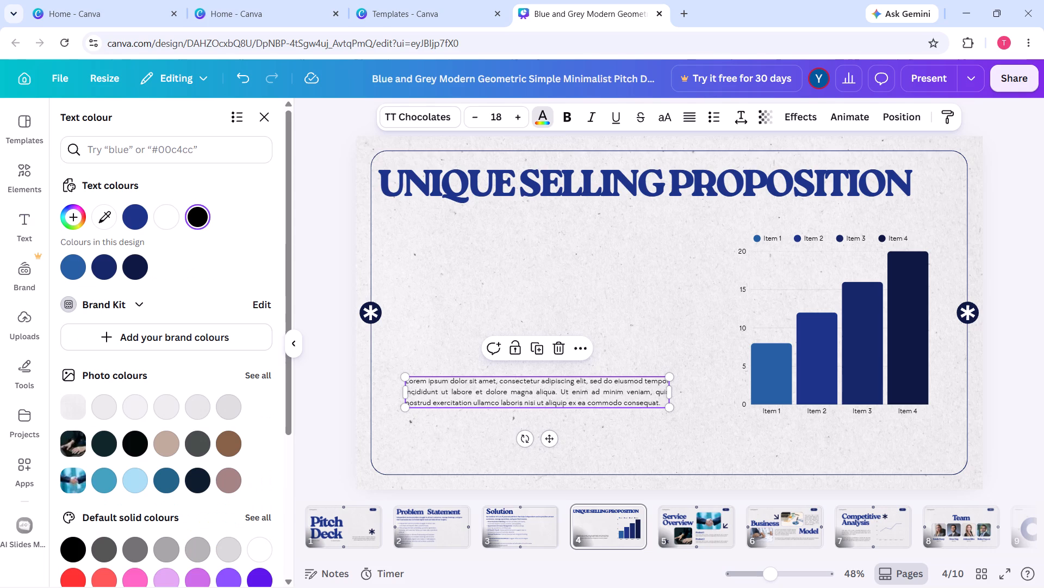
Delete the four-item bar chart from slide 4.
click(828, 267)
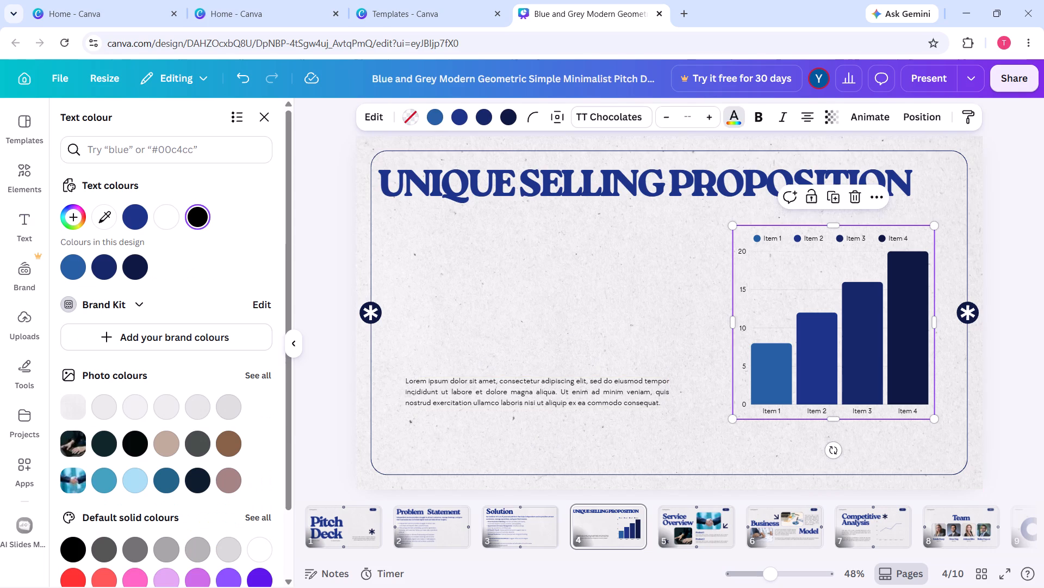
click(854, 195)
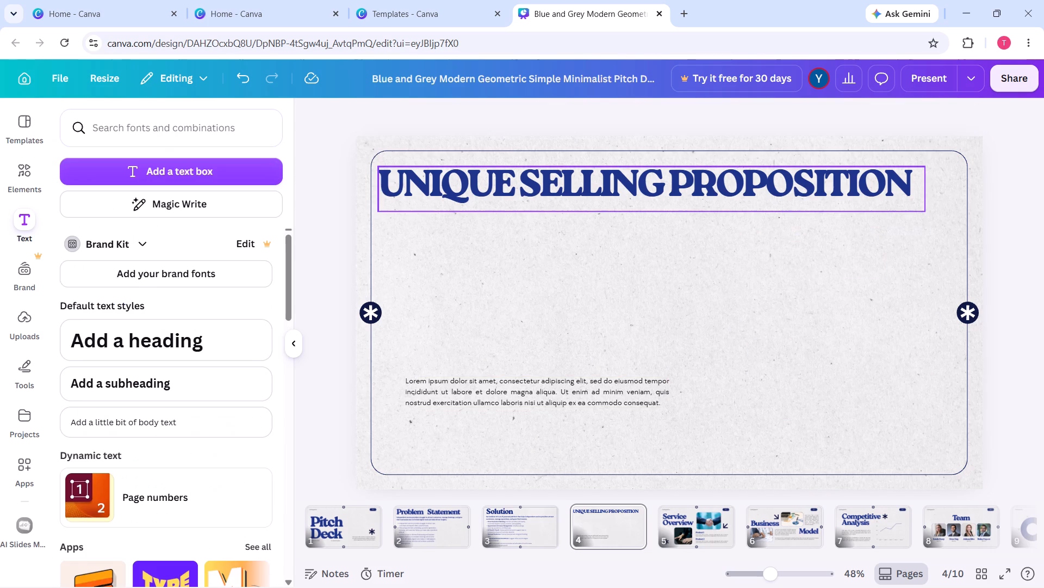
Widen the gaps between the three words of the "UNIQUE SELLING PROPOSITION" heading with one extra space each.
click(517, 184)
click(517, 184)
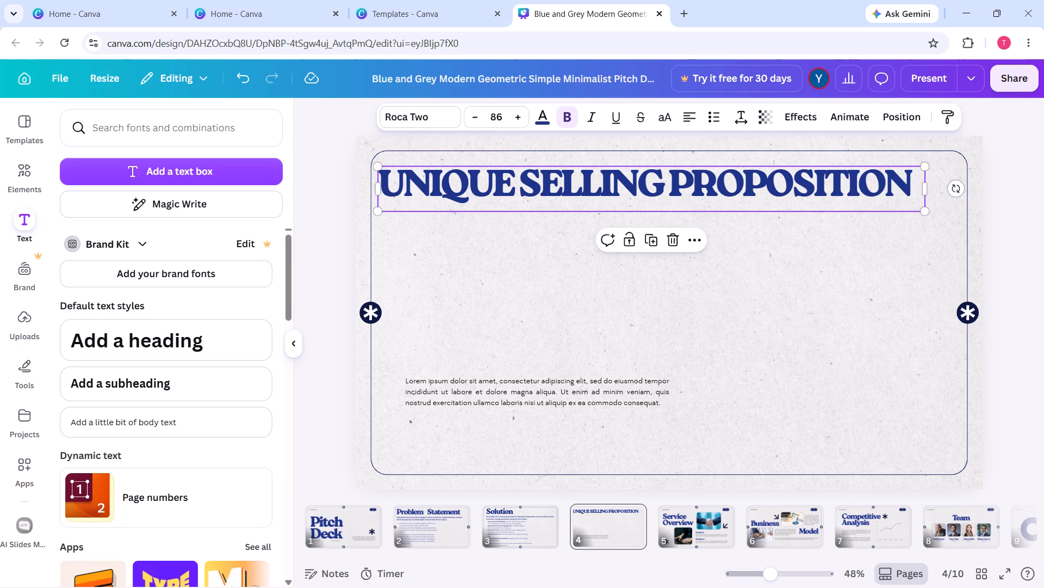
key(space)
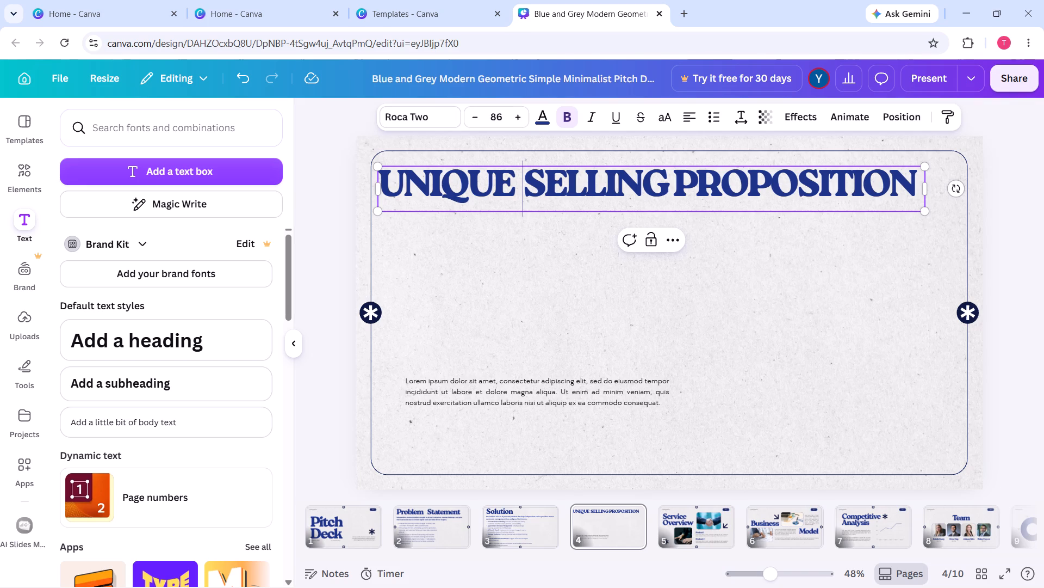
click(674, 180)
key(space)
key(space)
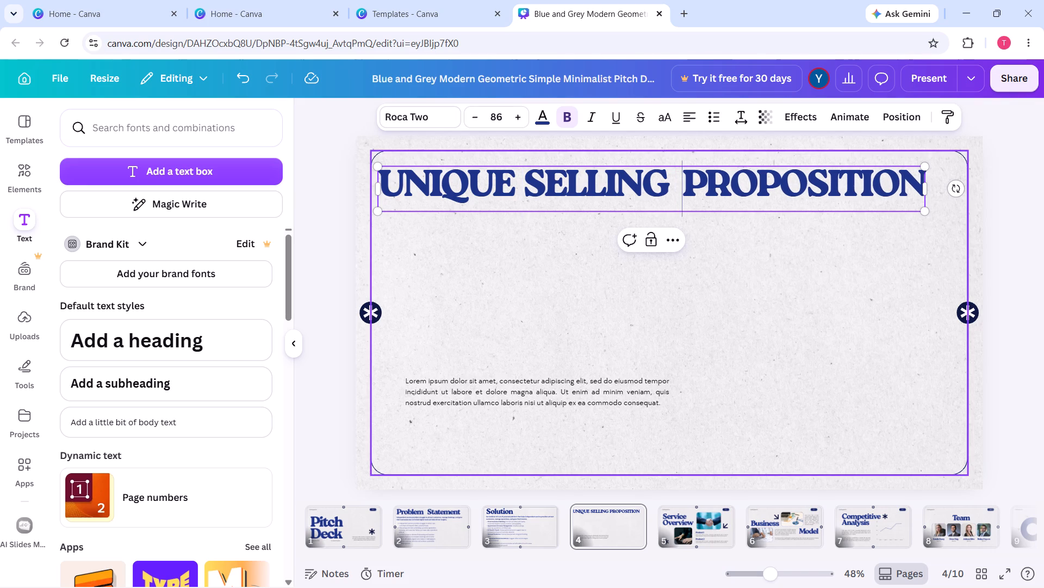
key(BackSpace)
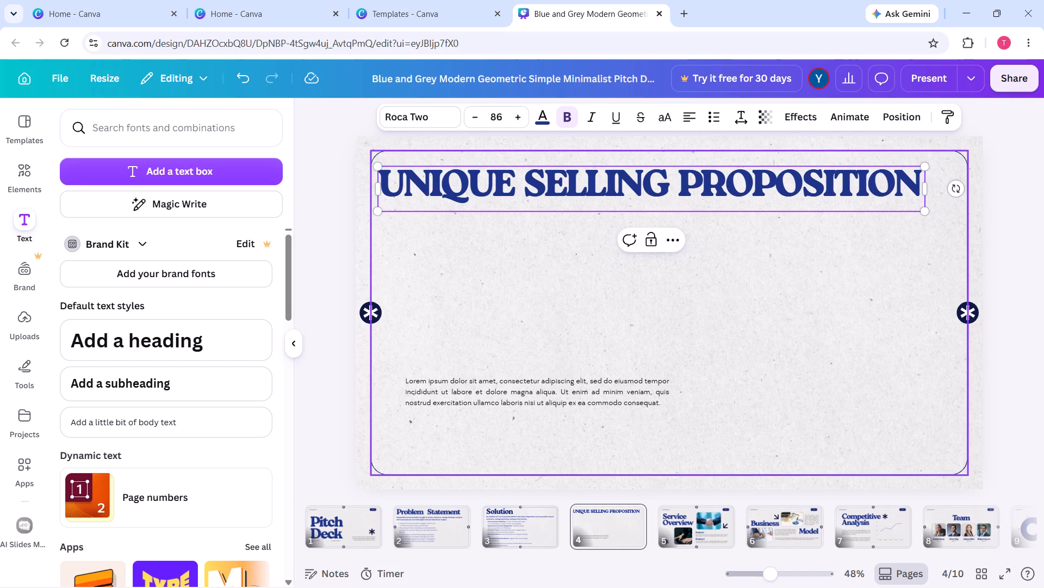
click(325, 231)
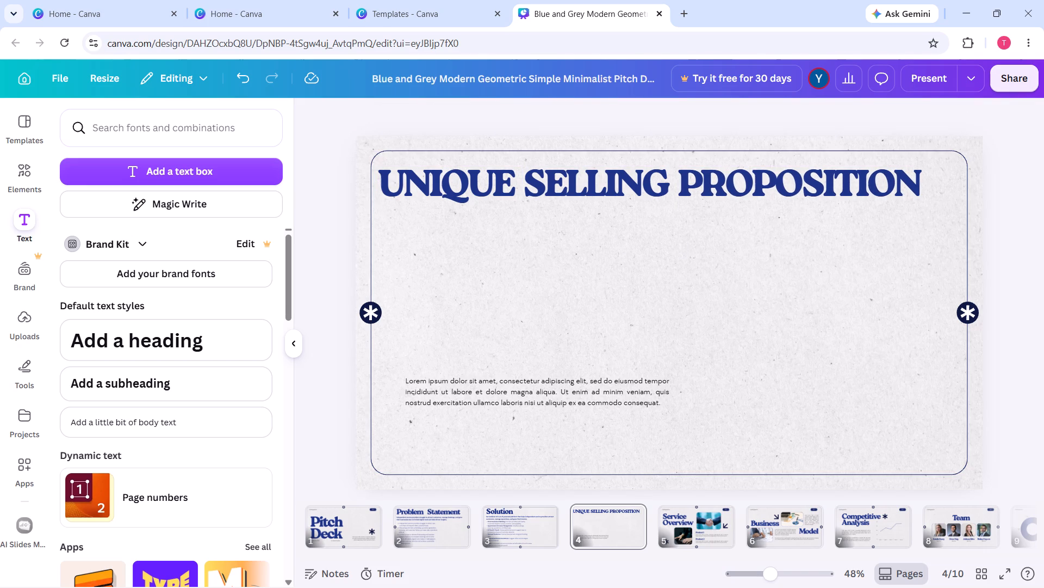
Try black, navy, dark green and teal text on the Problem Statement slide's bulleted list, settling on dark blue #162768.
click(432, 402)
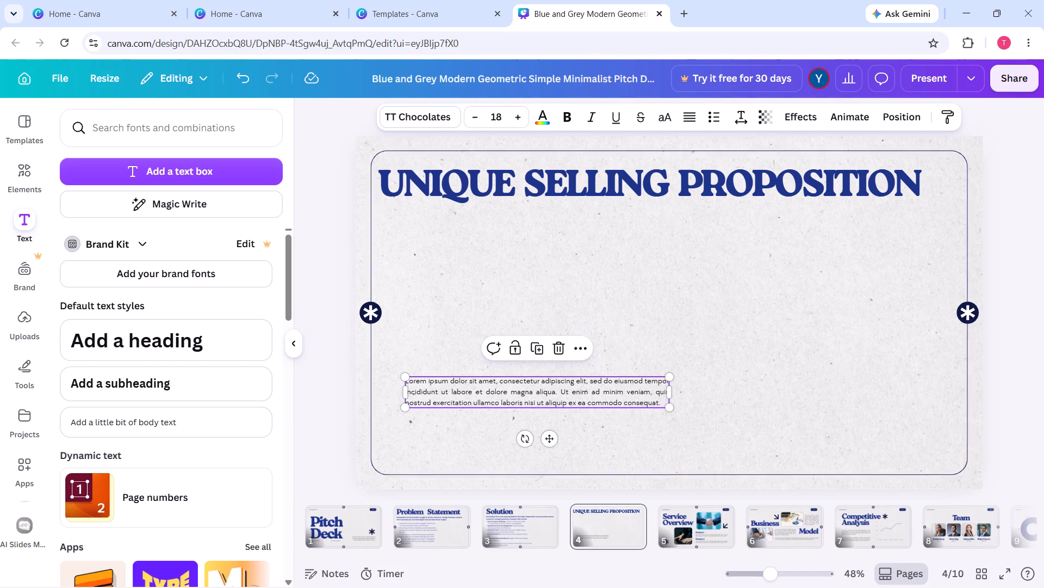
click(426, 537)
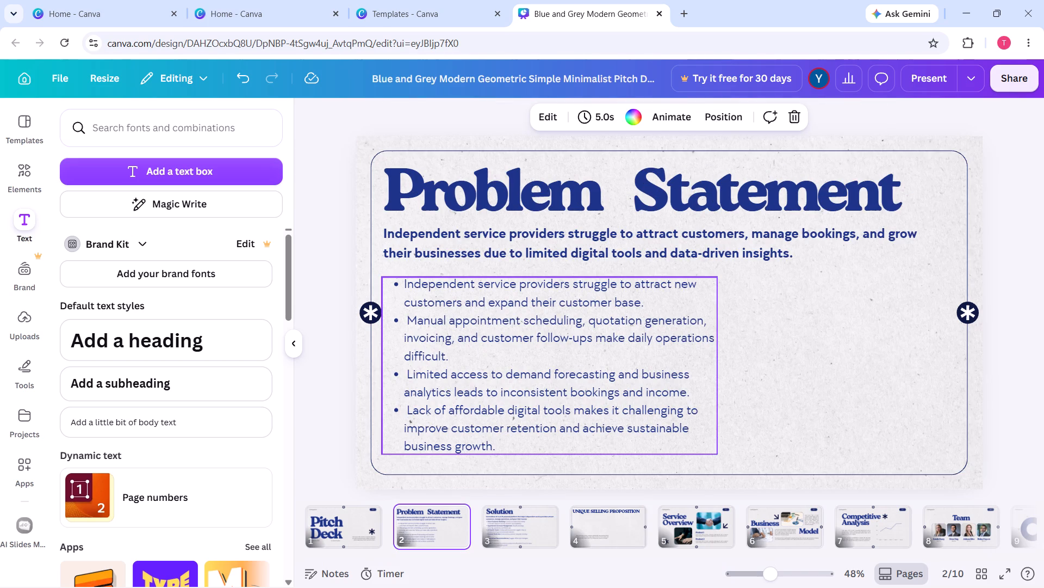
click(468, 387)
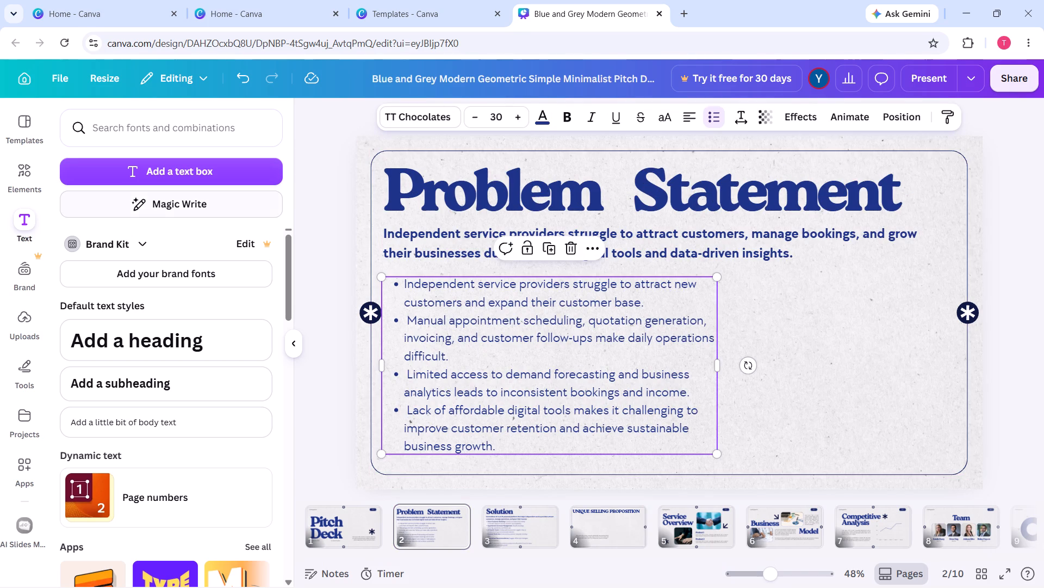
click(535, 122)
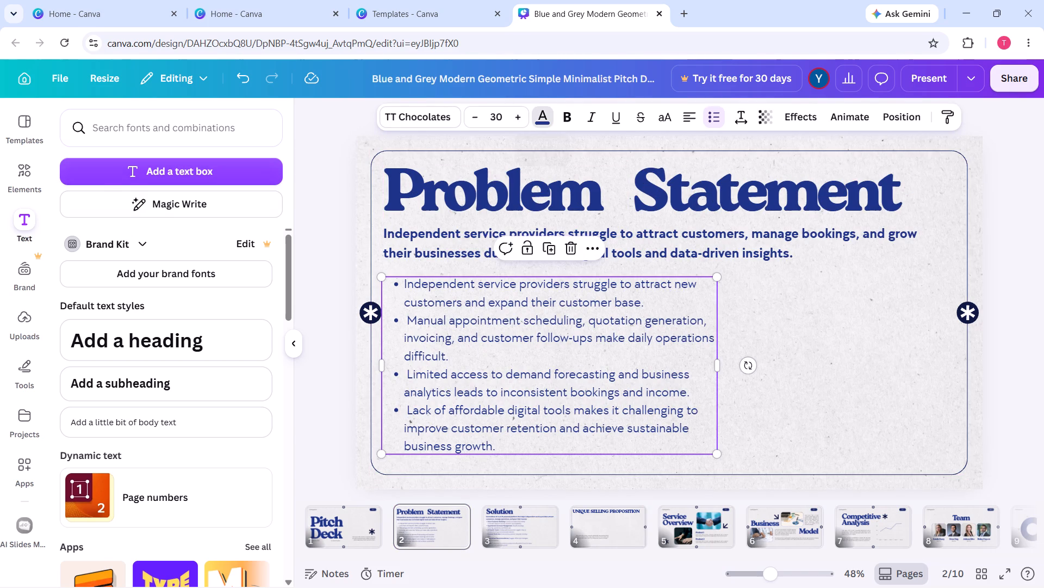
click(195, 220)
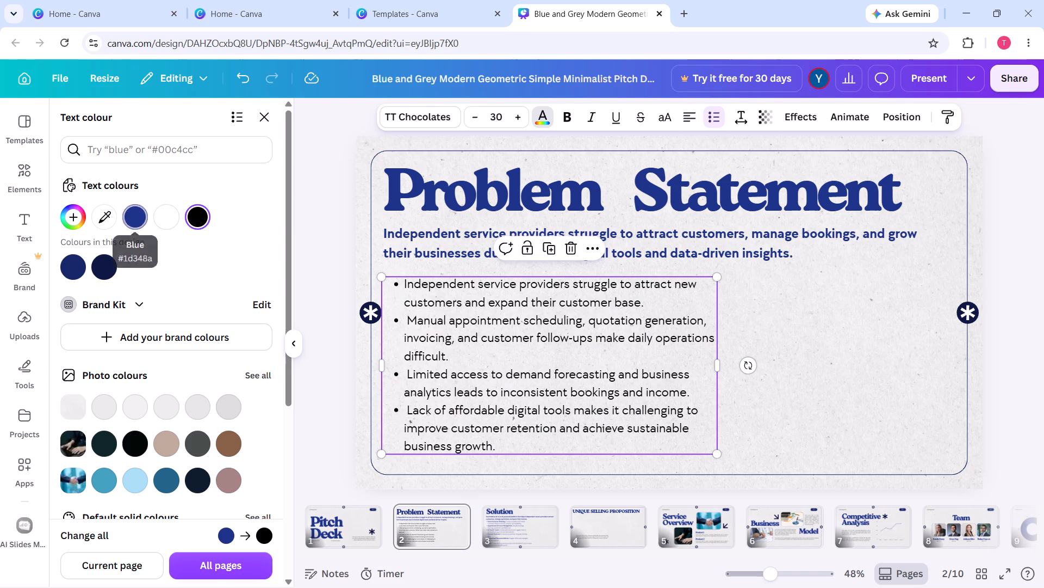
click(105, 266)
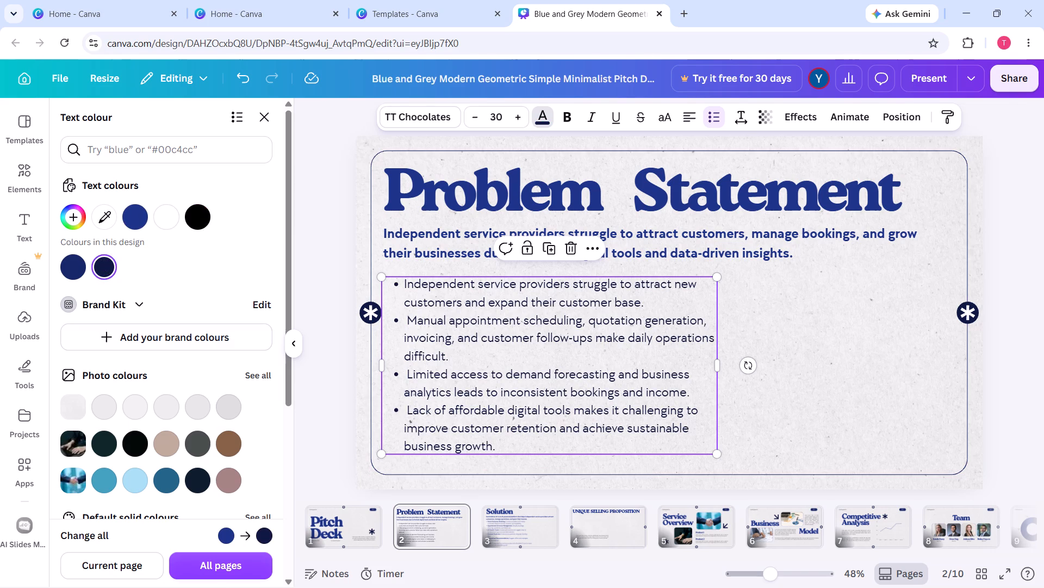
click(104, 440)
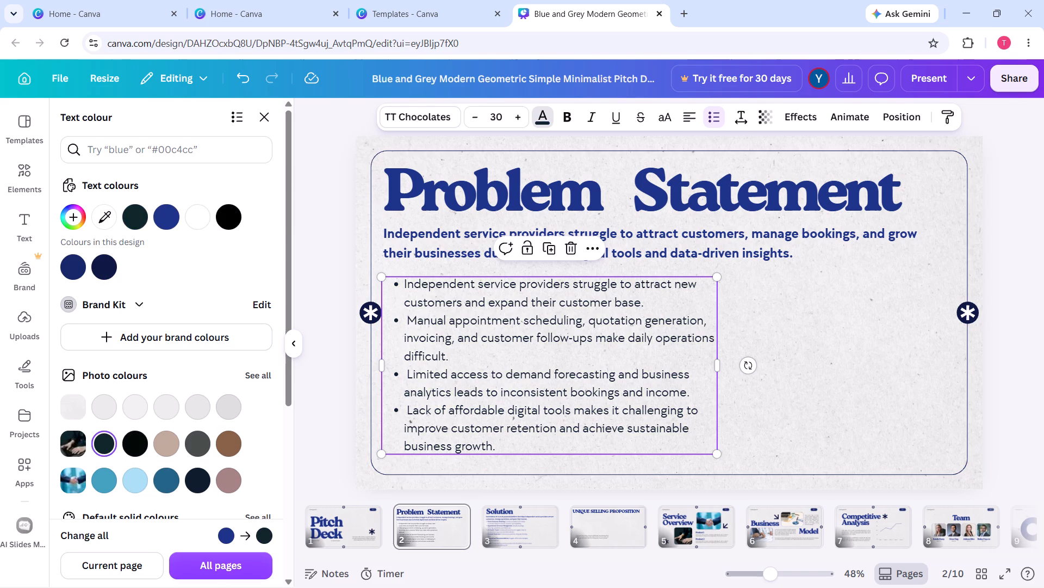
click(165, 479)
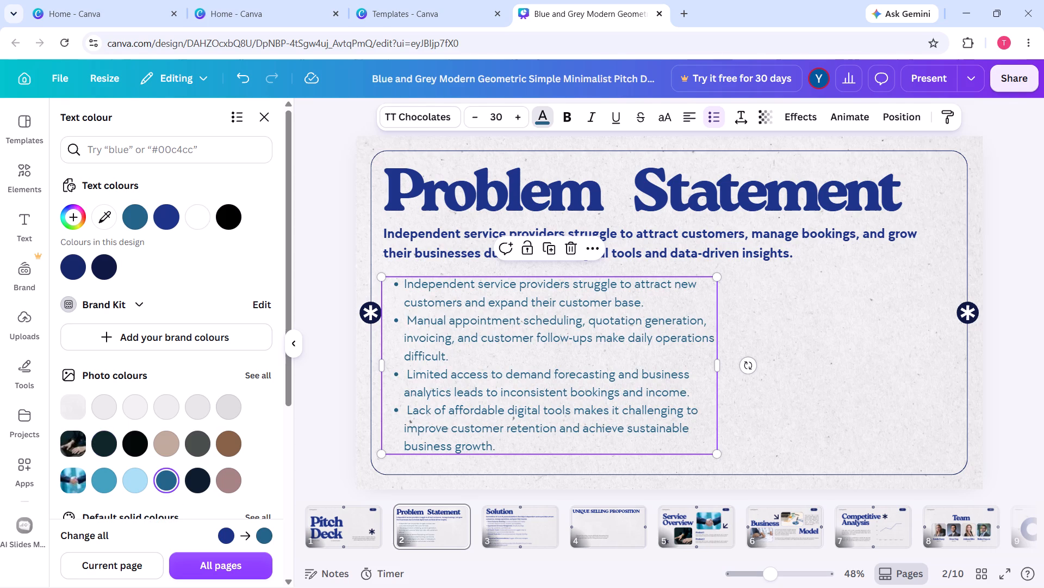
click(200, 485)
click(136, 479)
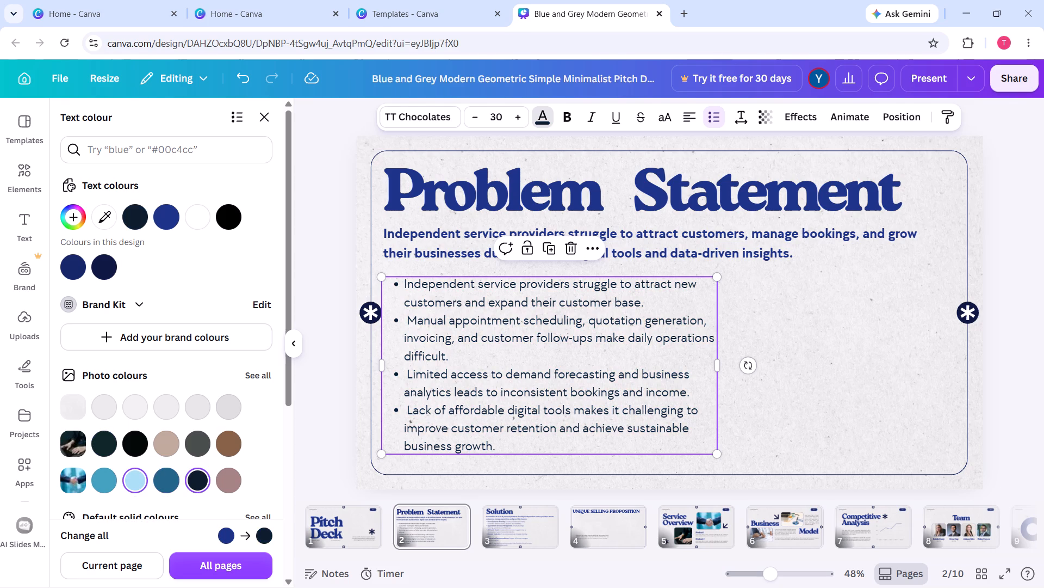
click(140, 436)
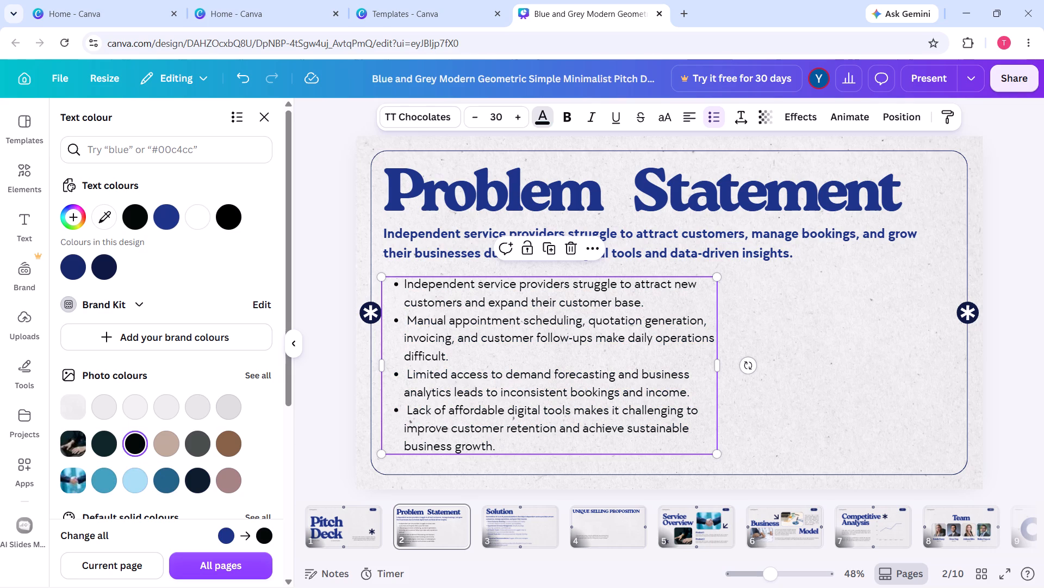
click(78, 267)
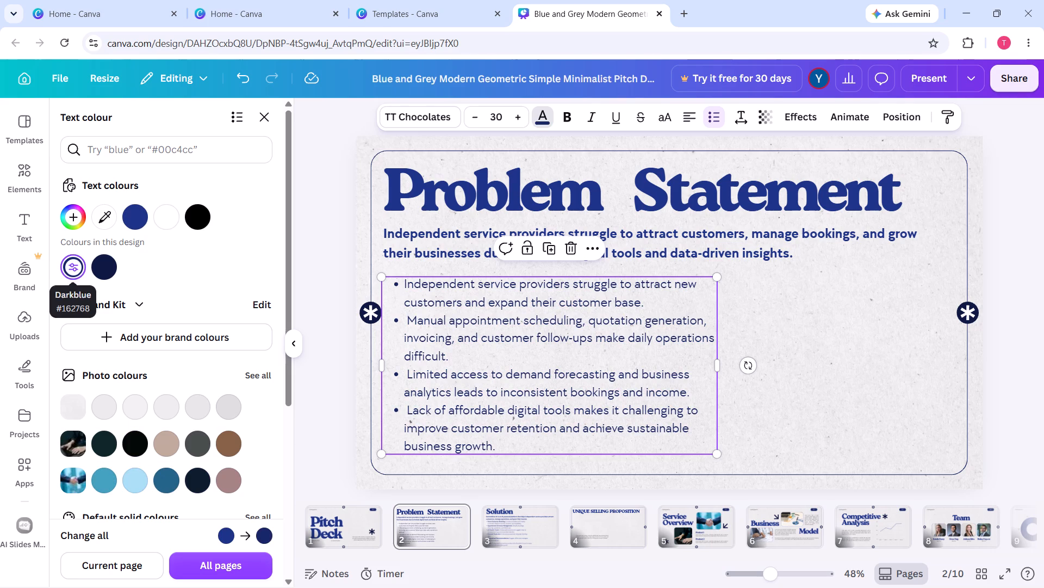
click(332, 364)
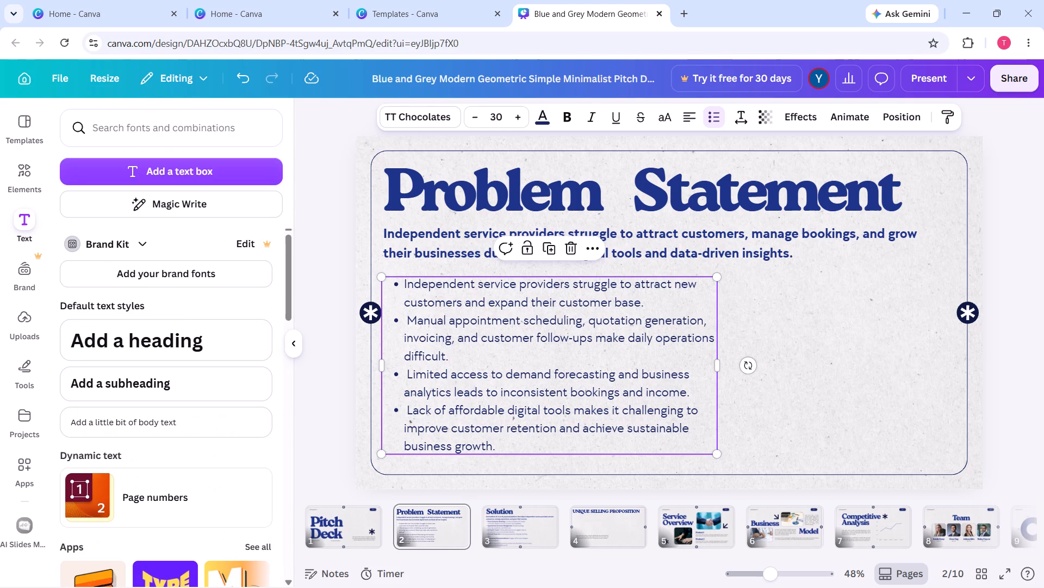
click(309, 372)
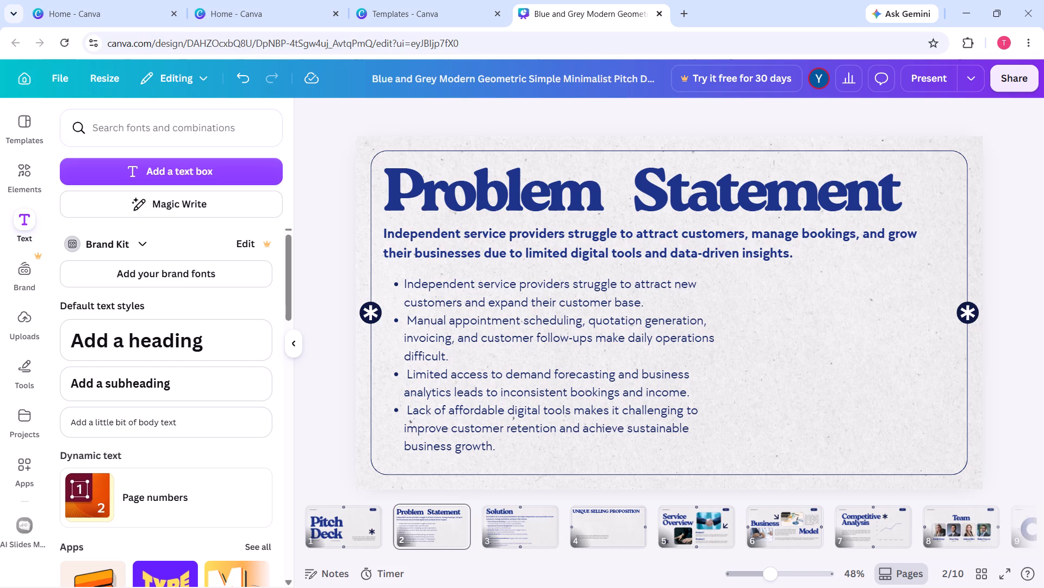
Compare the text colour and size of the bulleted lists on the Solution and Problem Statement slides.
click(499, 522)
click(606, 308)
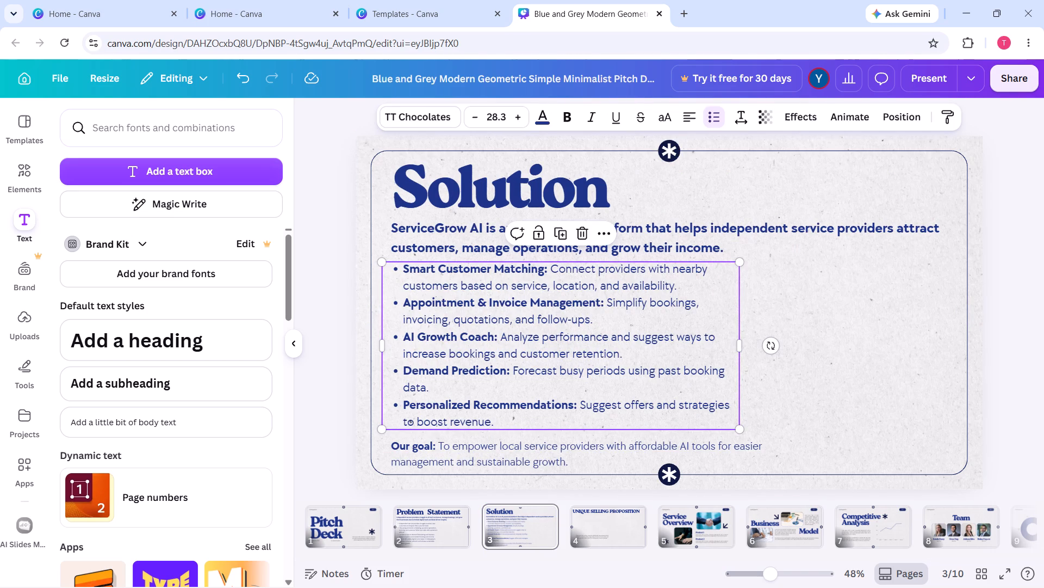
click(442, 514)
click(501, 370)
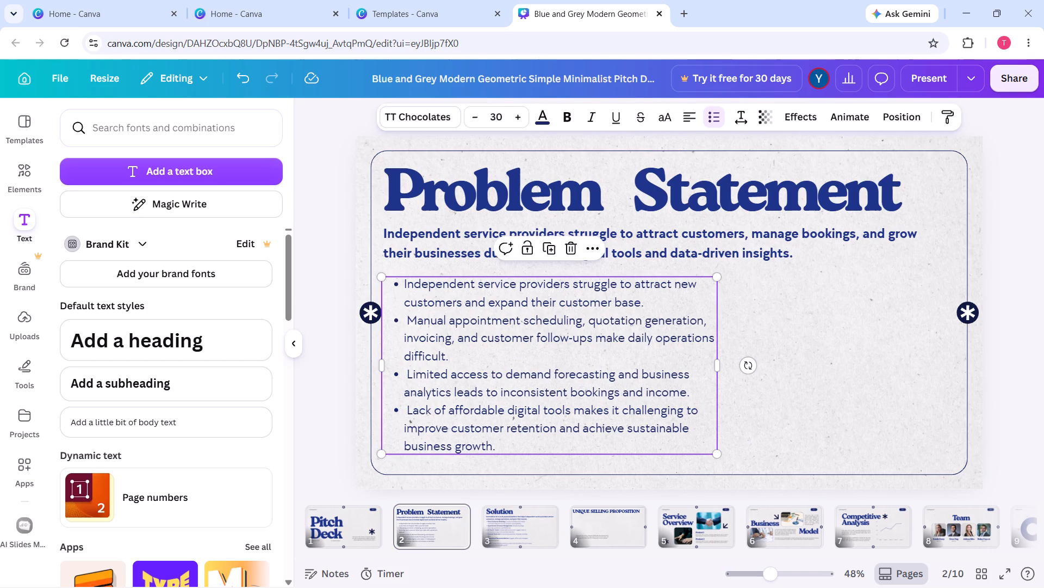
click(532, 518)
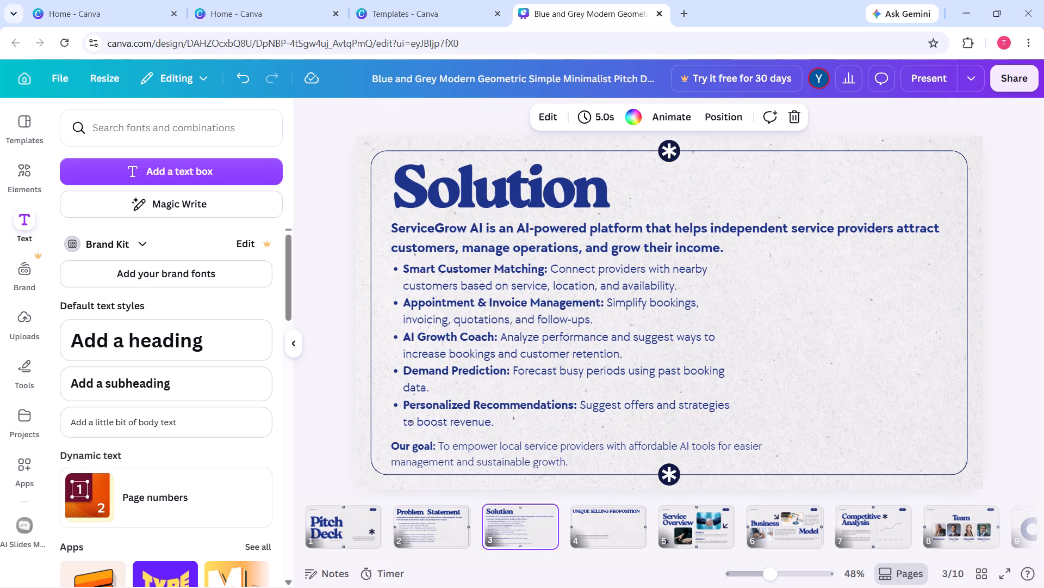
Recolour the Solution slide's bulleted list to dark blue #162768, matching the Problem Statement slide's bulleted list.
click(441, 506)
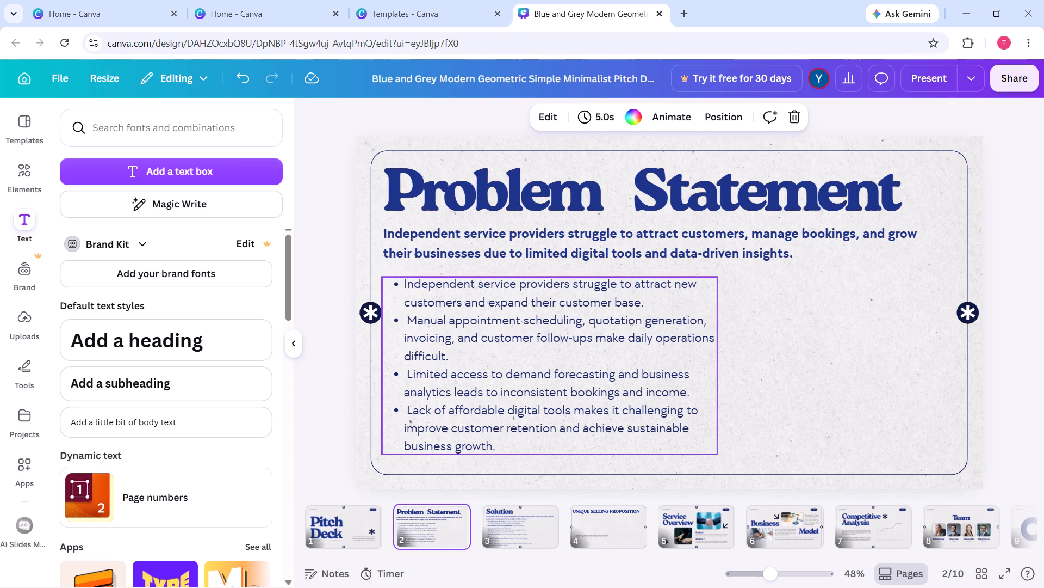
click(471, 355)
click(540, 121)
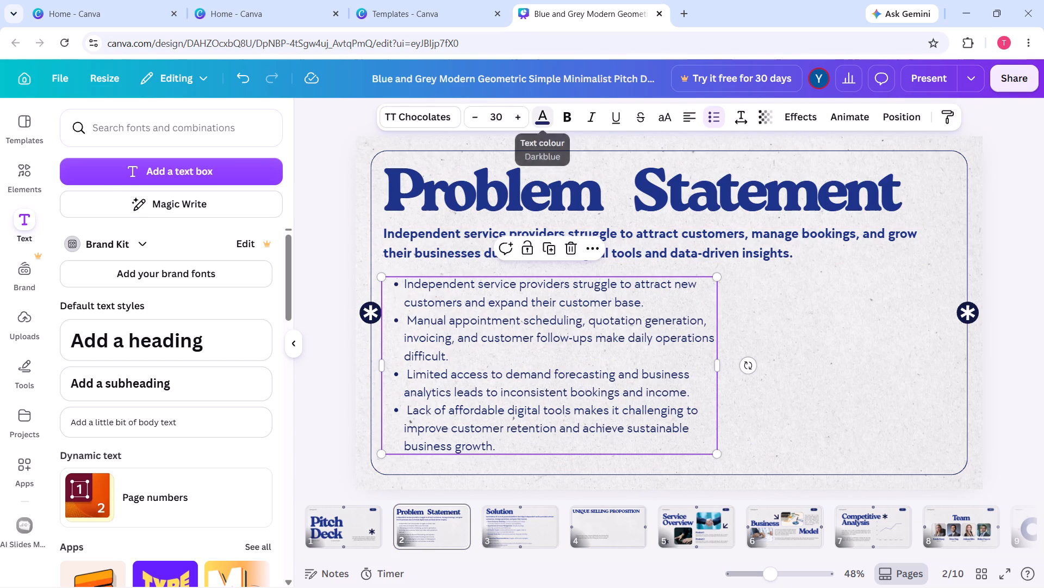
click(502, 517)
click(486, 359)
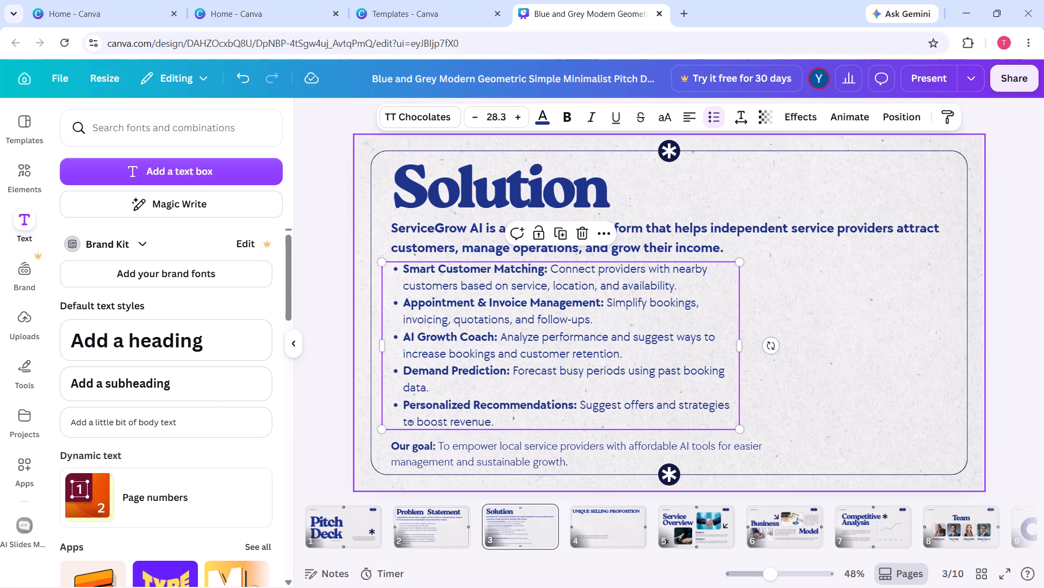
click(543, 124)
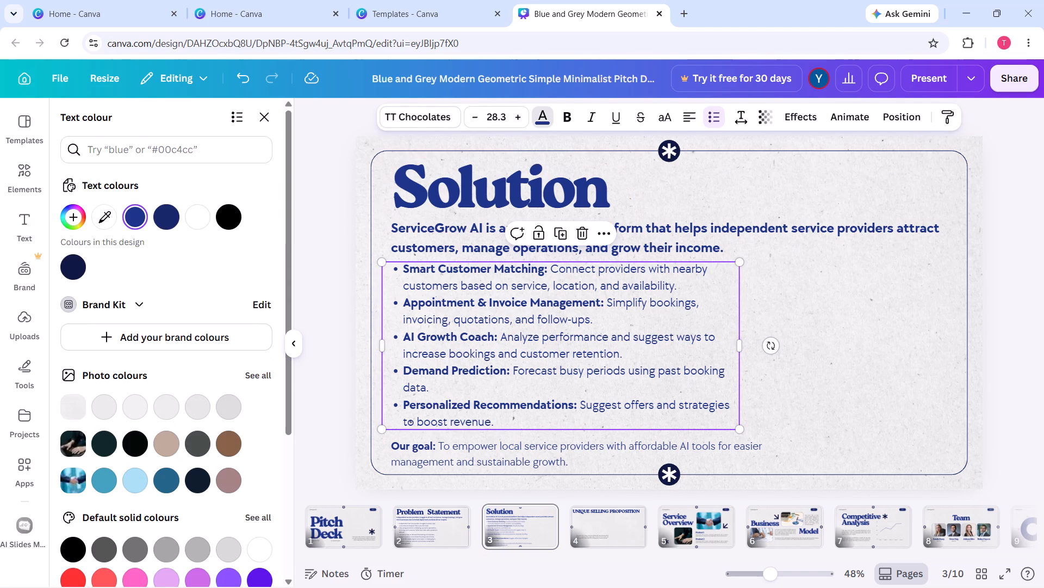
click(173, 220)
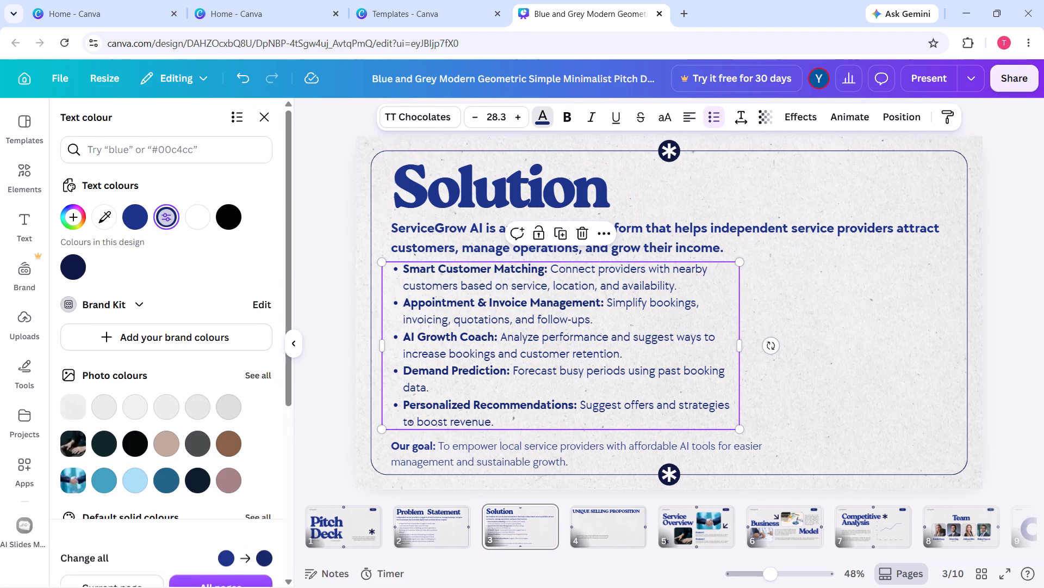
click(337, 351)
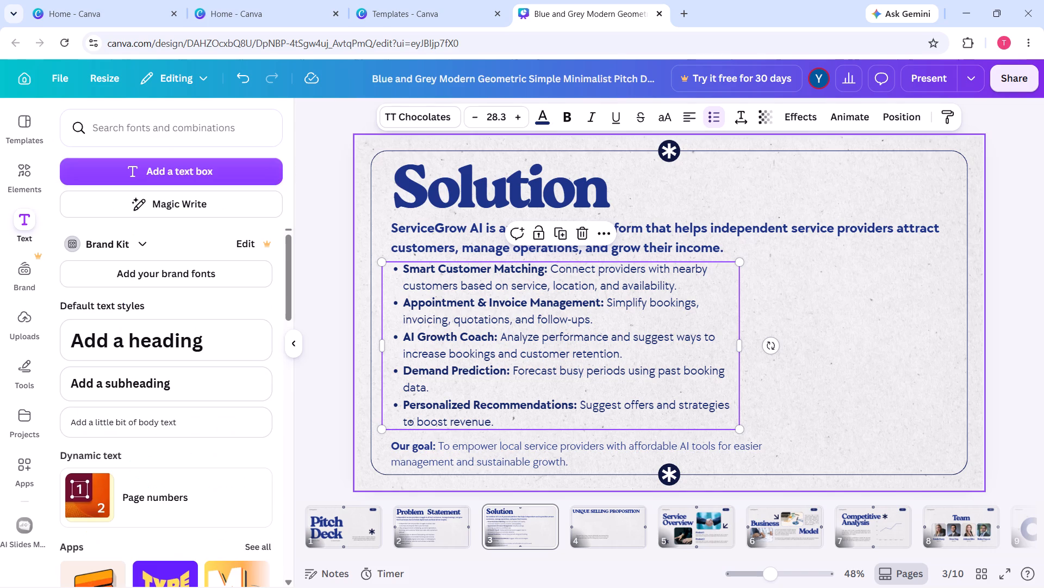
Set the "Our goal" paragraph at the bottom of the Solution slide to dark blue #162768.
click(461, 443)
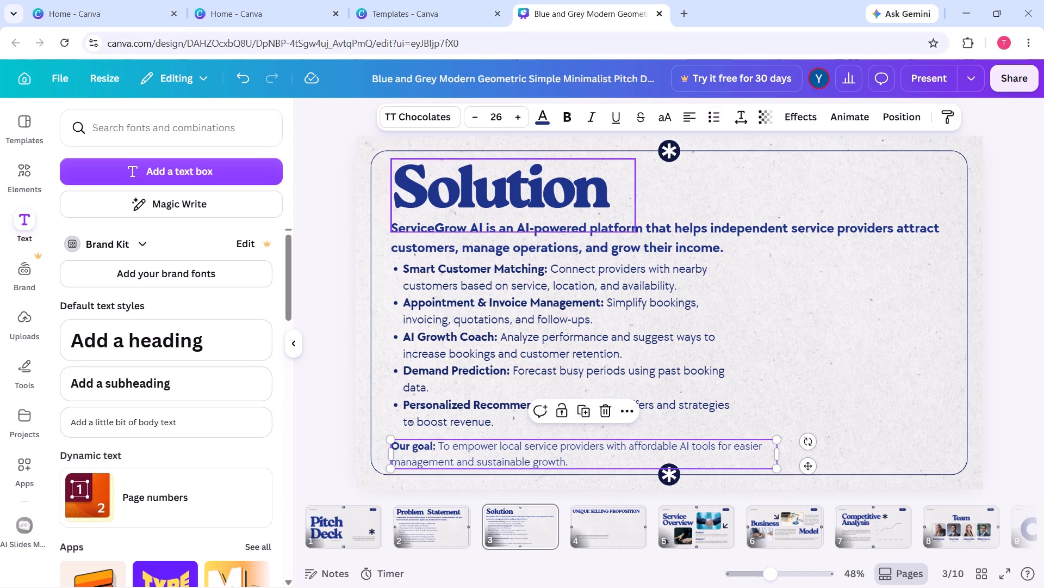
click(545, 121)
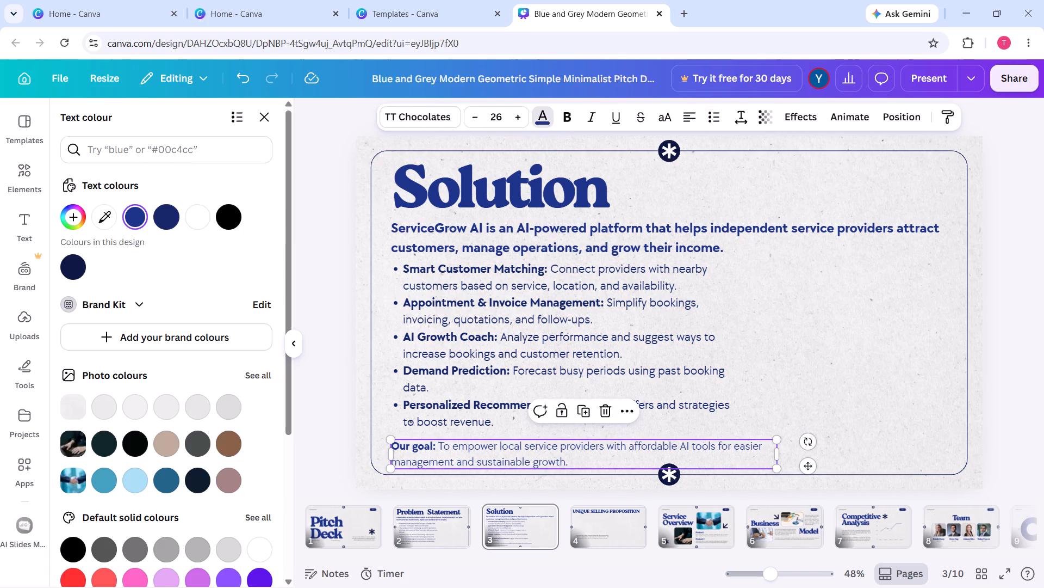
click(165, 216)
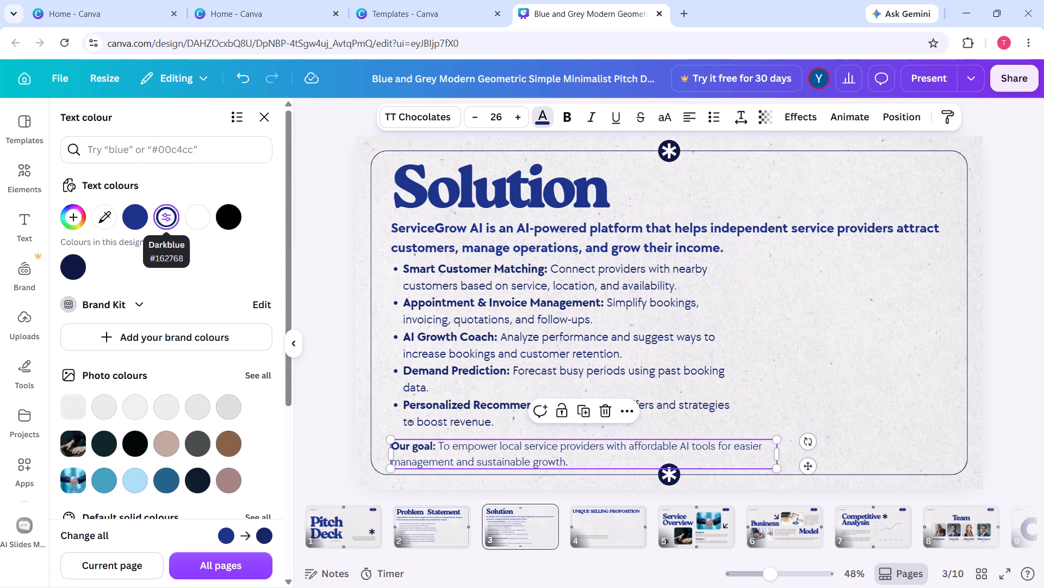
click(331, 359)
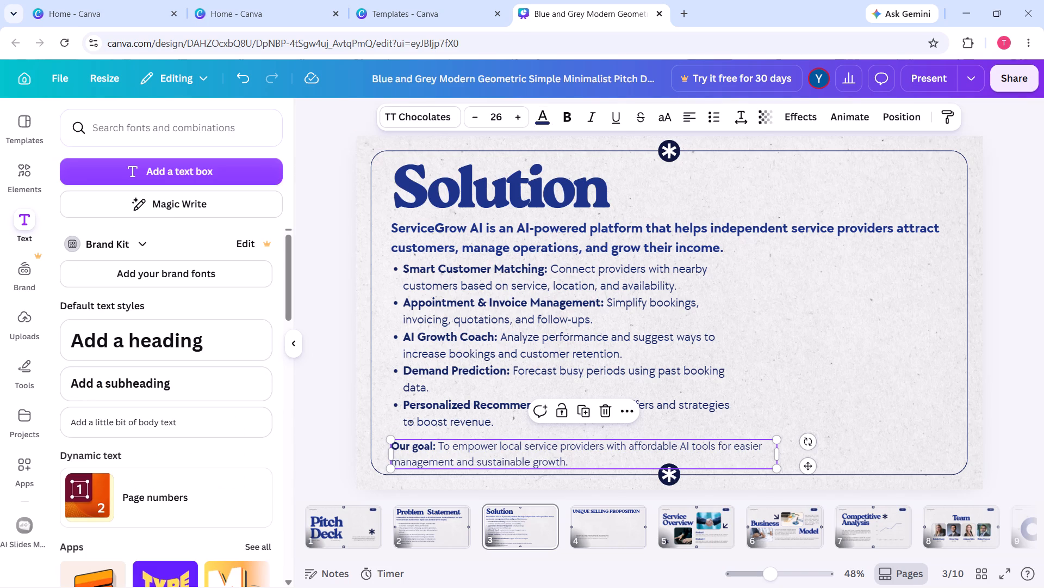
Delete the lorem ipsum placeholder paragraph from the Unique Selling Proposition slide.
click(599, 520)
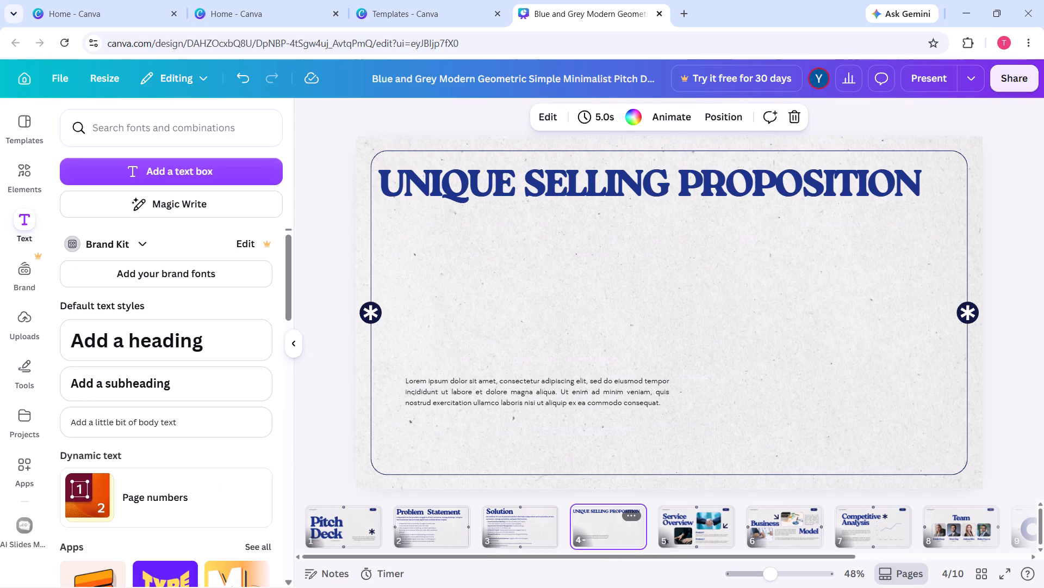
click(503, 414)
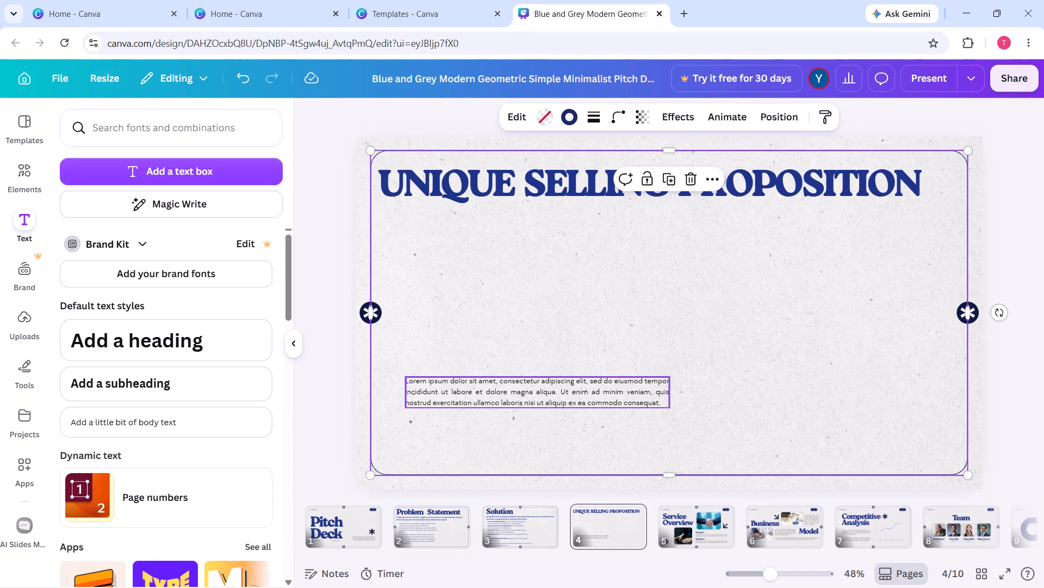
click(507, 402)
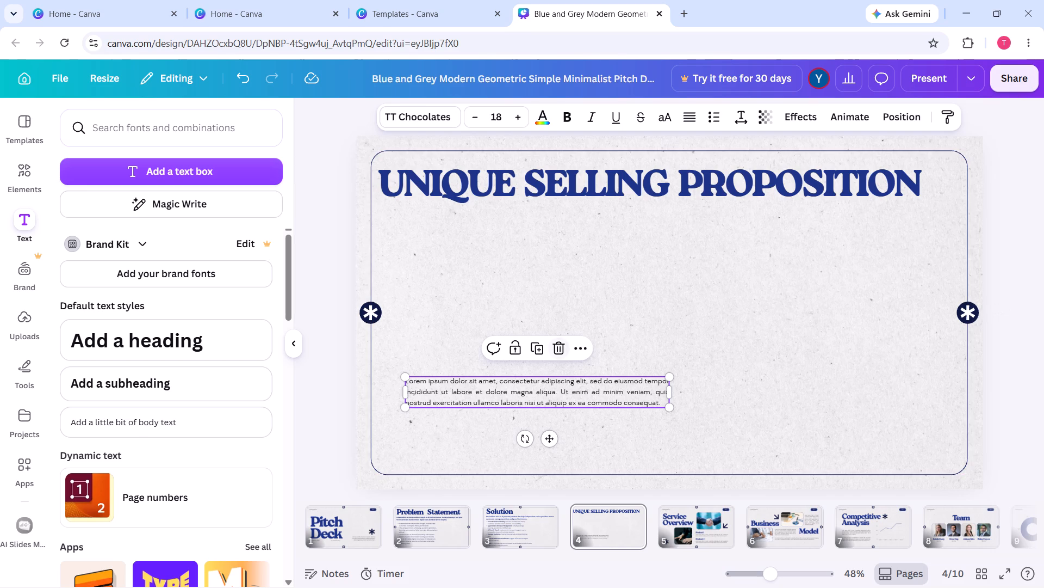
click(556, 351)
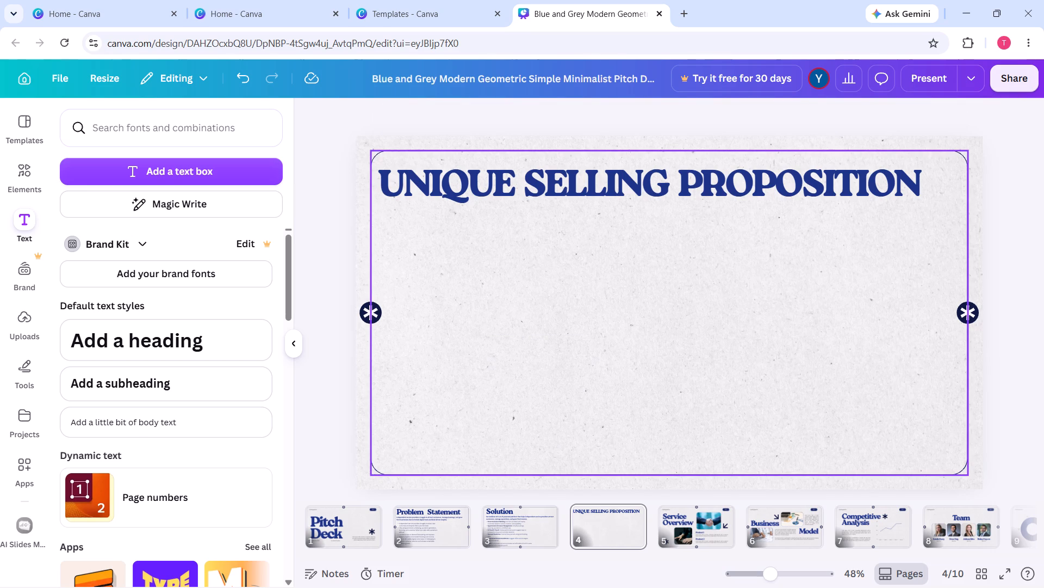
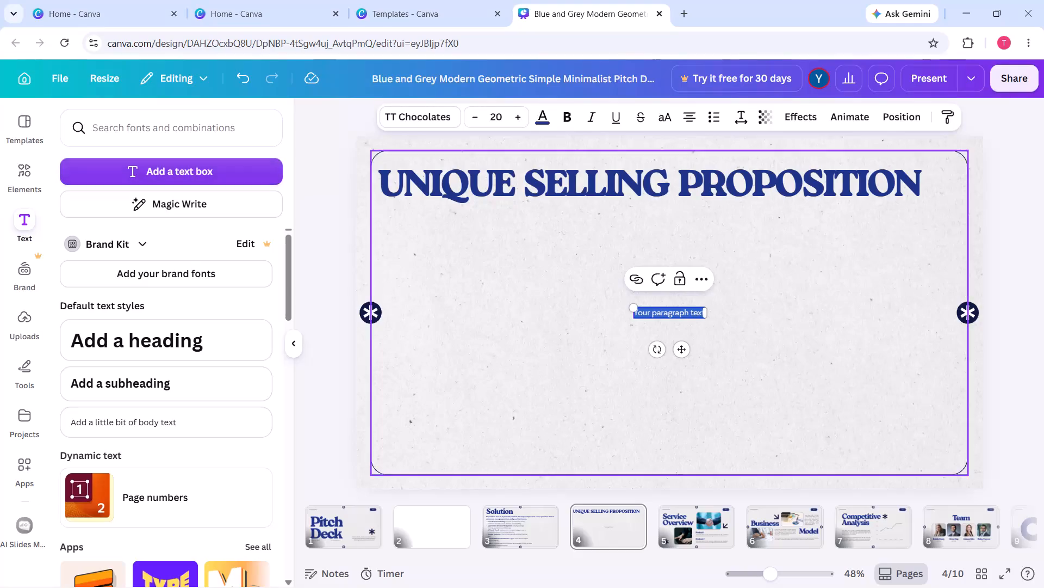
Set the new text box's colour to dark blue and replace its placeholder with the copied AI Growth Coach USP text.
click(546, 124)
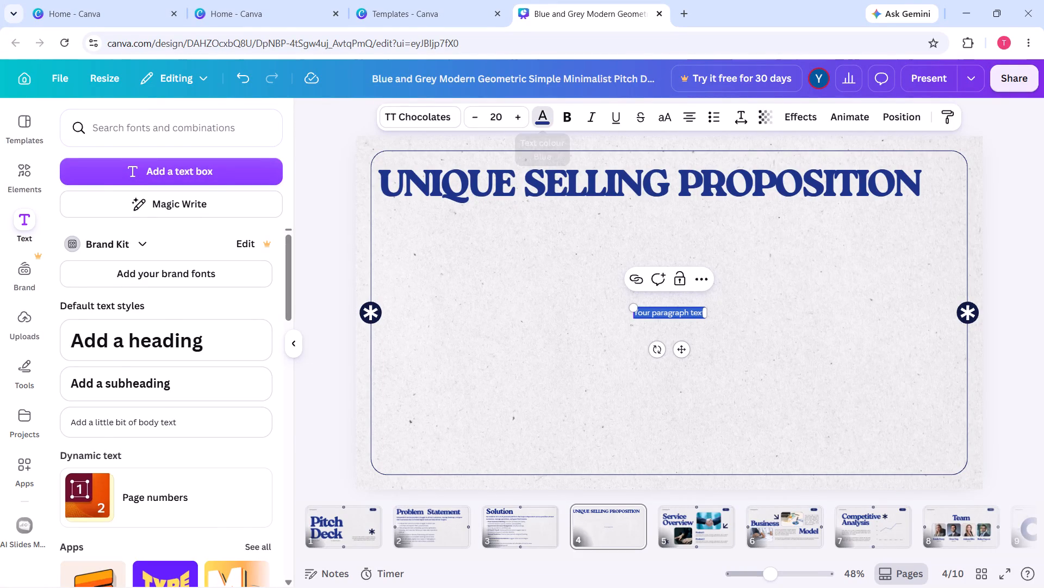
click(166, 214)
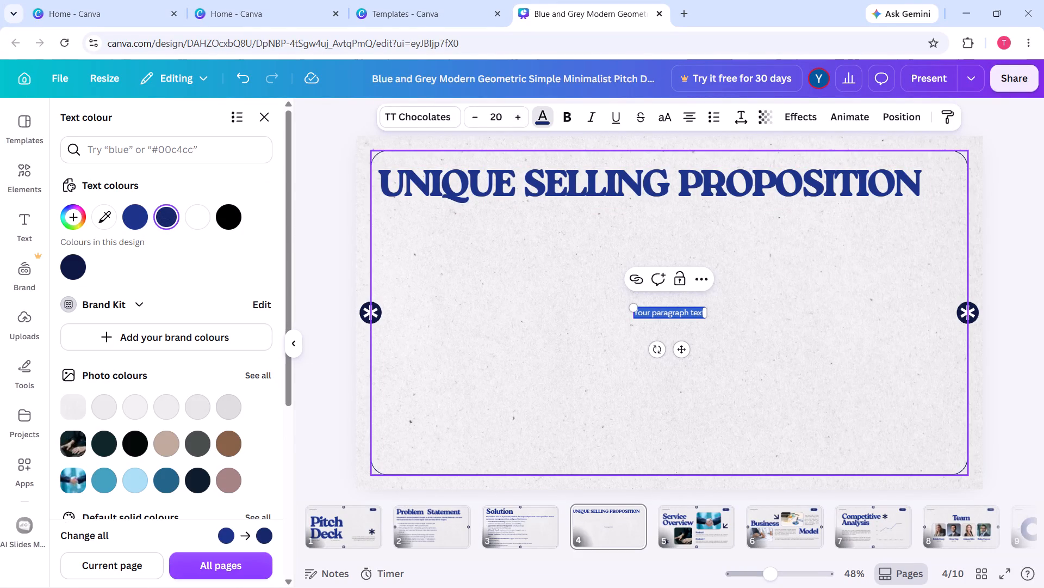
key(BackSpace)
key(ctrl+v)
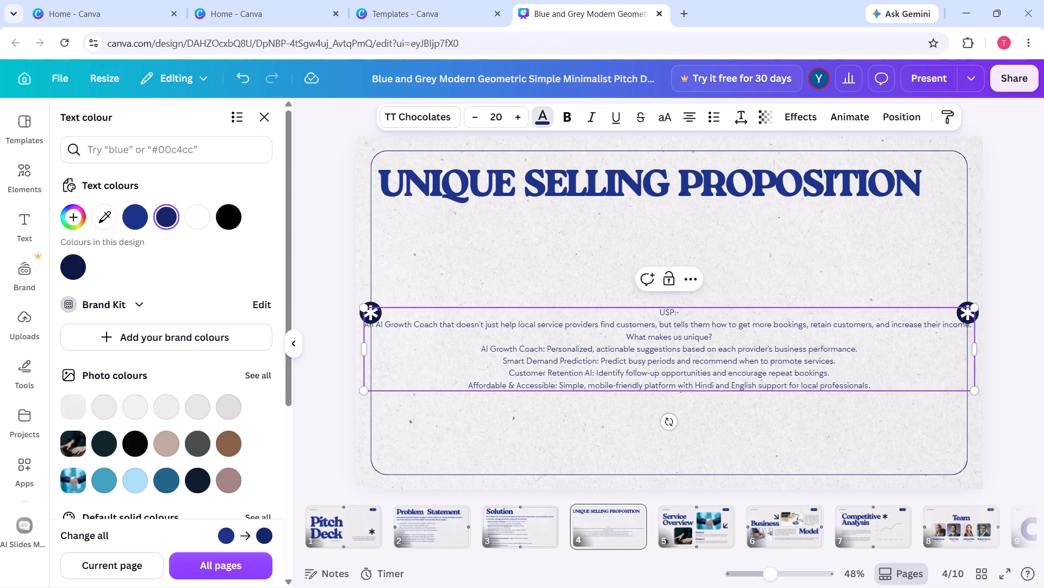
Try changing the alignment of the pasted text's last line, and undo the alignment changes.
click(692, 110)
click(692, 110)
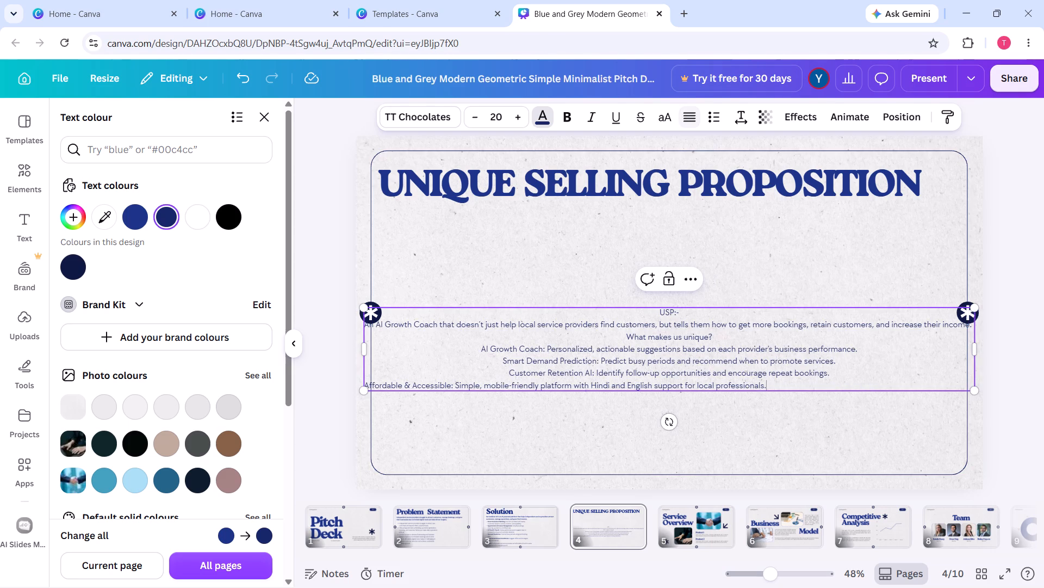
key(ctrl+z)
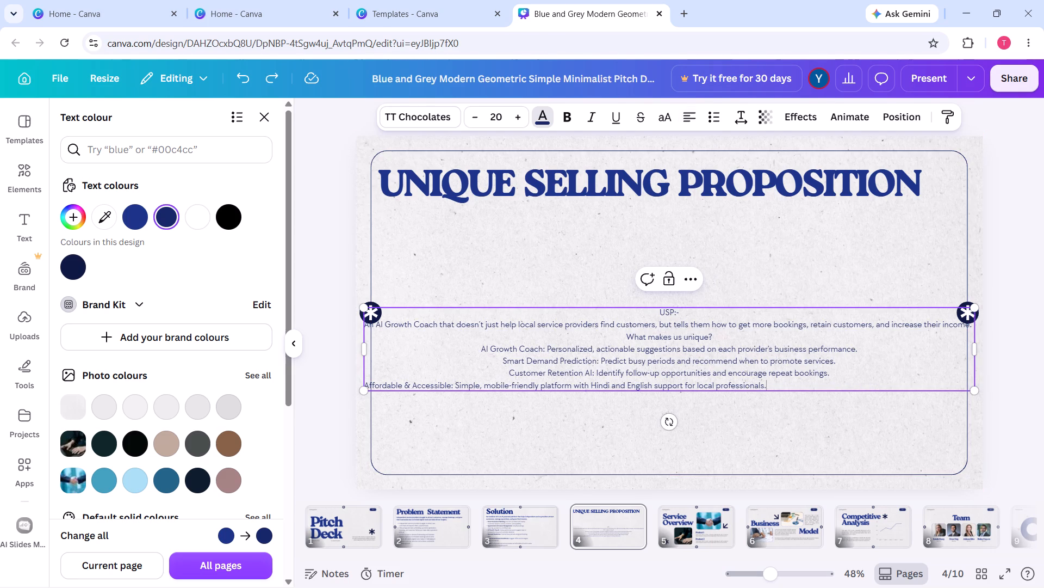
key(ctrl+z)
Left-align the whole pasted USP text.
double_click(747, 368)
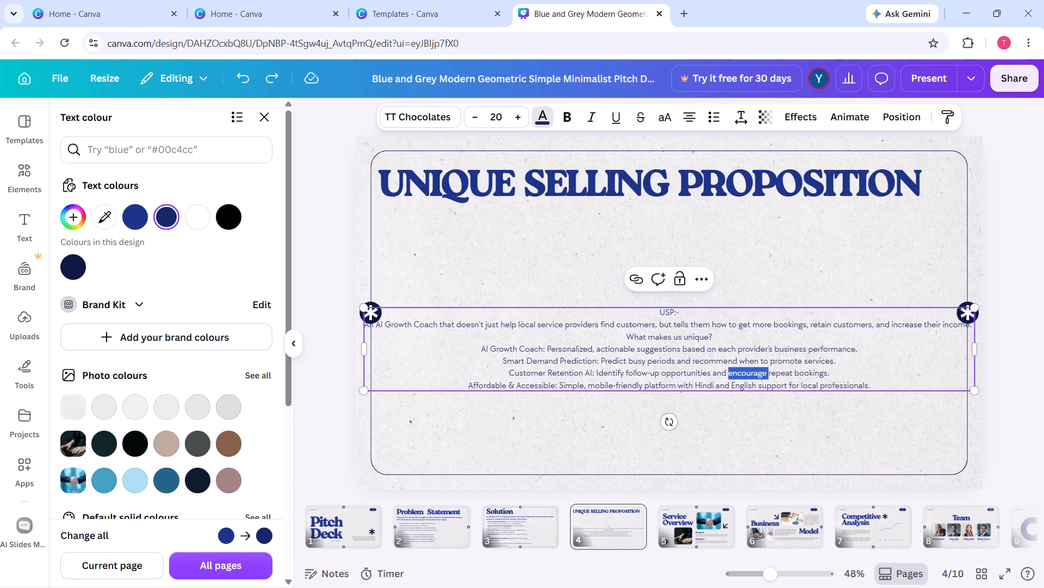
key(ctrl+a)
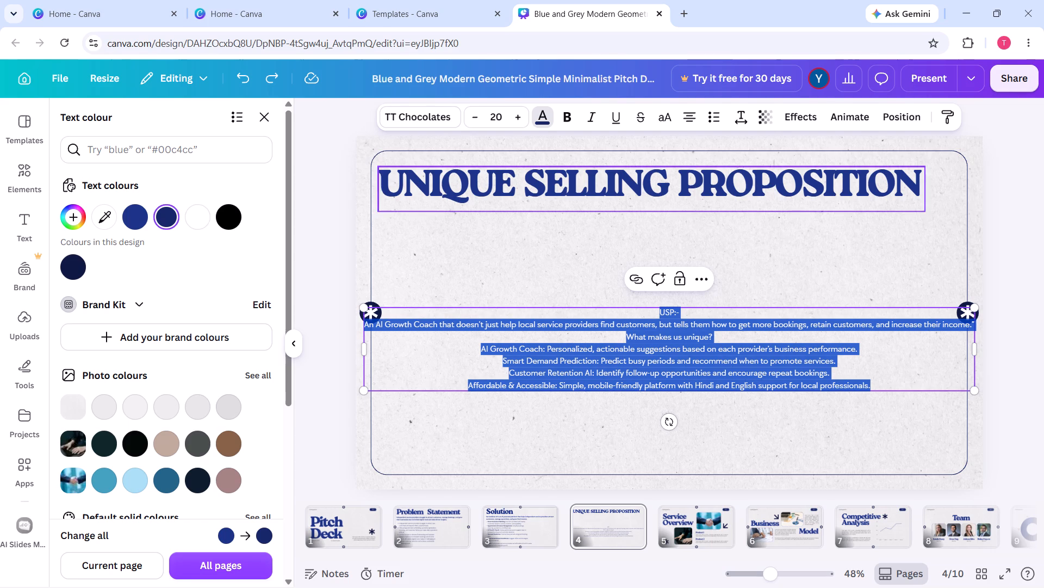
click(685, 117)
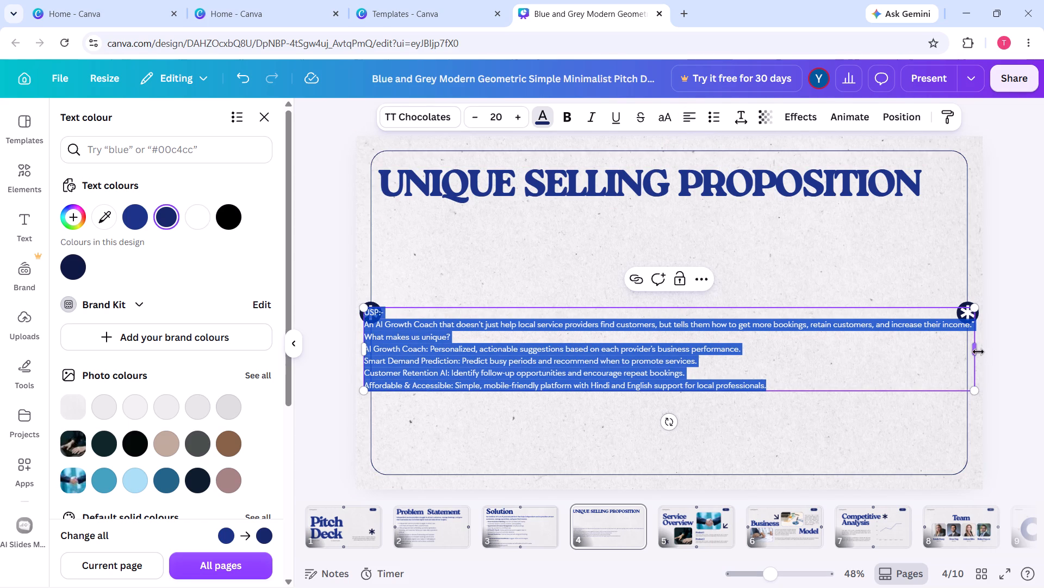
Narrow the USP text box to about half the slide's width and move it up beneath the slide title, inside the border.
drag(978, 352, 676, 440)
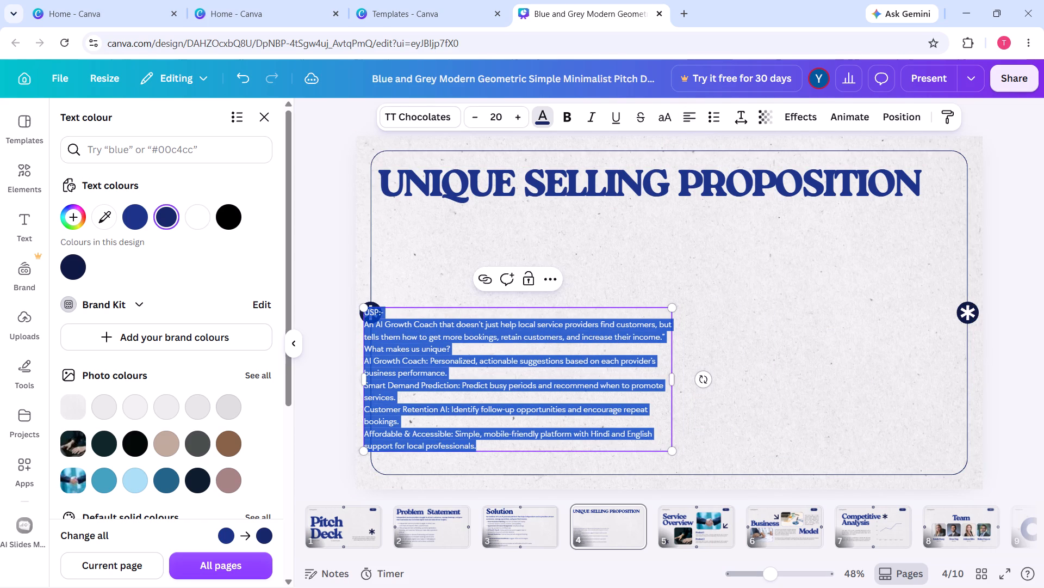
drag(534, 403, 583, 303)
click(331, 366)
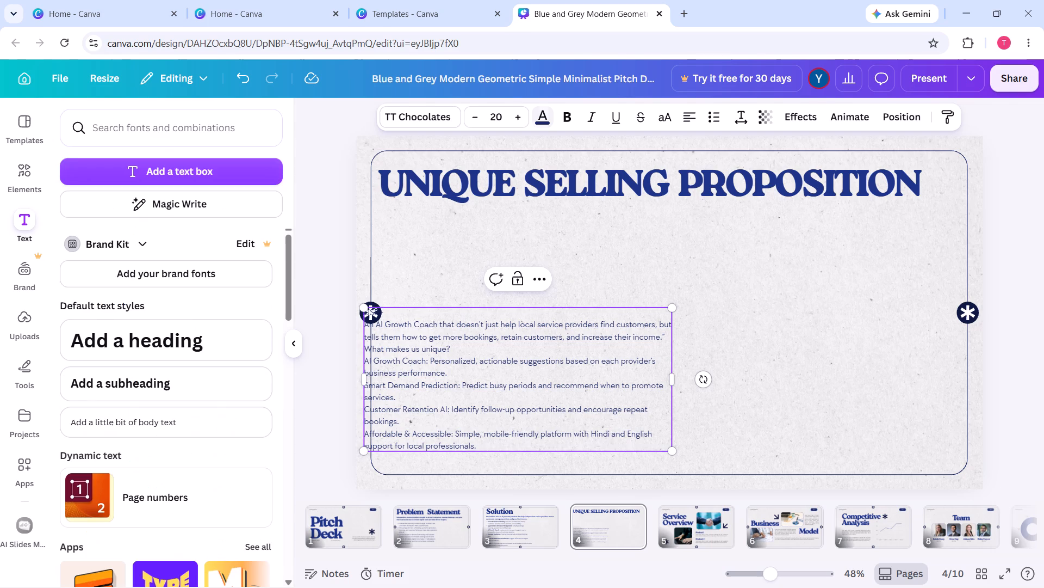
drag(455, 379, 477, 362)
click(318, 375)
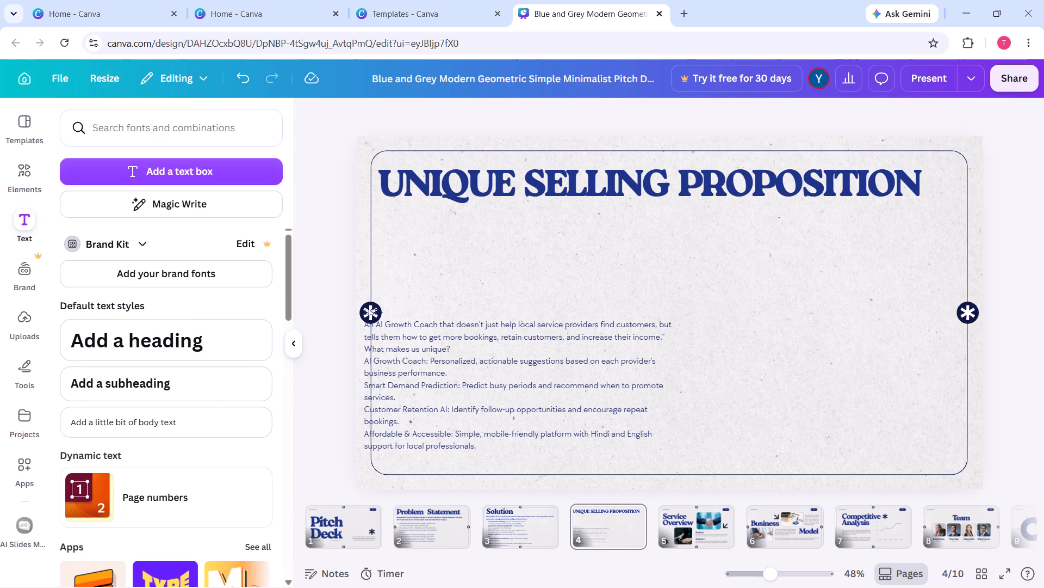
drag(422, 365, 455, 295)
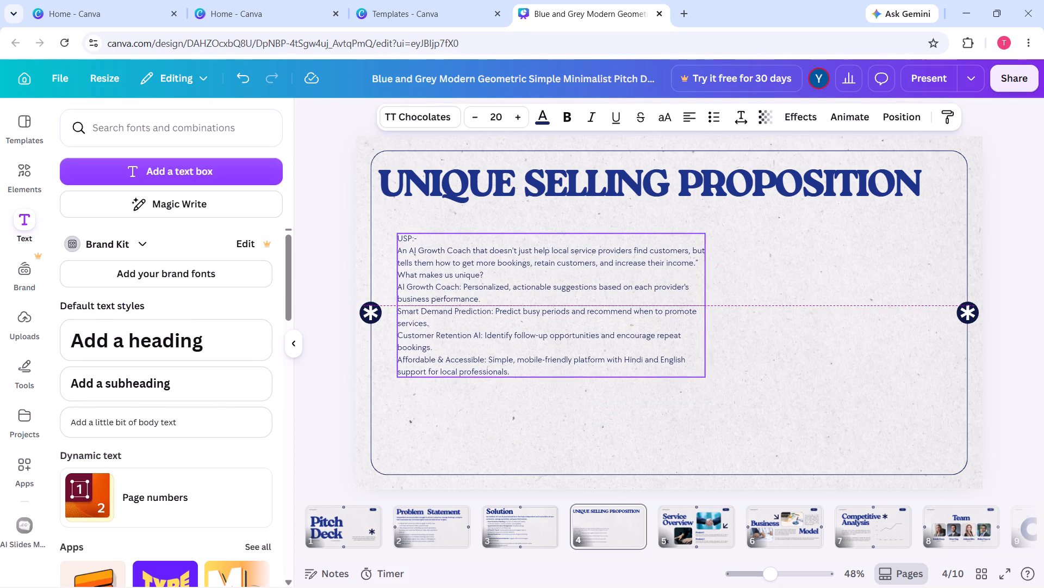
drag(455, 295, 450, 289)
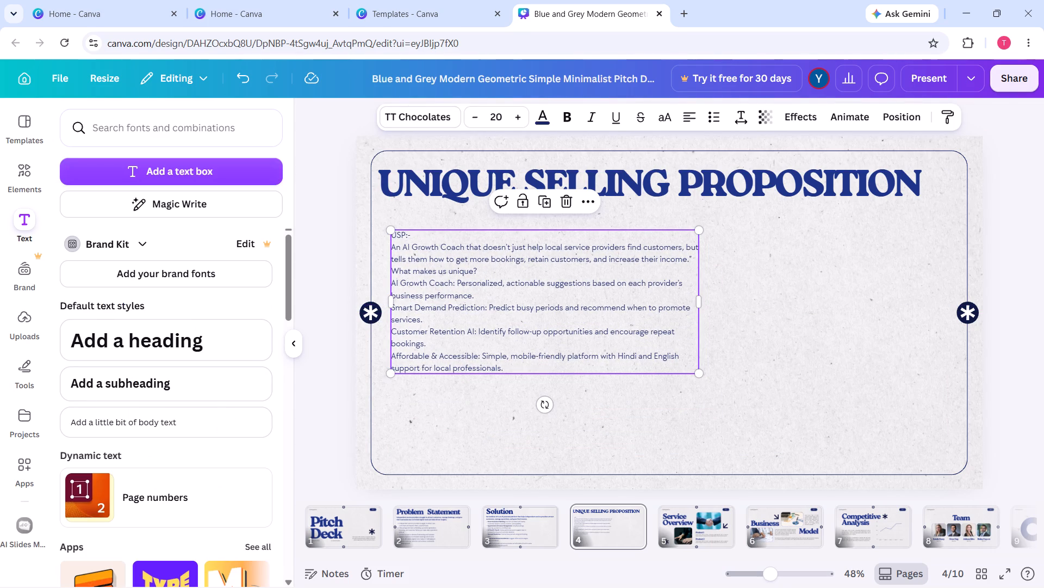
Set the font size of the whole USP text to 28.
click(597, 328)
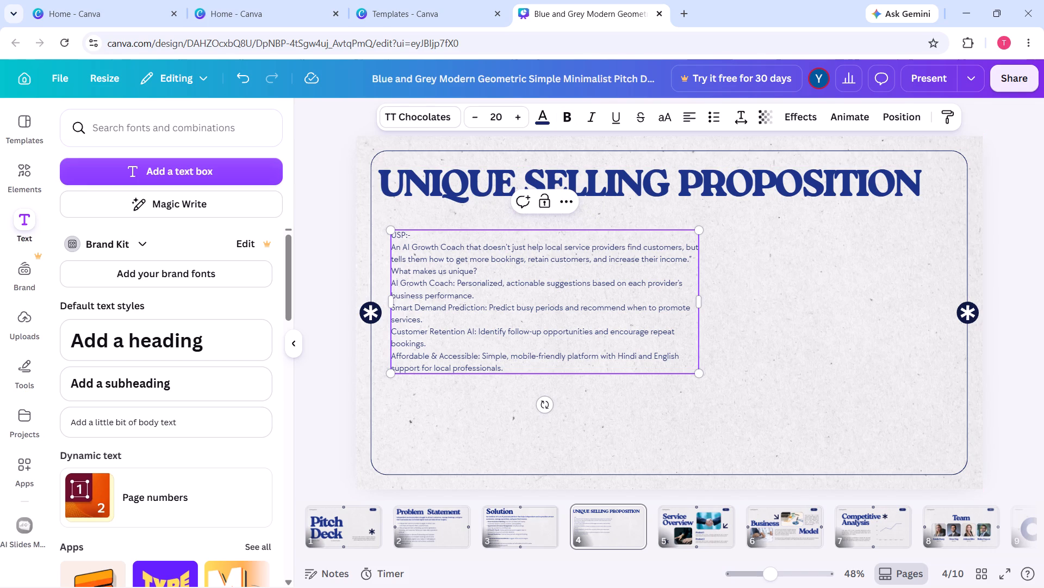
double_click(579, 336)
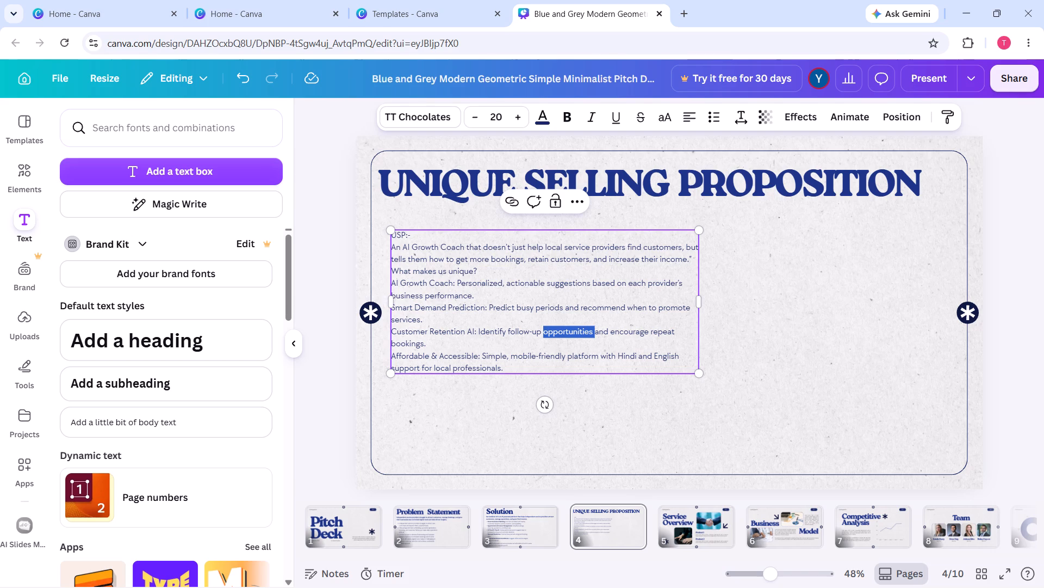
double_click(495, 339)
key(ctrl+a)
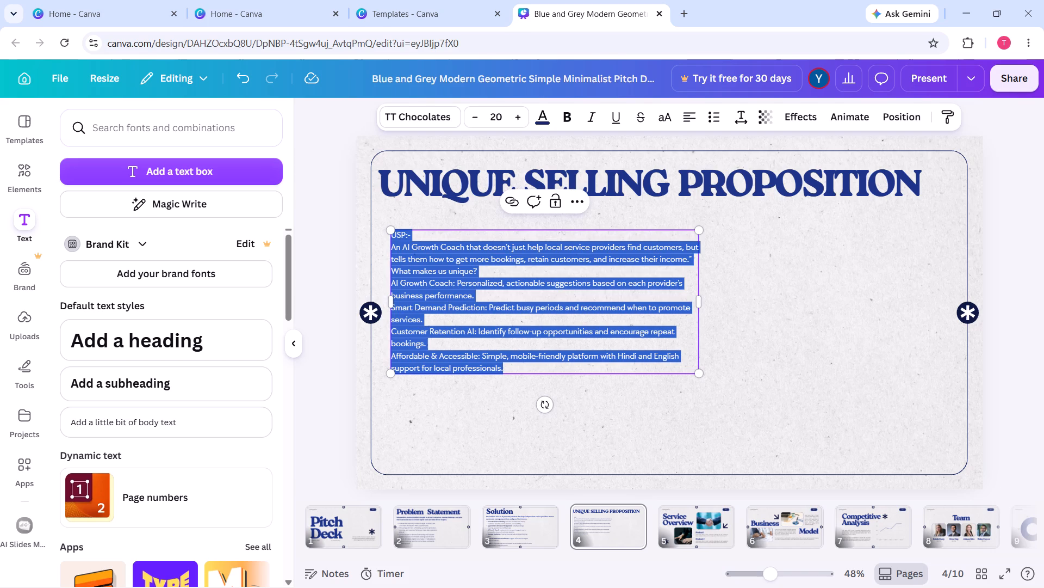
triple_click(520, 121)
triple_click(520, 121)
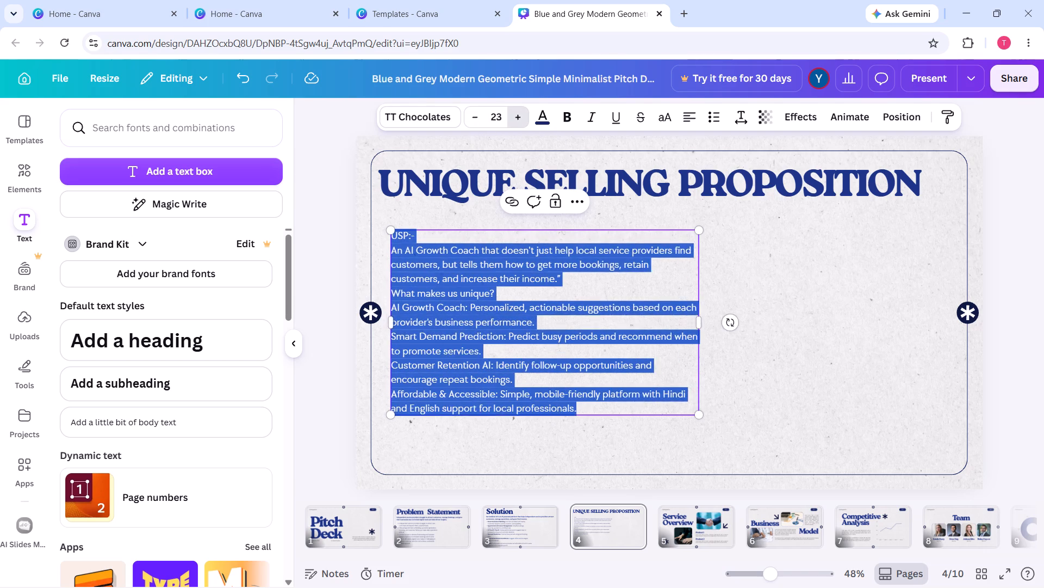
triple_click(520, 121)
click(520, 121)
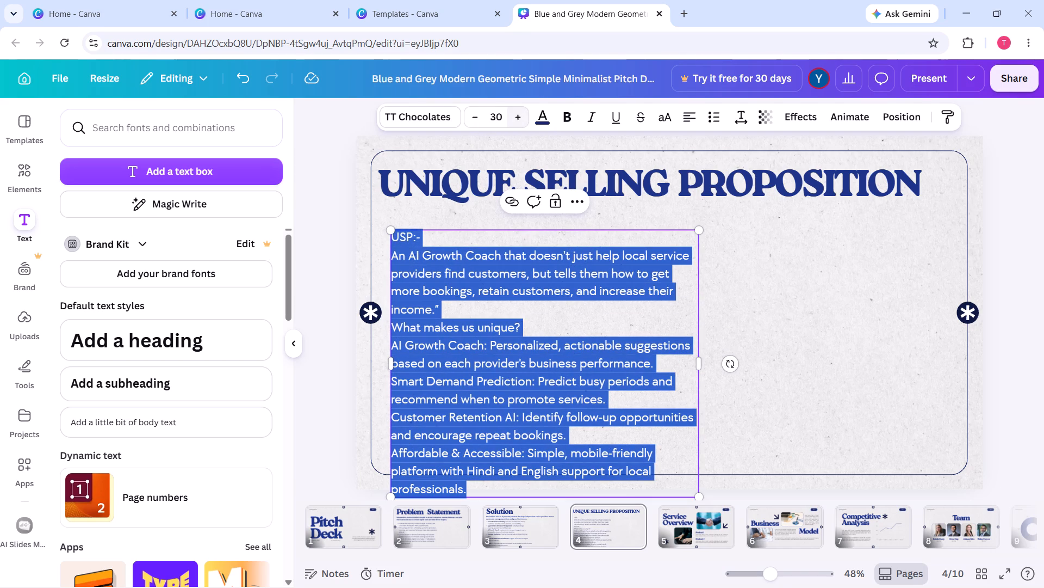
double_click(469, 109)
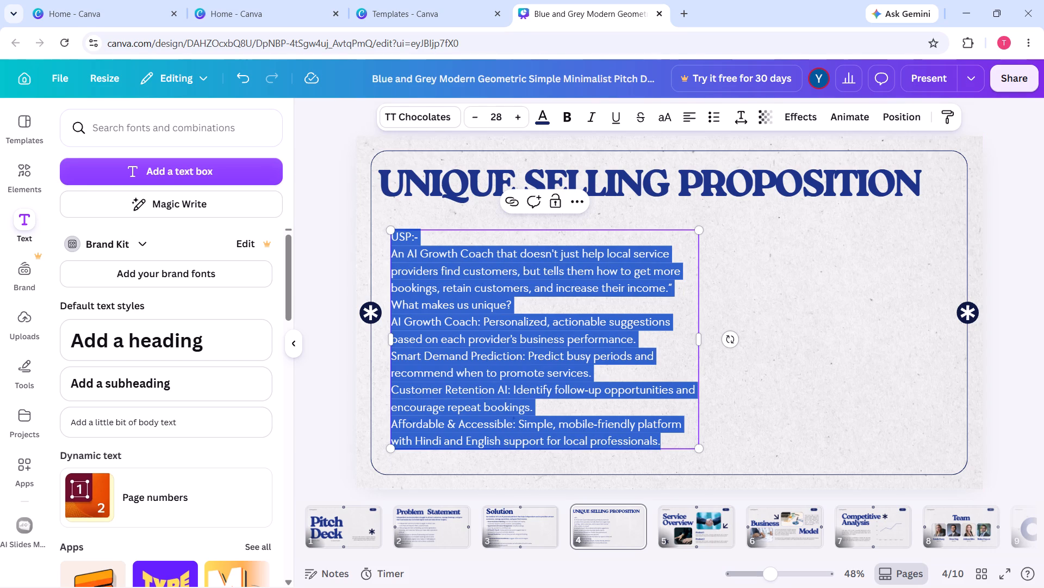
click(338, 329)
Widen the USP text box slightly towards the slide's right side.
click(566, 368)
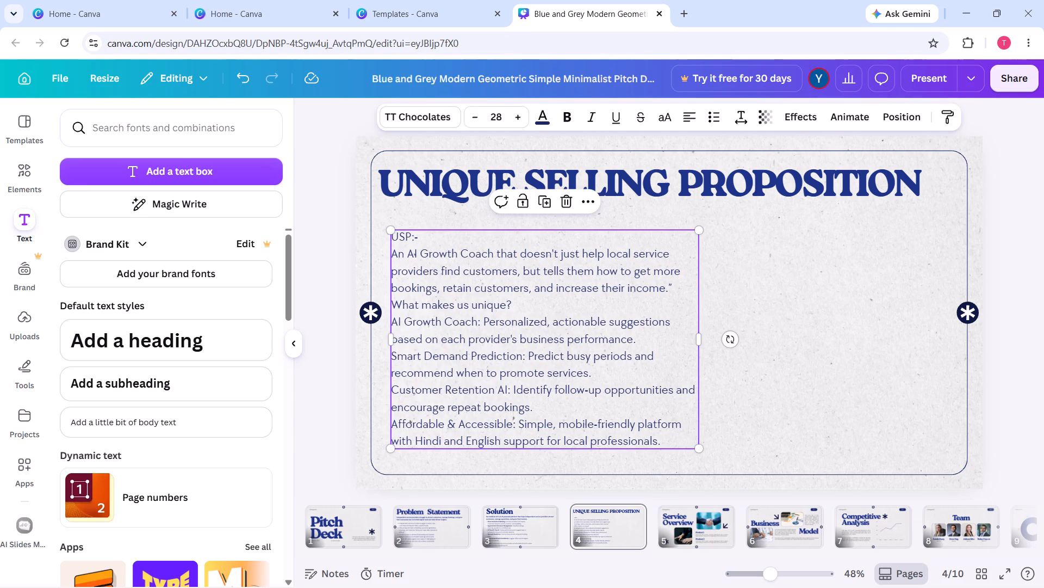
drag(701, 337, 736, 349)
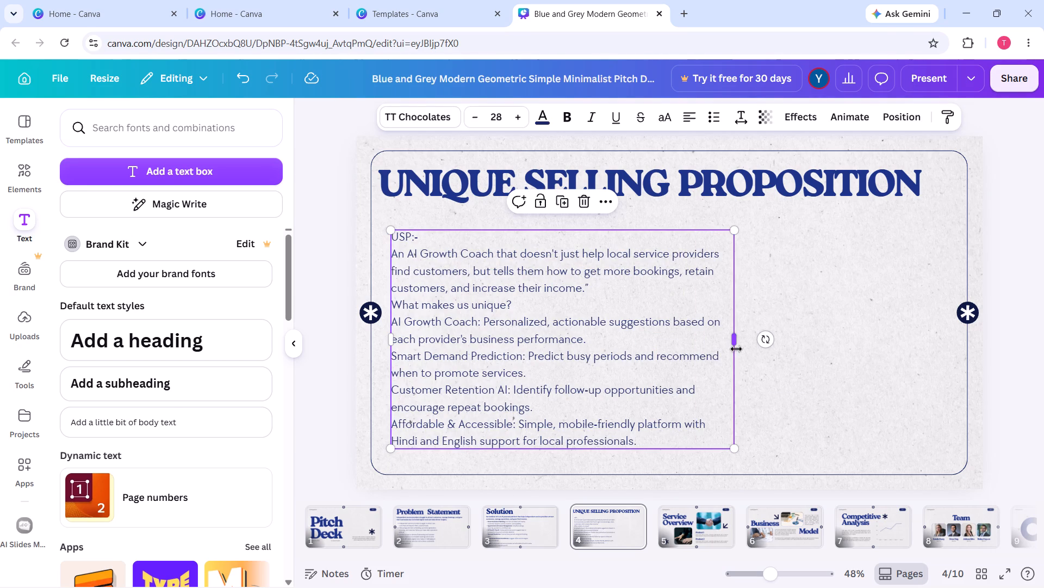
Delete the "USP:-" line so the text box starts with "An AI Growth Coach".
click(438, 234)
key(BackSpace)
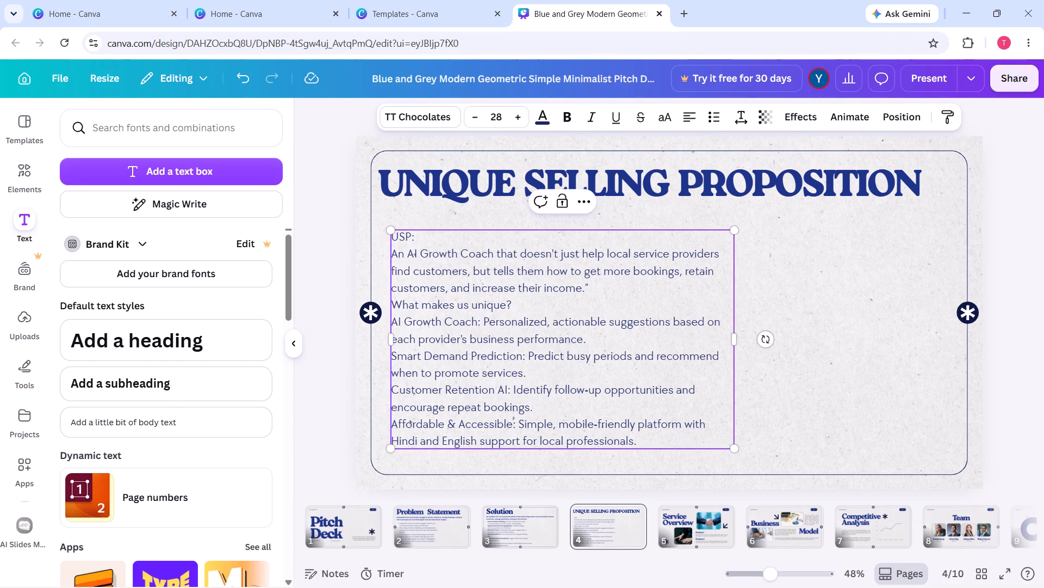
key(BackSpace)
key(BackSpace)
key(BackSpace)
key(BackSpace)
key(Down)
key(BackSpace)
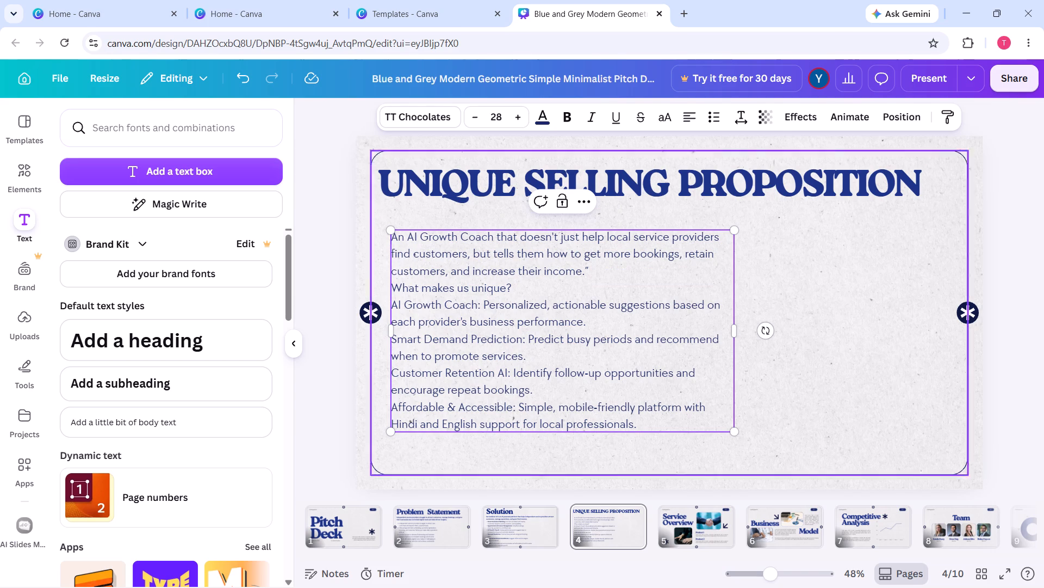
Scale the USP text box up proportionally to font size 32.5 and shift it slightly up and left, near the border.
drag(739, 435, 802, 458)
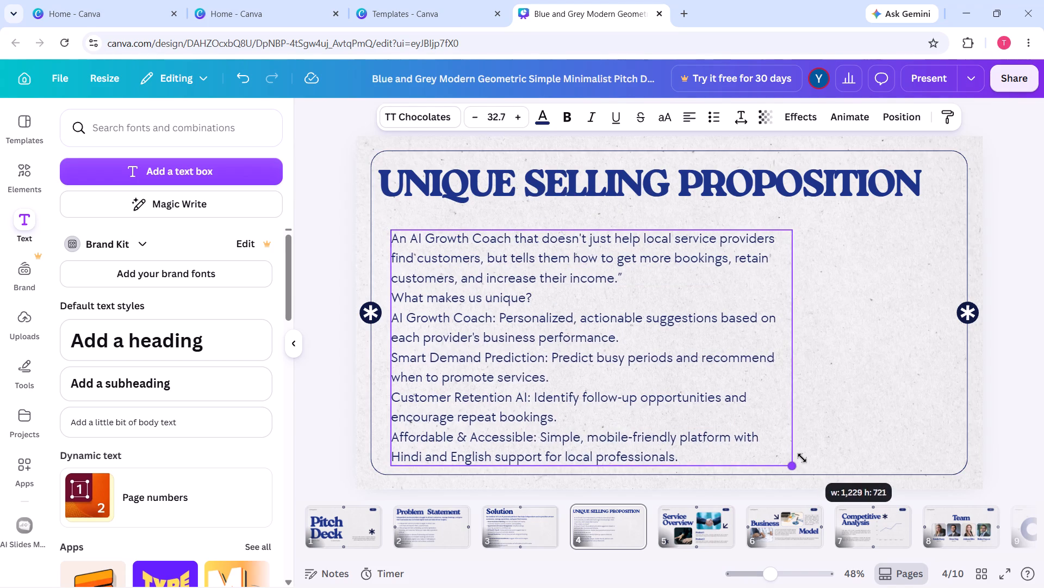
drag(802, 458, 800, 458)
drag(641, 405, 636, 403)
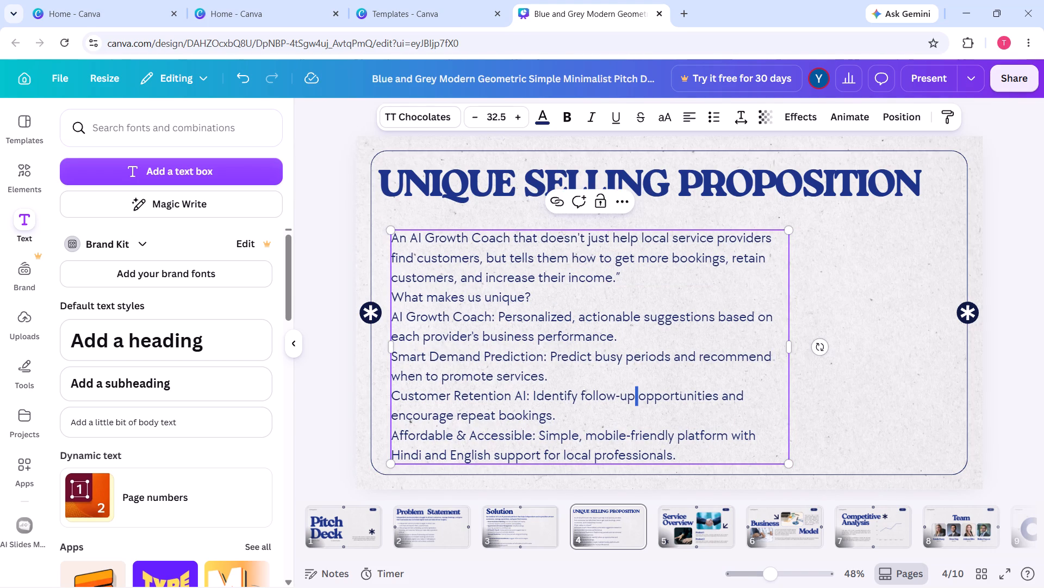
click(322, 348)
drag(493, 363, 485, 357)
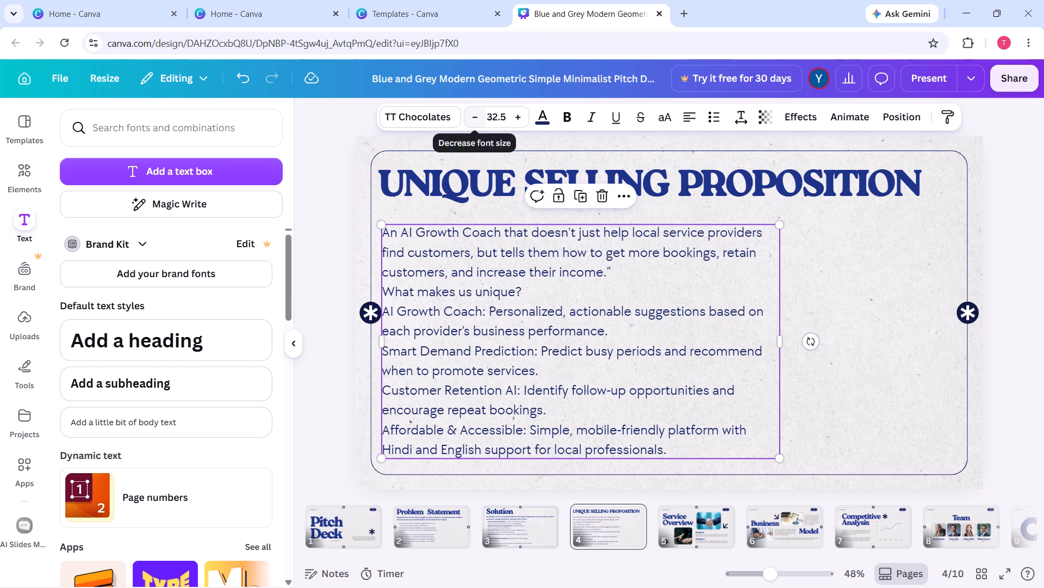
Reduce the USP text's font size to 28.5.
triple_click(480, 119)
click(480, 119)
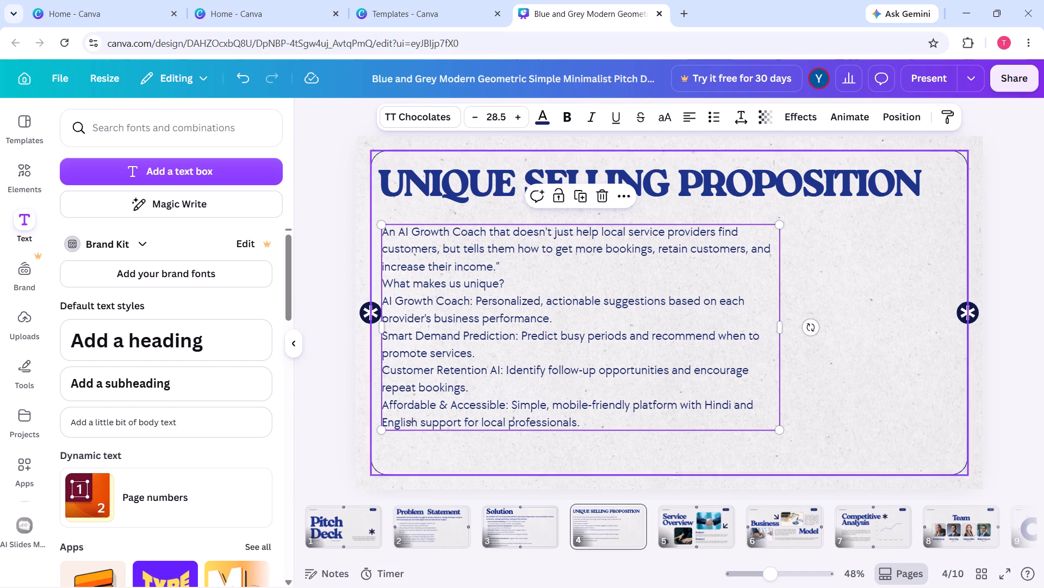
Set the line spacing of the whole USP text to 1.62.
double_click(635, 374)
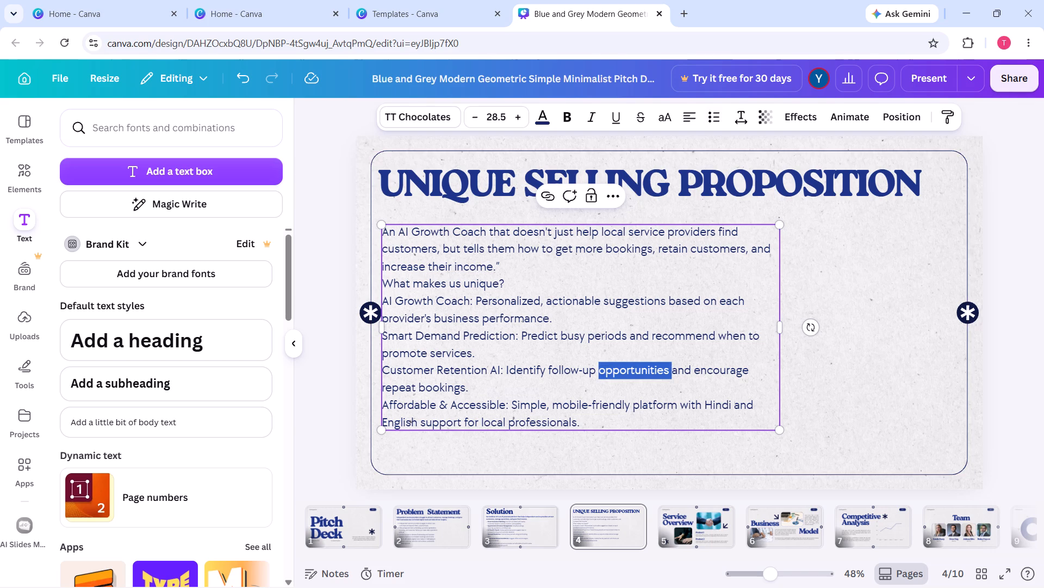
key(ctrl+a)
click(739, 118)
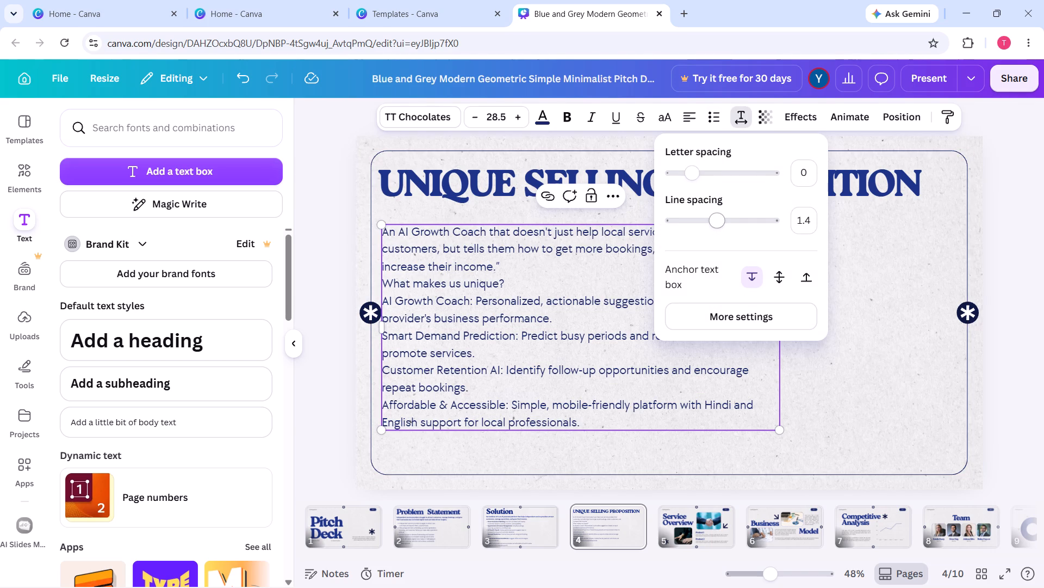
drag(713, 225, 726, 234)
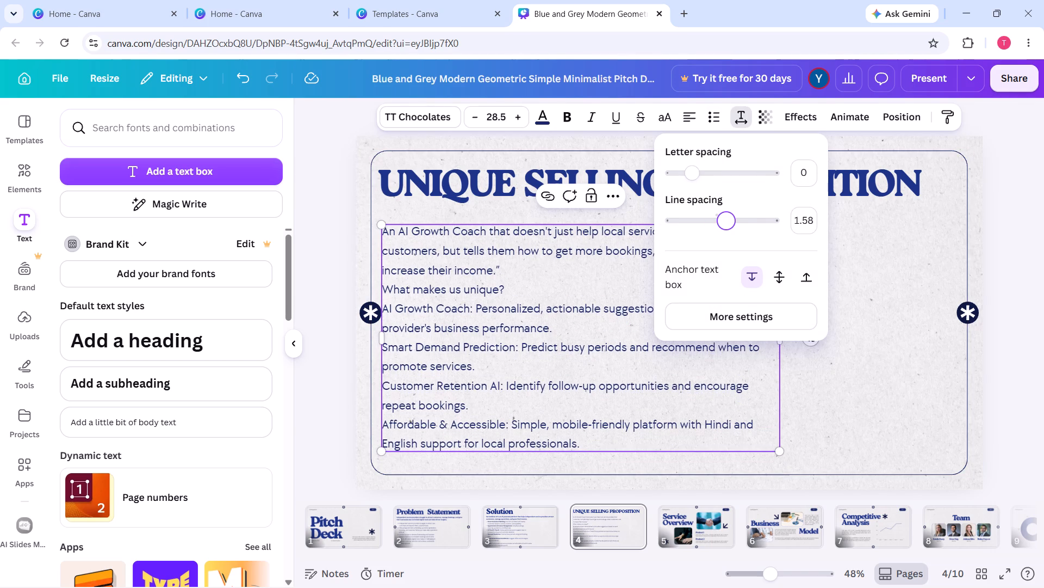
drag(726, 234, 729, 234)
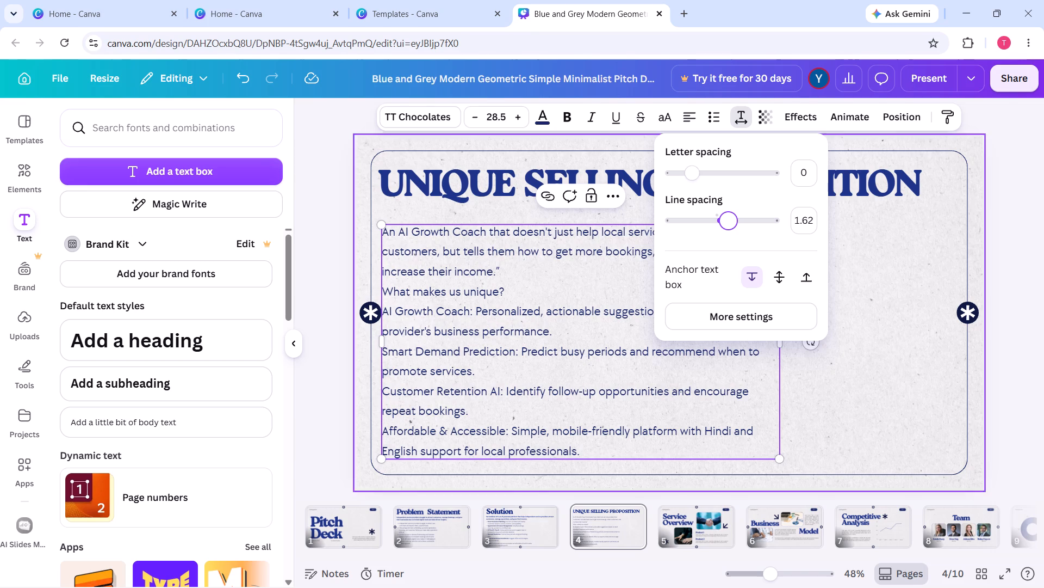
click(346, 348)
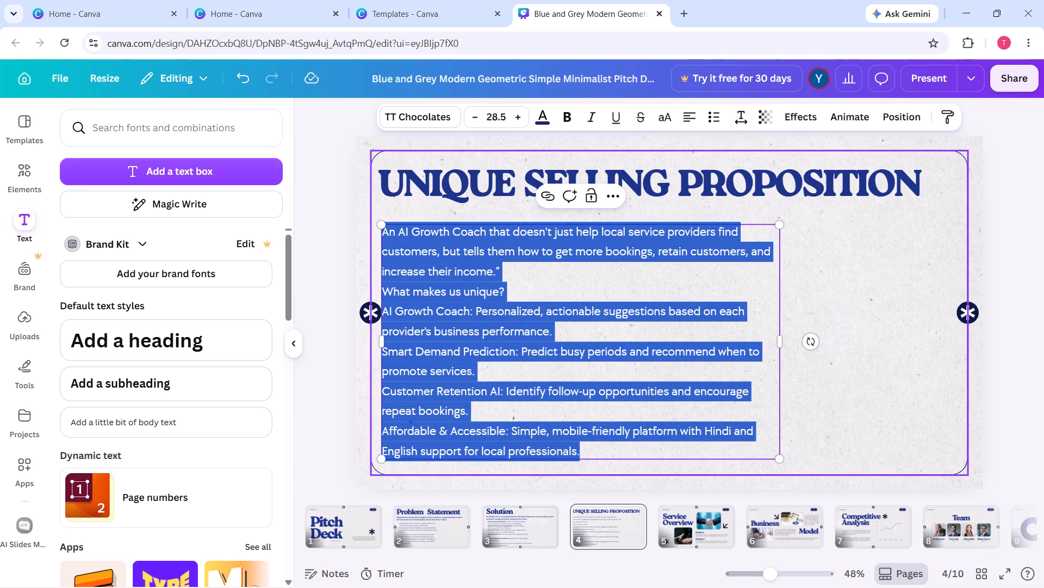
click(1003, 261)
Copy the opening "An AI Growth Coach…" paragraph of the USP text box and delete it from the box.
click(489, 339)
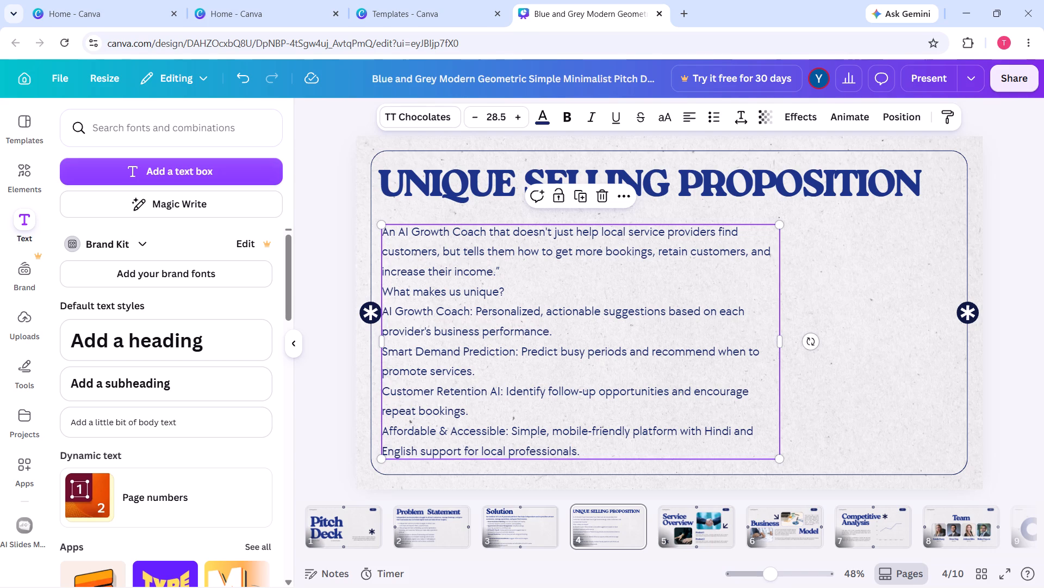
double_click(499, 271)
double_click(499, 271)
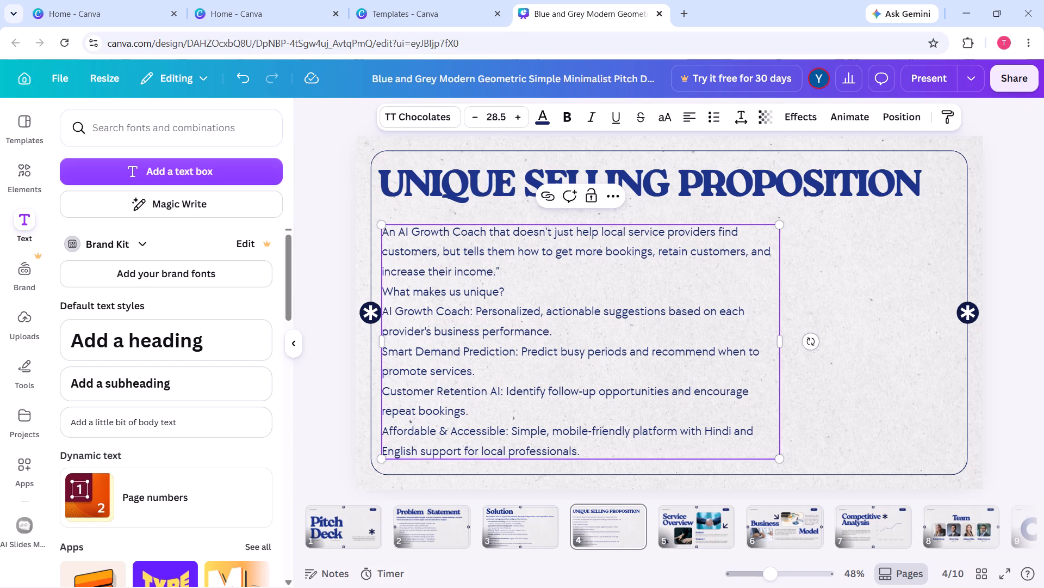
key(ctrl+a)
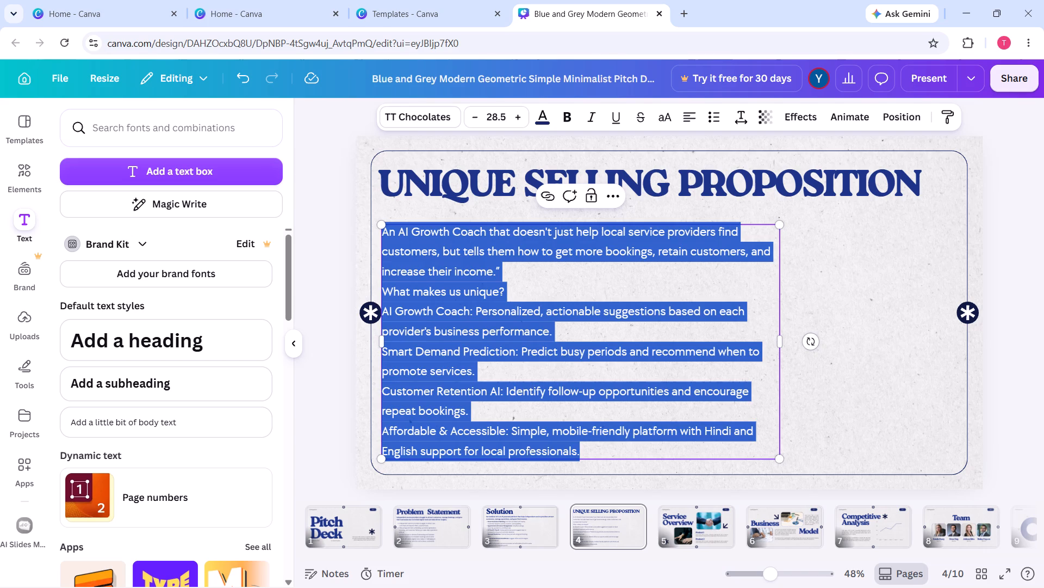
double_click(499, 271)
double_click(499, 271)
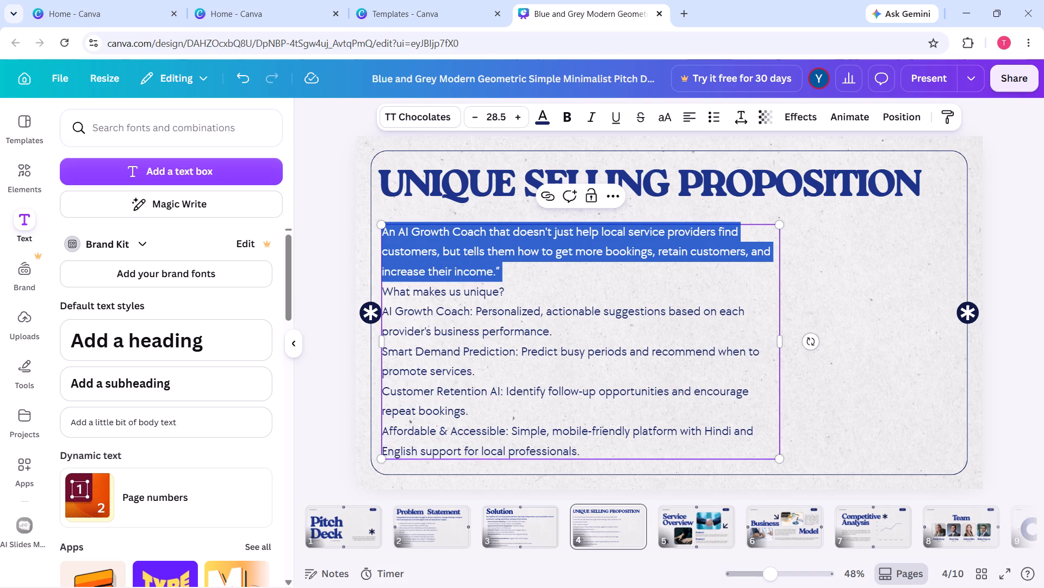
key(ctrl+c)
key(BackSpace)
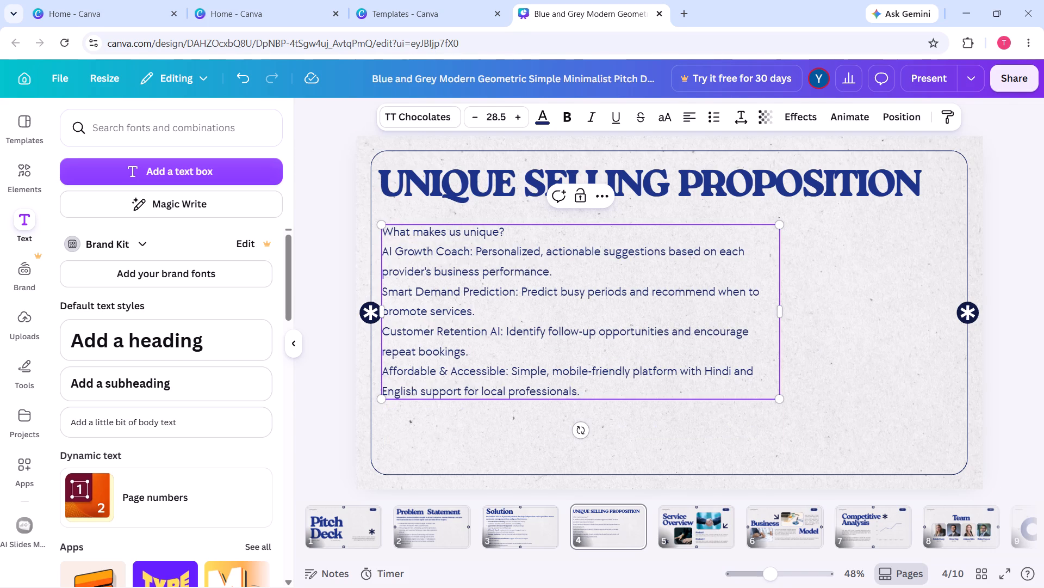
Scale the remaining USP text box down proportionally to font size 22.5.
drag(782, 403, 689, 388)
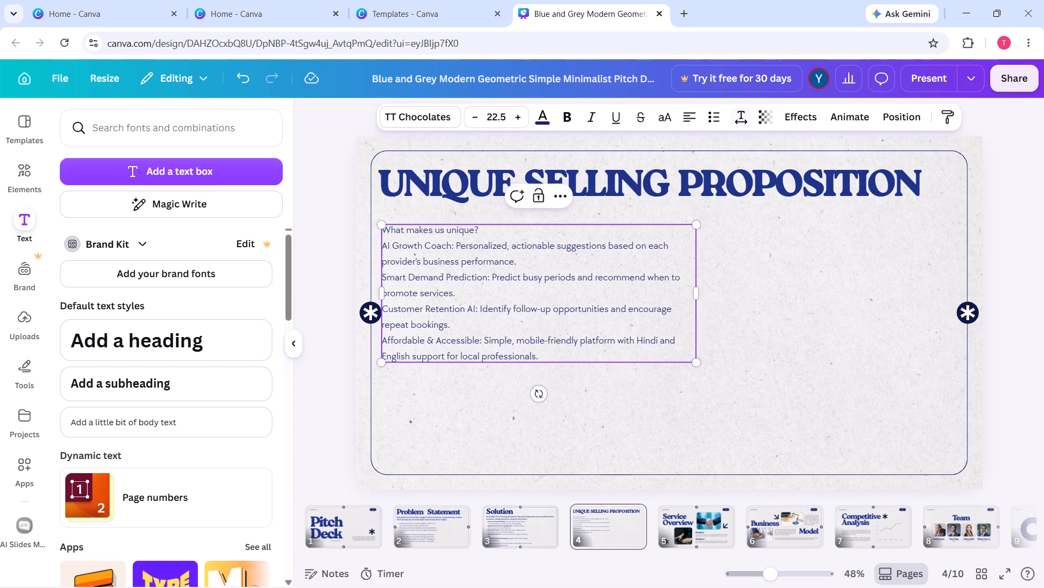
Set the line spacing of the remaining USP text to 1.44.
click(742, 115)
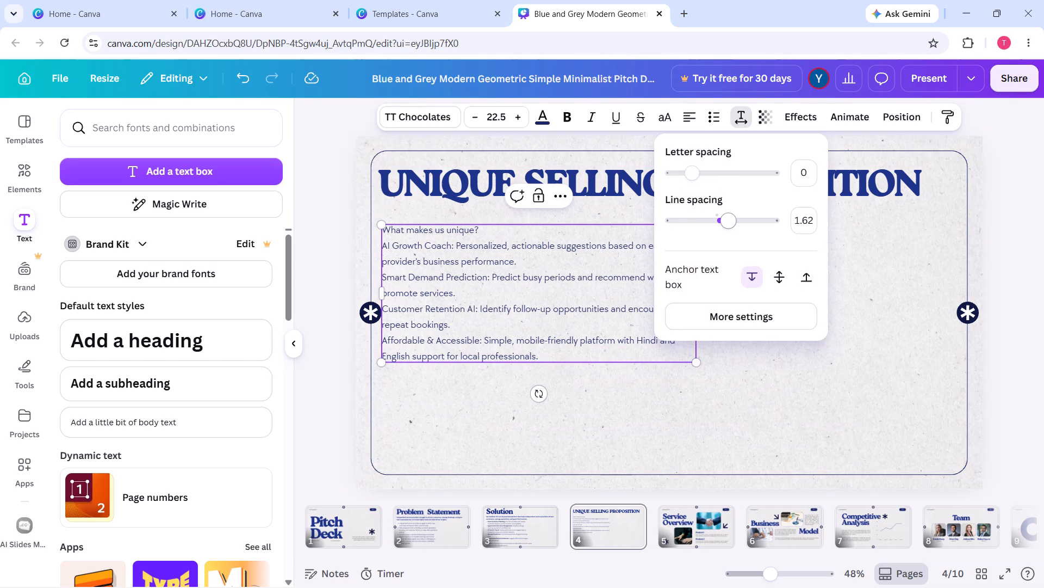
drag(730, 224, 719, 229)
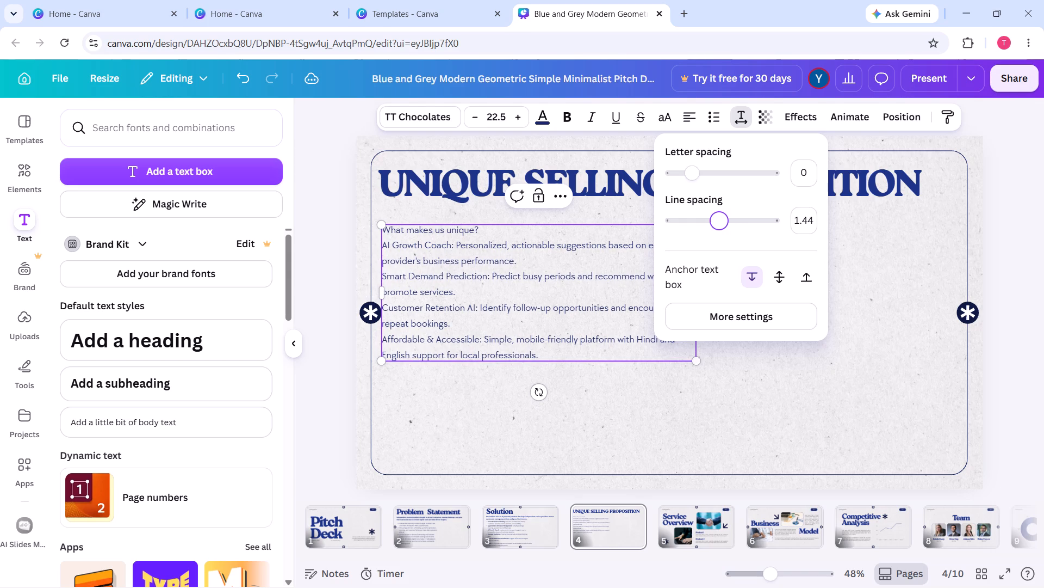
click(312, 354)
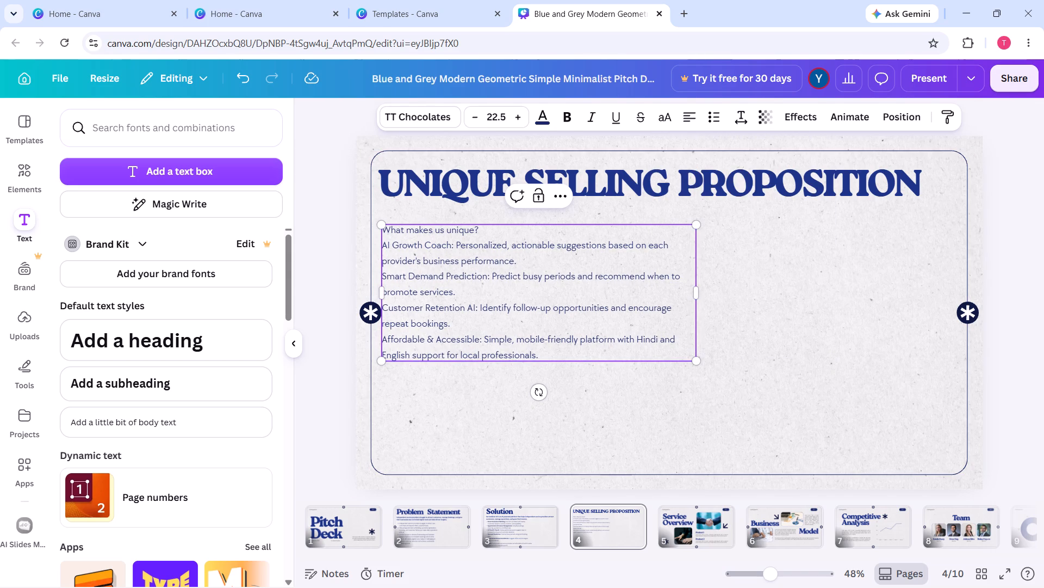
Increase the font size of the "Smart Demand Prediction" paragraph to 30.5.
click(562, 287)
triple_click(524, 120)
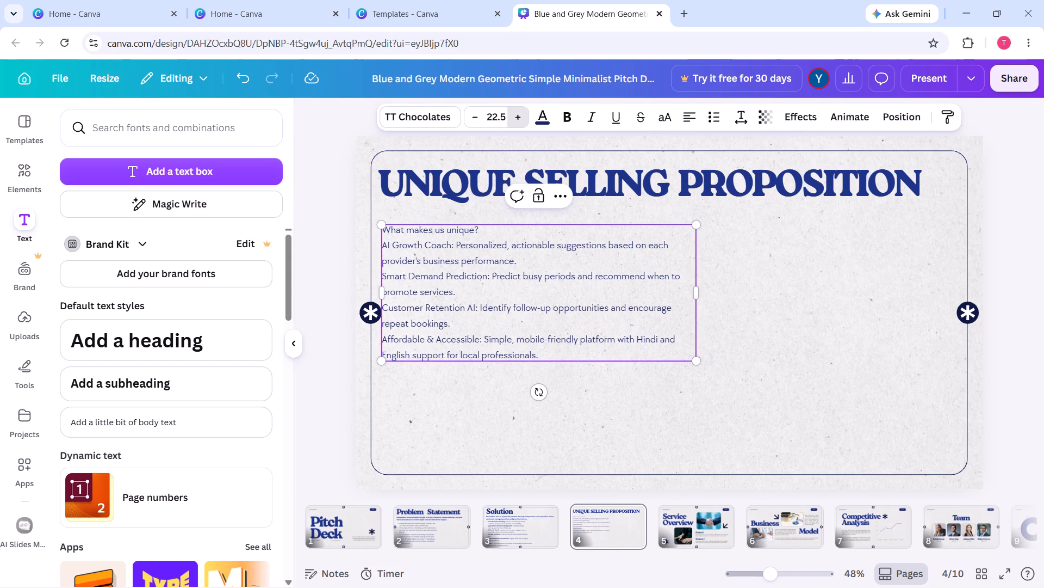
triple_click(524, 120)
double_click(524, 120)
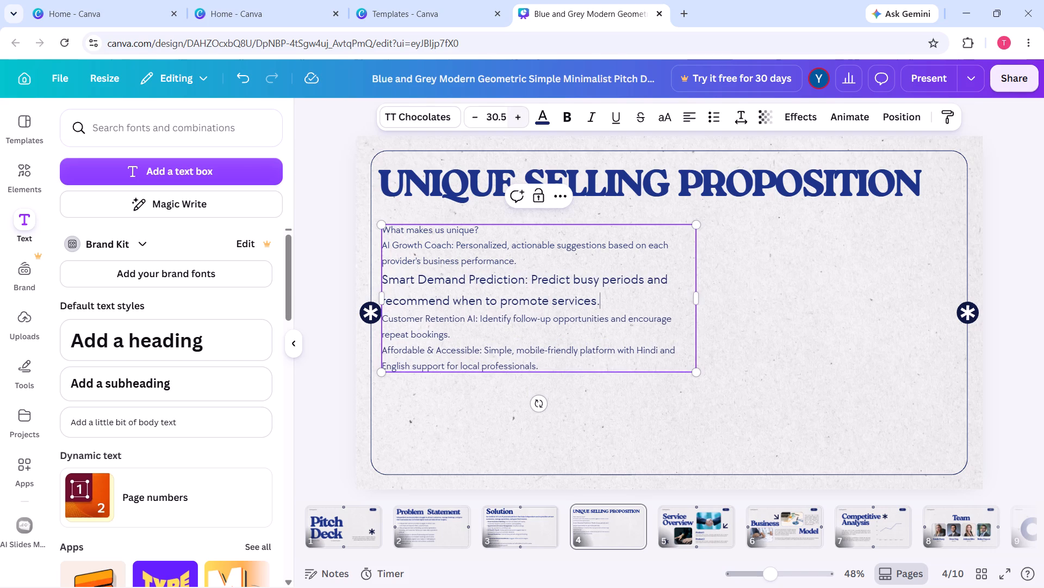
Undo the recent font size increases on the "Smart Demand Prediction" paragraph back to 25.5, then deselect the text box.
key(ctrl+z)
key(ctrl+z)
key(ctrl+z)
key(ctrl+z)
key(ctrl+z)
key(ctrl+z)
key(ctrl+z)
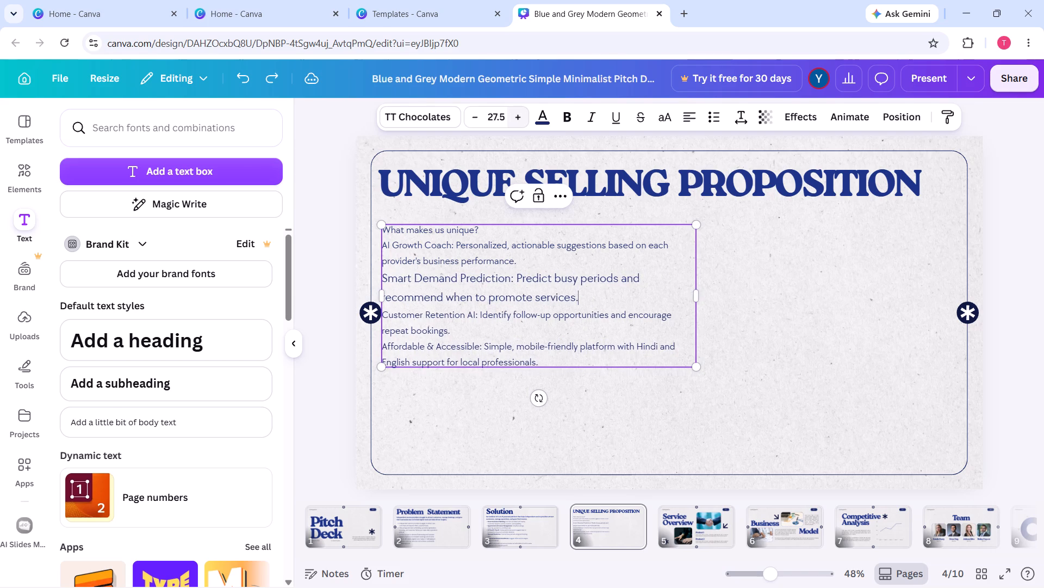
key(ctrl+z)
key(ctrl+z)
key(ctrl+z)
key(ctrl+z)
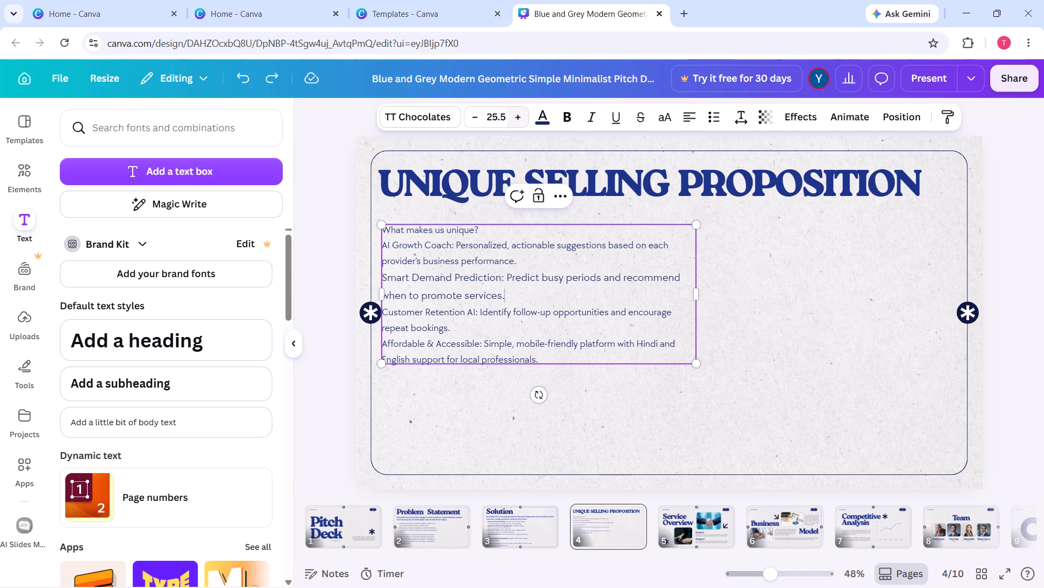
click(342, 245)
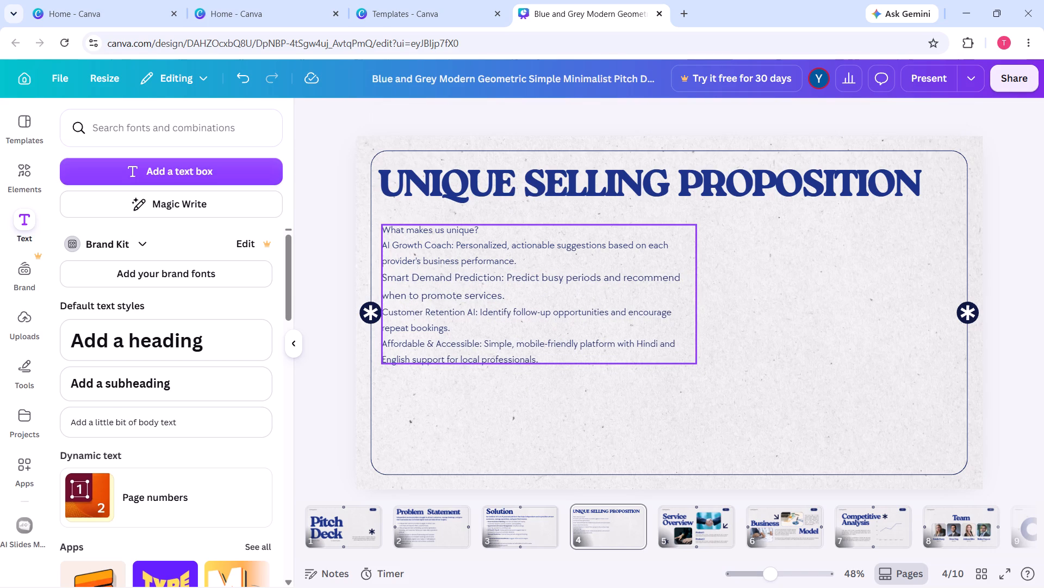
Move the "What makes us unique?" text box down the slide, leaving space beneath the title.
click(631, 348)
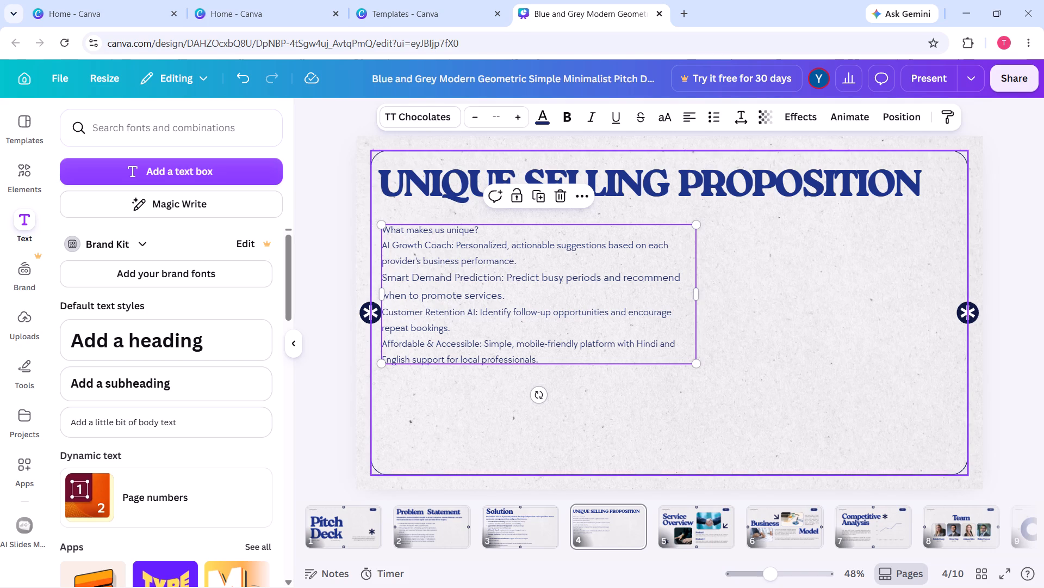
drag(556, 283, 574, 361)
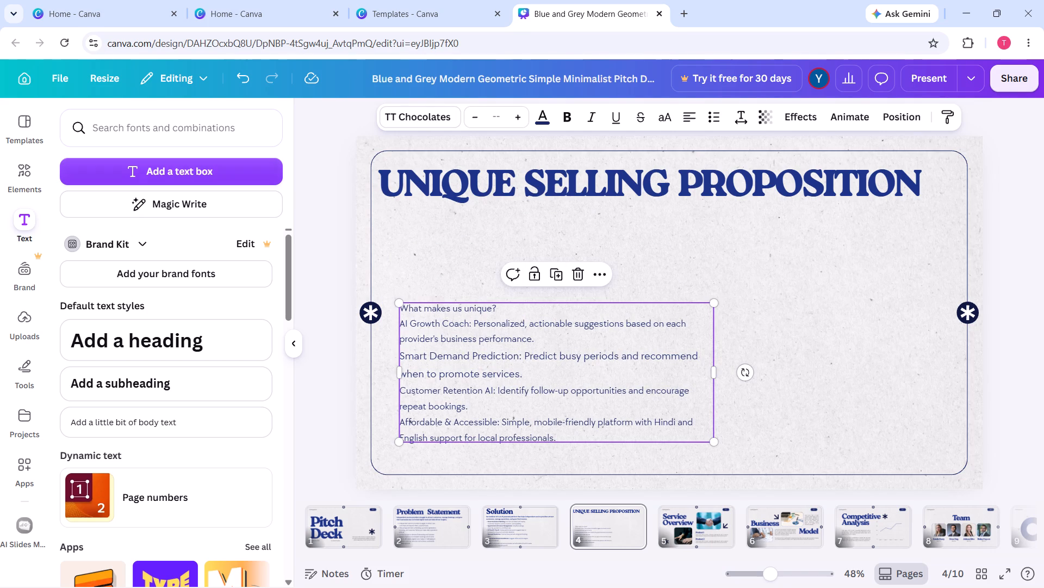
Add a text box above the "What makes us unique?" text and replace its placeholder with the copied "An AI Growth Coach…" paragraph.
click(256, 169)
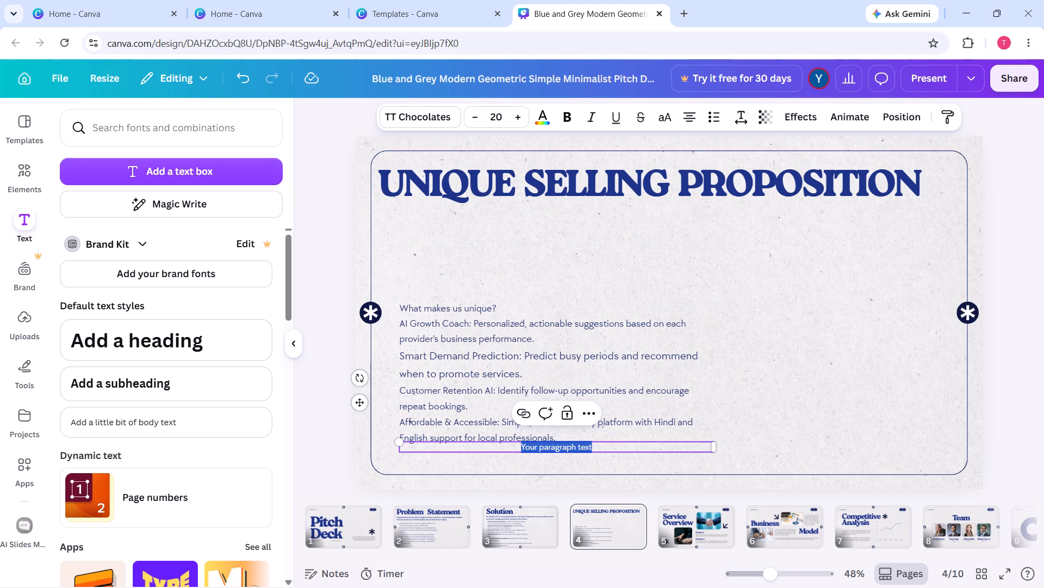
drag(661, 452, 698, 281)
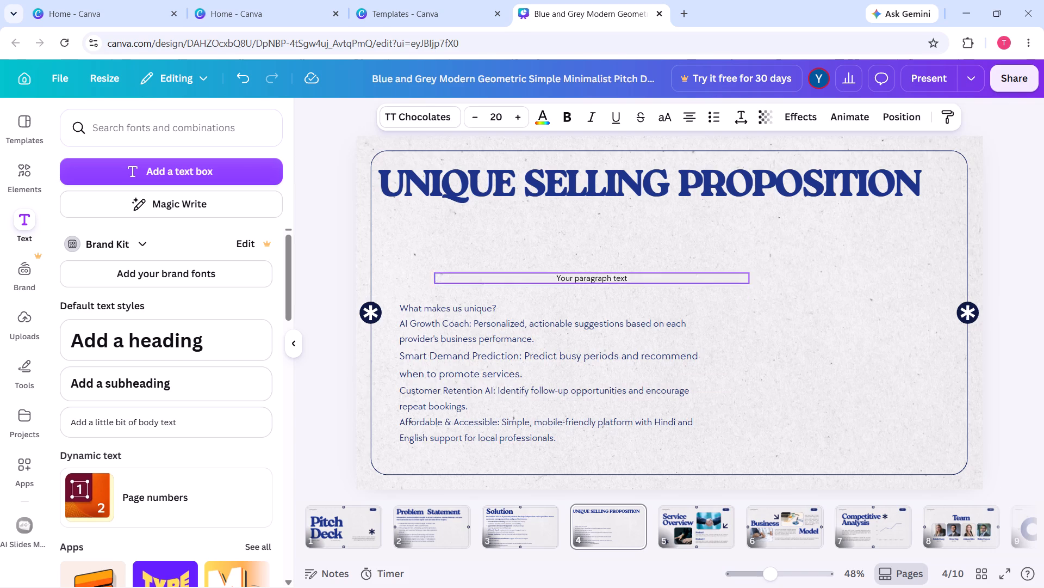
drag(698, 281, 708, 269)
double_click(700, 261)
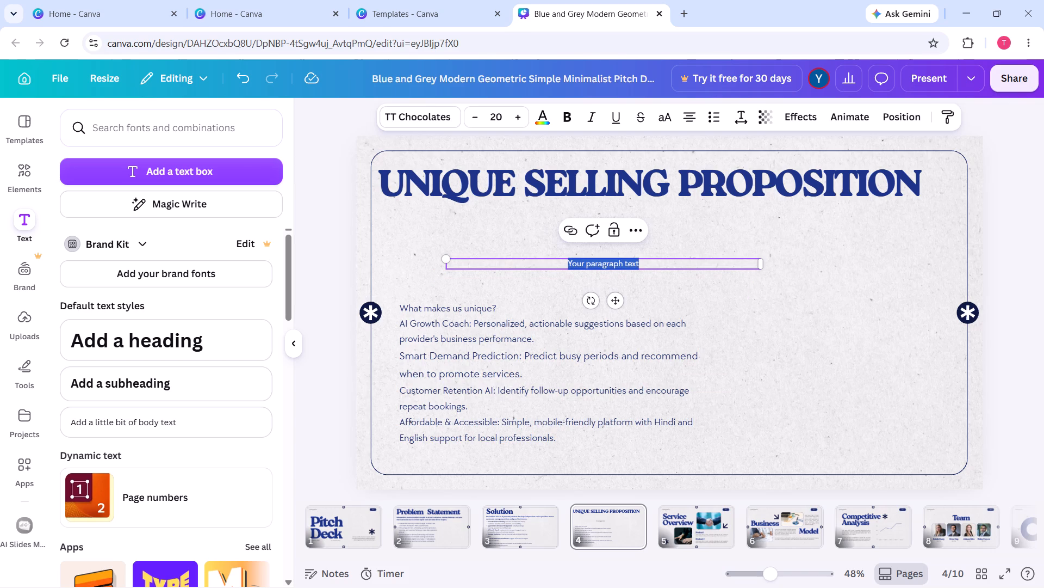
key(BackSpace)
key(ctrl+v)
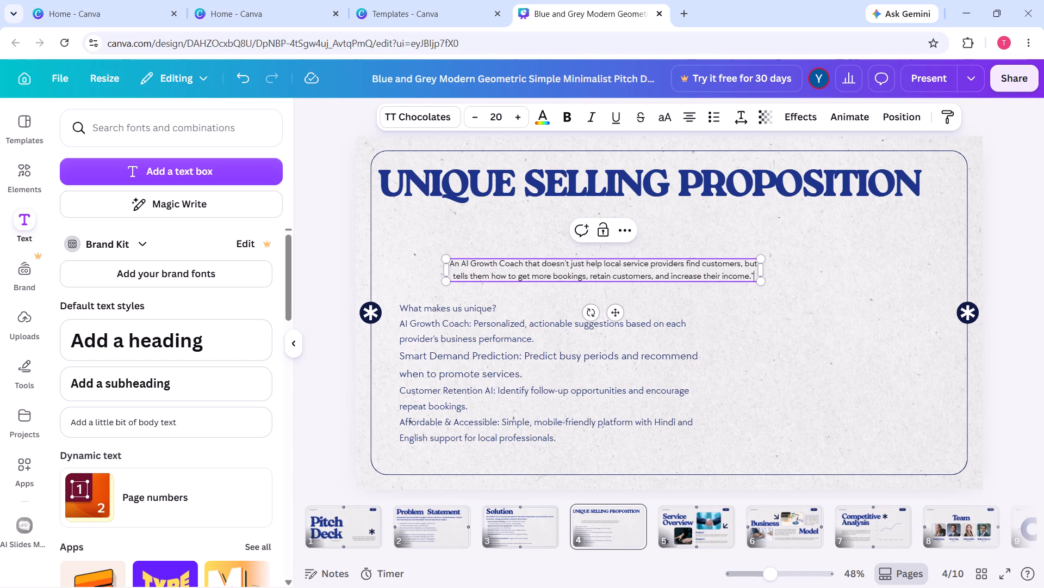
Make the new "An AI Growth Coach…" text bold and the same dark blue as the text below it.
click(565, 373)
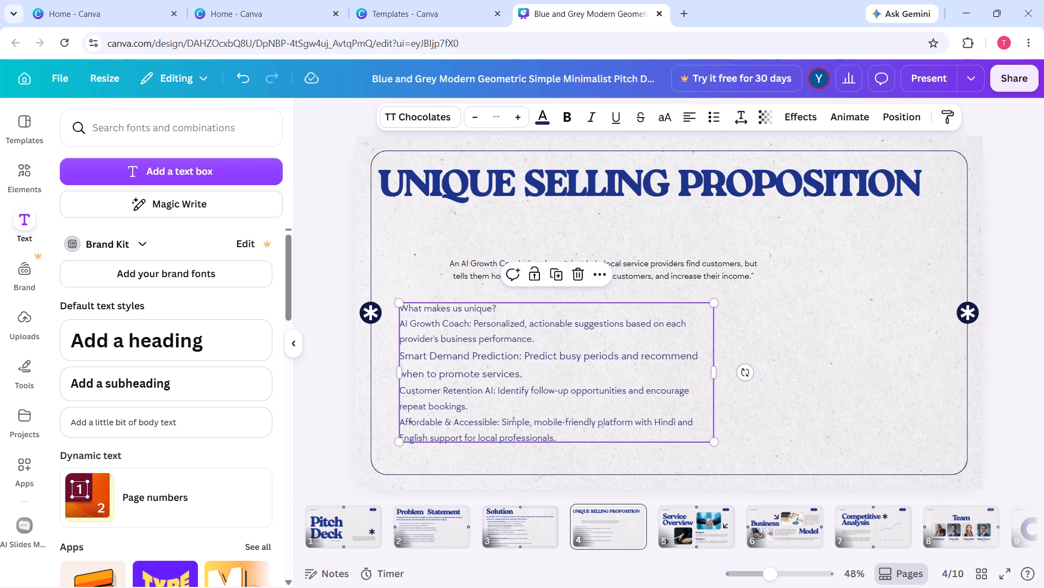
click(540, 121)
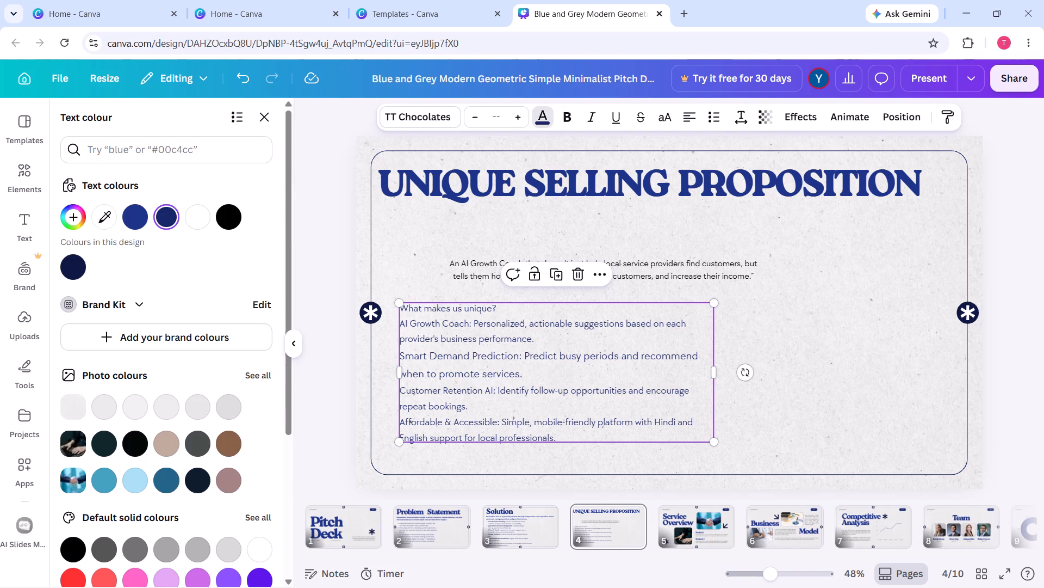
click(486, 278)
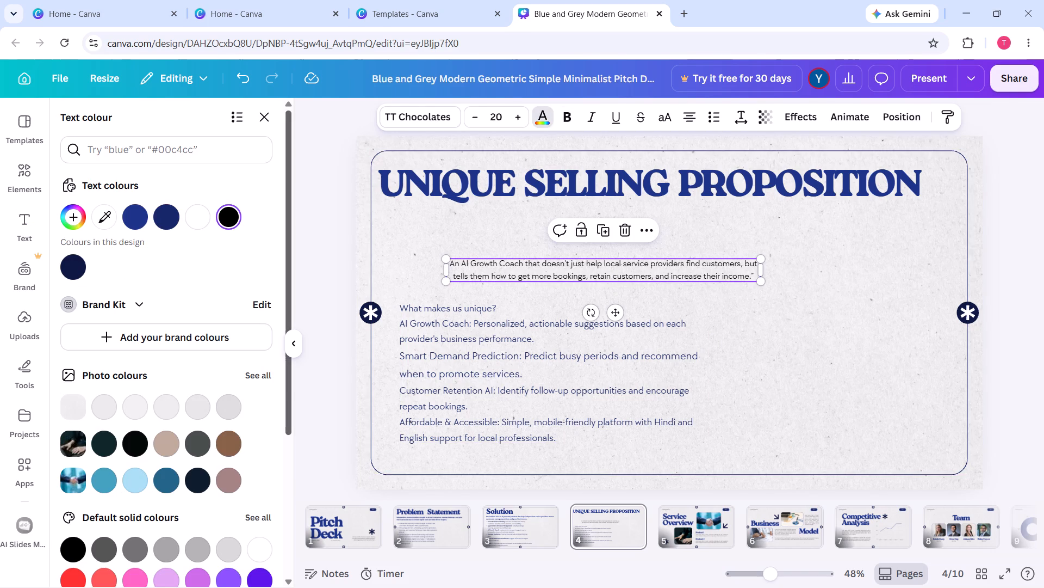
click(166, 222)
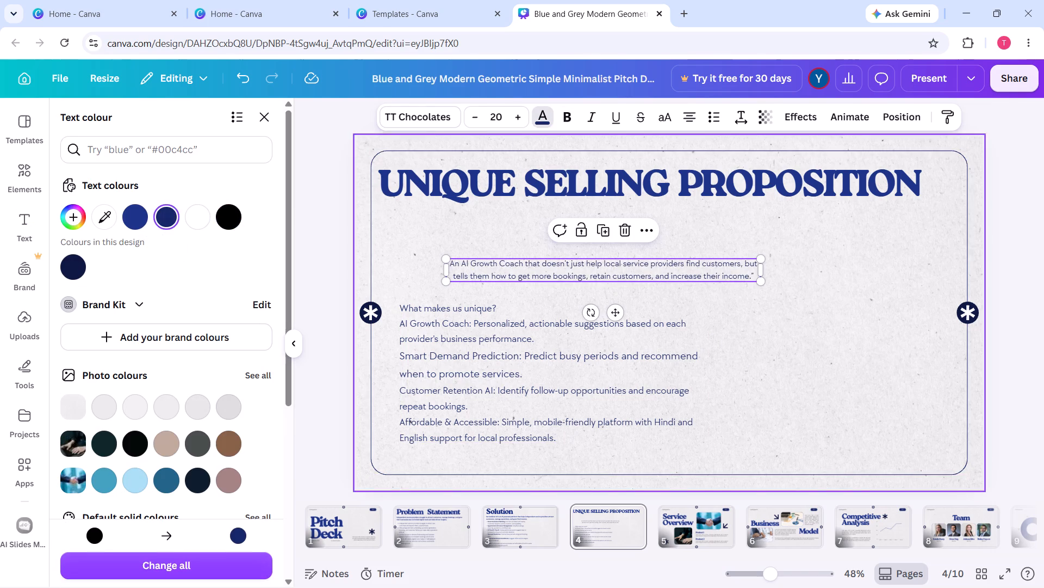
click(560, 114)
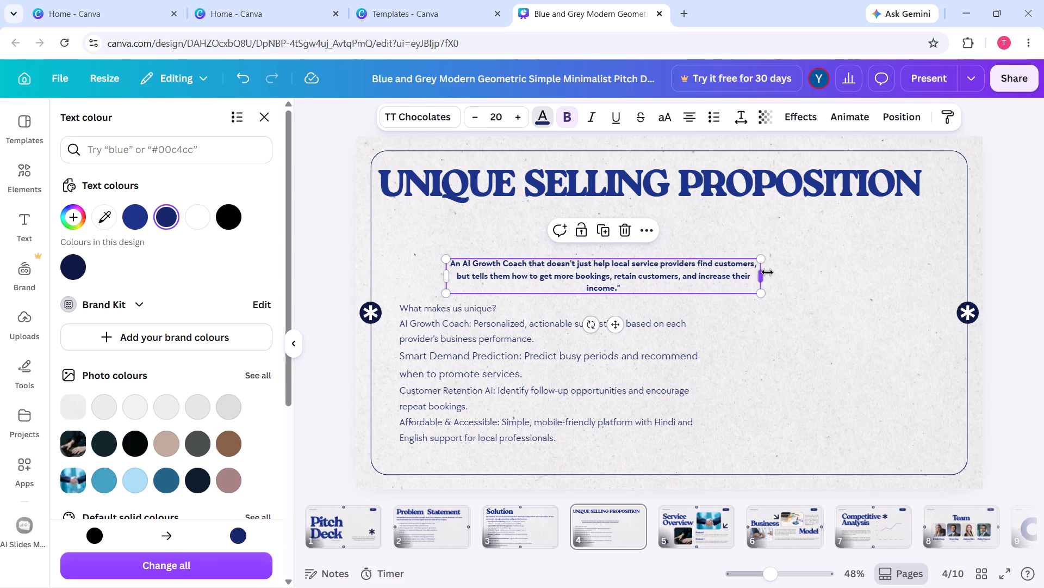
Widen the "An AI Growth Coach…" text box so its text fits on two lines, and left-align it.
drag(767, 272, 861, 293)
click(680, 113)
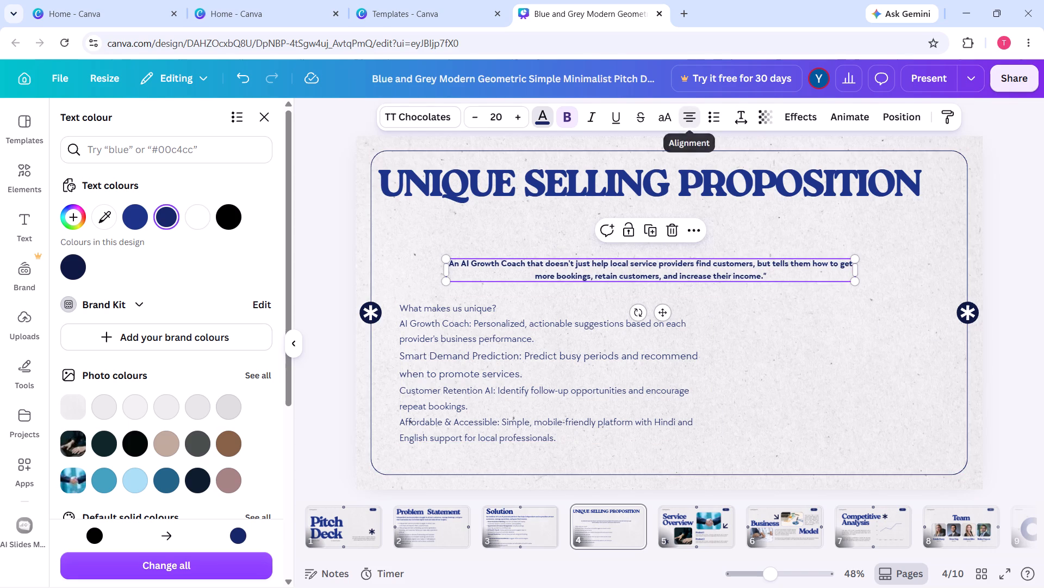
click(333, 283)
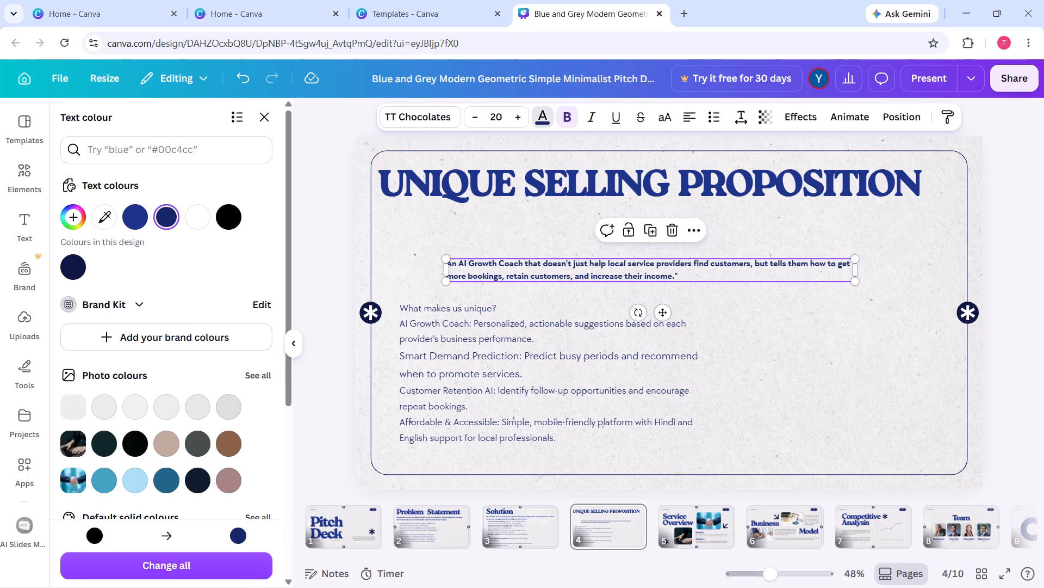
Move the "An AI Growth Coach…" text box up and left to sit just beneath the slide title.
drag(504, 276, 439, 262)
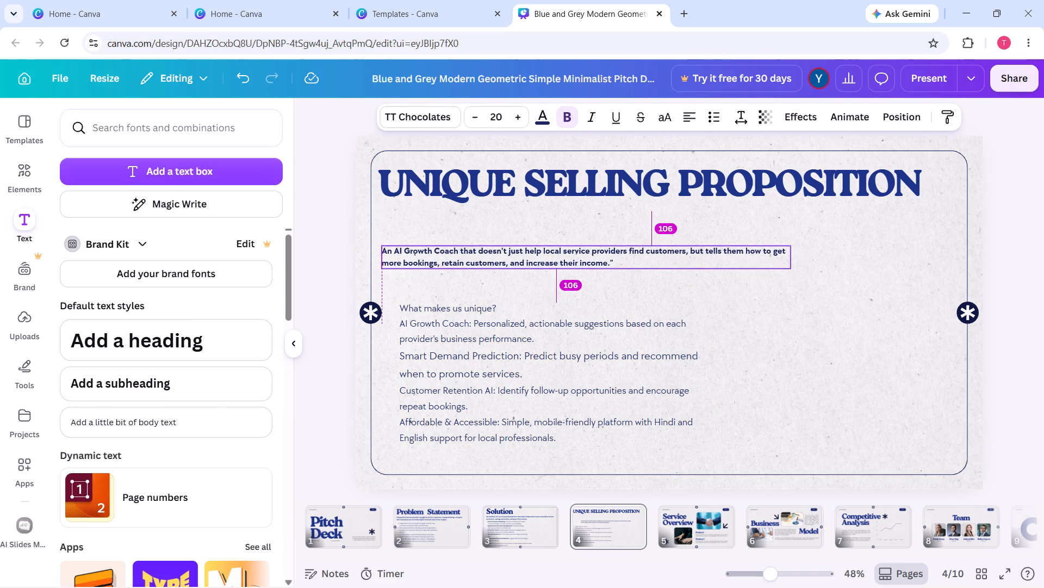
drag(439, 262, 445, 238)
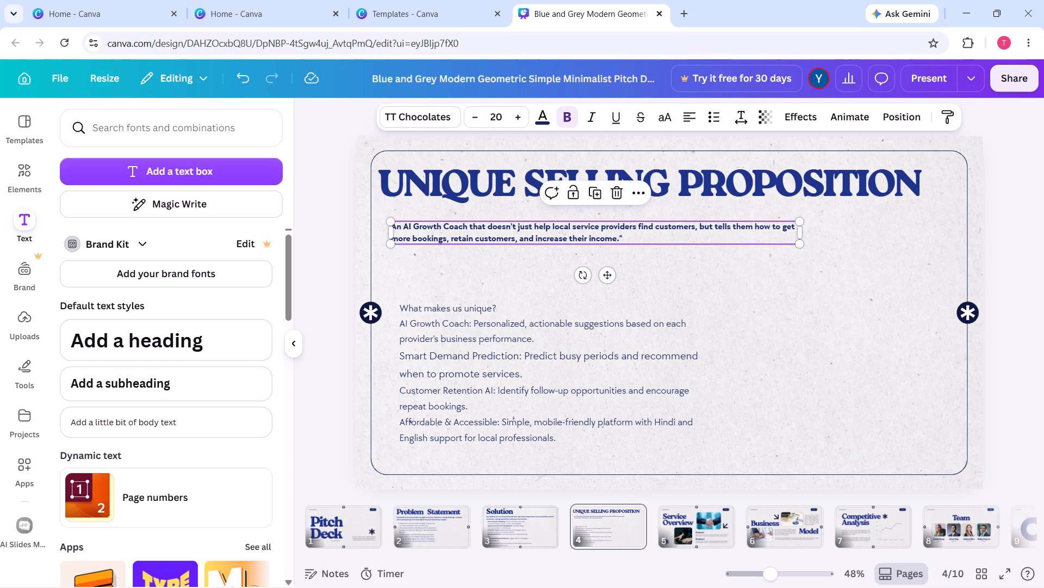
Increase the font size of the "An AI Growth Coach…" text to 30.
triple_click(519, 119)
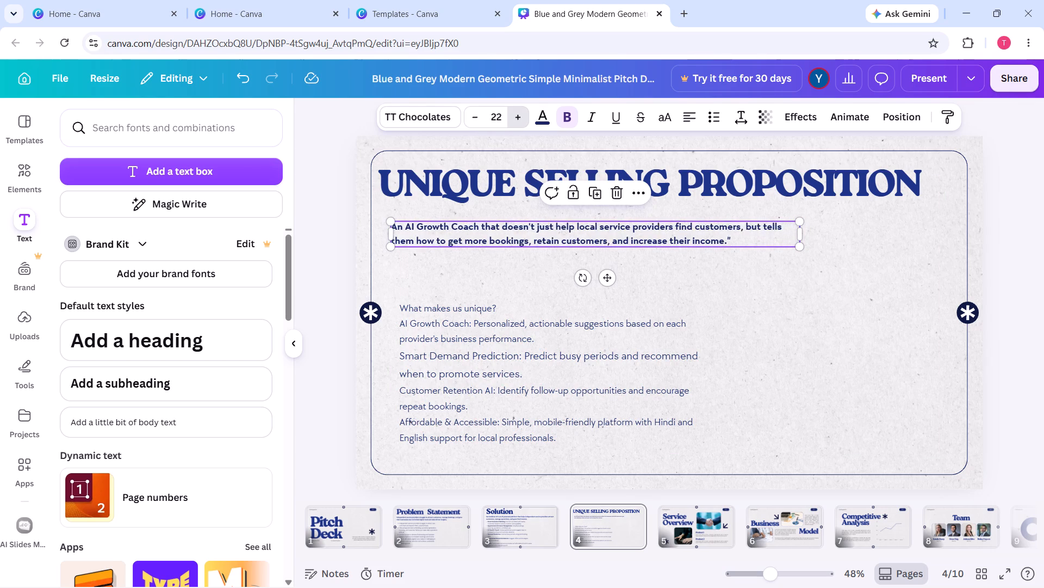
triple_click(519, 119)
triple_click(519, 119)
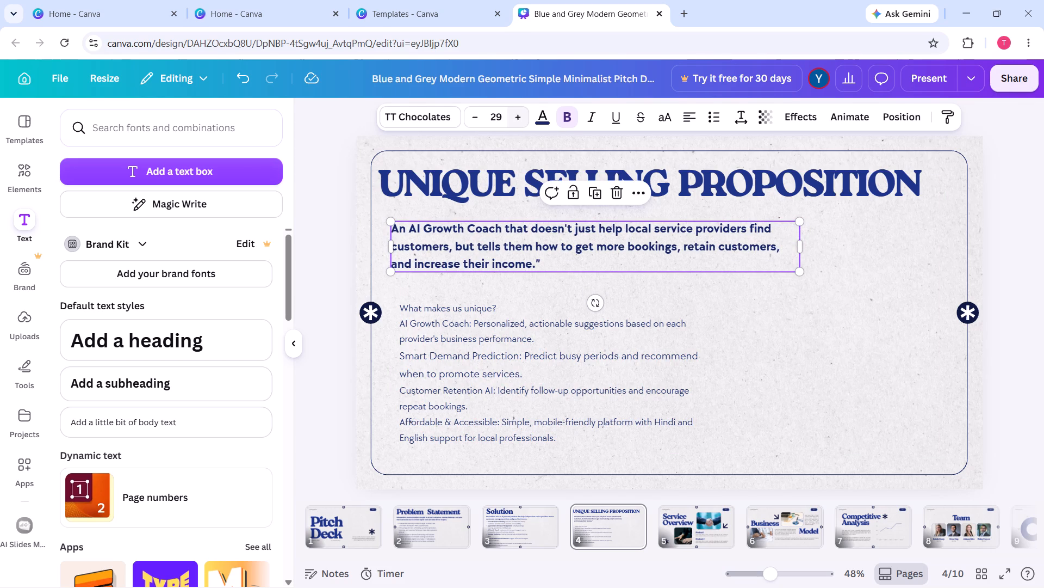
click(521, 120)
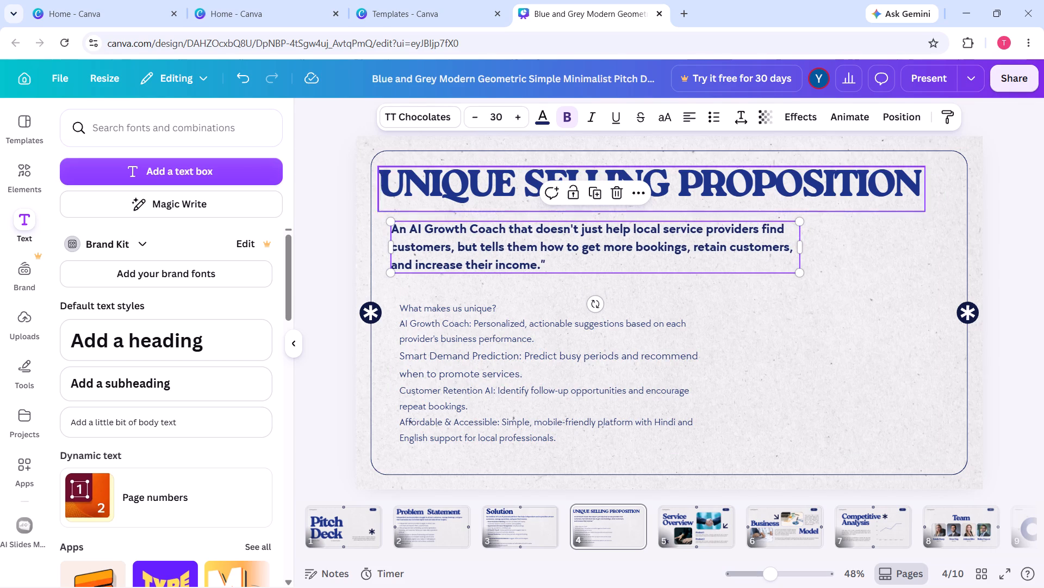
Widen the "An AI Growth Coach…" text box to about 1,485 so the text fits on two lines.
drag(808, 248, 884, 250)
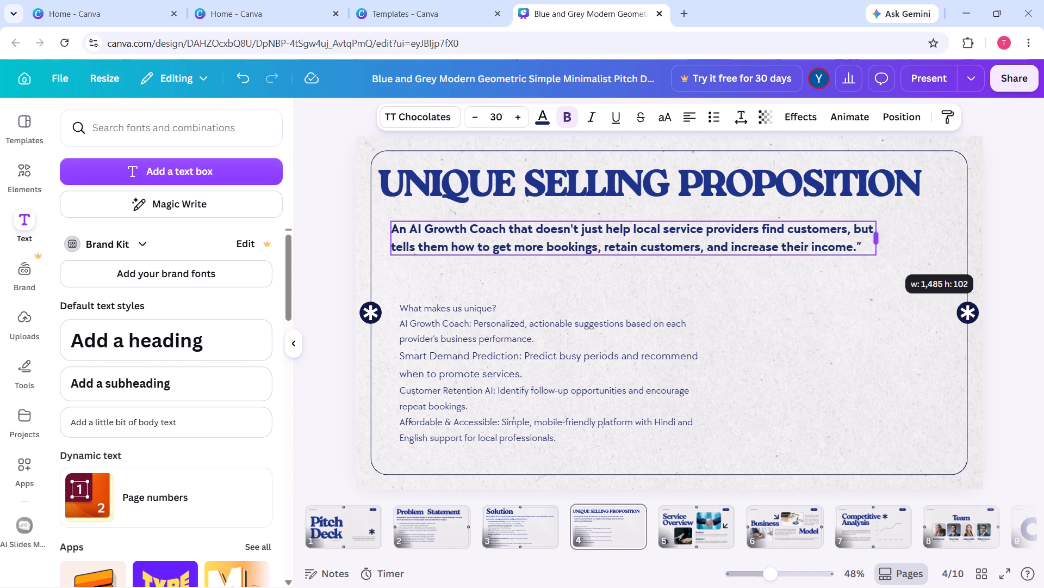
Widen the "An AI Growth Coach…" text box further, until its first line ends with "but tells them".
drag(884, 250, 912, 250)
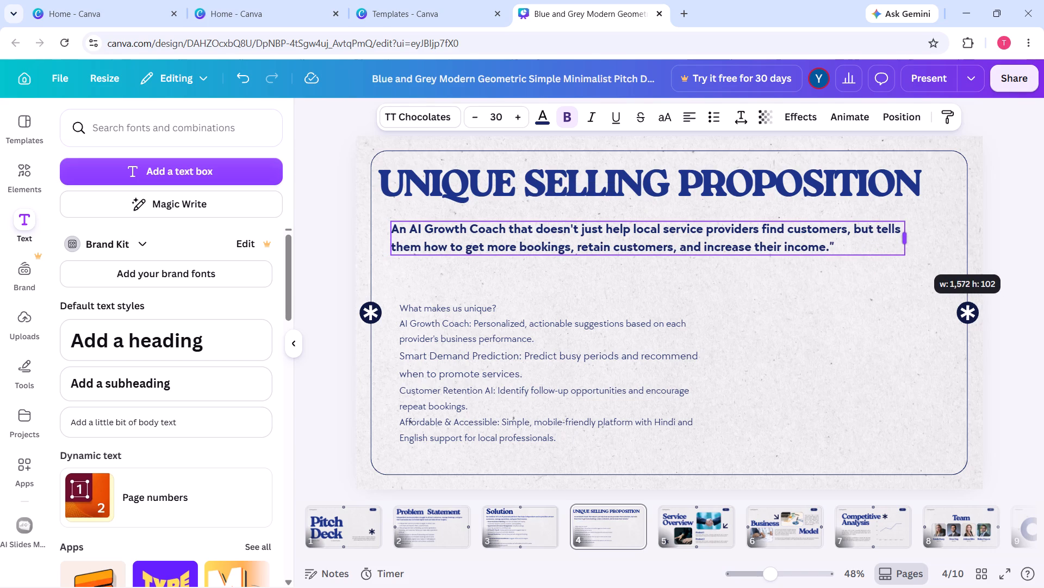
drag(912, 250, 945, 252)
Make the "What makes us unique?" line bold.
click(576, 335)
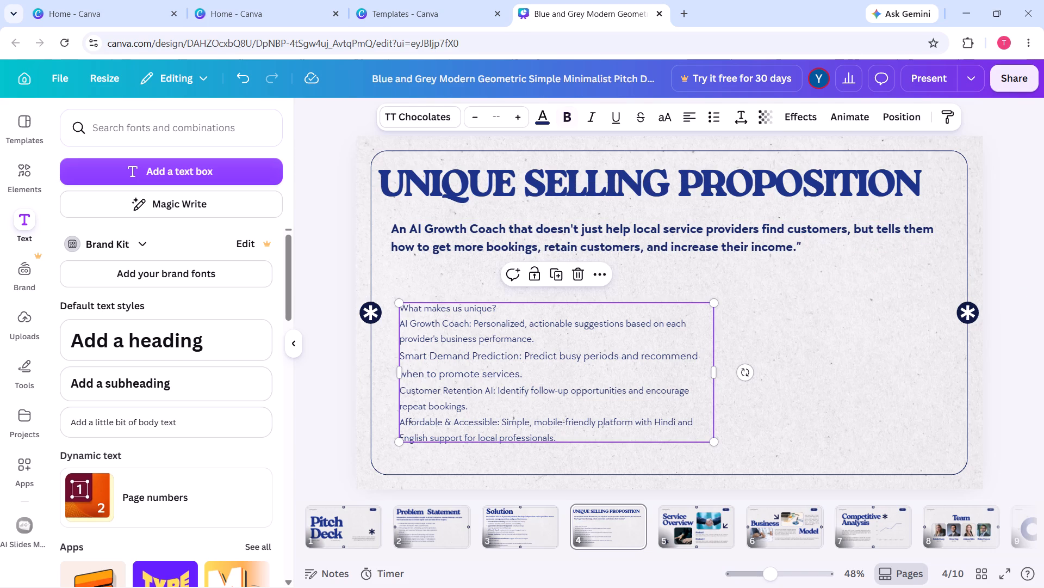
double_click(502, 306)
double_click(502, 306)
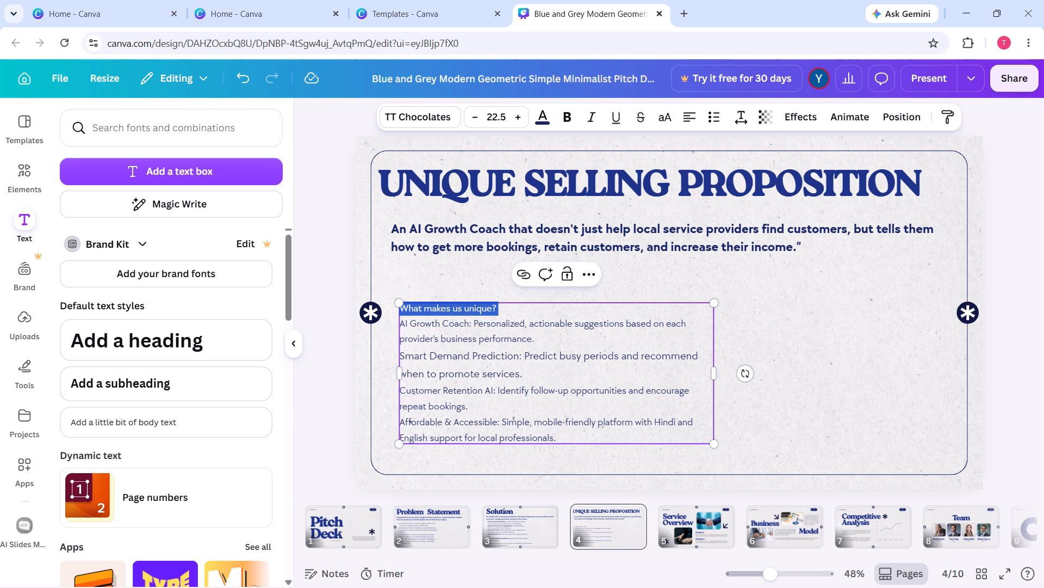
click(568, 115)
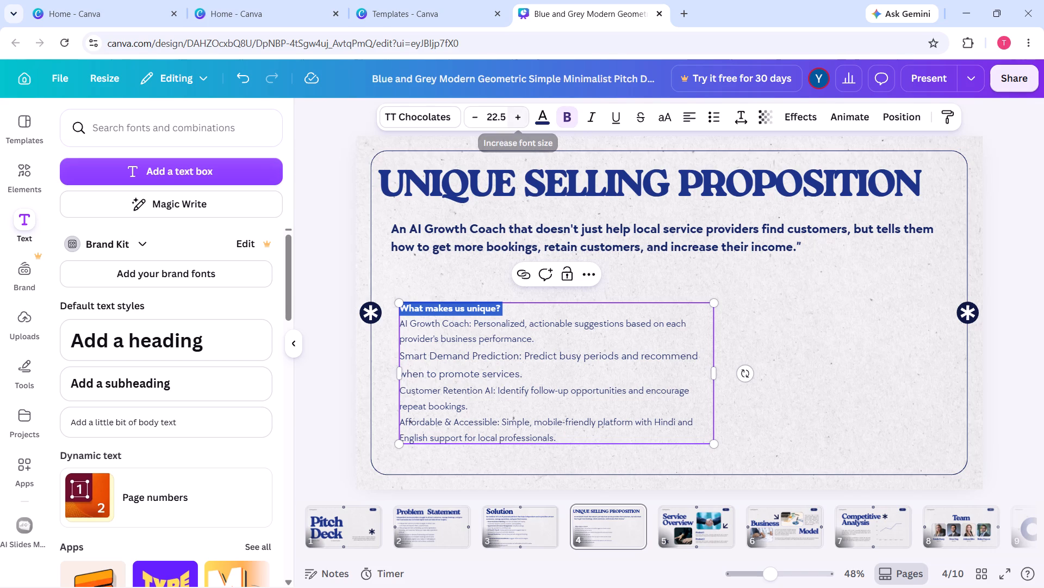
Increase the font size of the "What makes us unique?" line, undoing the excess increases to settle on 24.5.
triple_click(516, 117)
triple_click(516, 117)
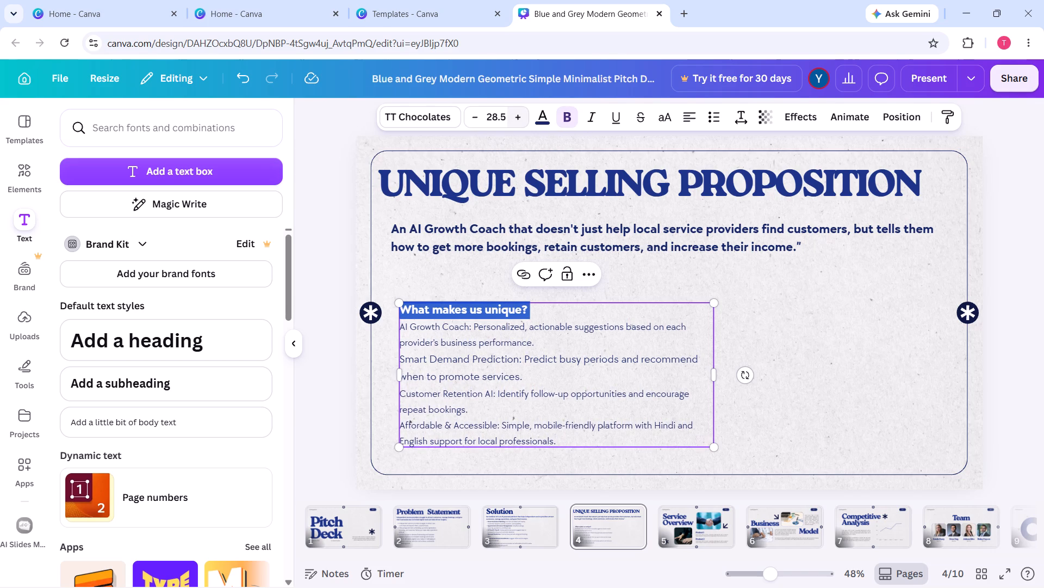
key(ctrl+z)
key(ctrl+z)
key(ctrl+z)
key(ctrl+z)
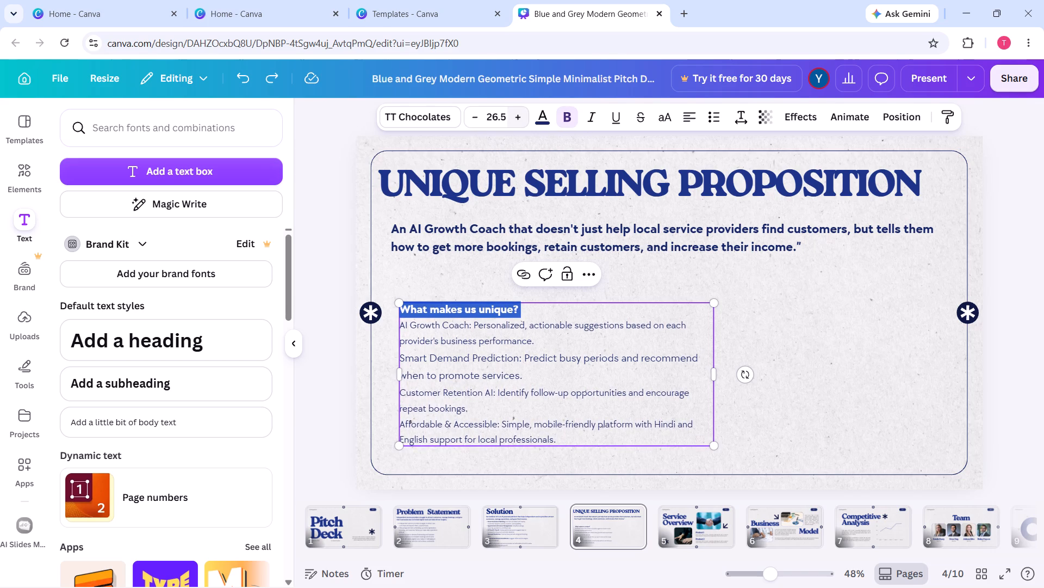
key(ctrl+z)
key(ctrl+z)
key(ctrl+z)
key(ctrl+z)
key(ctrl+z)
key(ctrl+z)
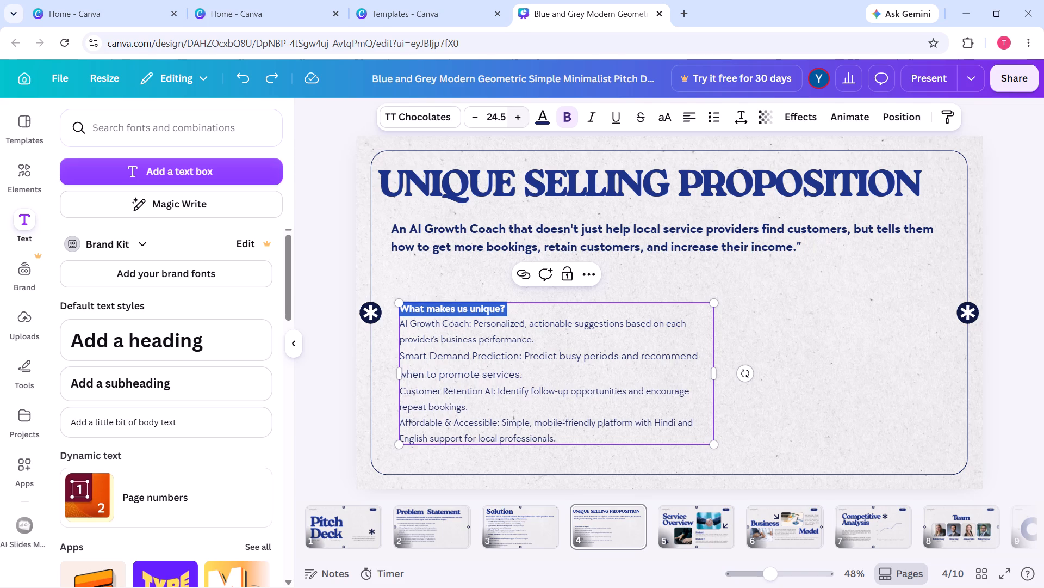
click(330, 373)
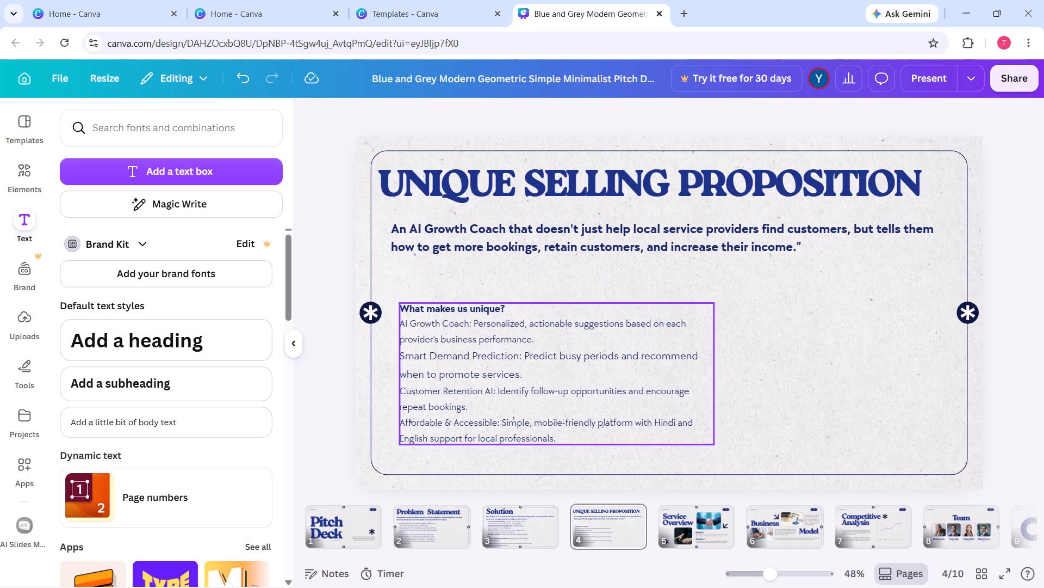
Increase the font size of all text in the "What makes us unique?" box by 4 points.
double_click(478, 399)
key(ctrl+a)
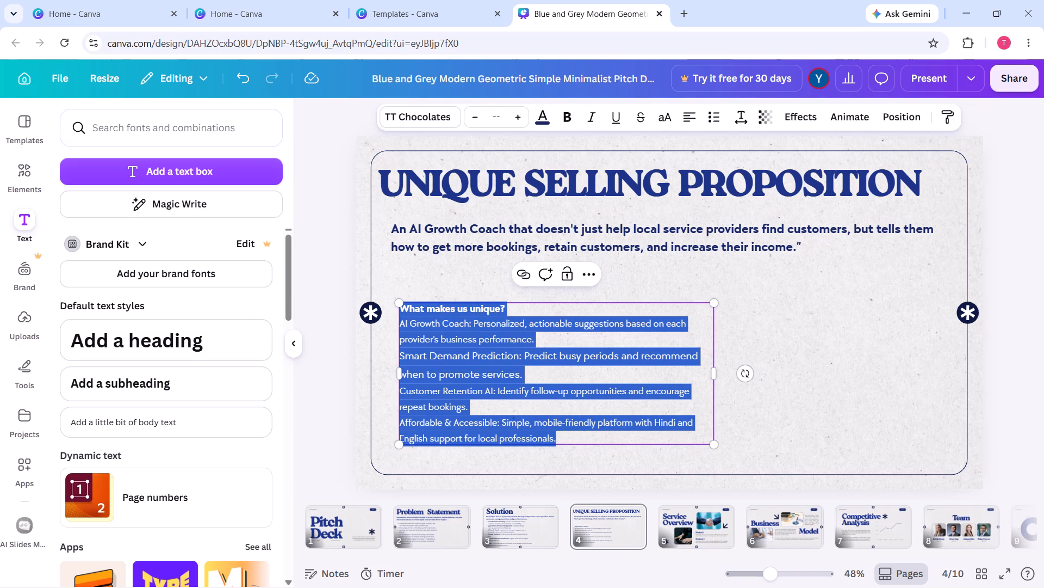
triple_click(517, 112)
click(517, 112)
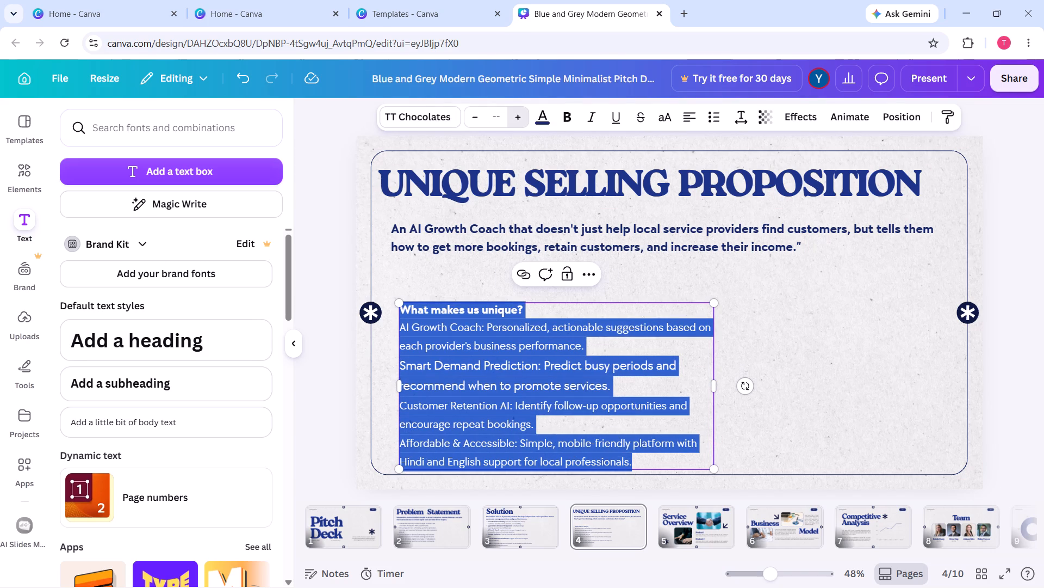
click(329, 376)
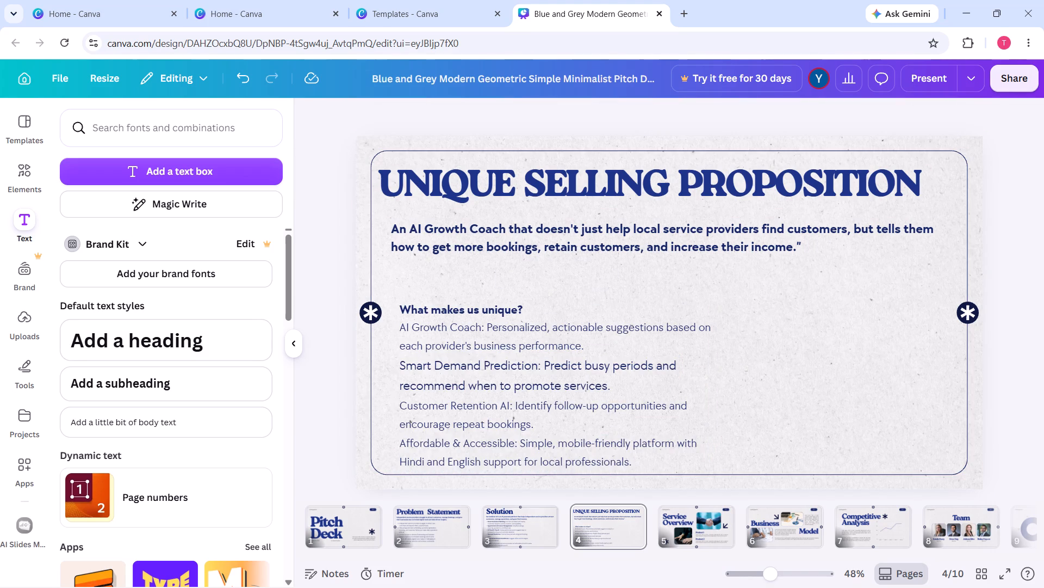
Move the "What makes us unique?" text box up beneath the "An AI Growth Coach…" text, aligned with its left edge.
drag(493, 387, 483, 357)
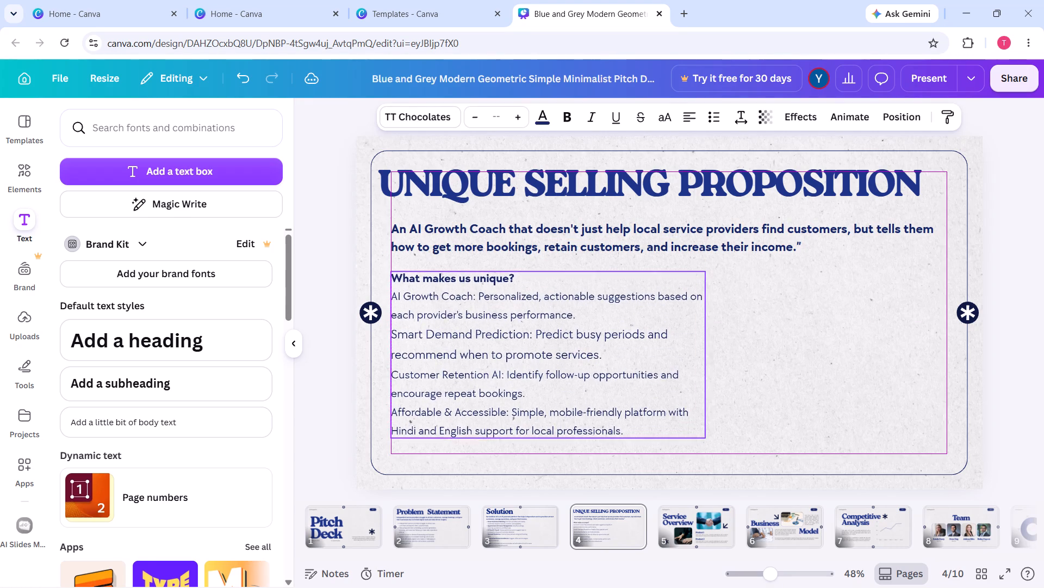
drag(483, 357, 484, 358)
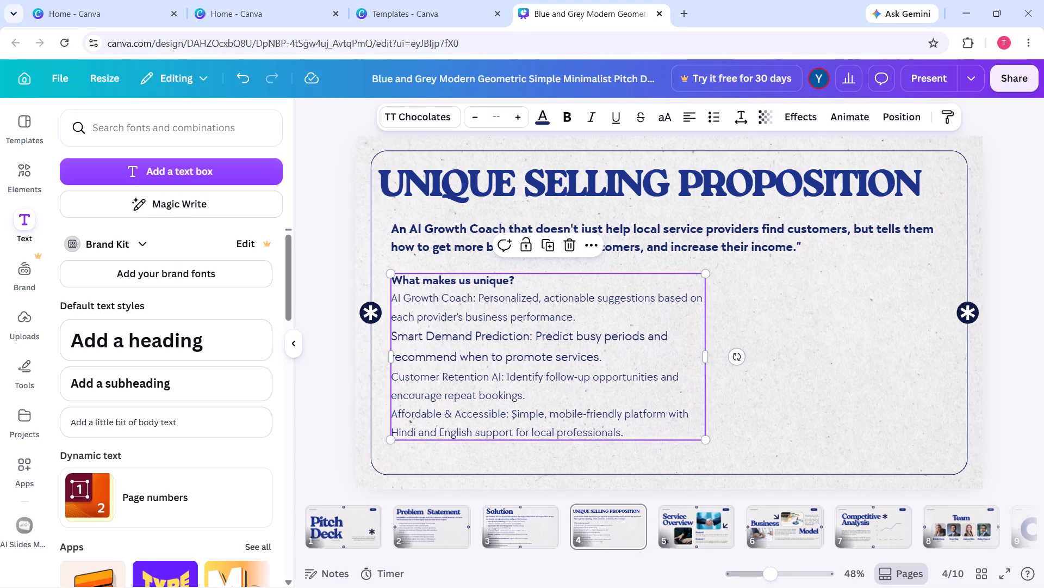
Reduce the "Smart Demand Prediction" paragraph's font size to 26.5 to match the other points.
double_click(597, 350)
double_click(597, 350)
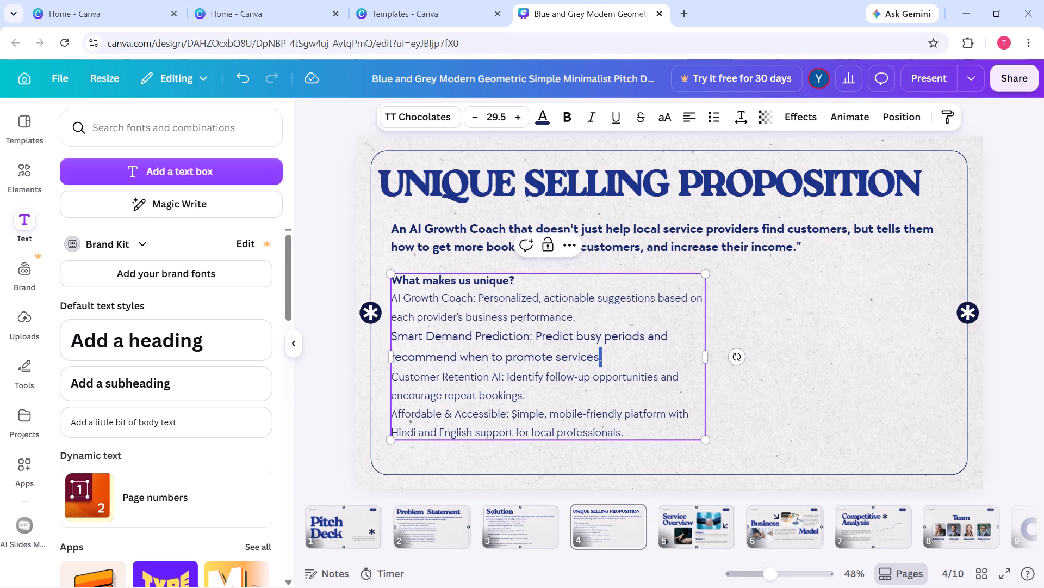
drag(597, 350, 407, 335)
drag(579, 323, 395, 312)
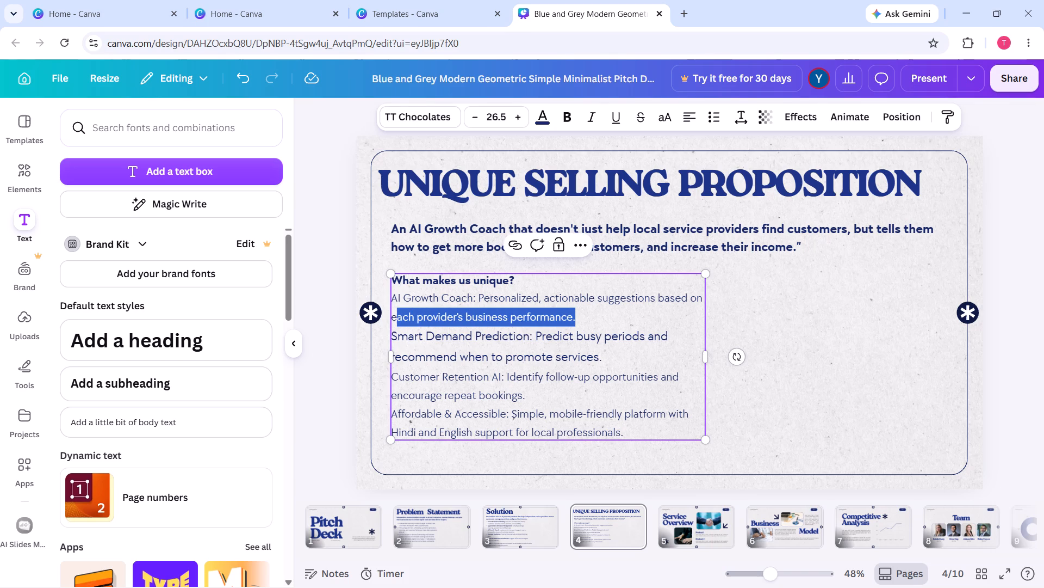
double_click(607, 355)
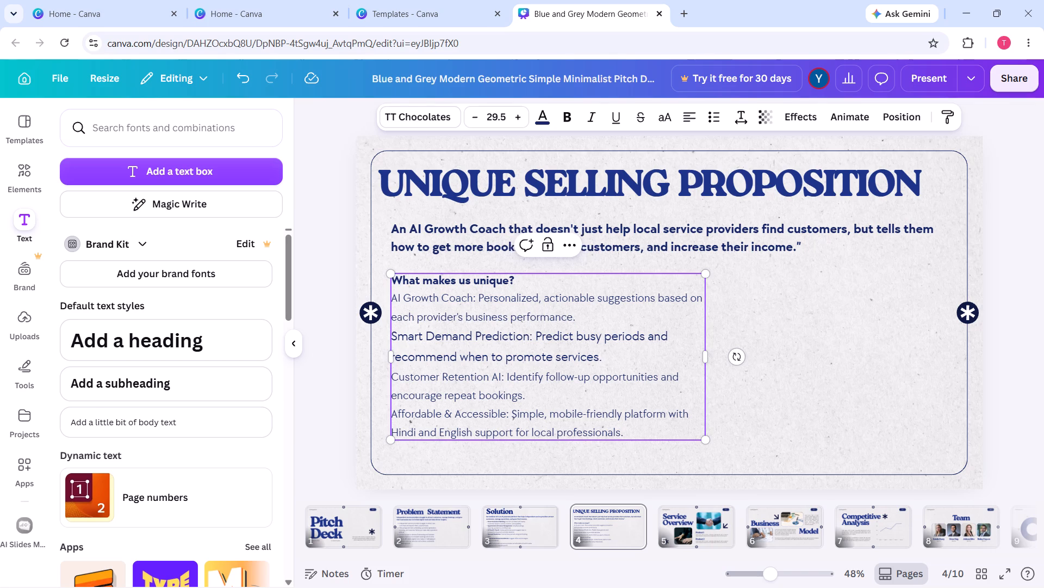
drag(607, 355, 501, 346)
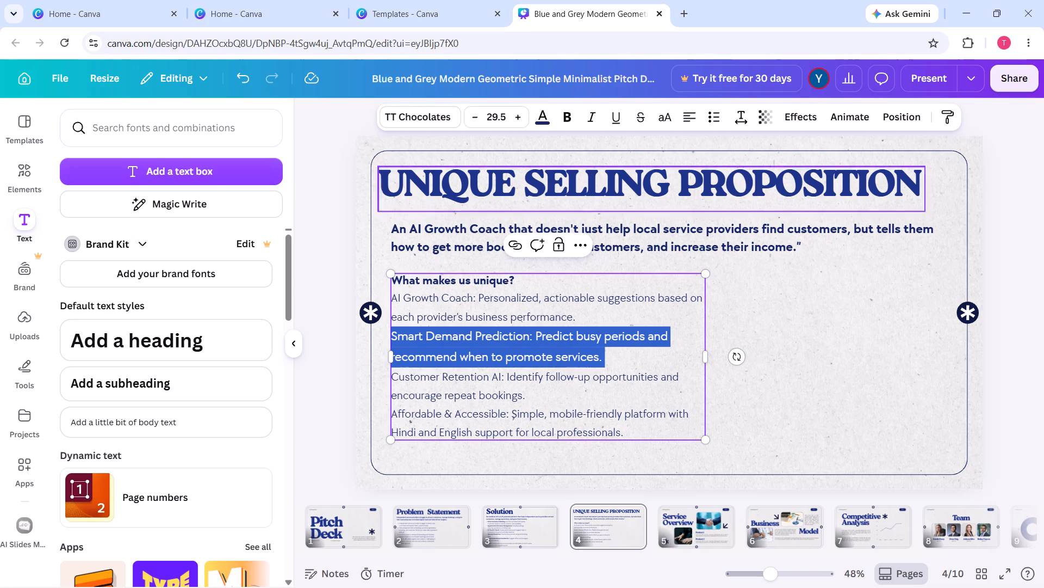
double_click(477, 114)
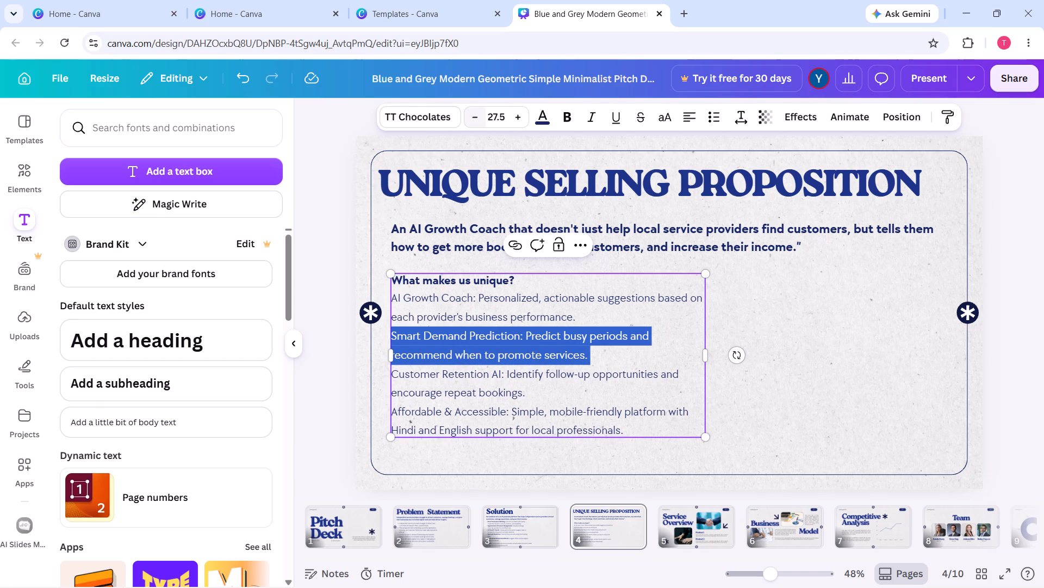
click(477, 114)
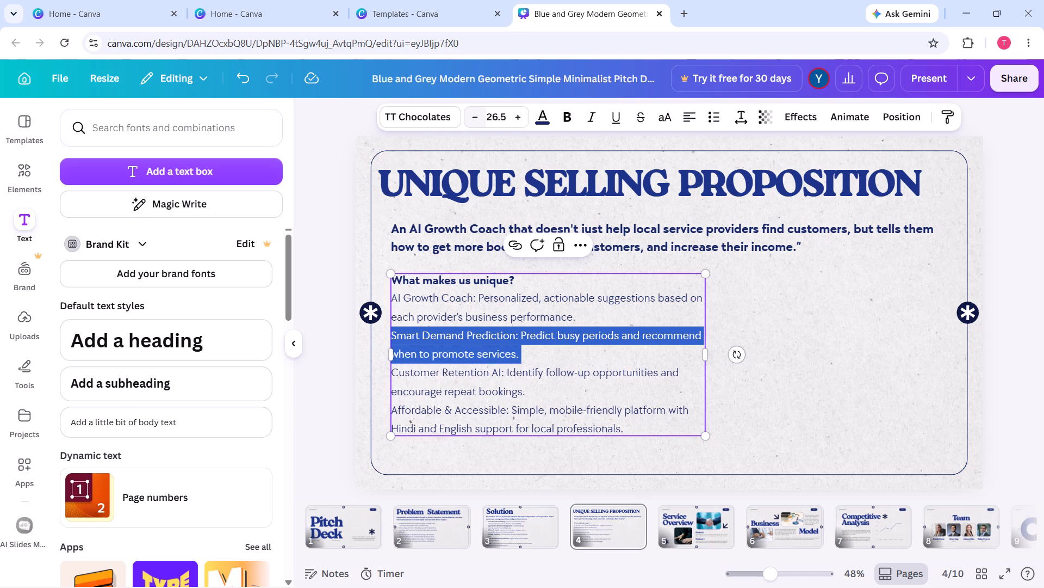
click(325, 371)
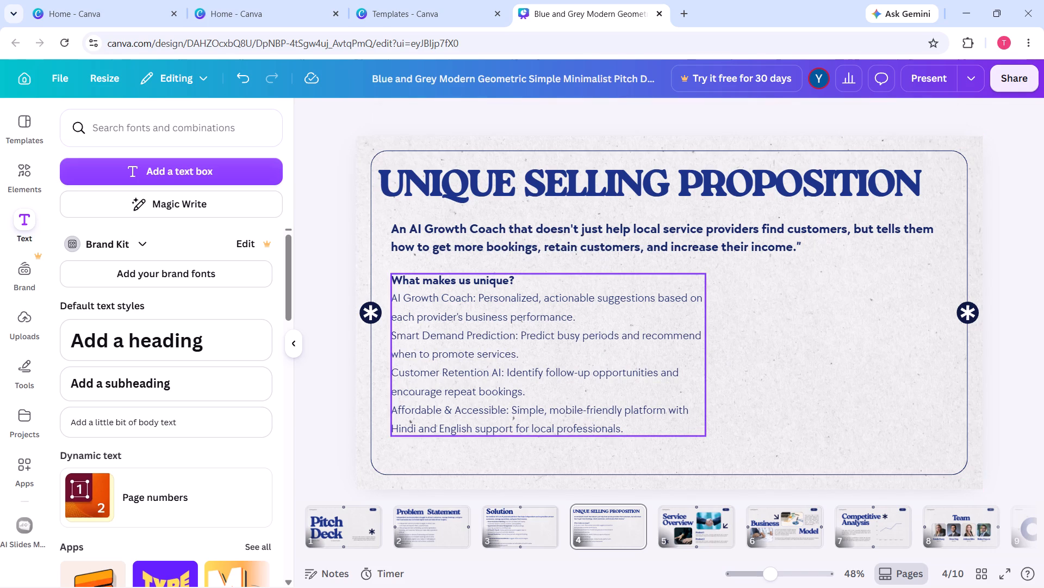
click(521, 393)
click(320, 395)
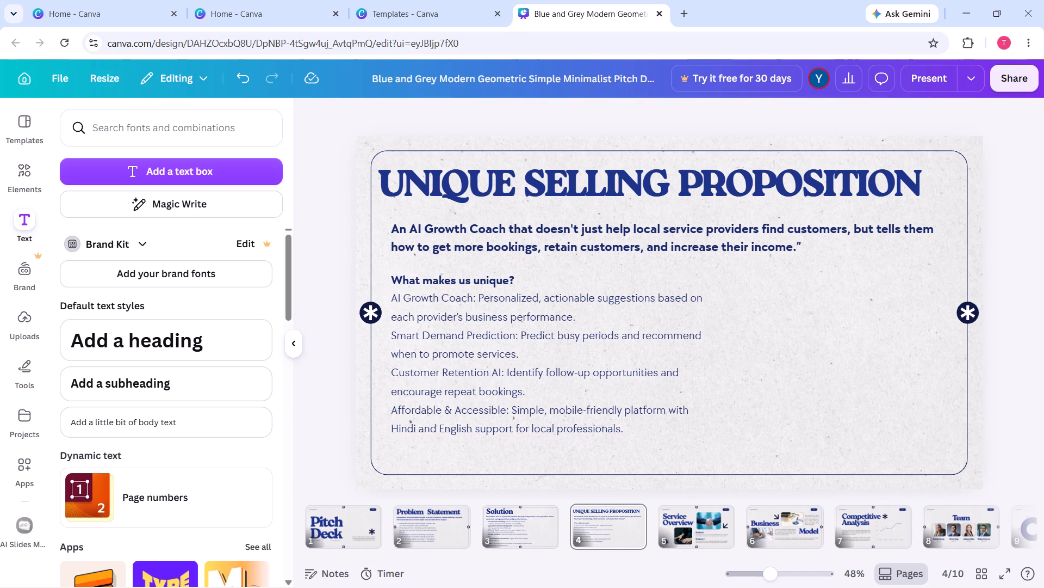
Make the "AI Growth Coach:" label bold at the start of the first point.
click(431, 350)
double_click(474, 297)
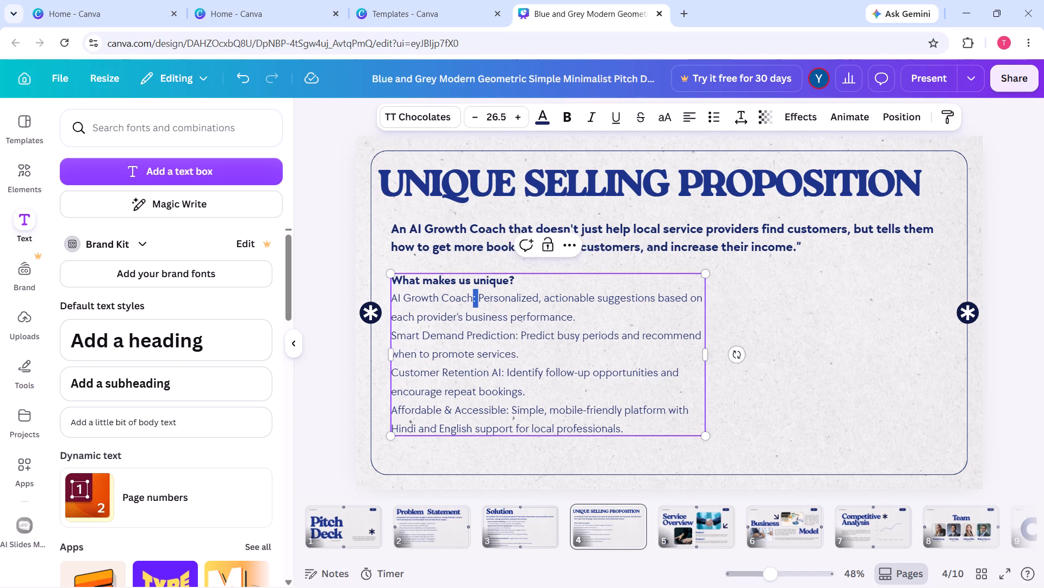
click(474, 297)
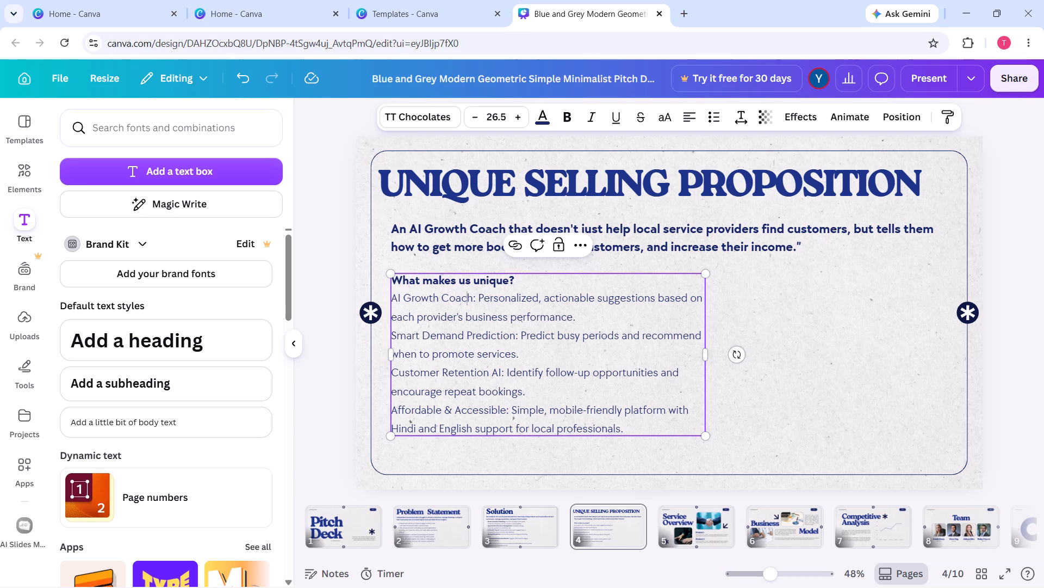
click(477, 299)
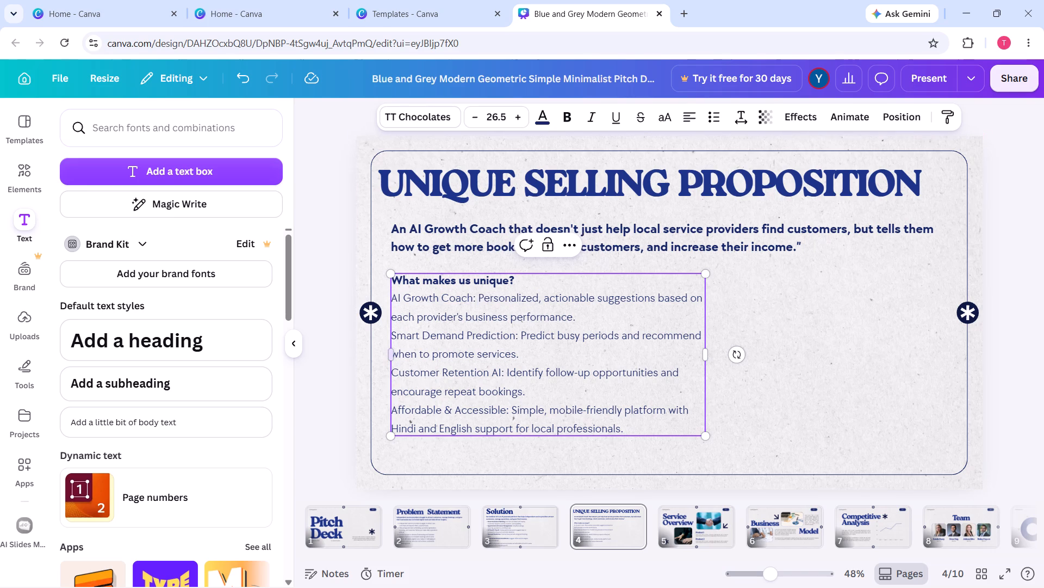
drag(477, 297, 395, 294)
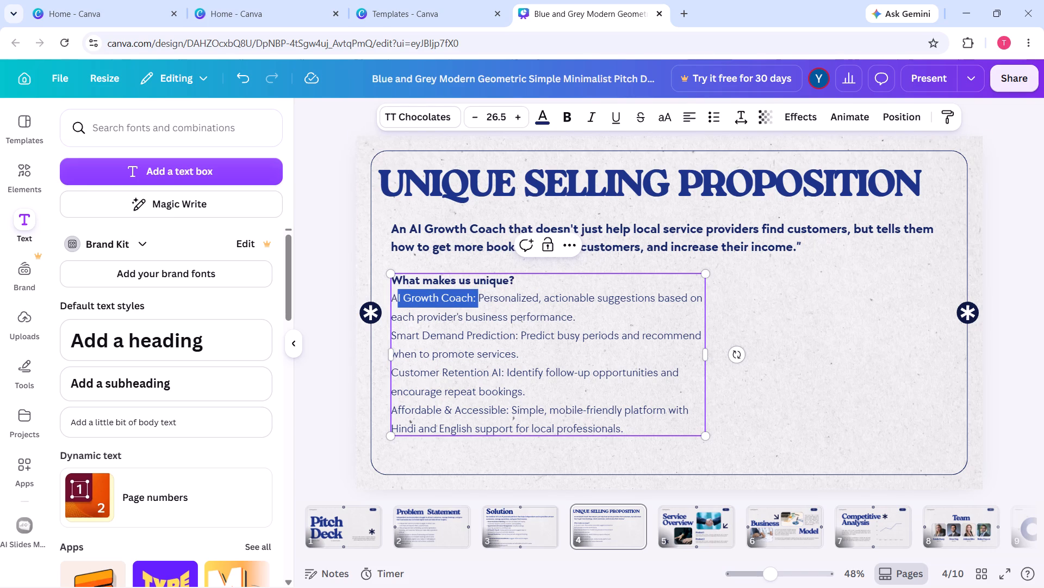
drag(395, 294, 397, 298)
drag(397, 298, 393, 298)
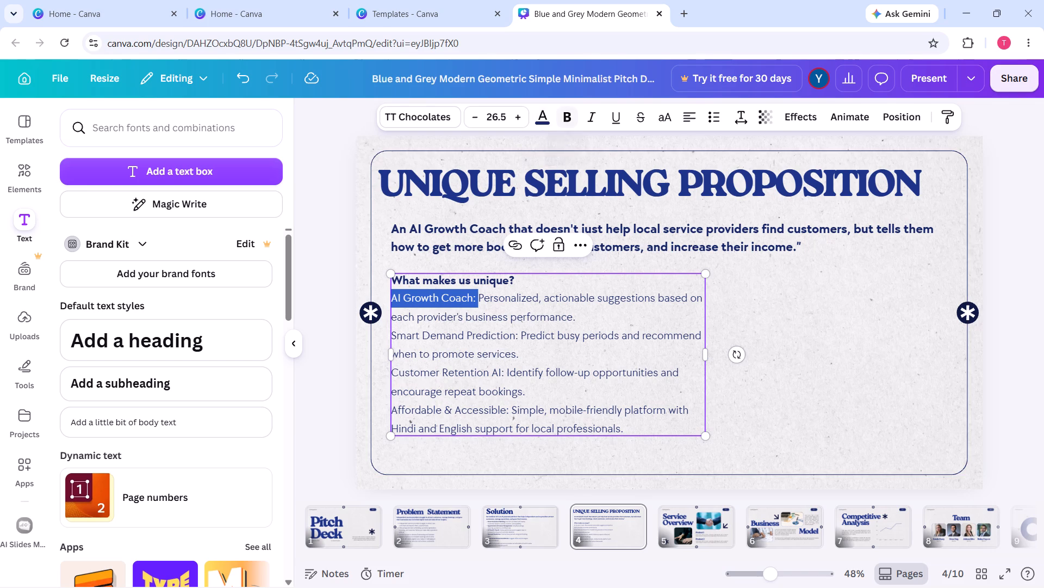
click(563, 117)
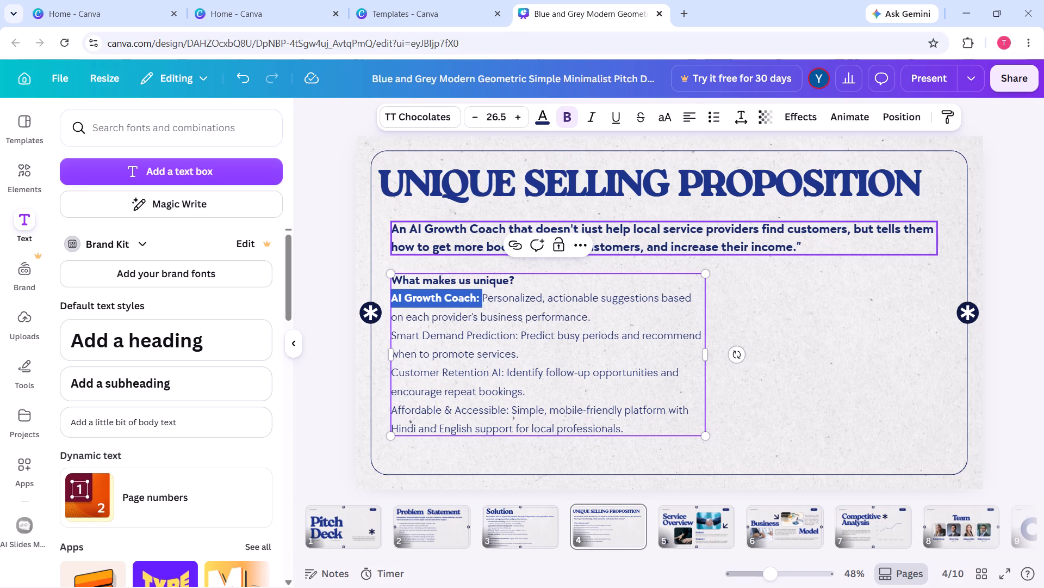
Make the "Smart Demand Prediction:" and "Customer Retention AI:" labels bold.
drag(519, 335, 394, 339)
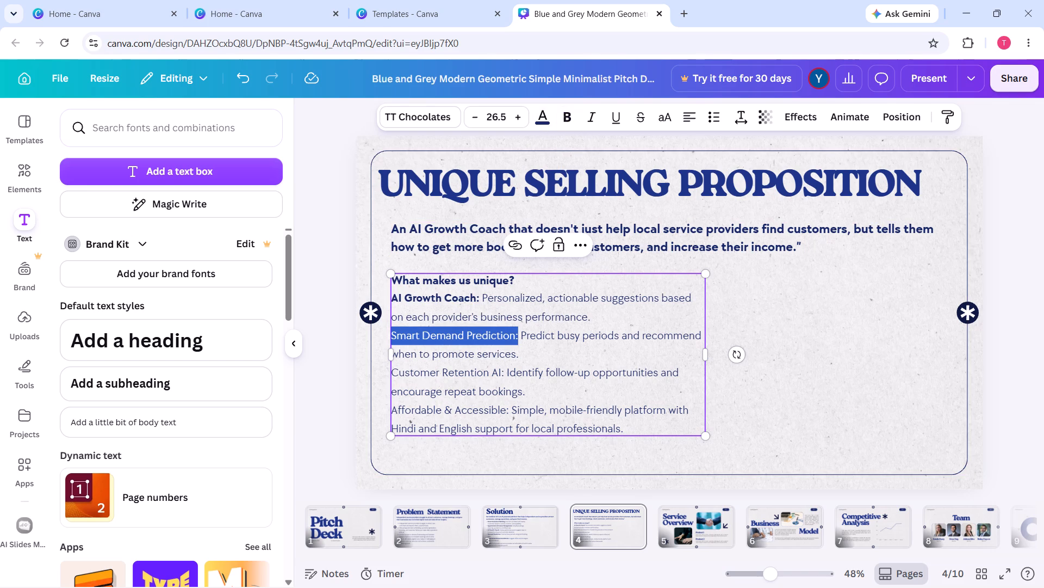
click(569, 124)
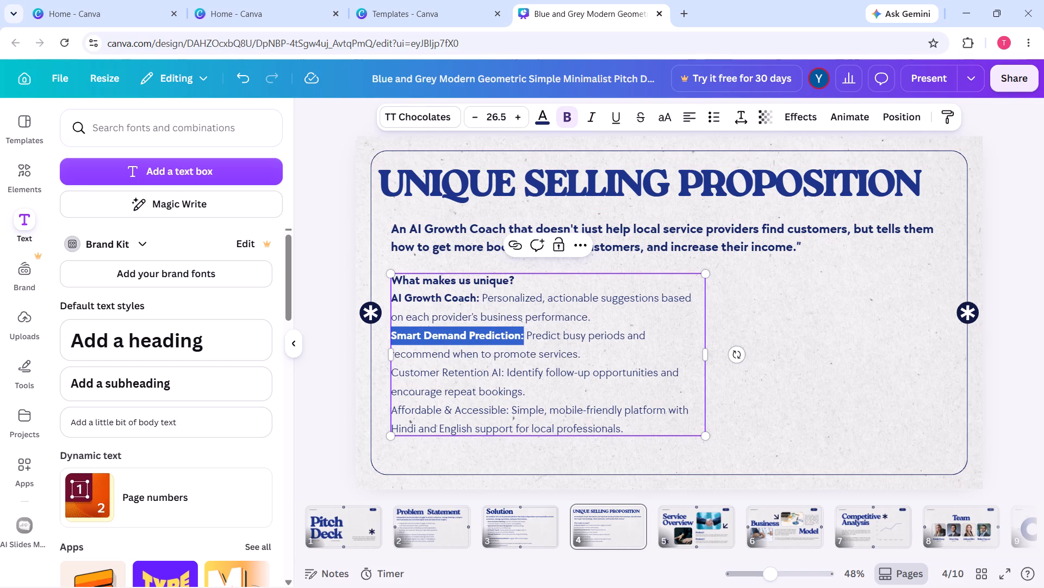
drag(506, 369, 396, 380)
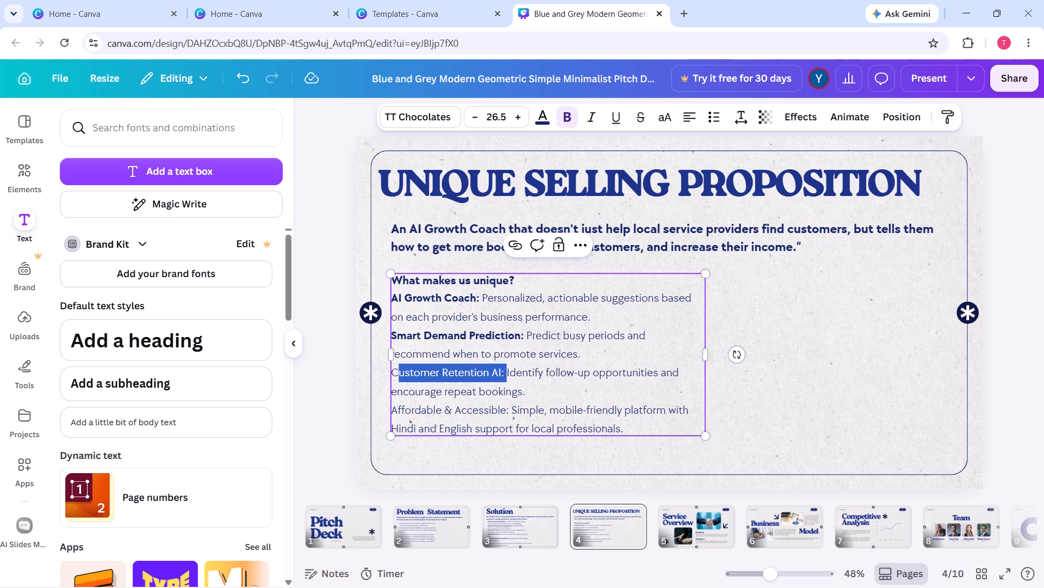
drag(396, 380, 393, 378)
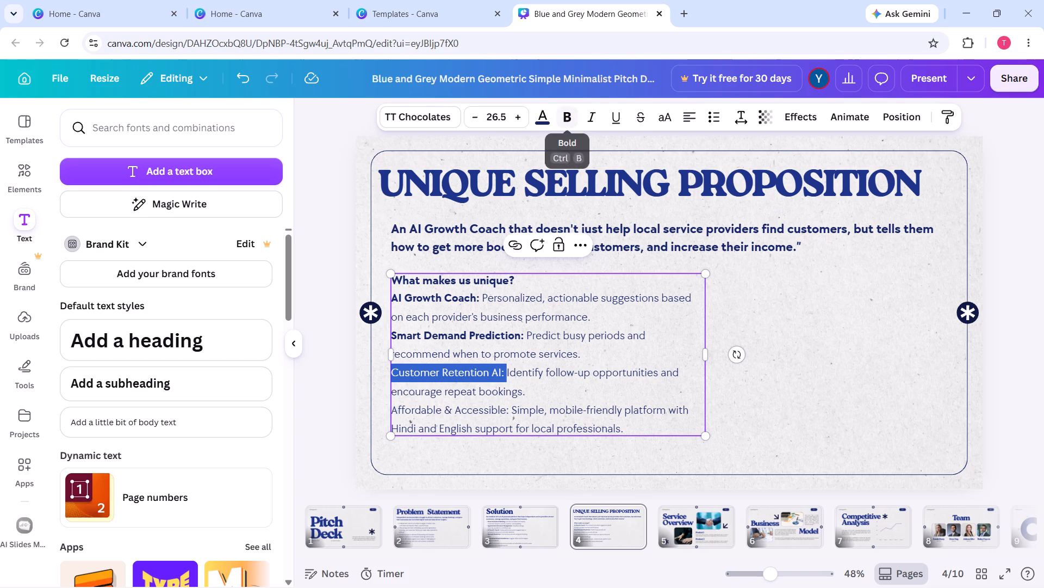
click(569, 118)
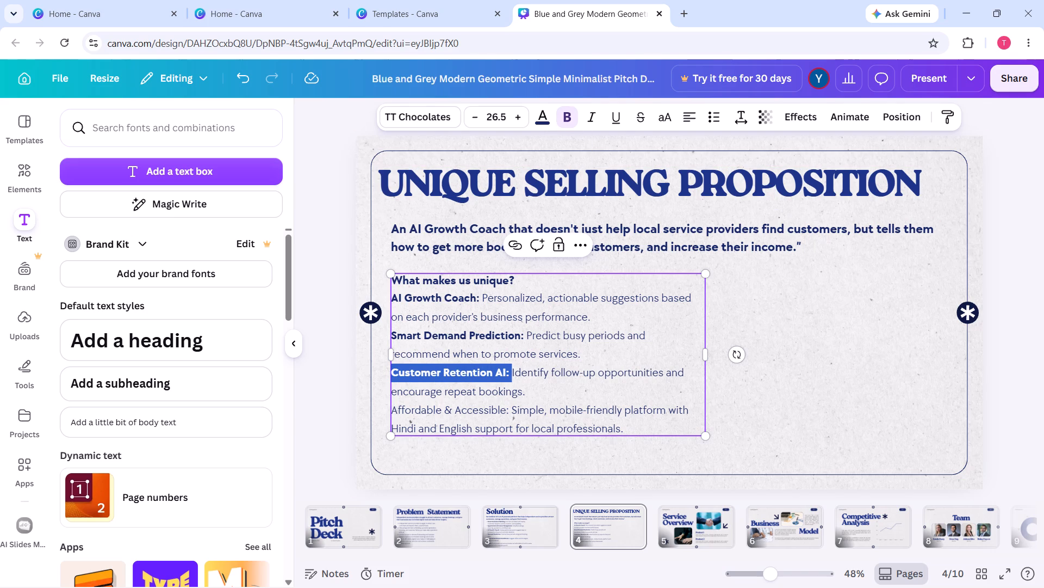
Make the "Affordable & Accessible:" label bold at the start of the last point.
drag(509, 411, 391, 418)
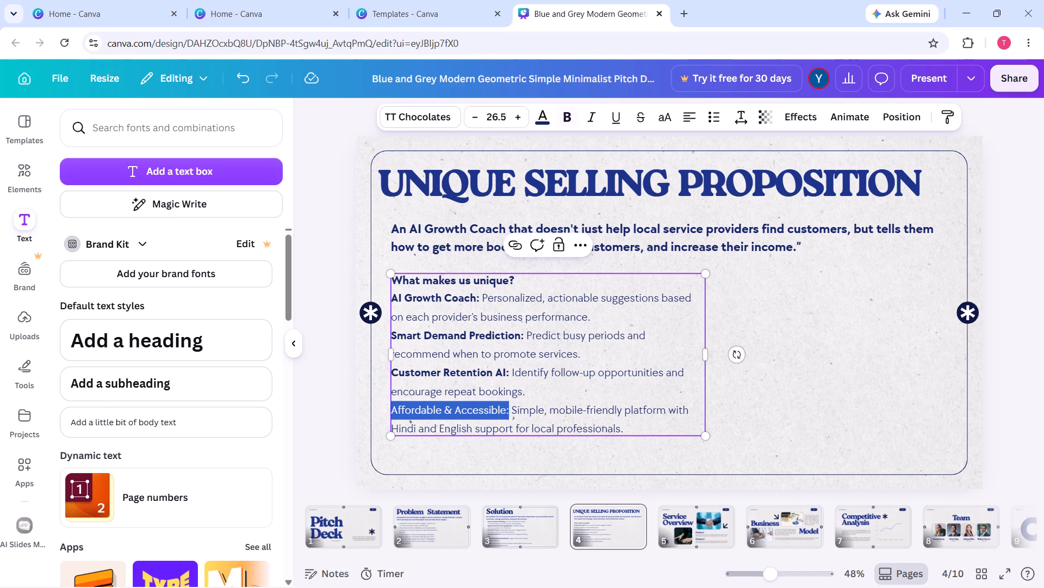
click(569, 121)
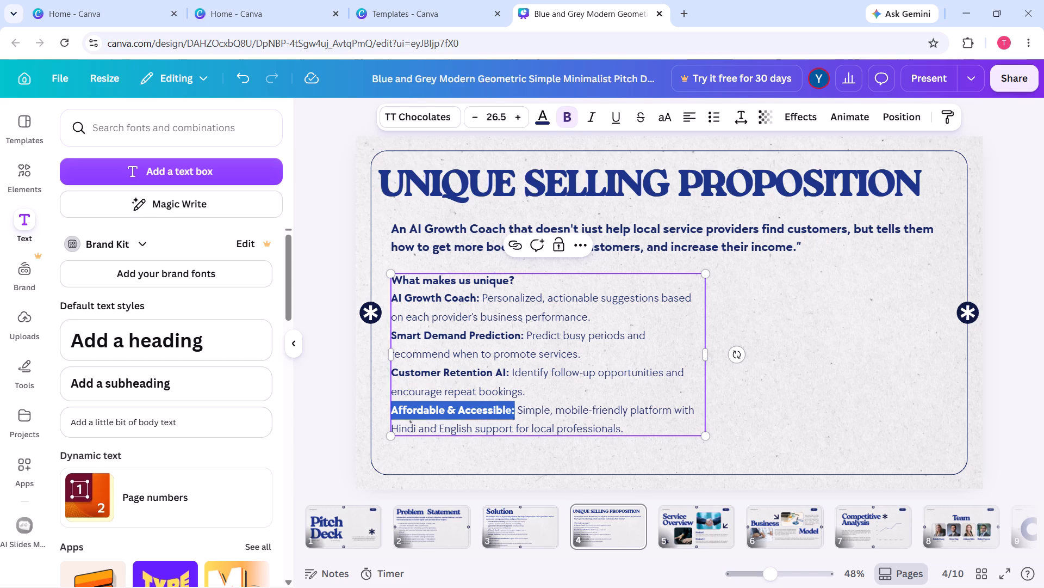
click(334, 330)
Enlarge the "What makes us unique?" text box proportionally to about 1,095 wide by 563 high.
click(587, 364)
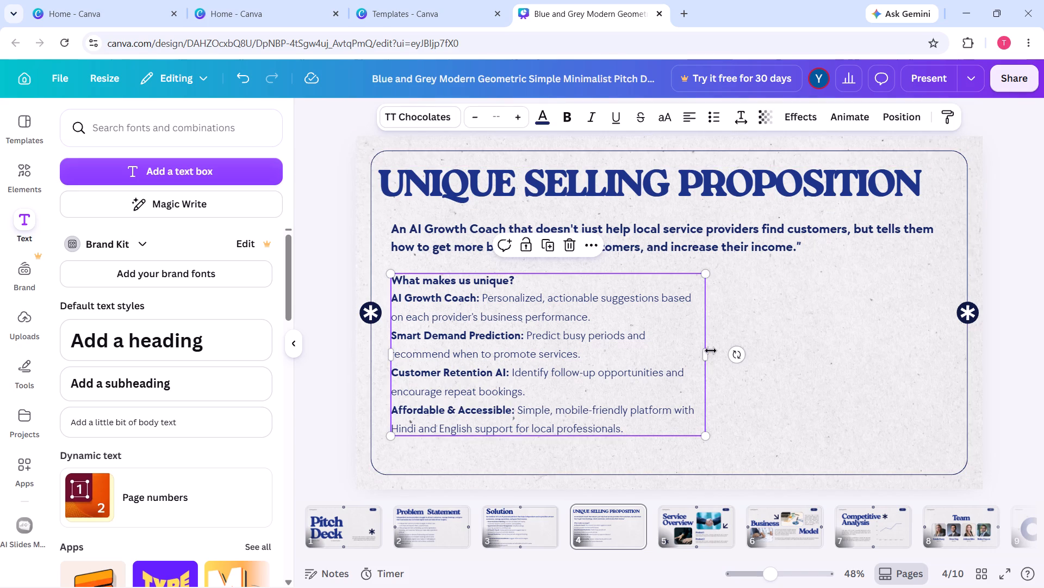
drag(707, 354, 786, 369)
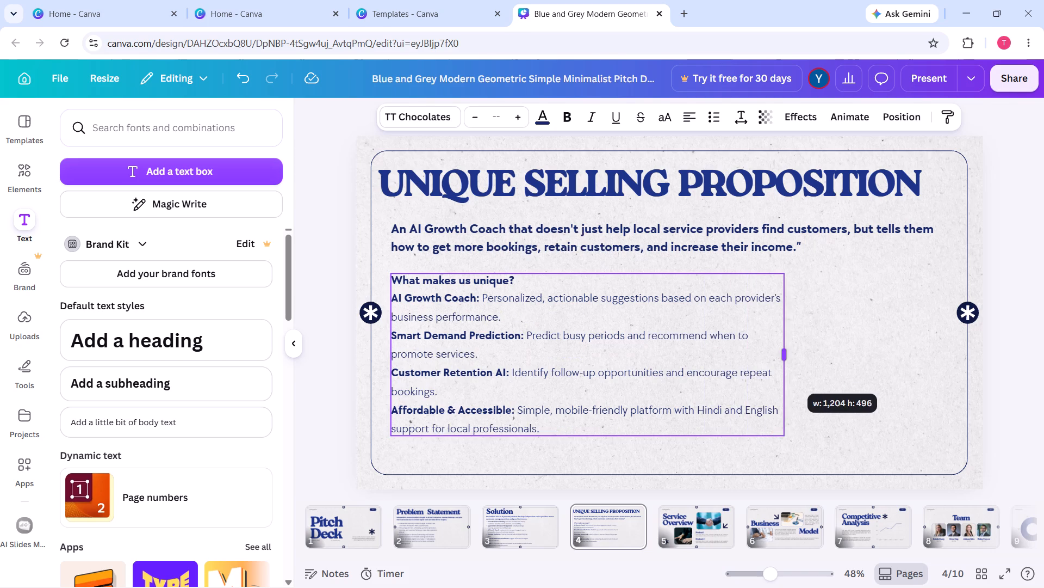
drag(786, 369, 707, 419)
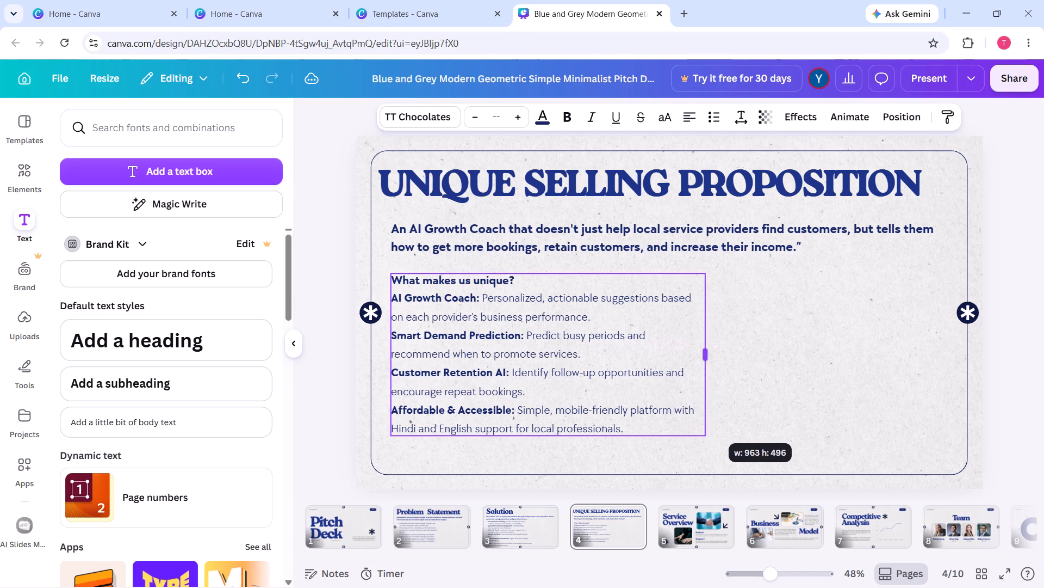
drag(707, 419, 708, 420)
drag(707, 438, 743, 474)
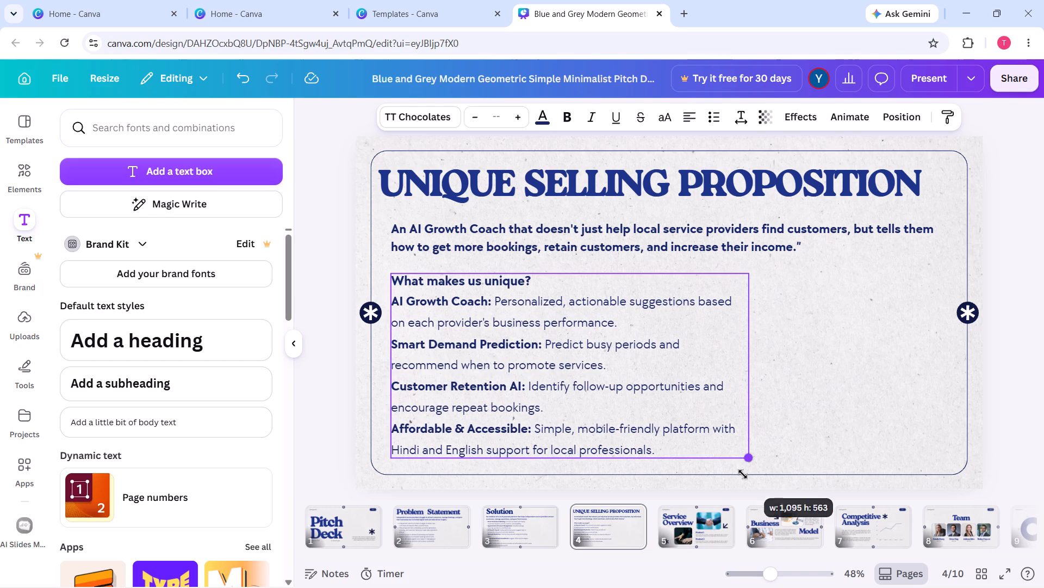
drag(743, 474, 742, 474)
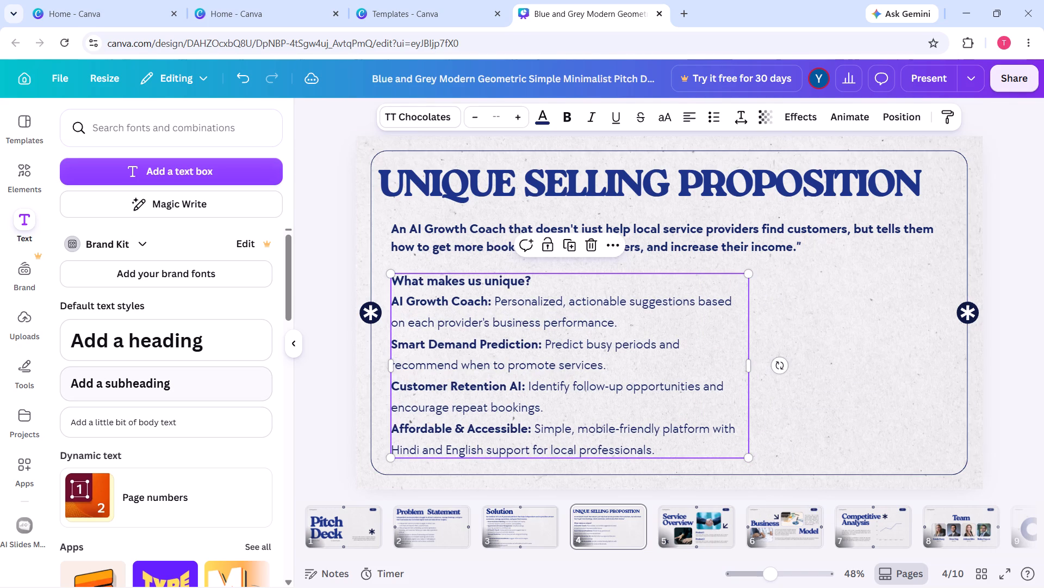
Move the "What makes us unique?" text box slightly up and left beneath the "An AI Growth Coach…" text.
click(324, 405)
drag(473, 377, 468, 375)
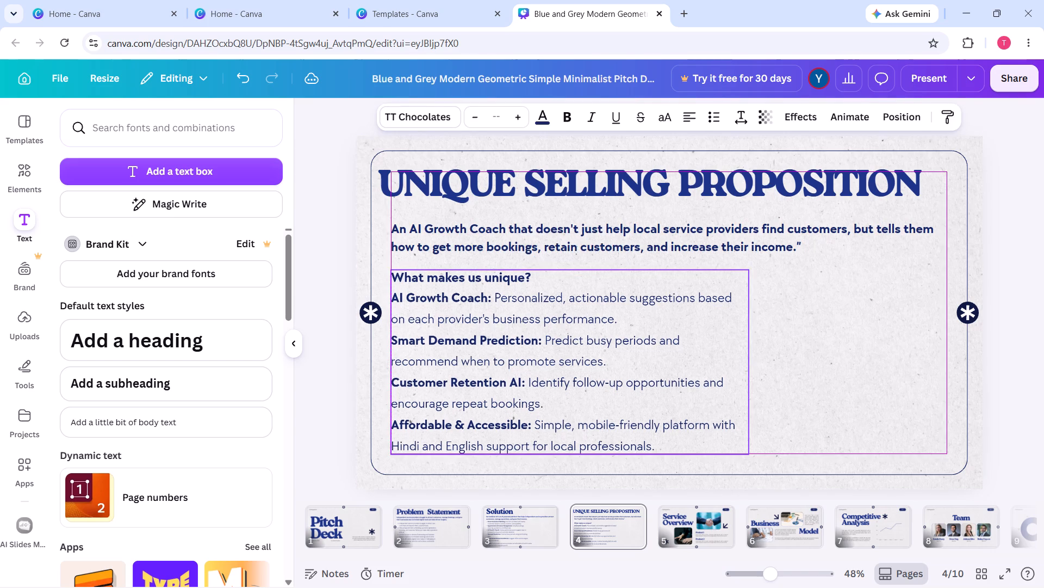
drag(468, 375, 465, 375)
click(465, 375)
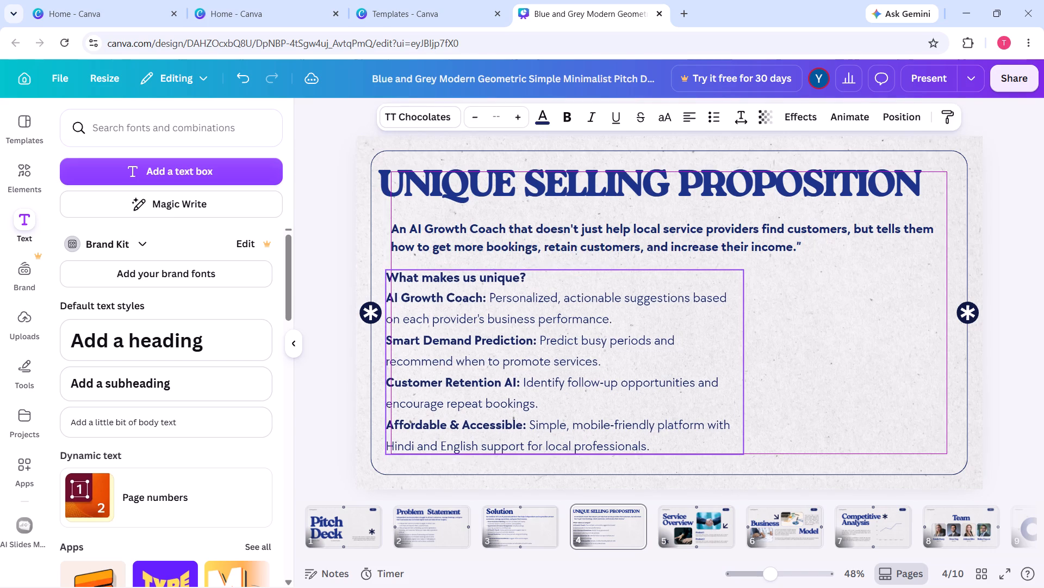
click(315, 402)
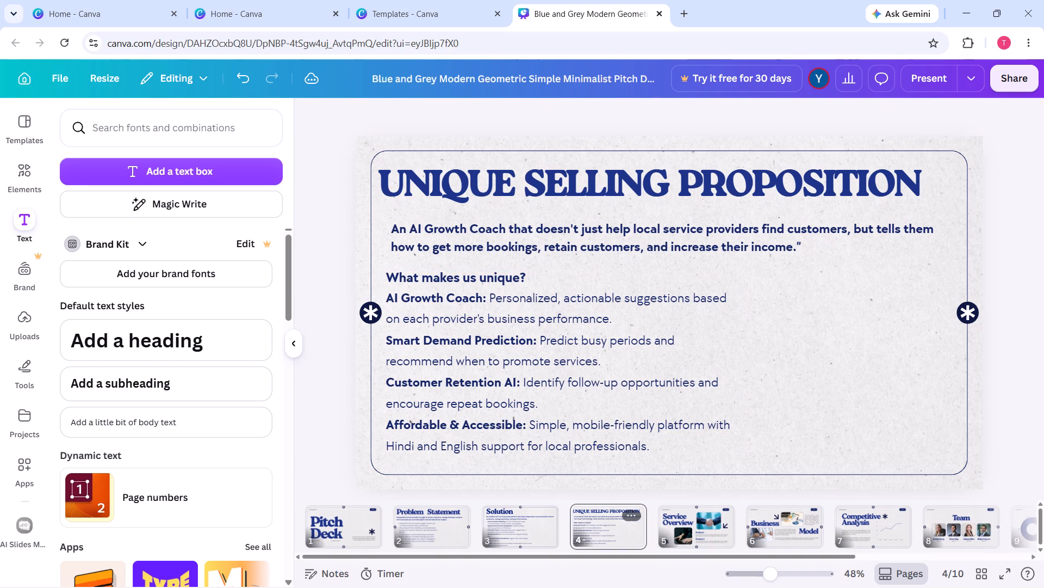
Open the Service Overview slide, page 5 of the deck.
click(679, 532)
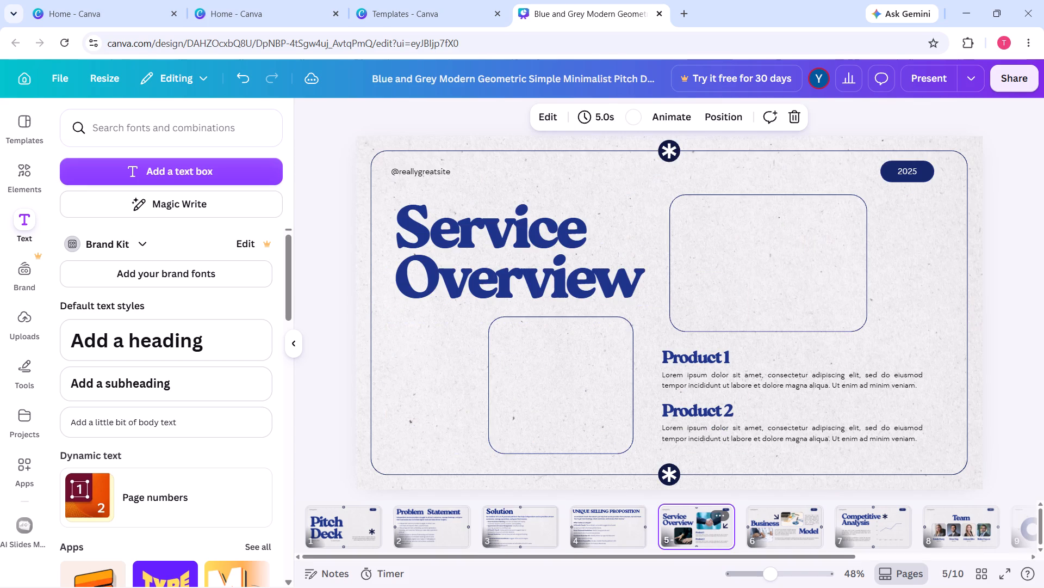
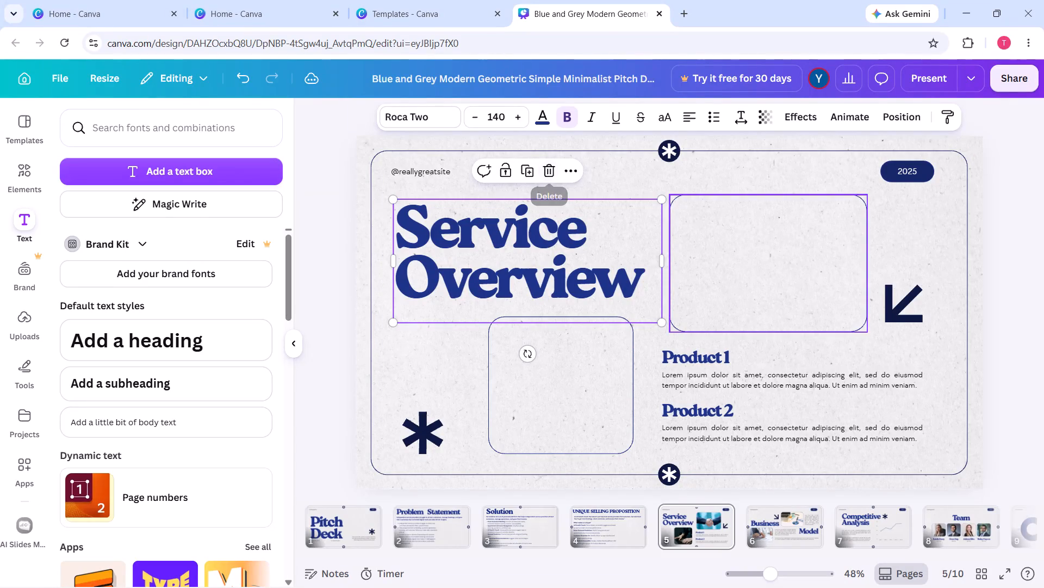
Delete the Service Overview page from the deck.
click(718, 513)
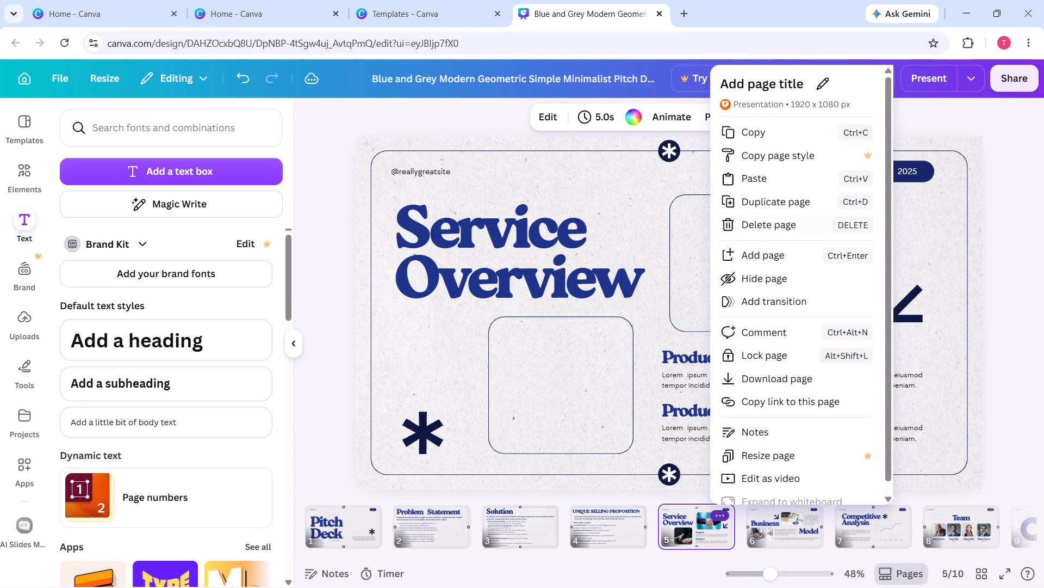
click(777, 225)
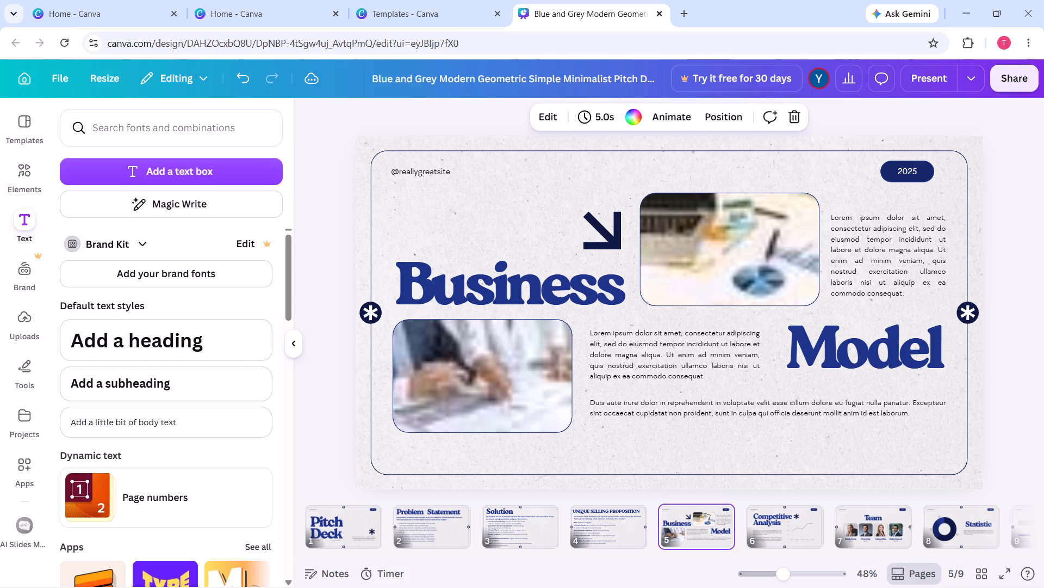
Move the Statistic page to position 5, directly after the Unique Selling Proposition slide.
drag(959, 519, 835, 528)
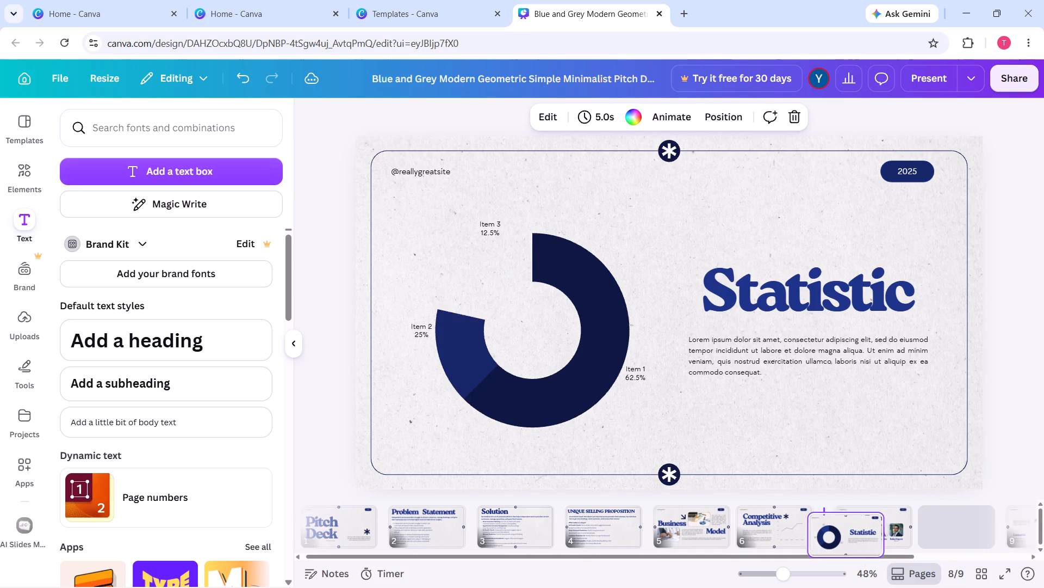
drag(835, 528, 658, 526)
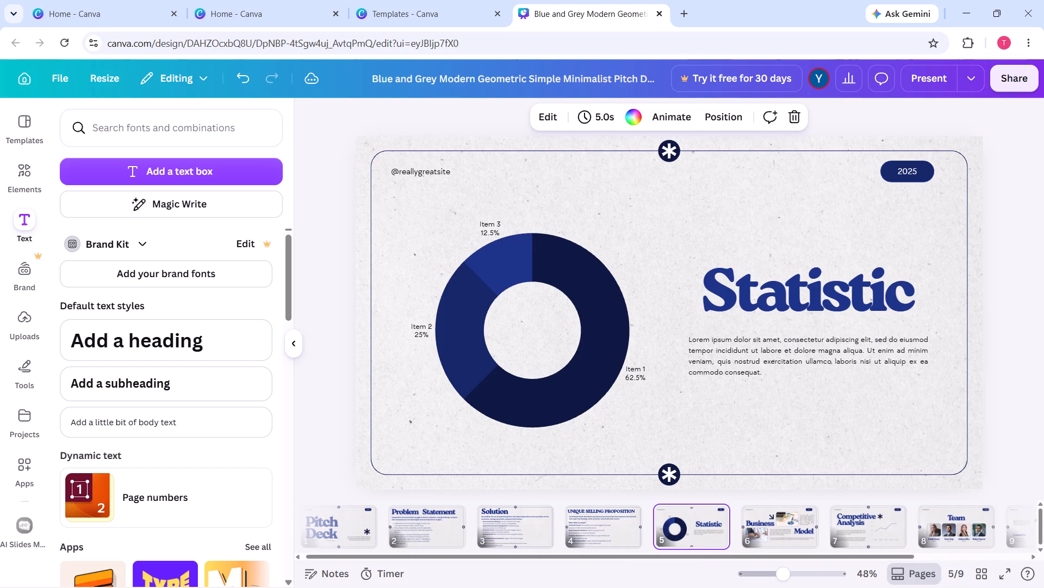
click(557, 298)
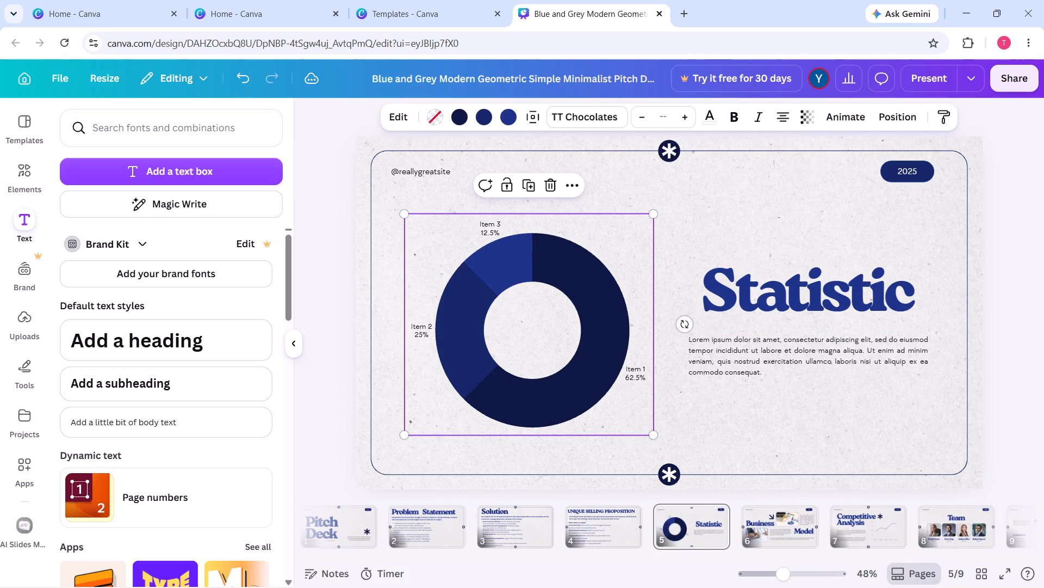
click(549, 177)
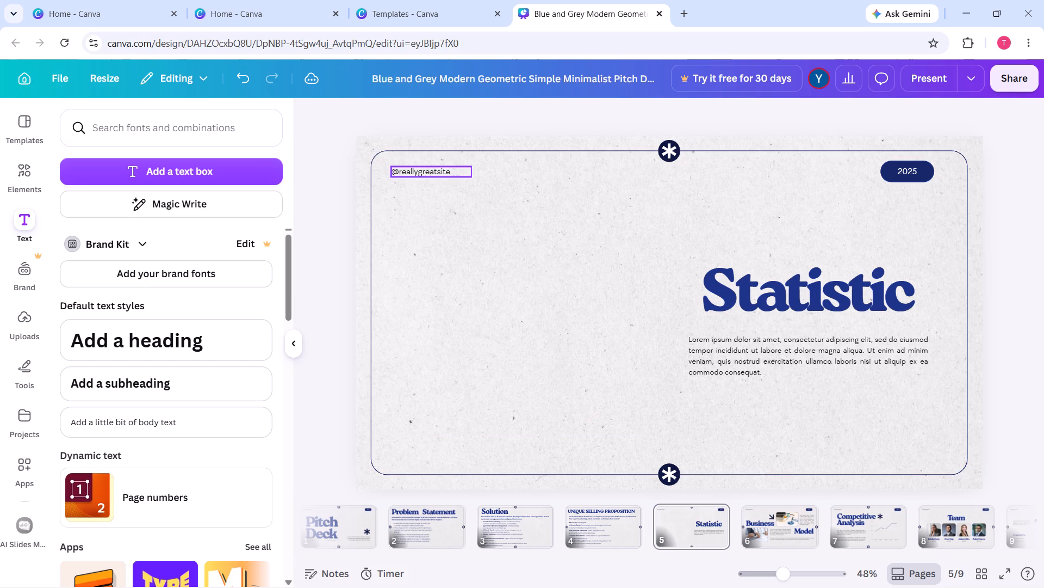
click(420, 173)
click(450, 209)
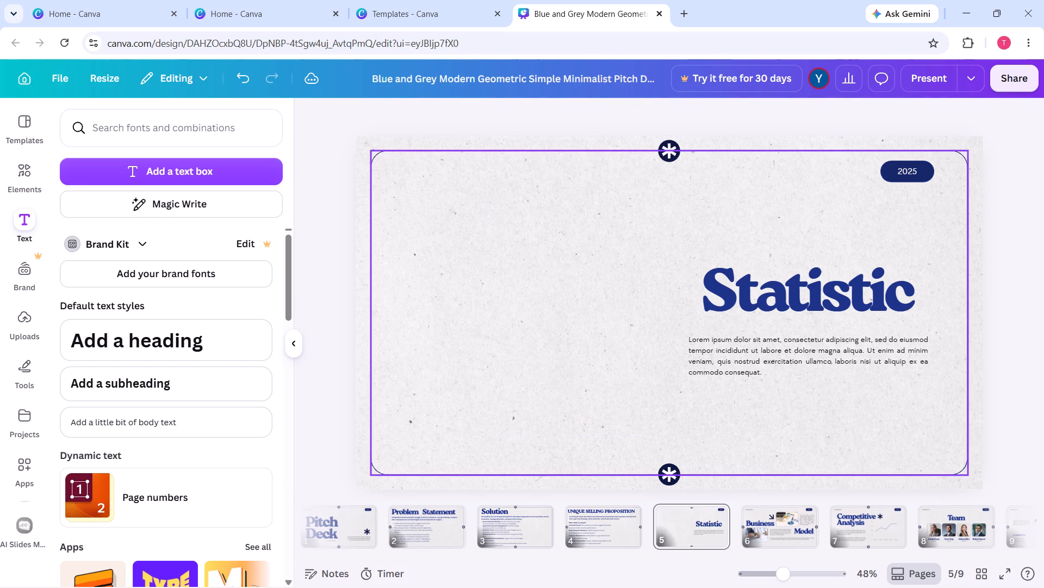
Clear page 5 by deleting the 2025 badge and its text, the Statistic heading and the lorem ipsum paragraph.
click(898, 178)
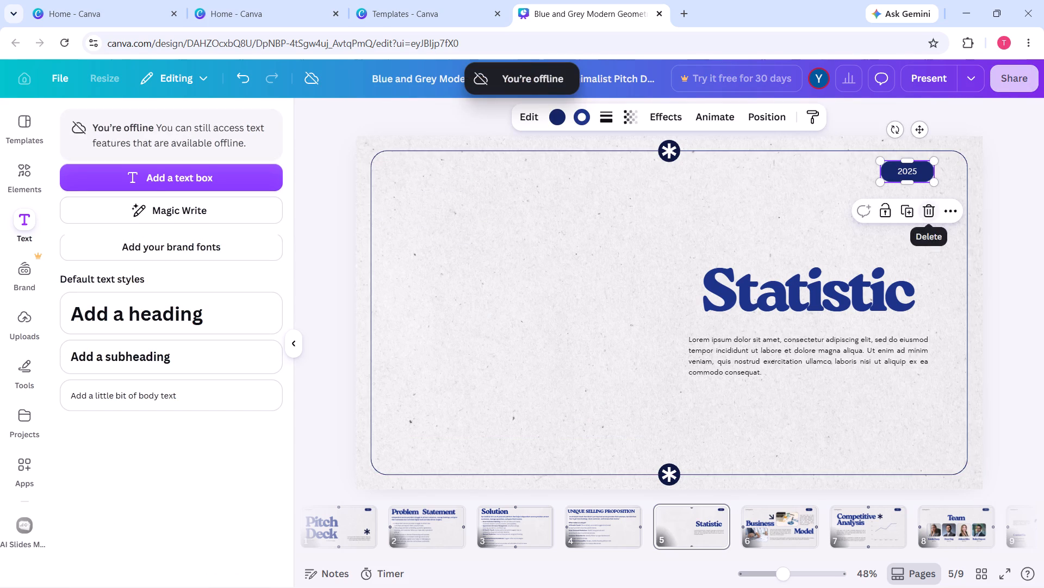
click(931, 208)
click(902, 173)
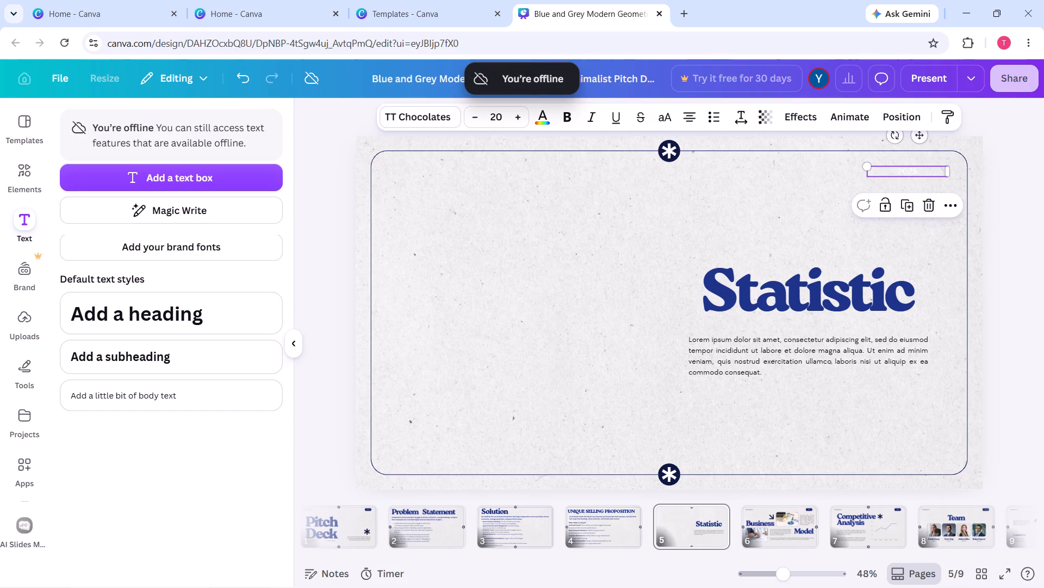
click(929, 211)
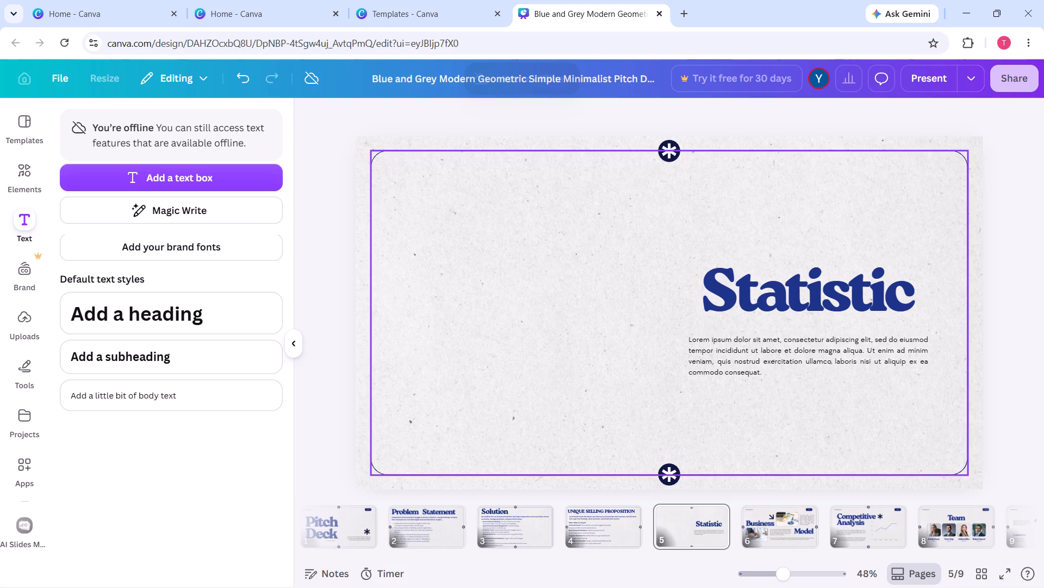
click(853, 281)
click(825, 240)
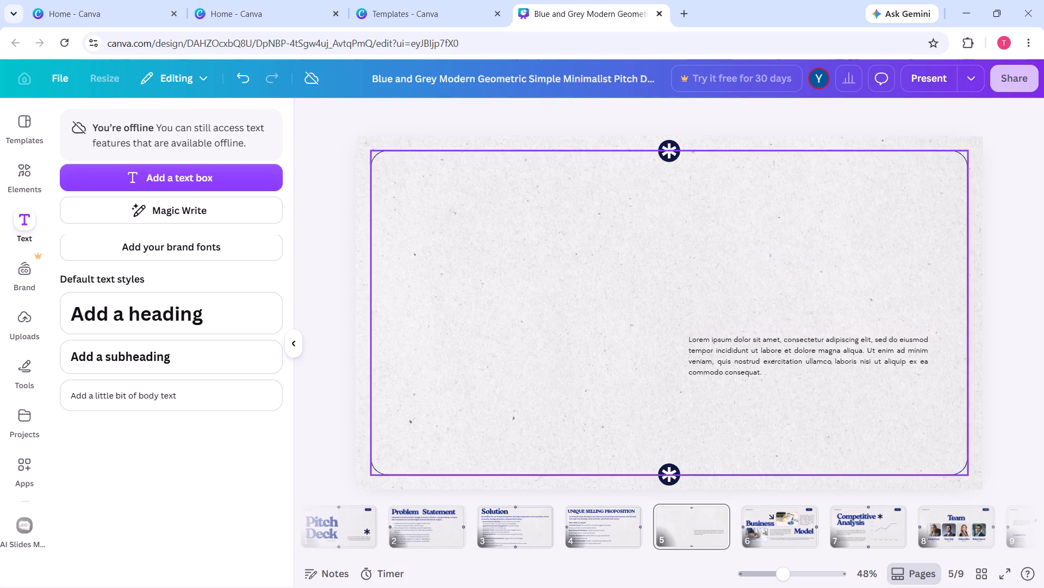
click(810, 342)
click(830, 298)
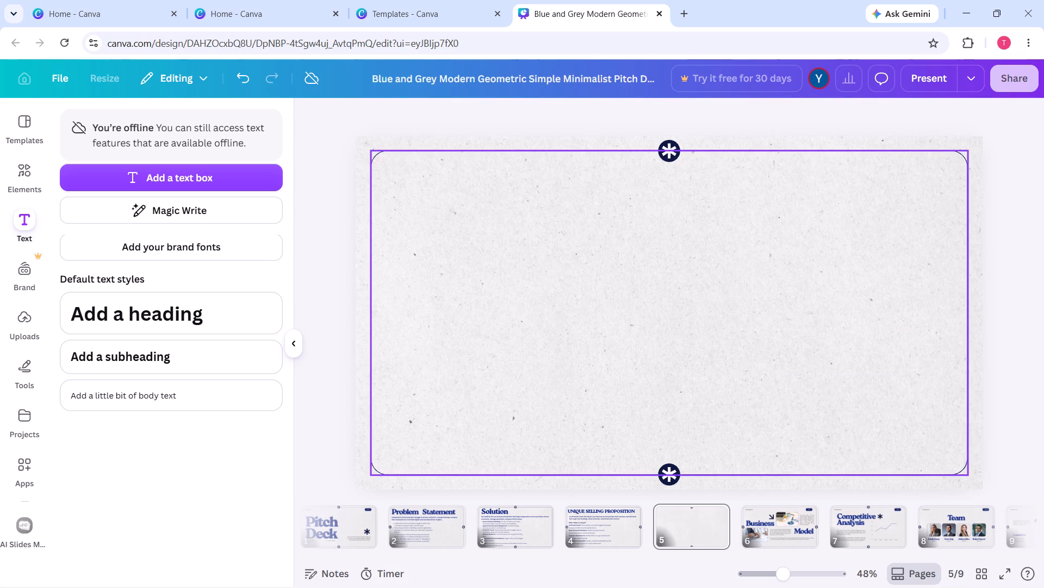
Open the Windows quick settings to check the Wi-Fi connection.
click(944, 579)
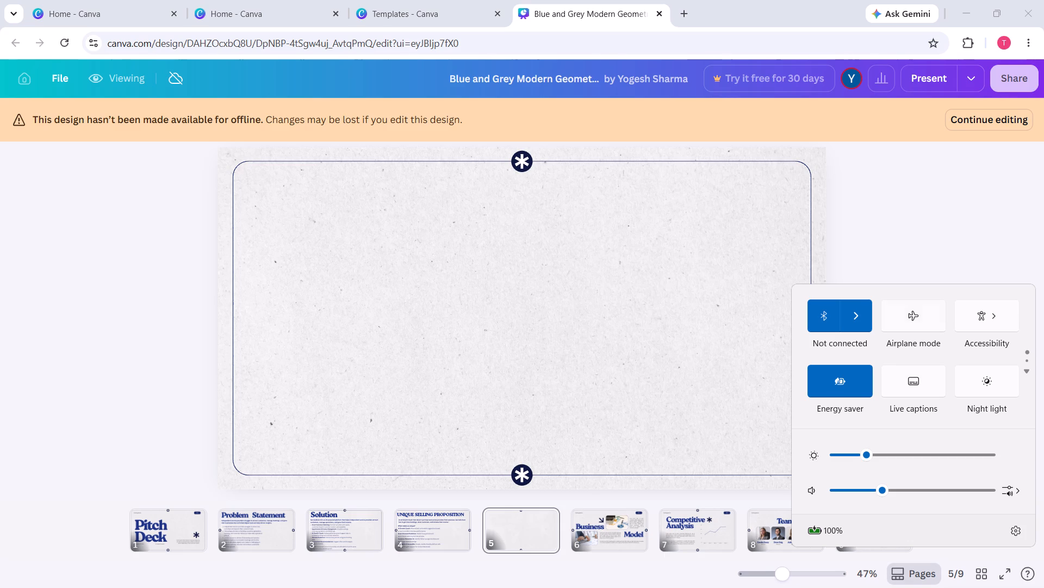
scroll(922, 360, up, 2)
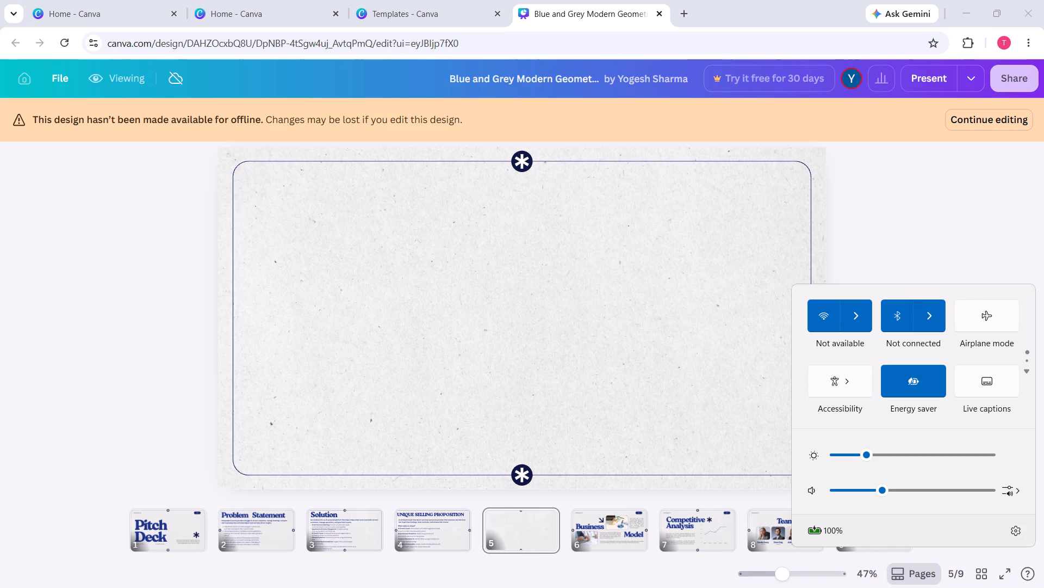
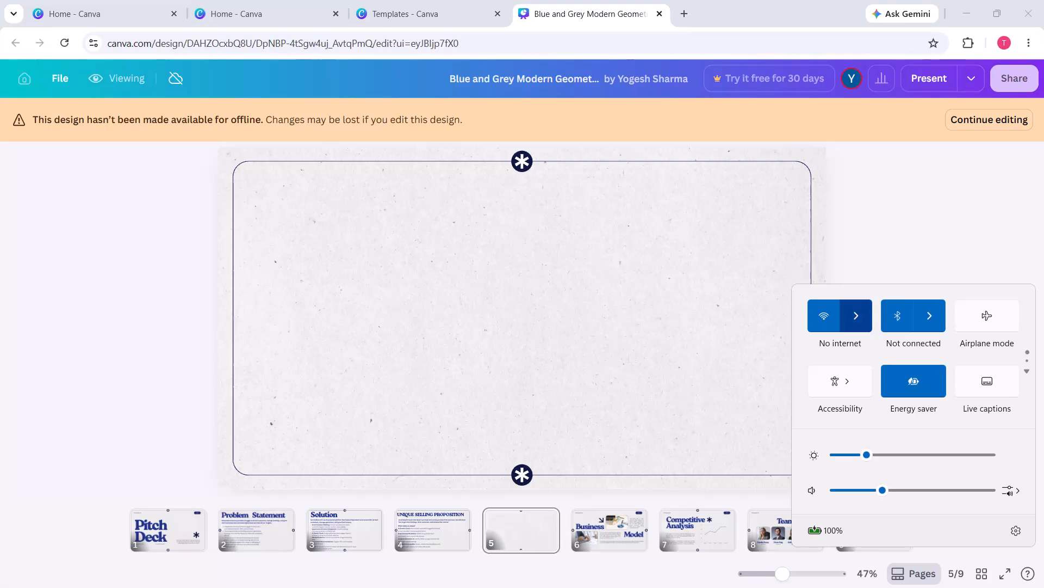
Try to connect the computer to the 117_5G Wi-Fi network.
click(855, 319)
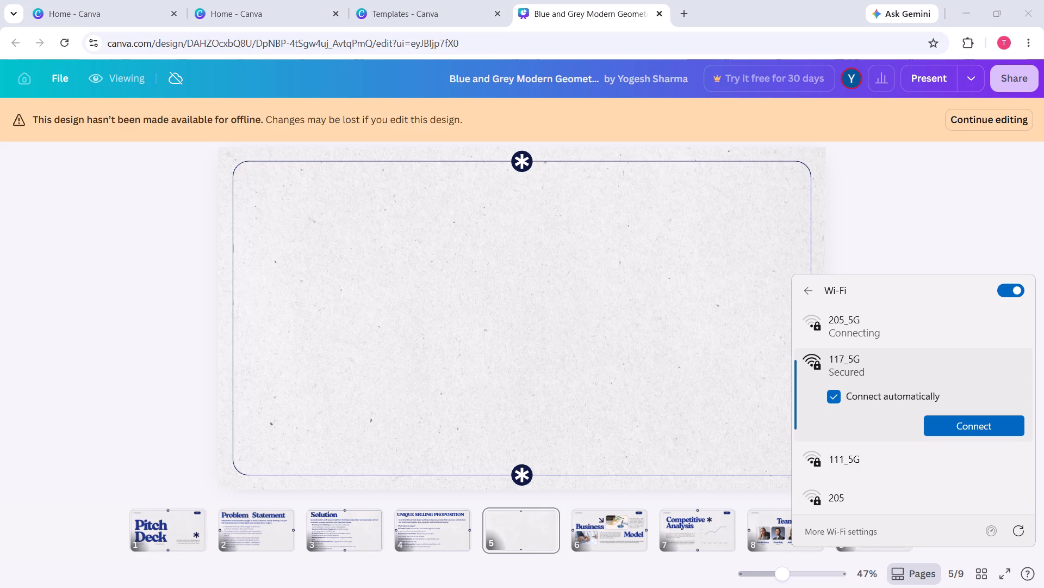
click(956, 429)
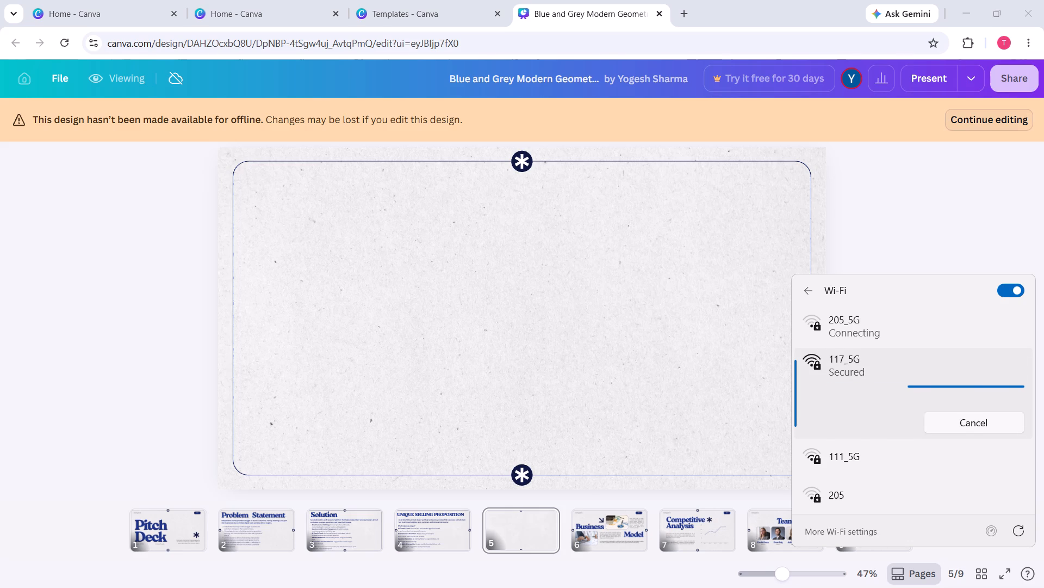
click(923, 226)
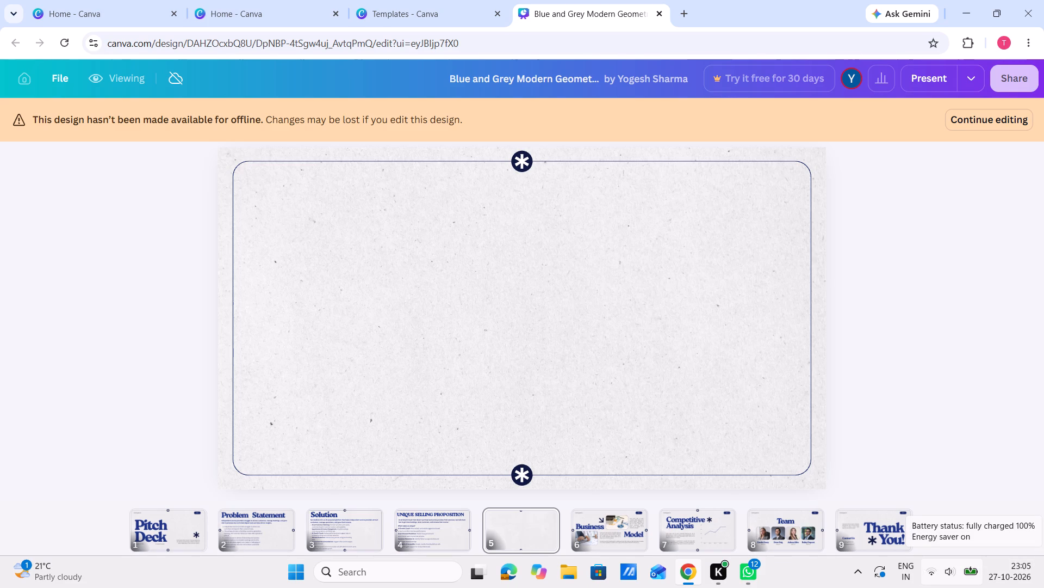
Refresh the available Wi-Fi networks and connect the computer to iQOO Z9x 5G with automatic connection enabled.
click(937, 572)
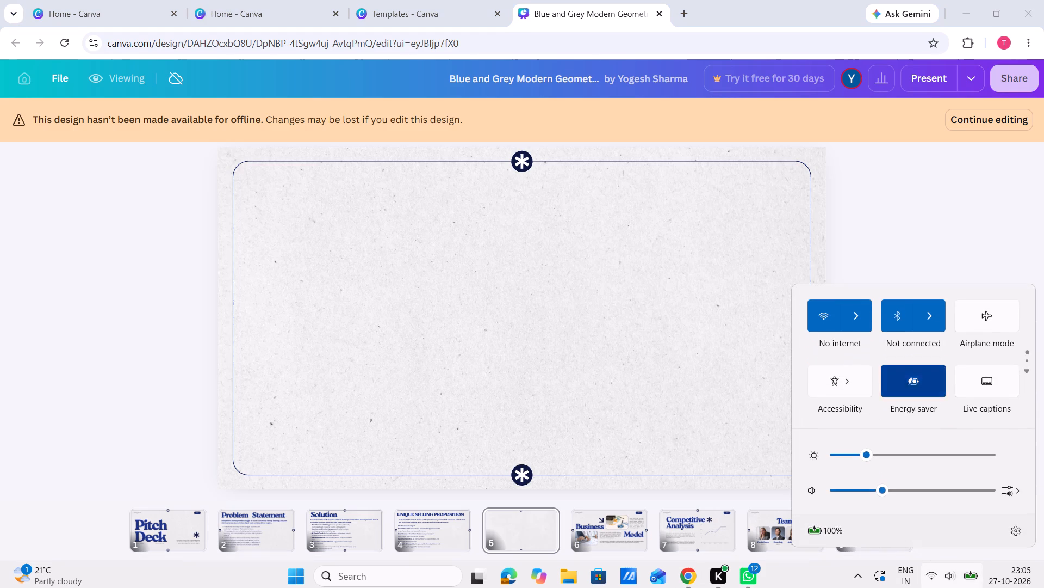
click(859, 319)
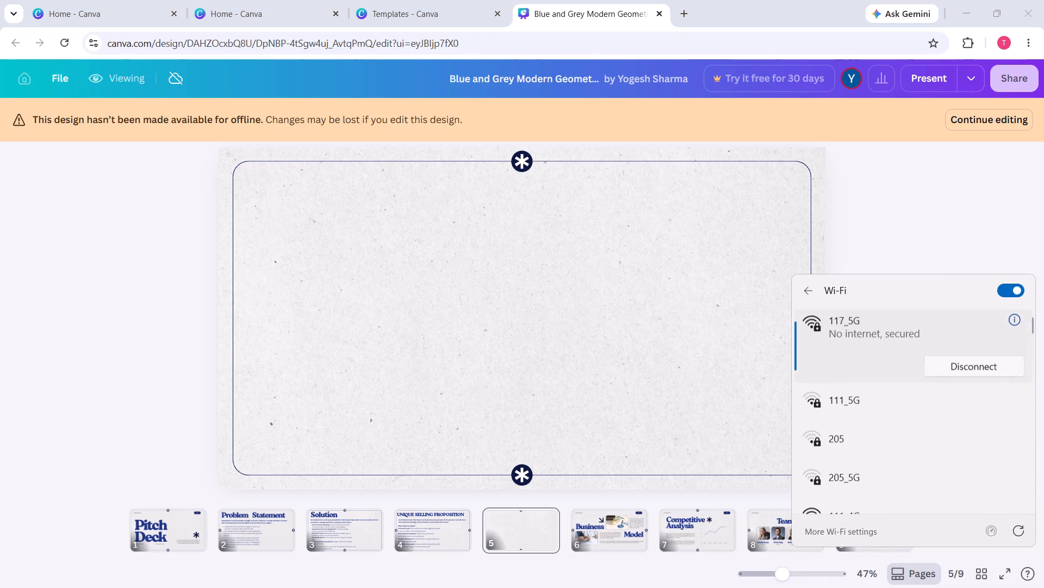
scroll(897, 480, up, 1)
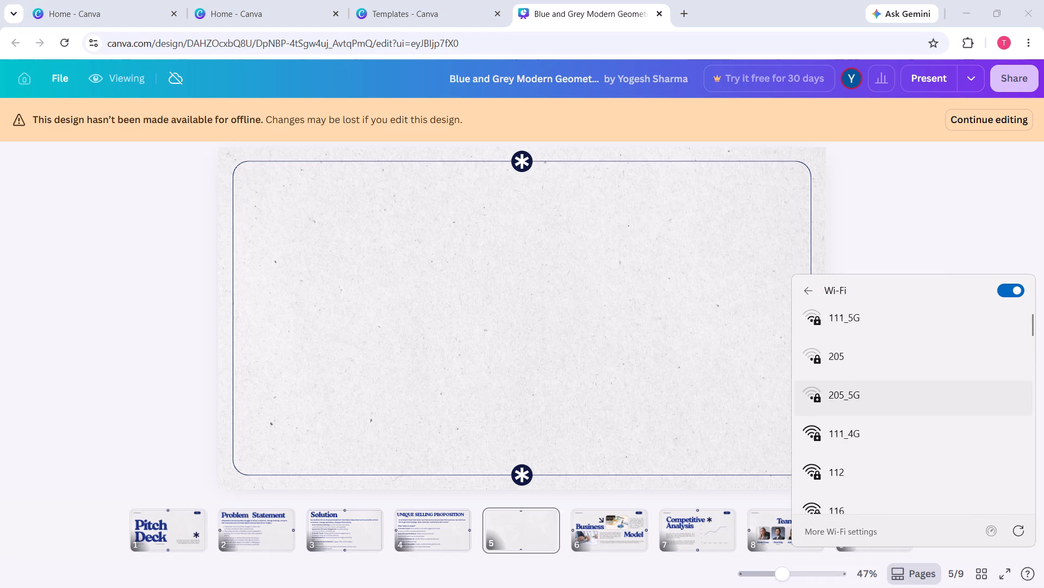
scroll(897, 480, up, 1)
click(1021, 525)
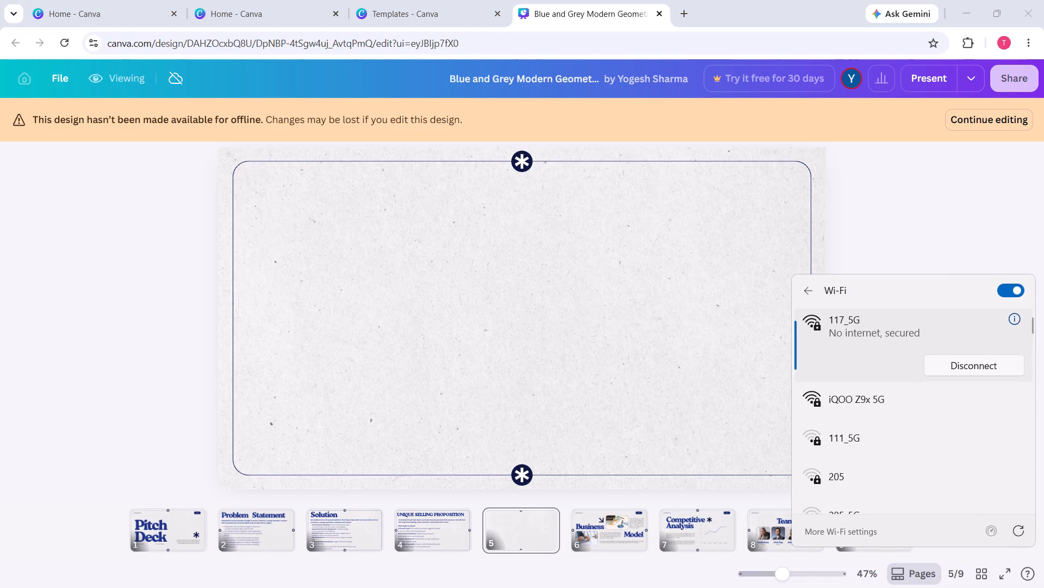
click(951, 416)
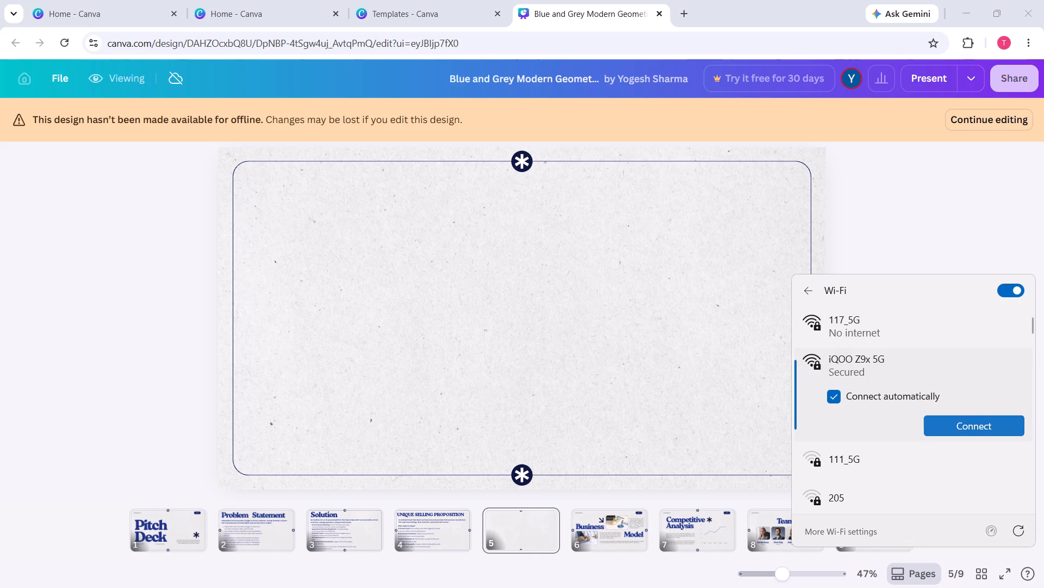
click(964, 425)
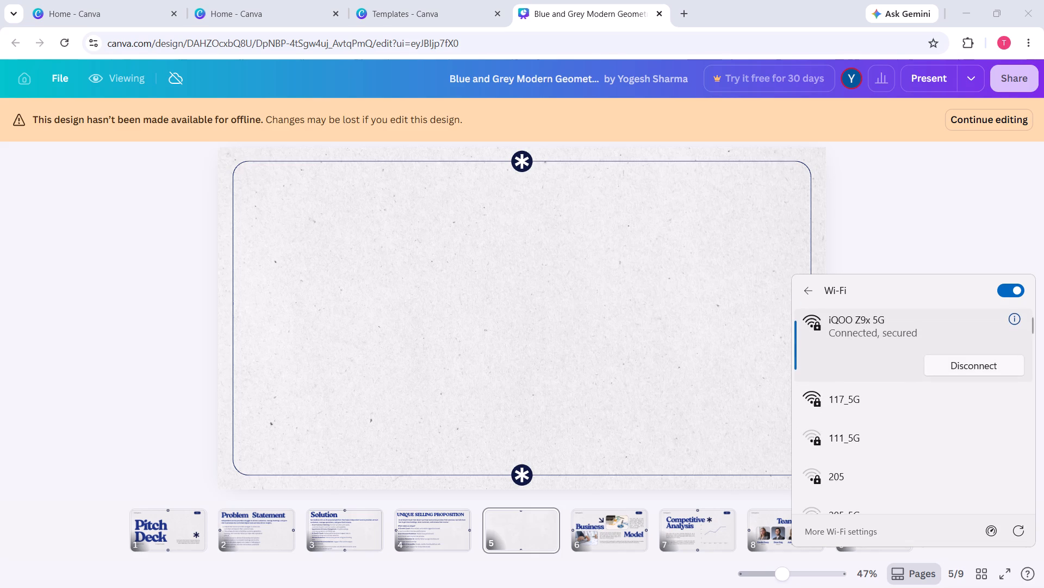
click(924, 230)
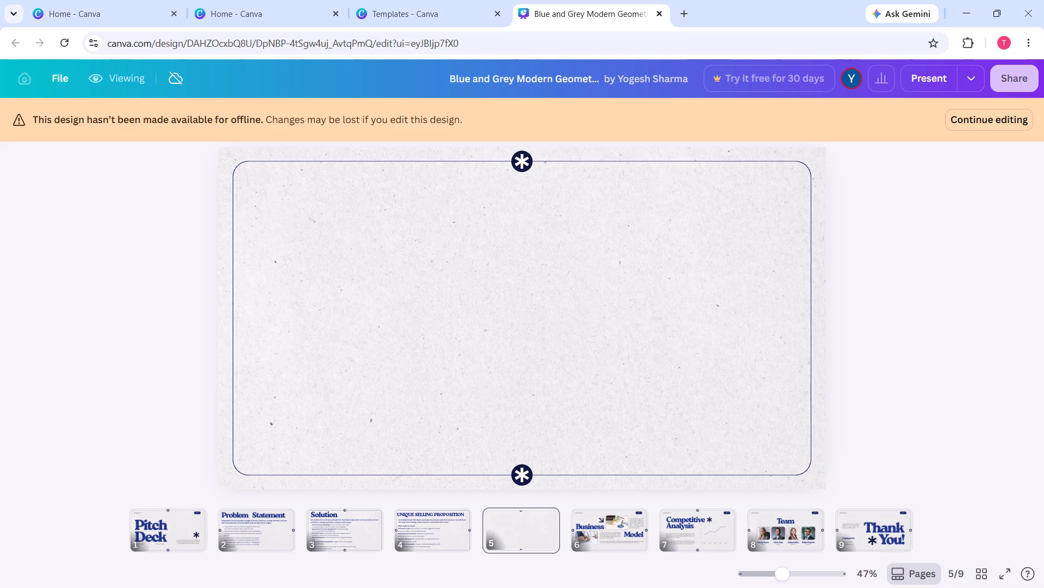
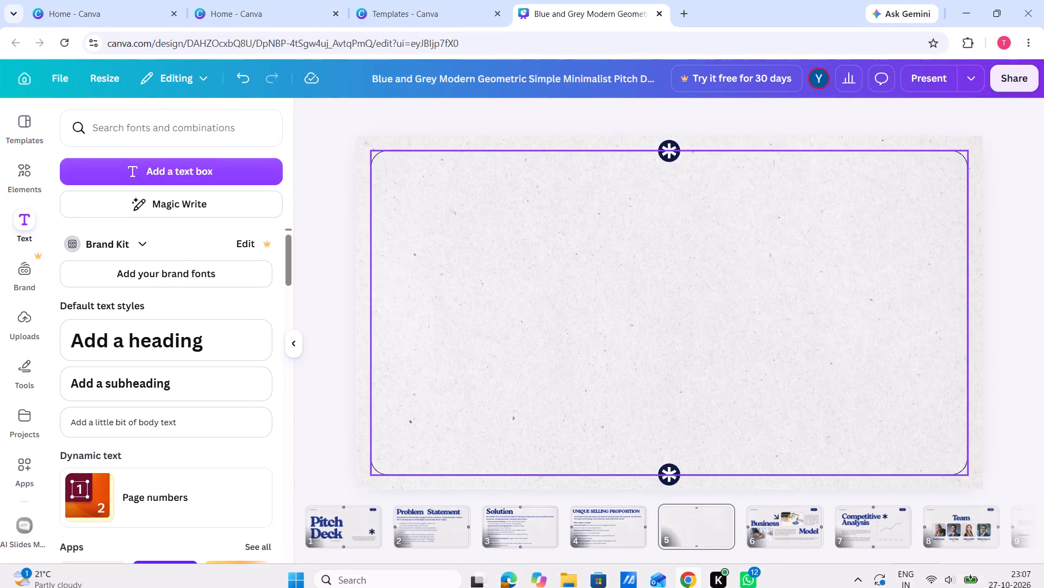
Add a text box to the emptied page 5 and set its font size to 78.
click(232, 167)
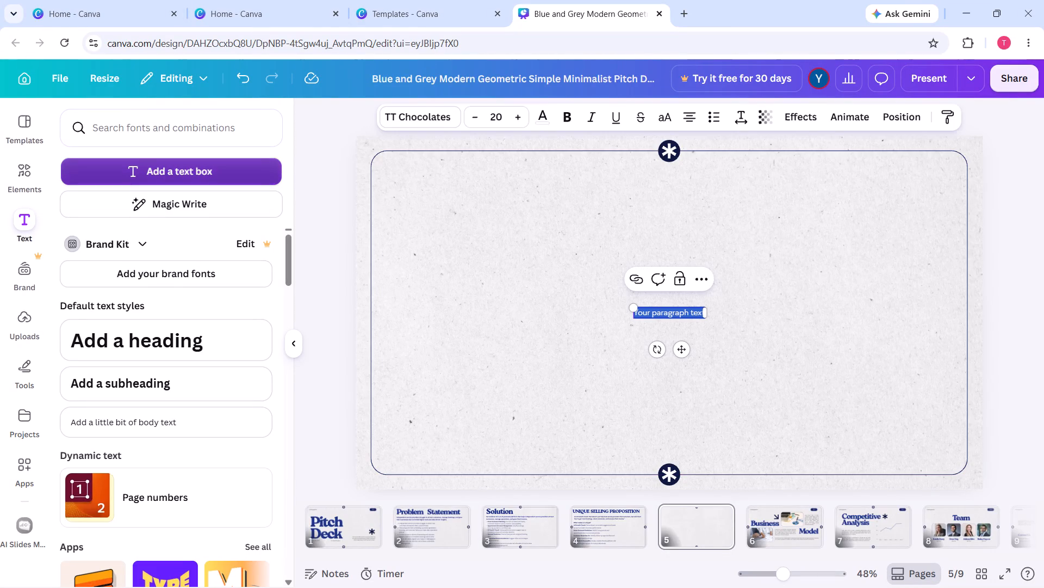
triple_click(510, 118)
triple_click(510, 118)
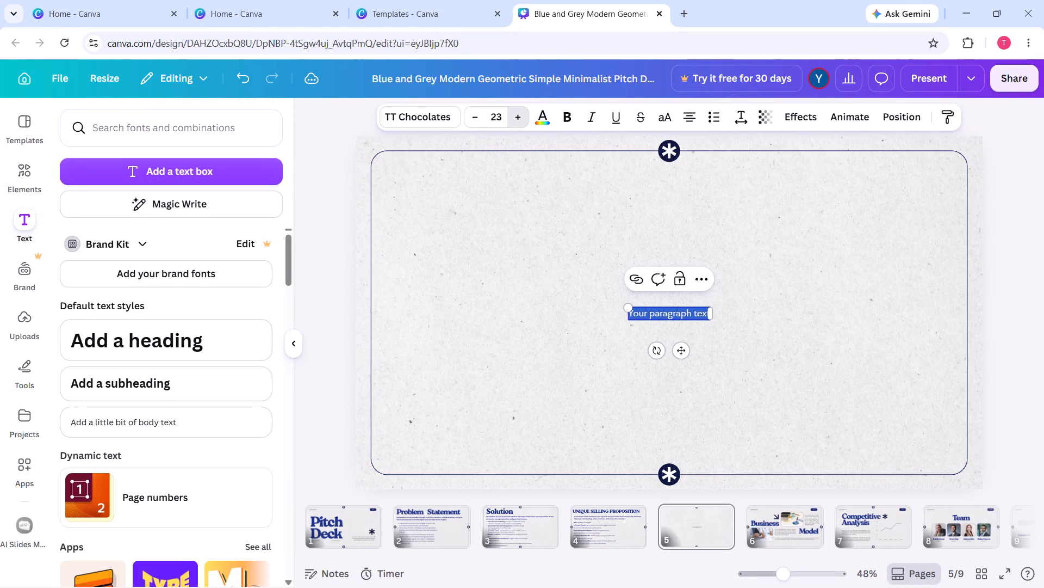
triple_click(510, 118)
triple_click(510, 118)
triple_click(510, 118)
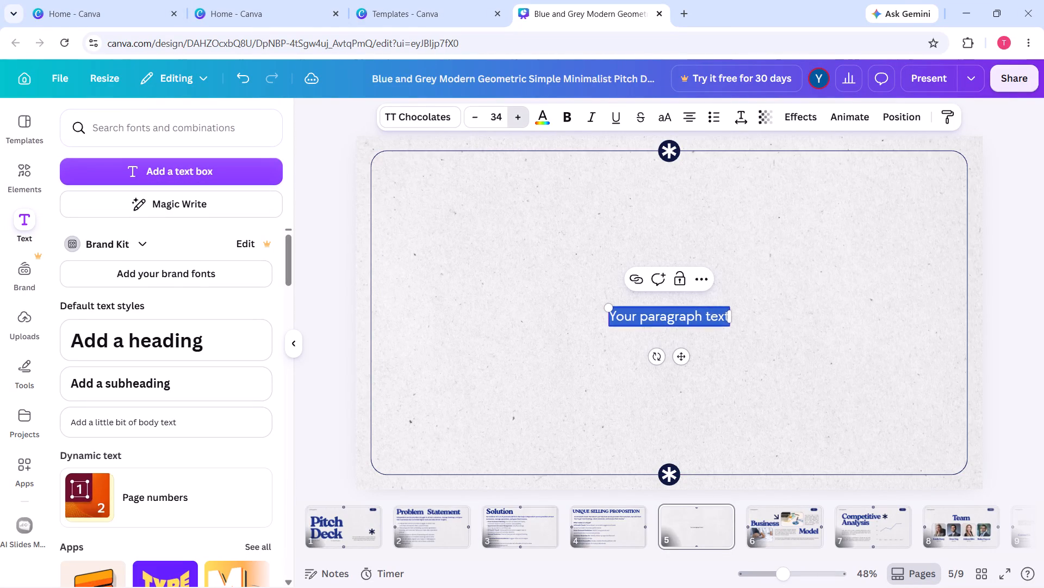
triple_click(510, 118)
triple_click(510, 118)
triple_click(510, 118)
triple_click(510, 118)
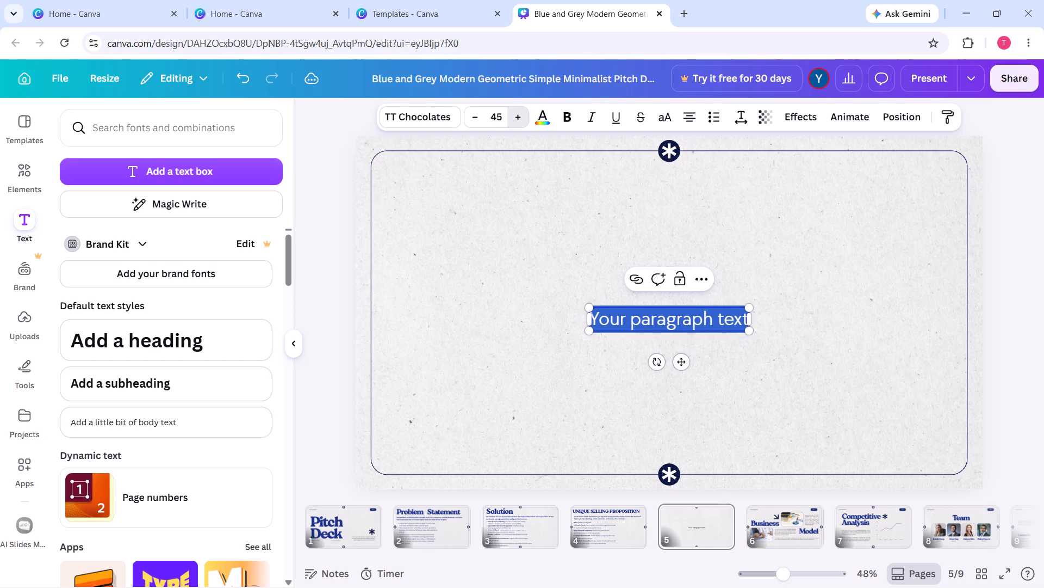
triple_click(510, 118)
triple_click(510, 118)
triple_click(510, 118)
triple_click(510, 118)
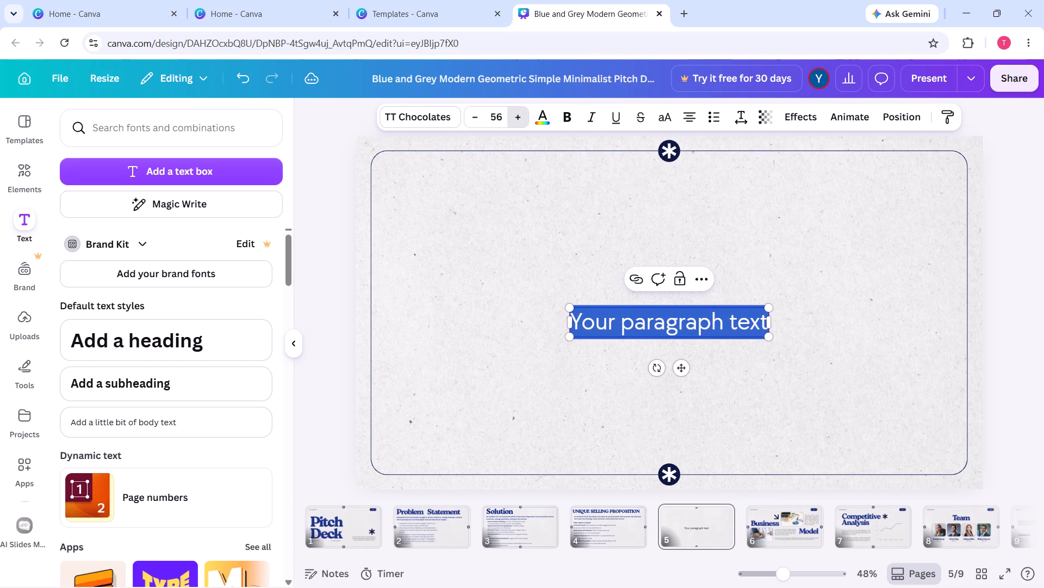
triple_click(510, 118)
triple_click(510, 118)
triple_click(510, 118)
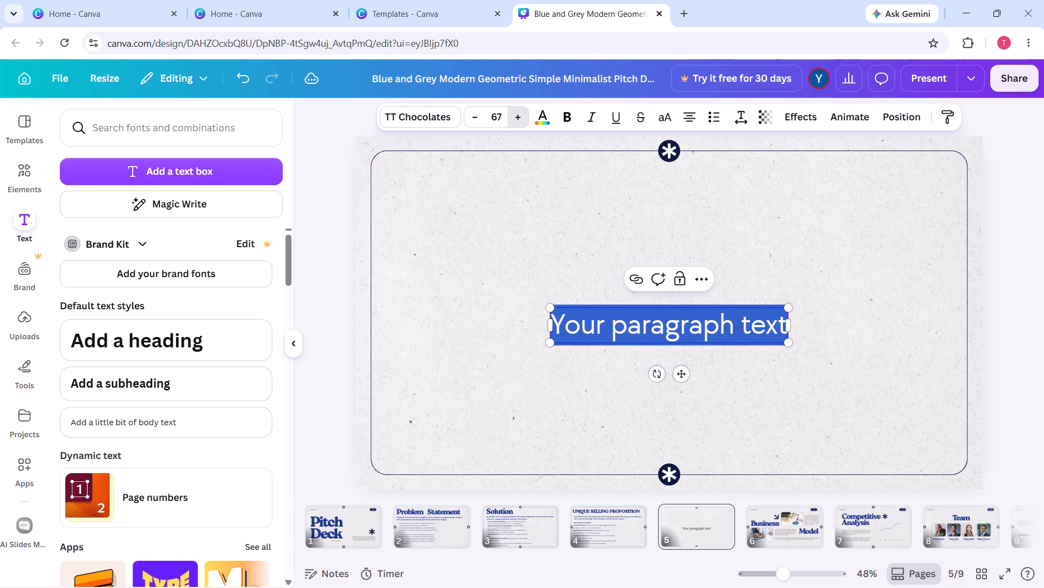
triple_click(510, 118)
triple_click(510, 118)
triple_click(510, 118)
click(510, 118)
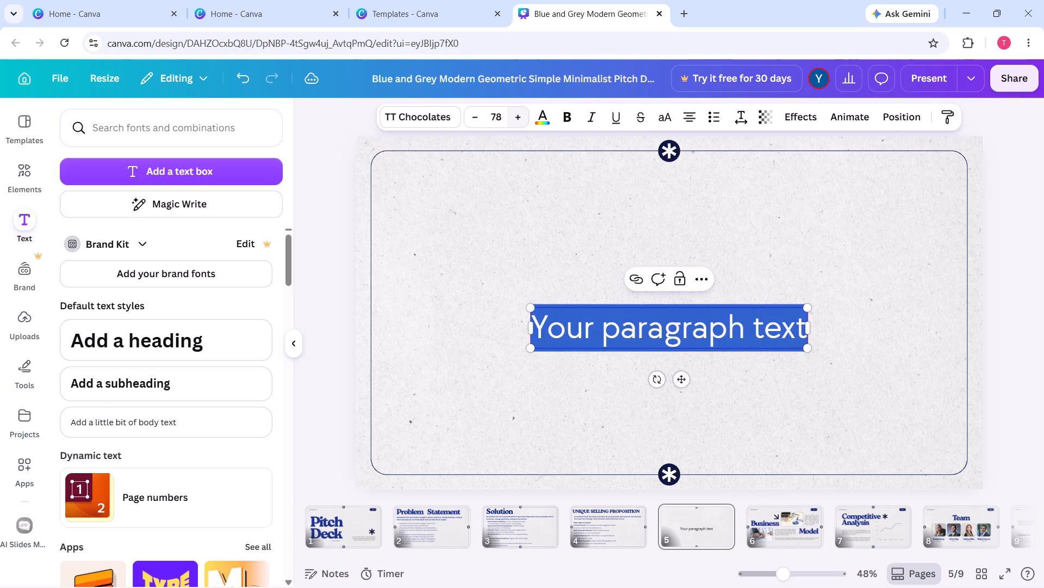
Clear the placeholder text from the new text box on page 5.
key(BackSpace)
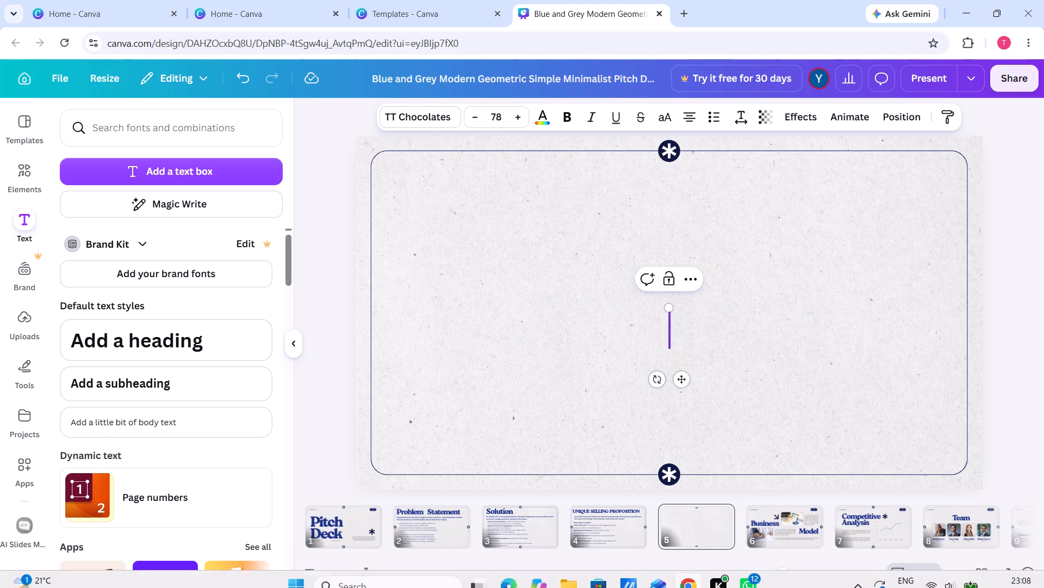
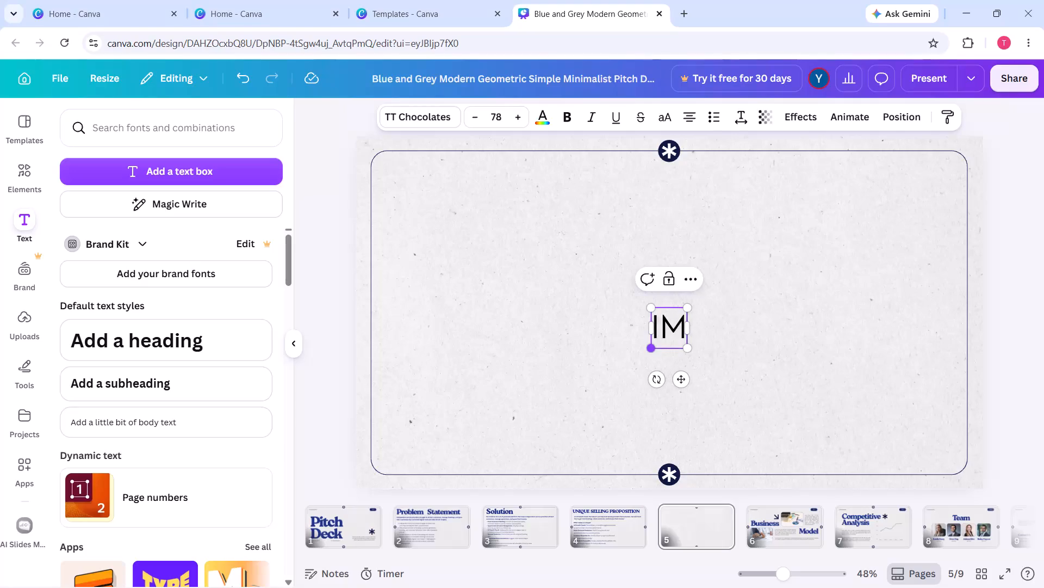
Clear the stray letters in page 5's text box and enter "IMPACTS AND BENEFITS" in bold royal blue.
key(BackSpace)
key(BackSpace)
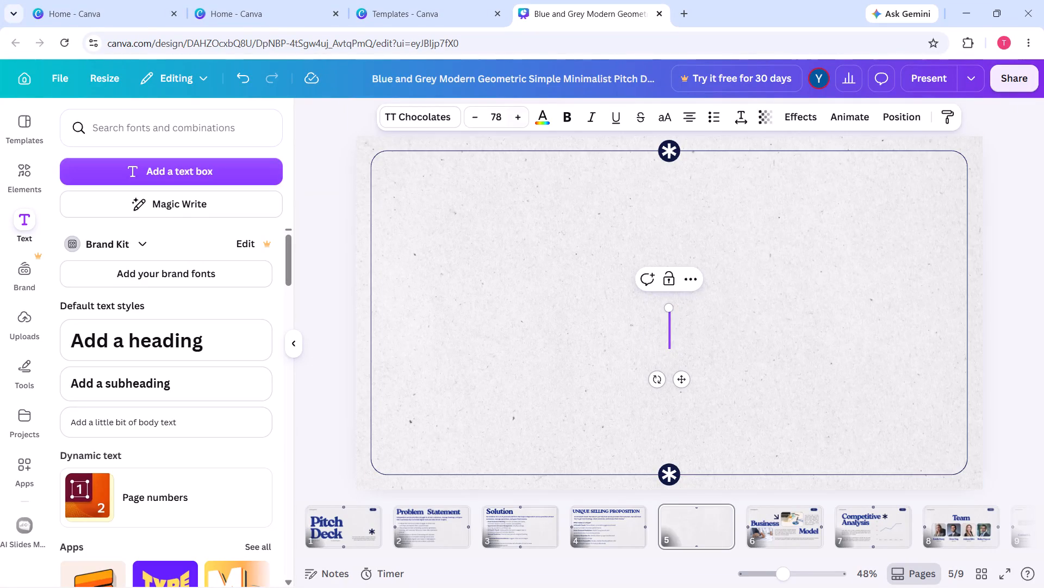
click(537, 120)
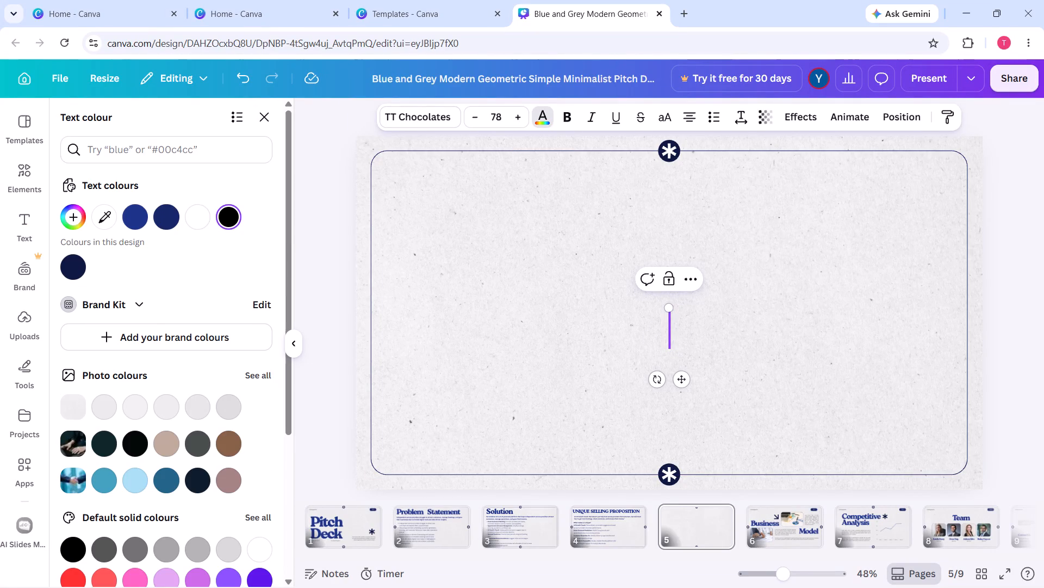
click(138, 221)
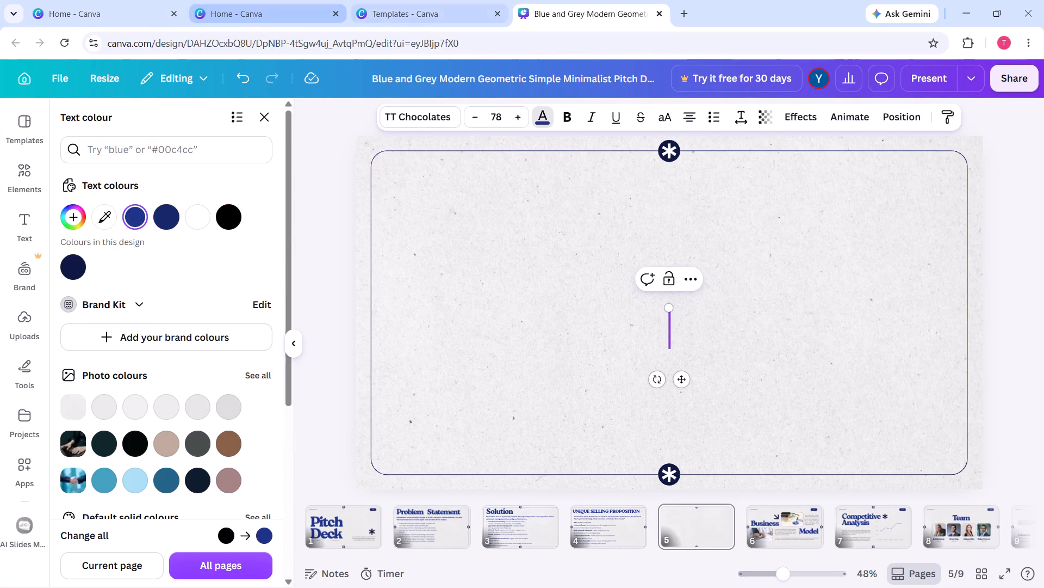
click(562, 120)
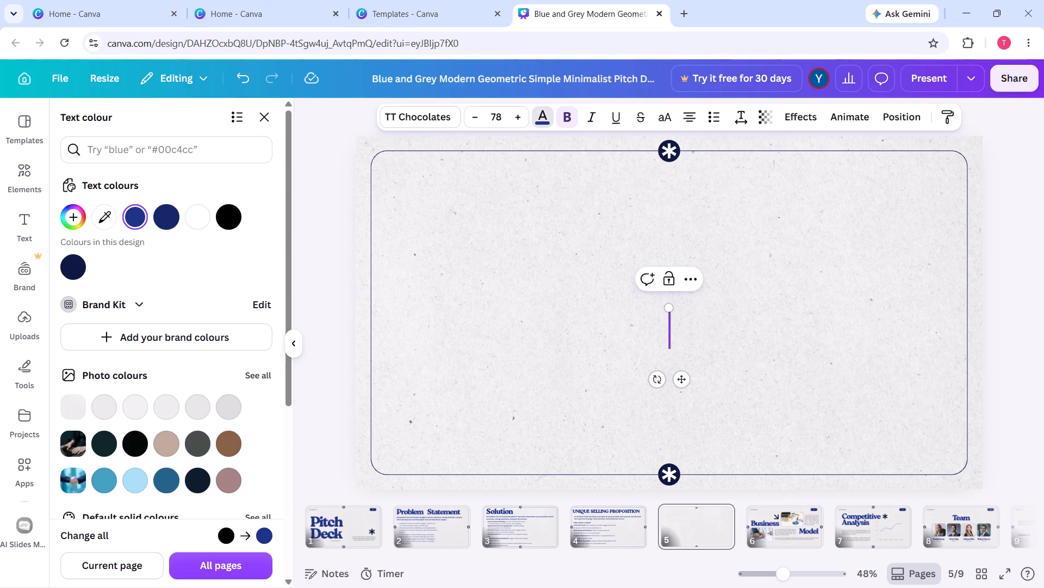
text(IMPACTS AND BENEFITS)
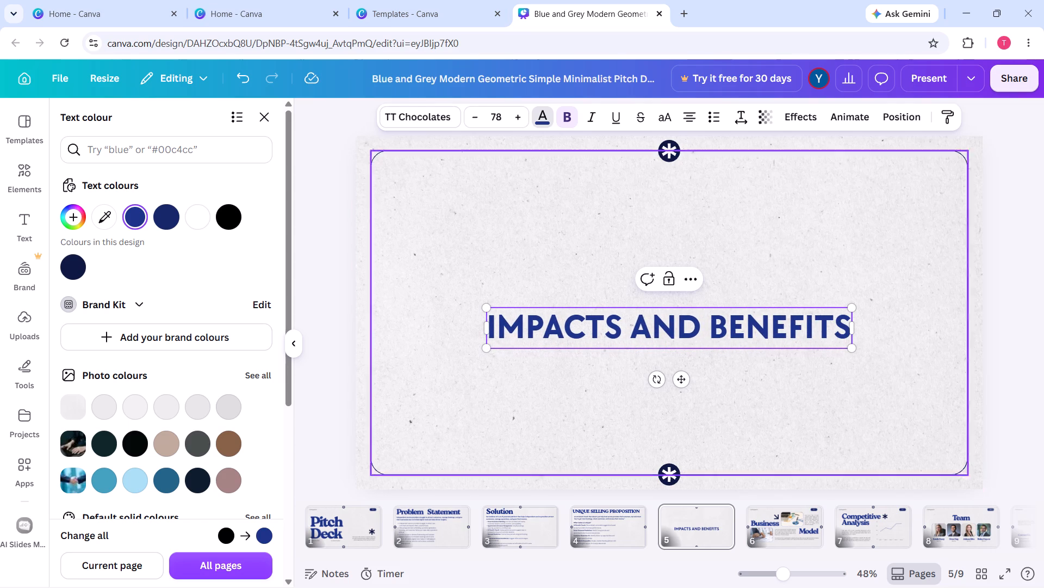
Check the font of page 3's "Solution" title and apply the matching Roca Two to page 5's heading.
click(531, 512)
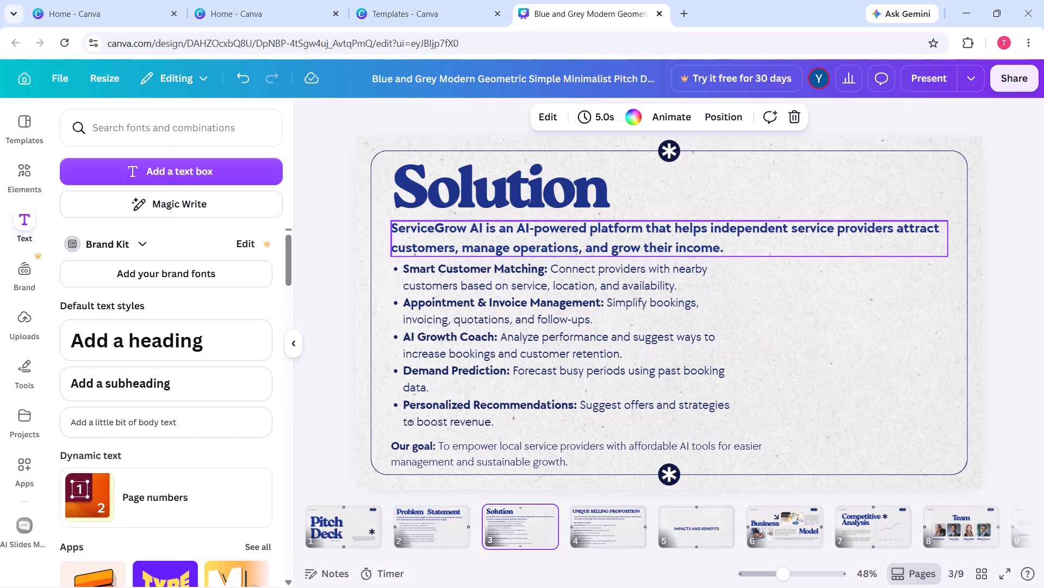
click(552, 200)
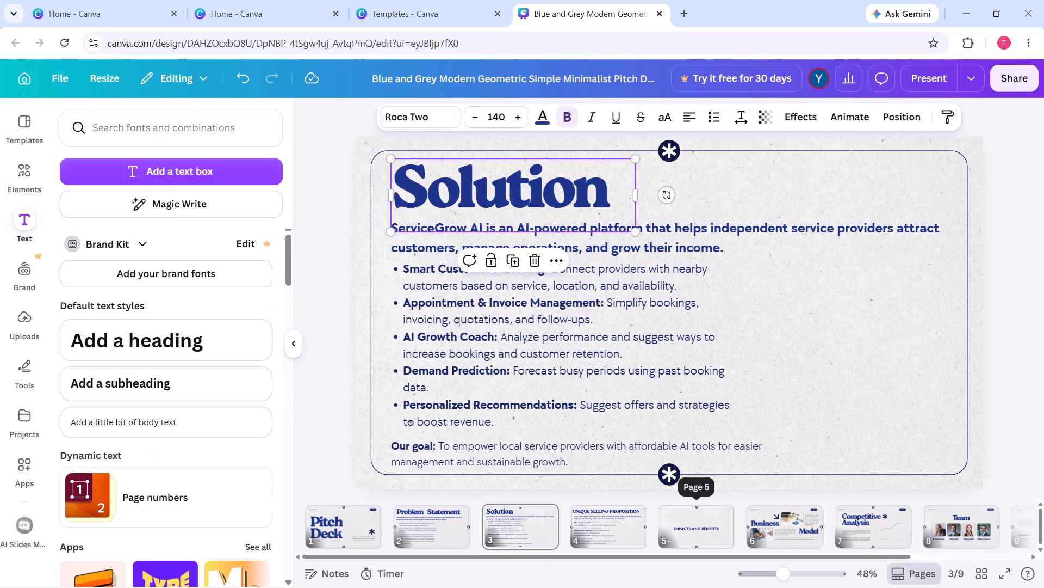
click(687, 528)
click(614, 334)
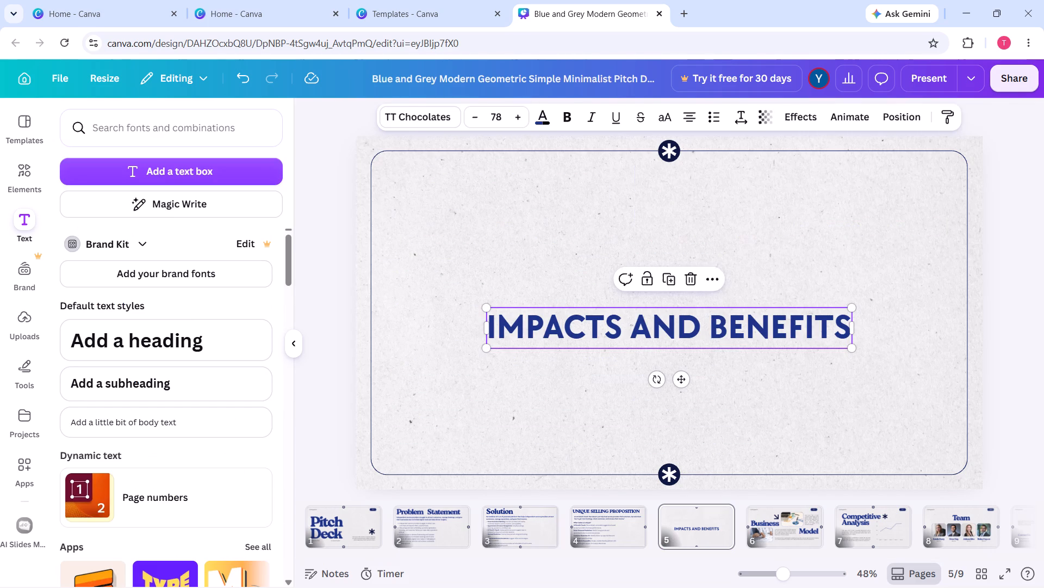
click(427, 114)
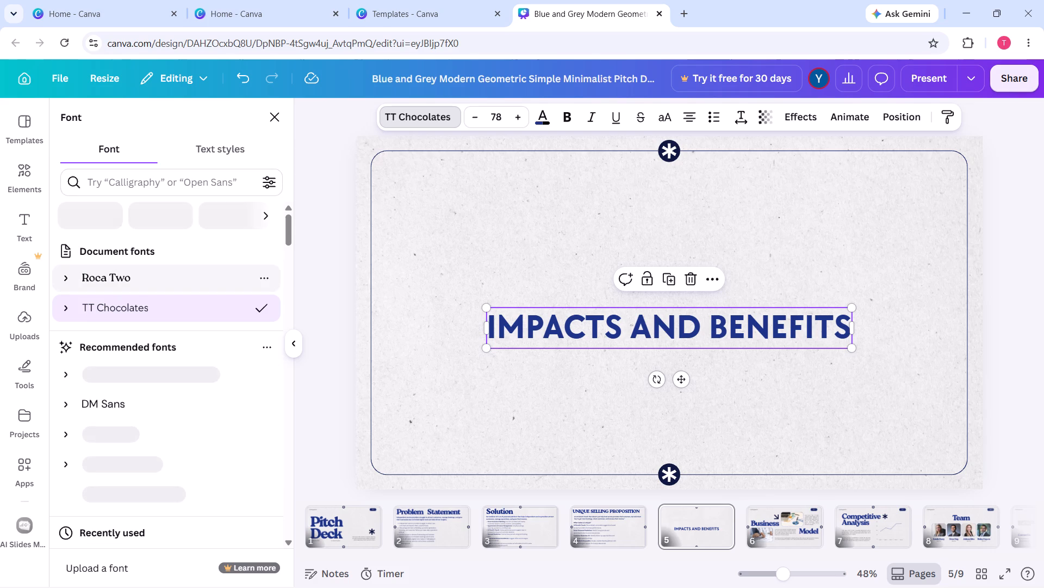
click(151, 280)
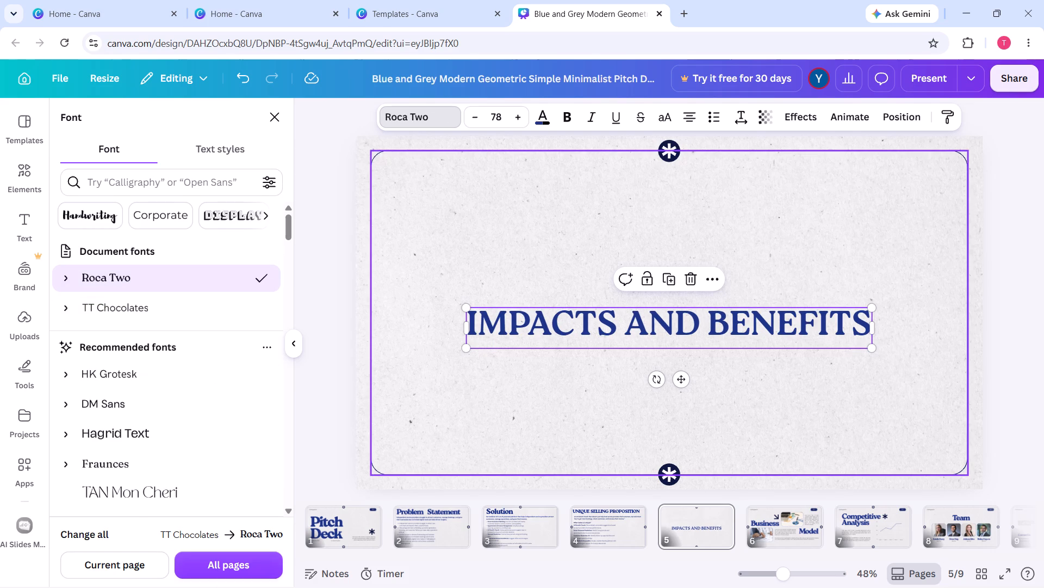
click(1018, 361)
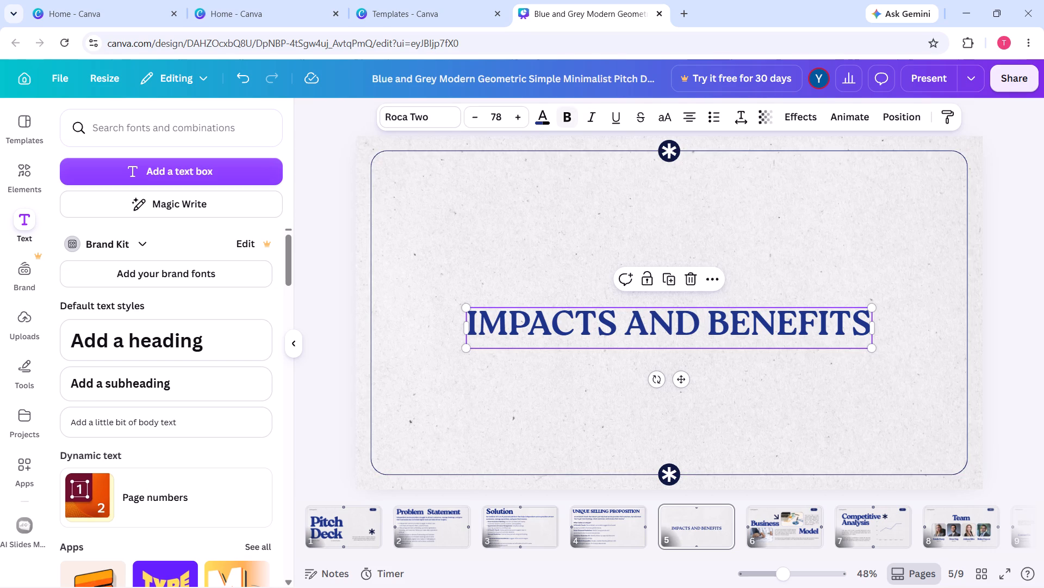
Make the whole "IMPACTS AND BENEFITS" heading on page 5 bold in its new font.
click(571, 112)
double_click(565, 322)
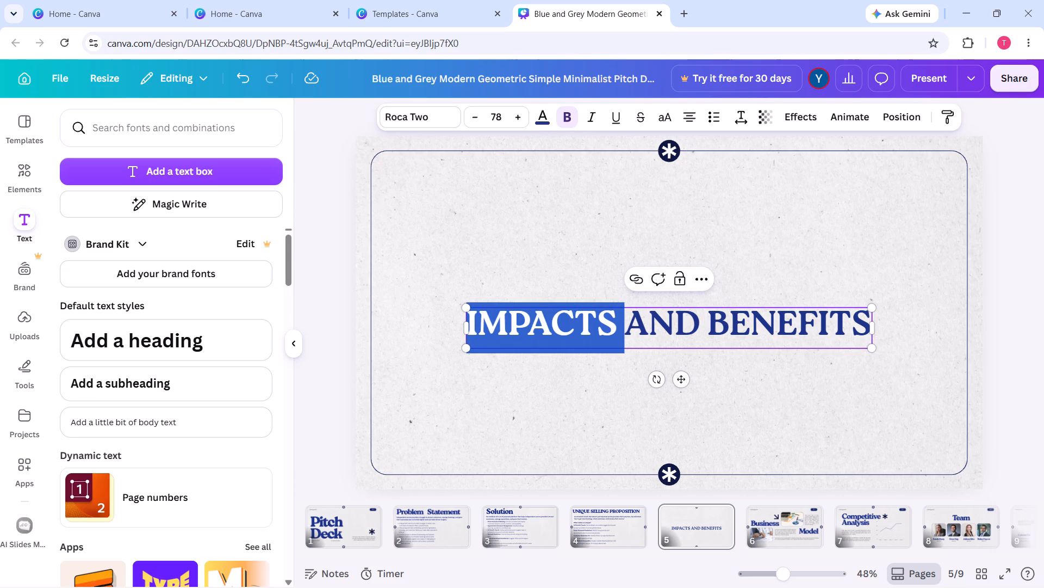
key(ctrl+a)
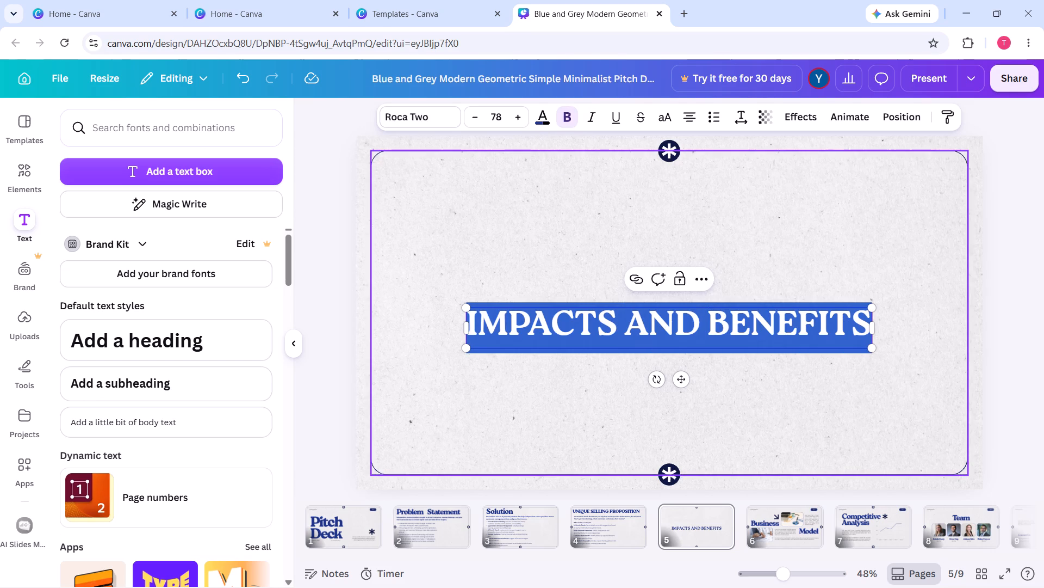
click(568, 113)
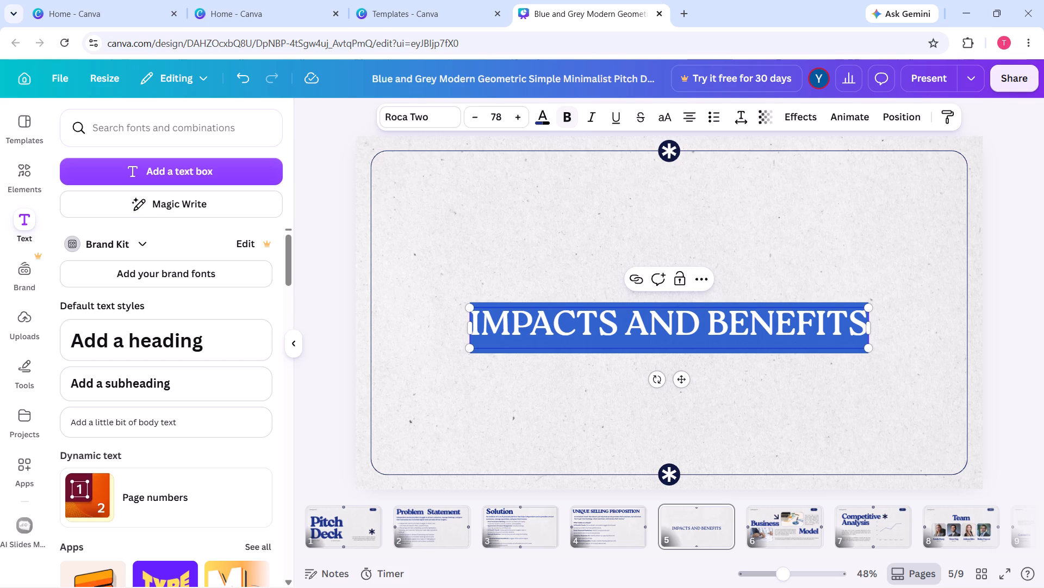
click(1028, 245)
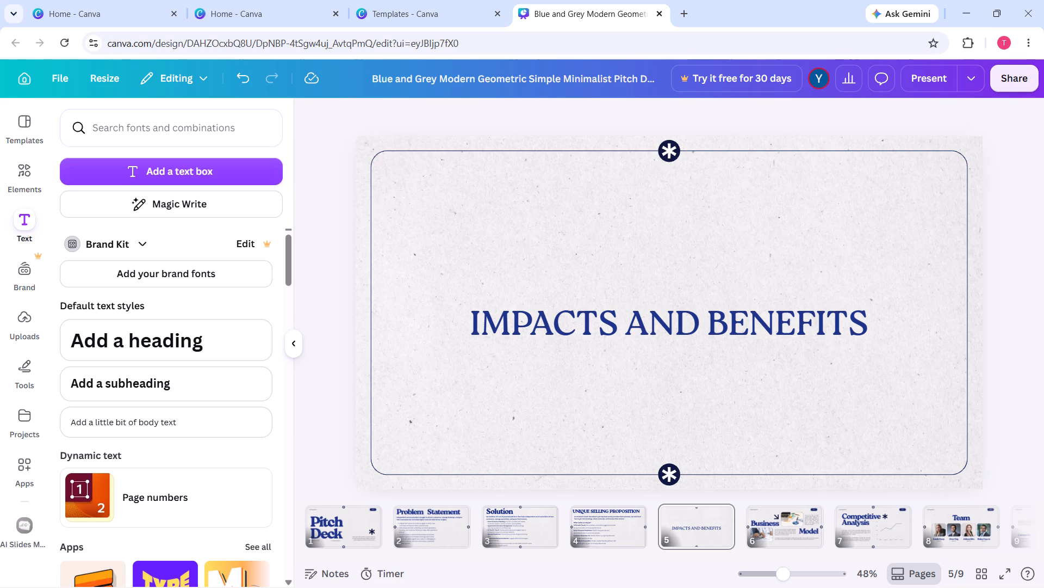
click(679, 321)
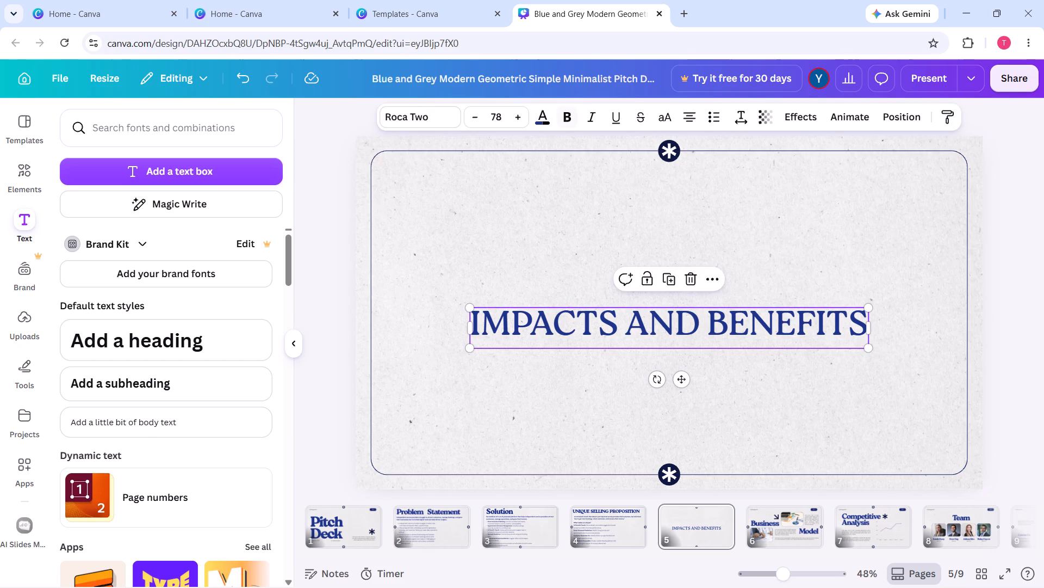
click(567, 115)
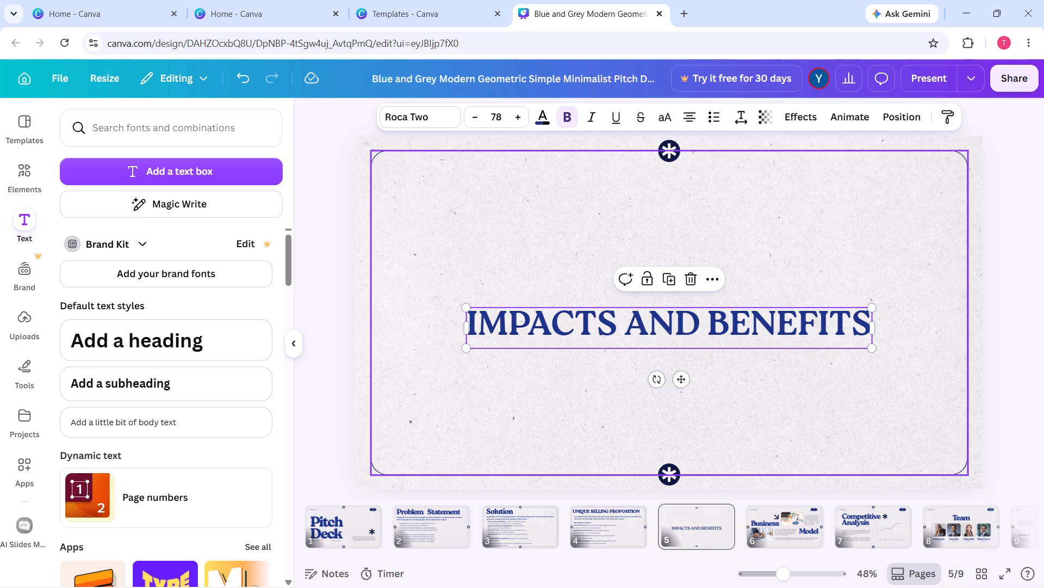
Increase the font size of the "IMPACTS AND BENEFITS" heading to 90.
triple_click(514, 114)
triple_click(514, 114)
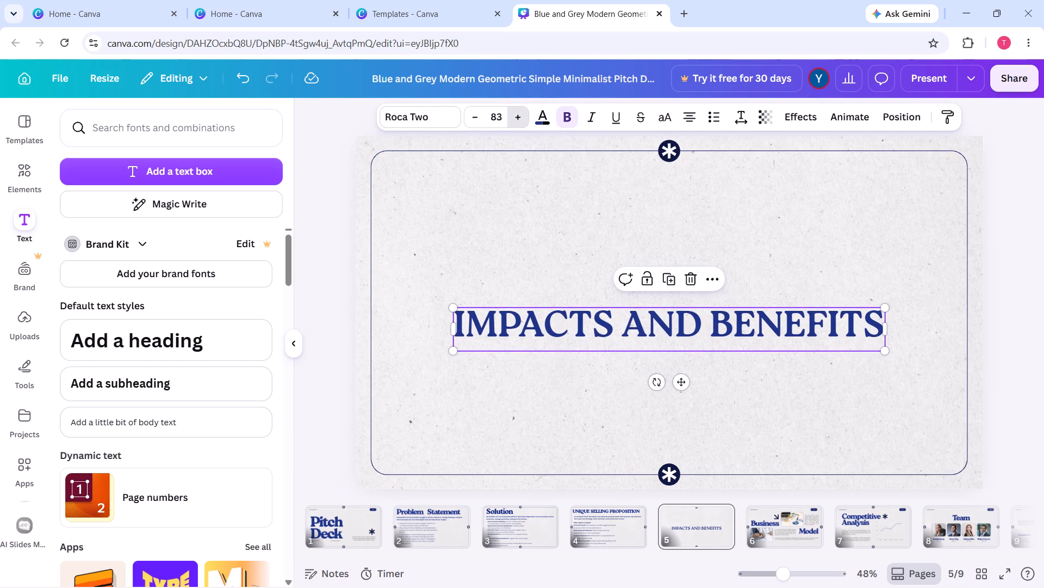
double_click(514, 114)
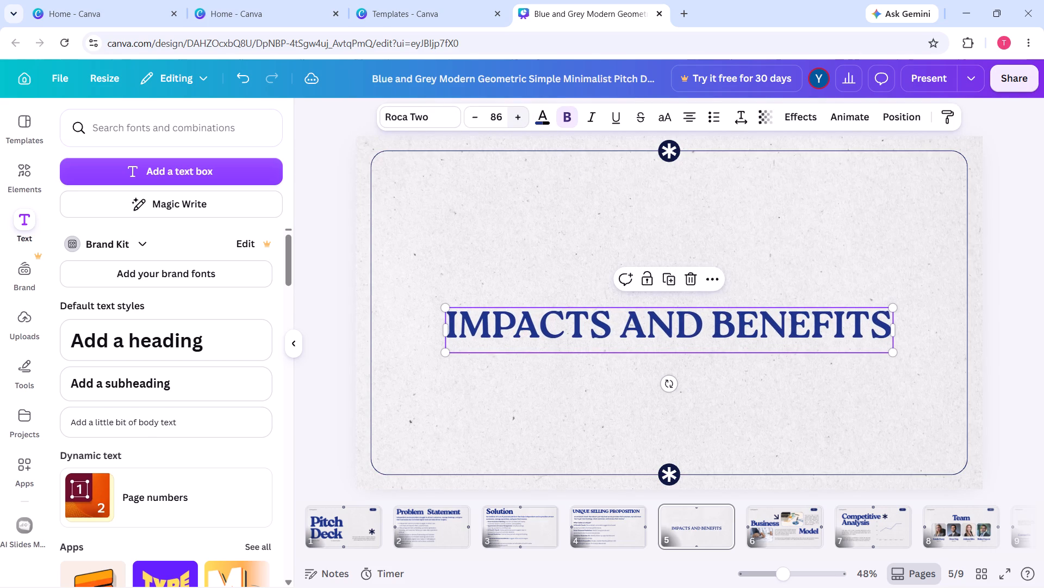
click(514, 114)
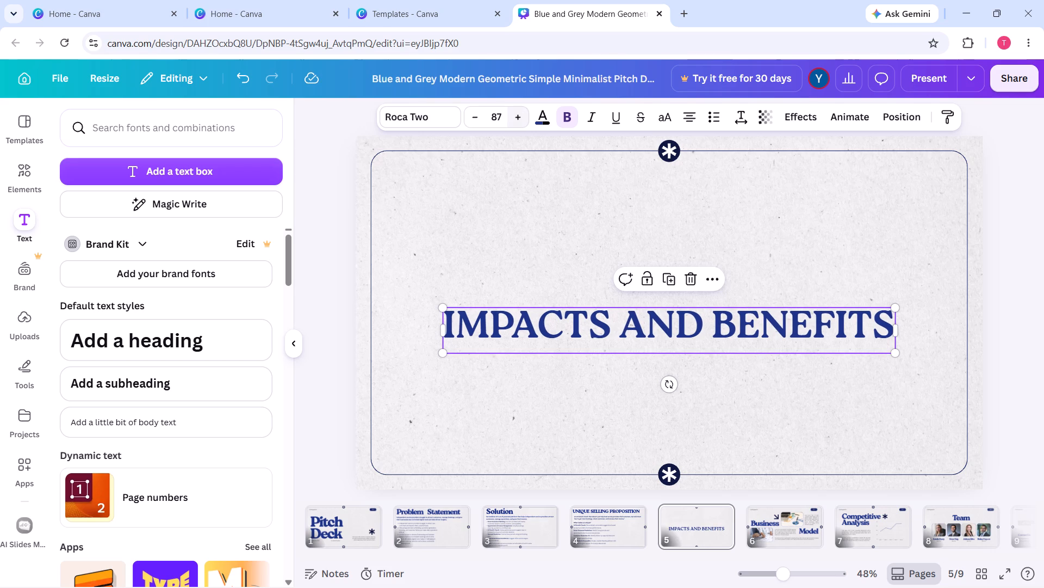
click(514, 114)
click(514, 114)
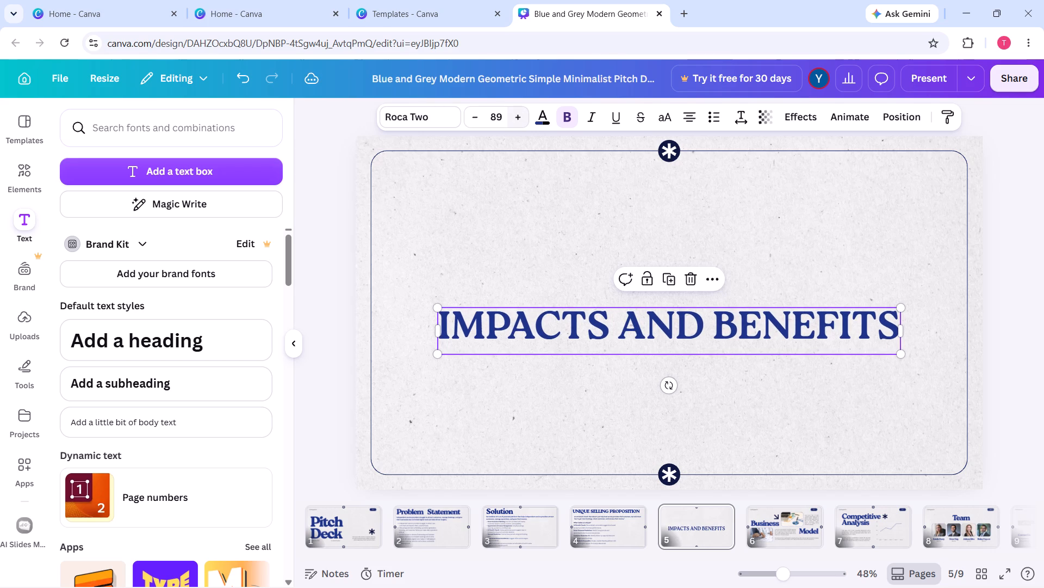
click(514, 114)
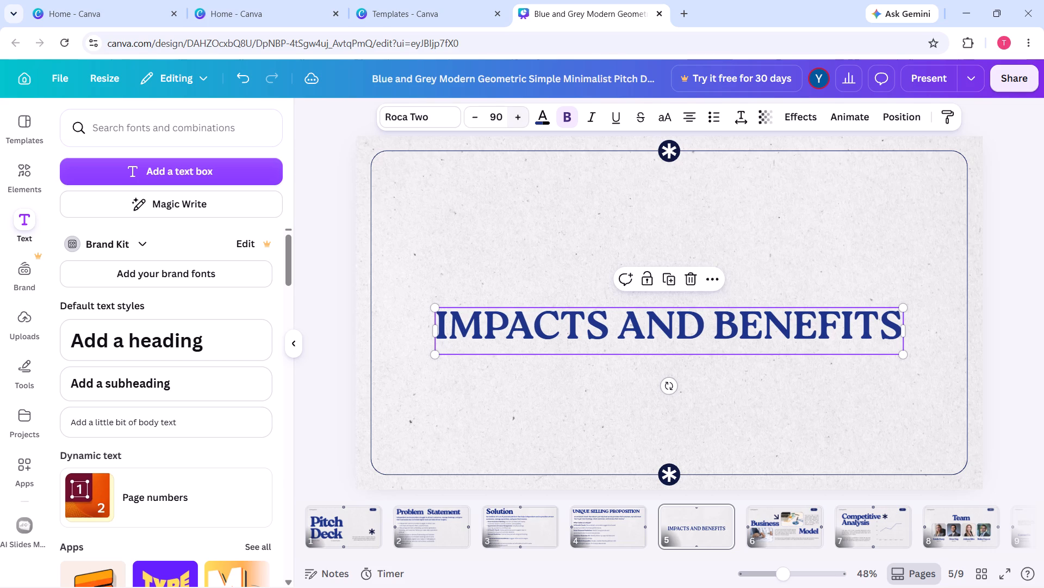
click(1012, 260)
Move the "IMPACTS AND BENEFITS" heading to the upper-left area of page 5, just inside the frame.
drag(710, 340, 666, 193)
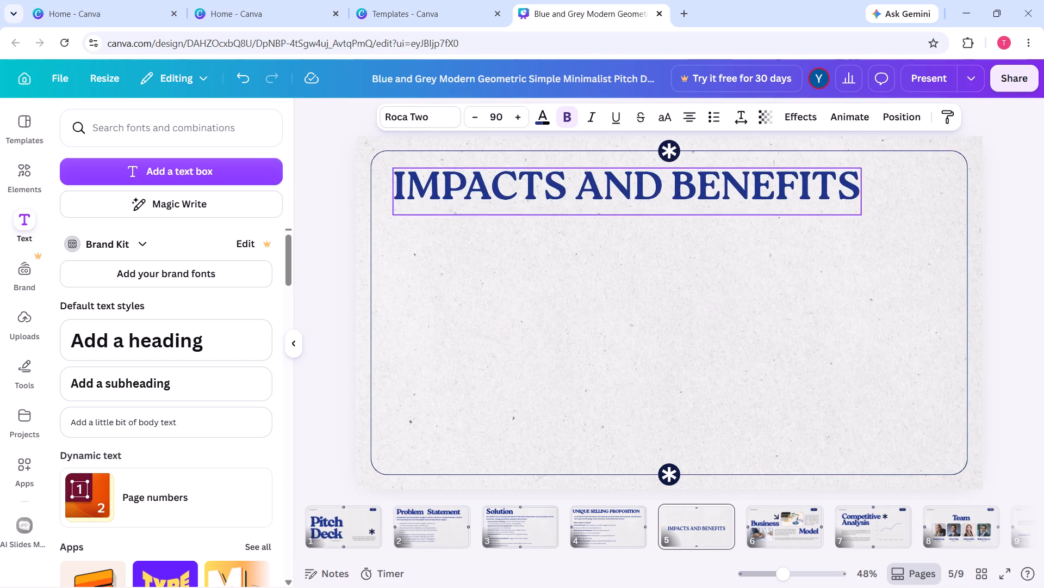
drag(666, 193, 665, 195)
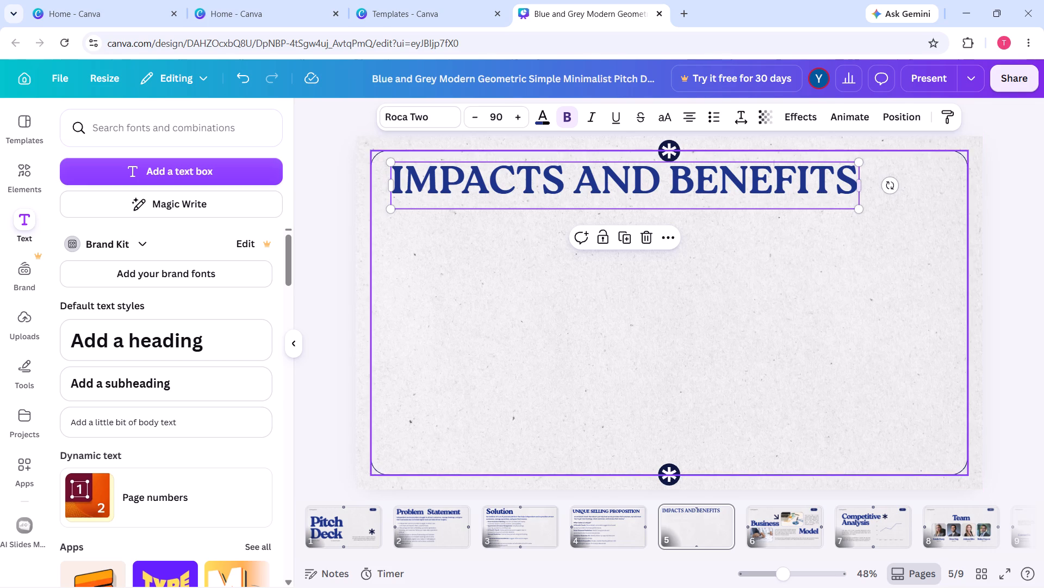
click(327, 288)
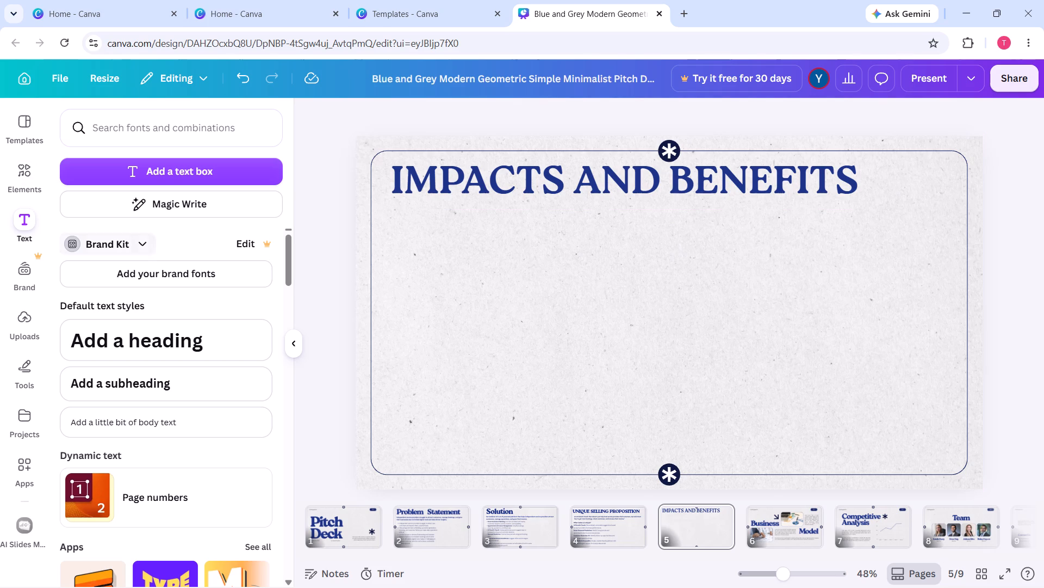
Add a rounded square from the basic shapes to page 5.
click(21, 188)
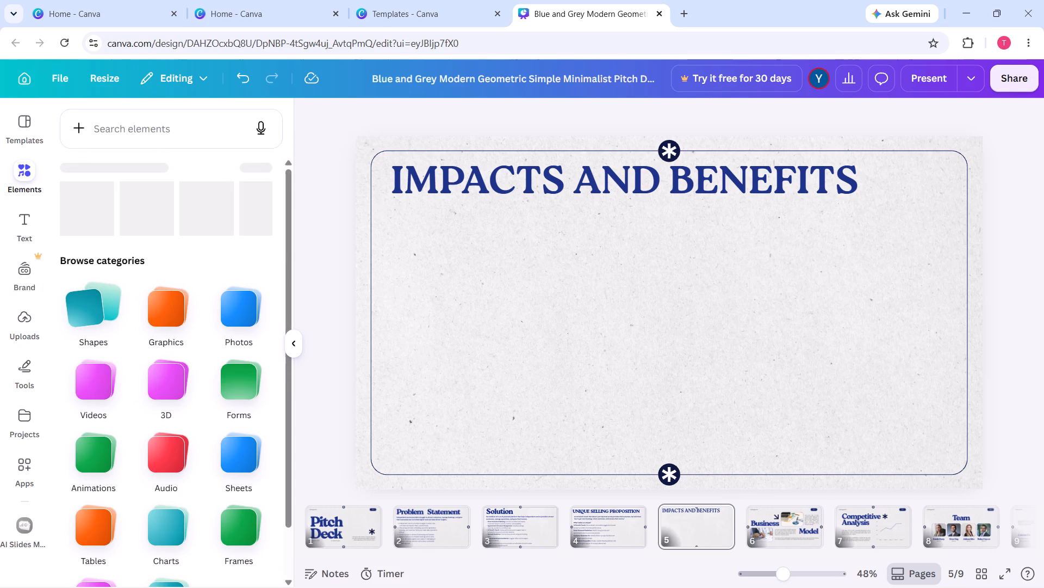
click(105, 319)
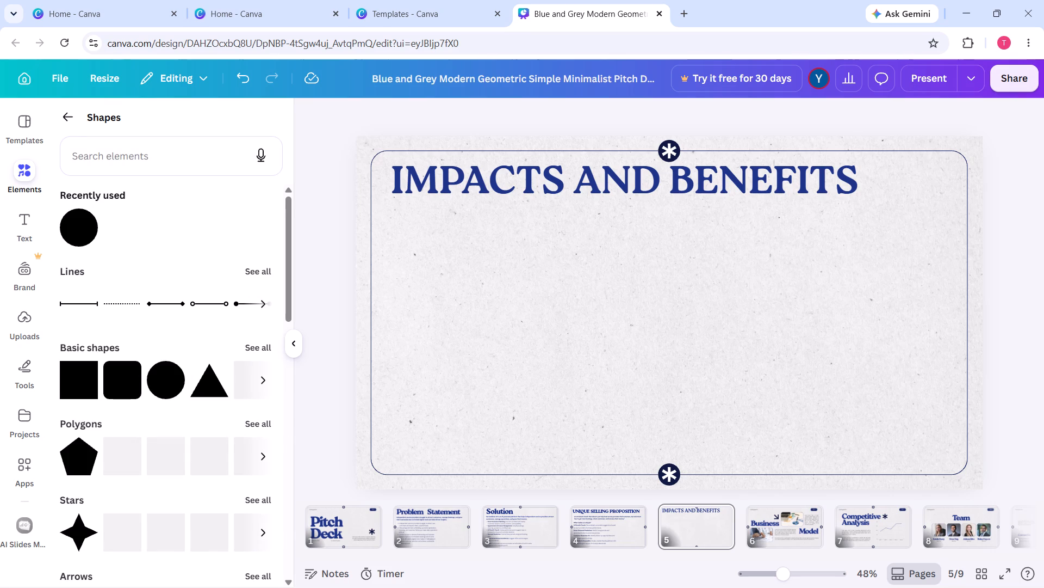
click(127, 382)
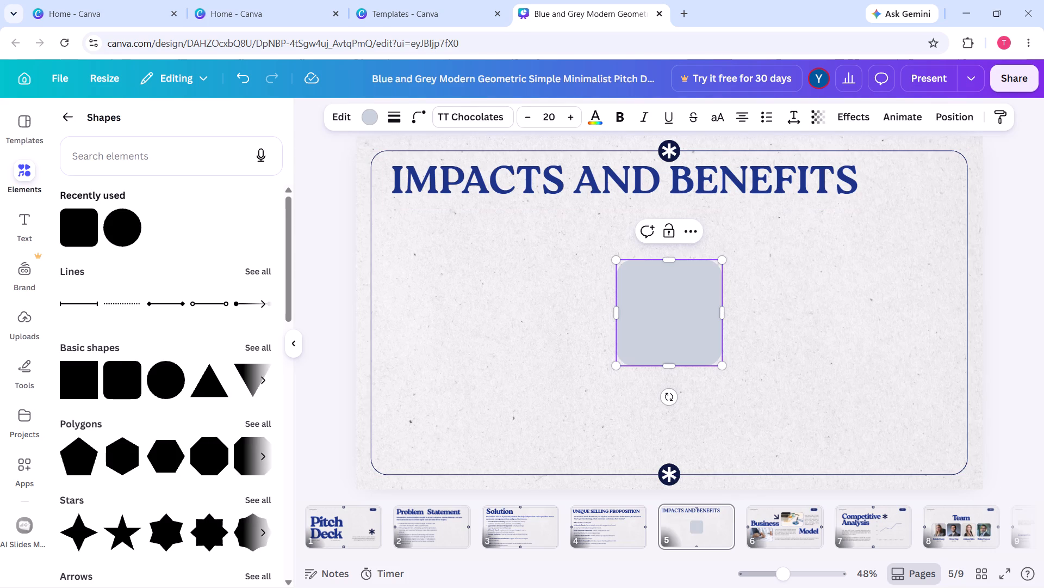
Set the rounded square's text colour to the medium teal-blue from the photo colours.
click(597, 123)
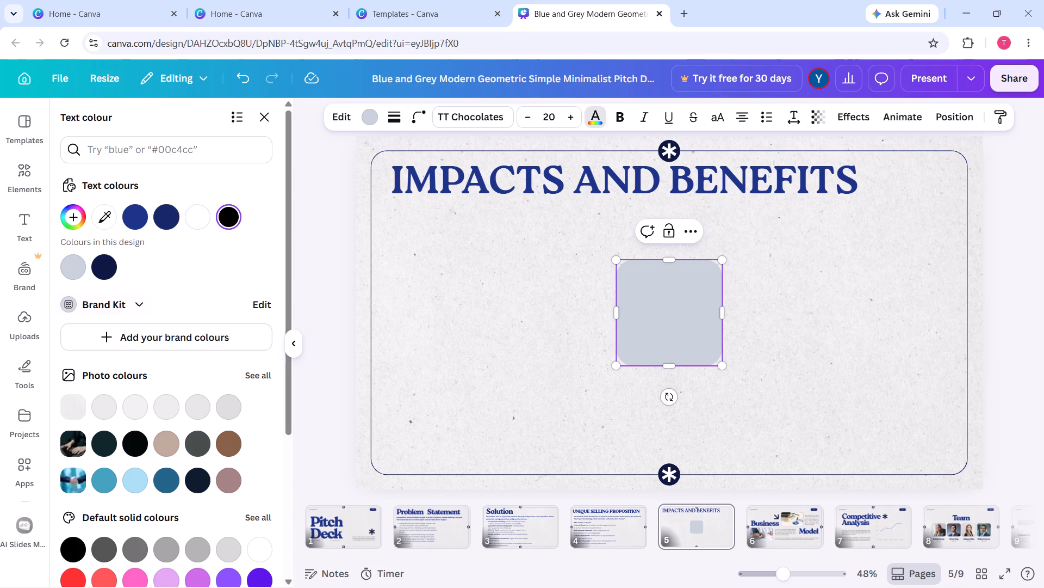
click(144, 273)
click(110, 478)
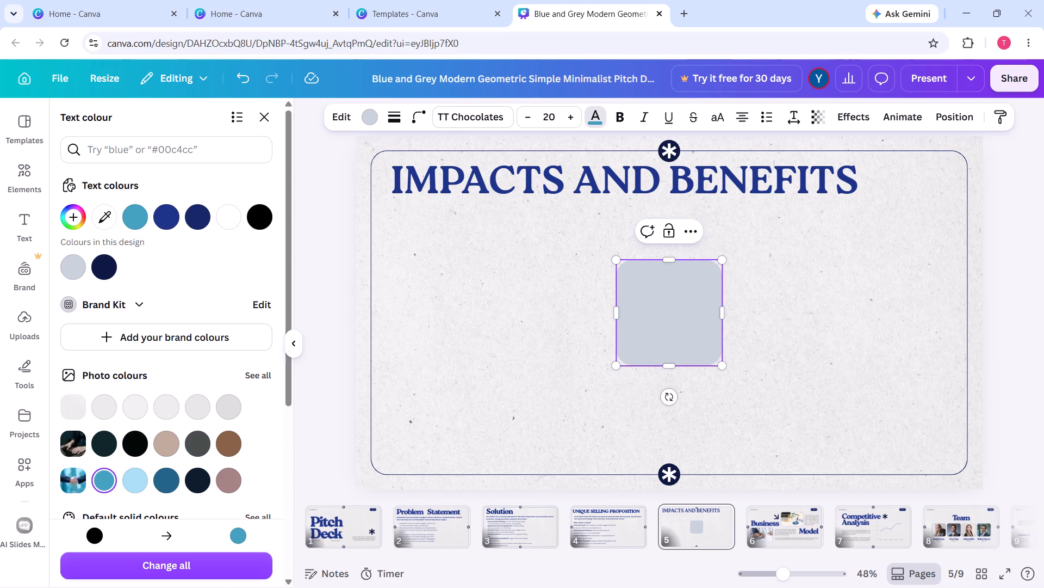
click(665, 346)
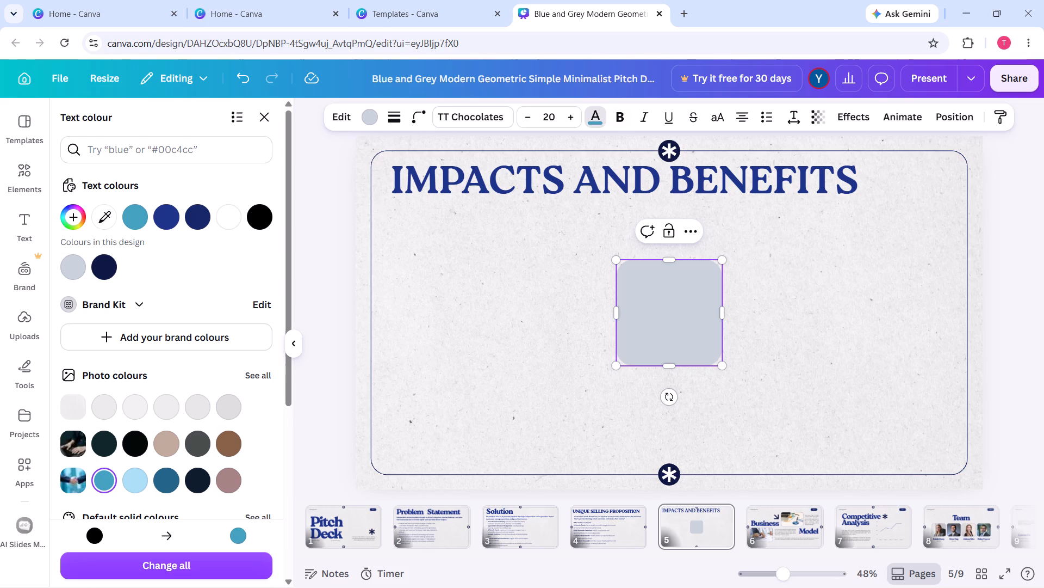
click(591, 119)
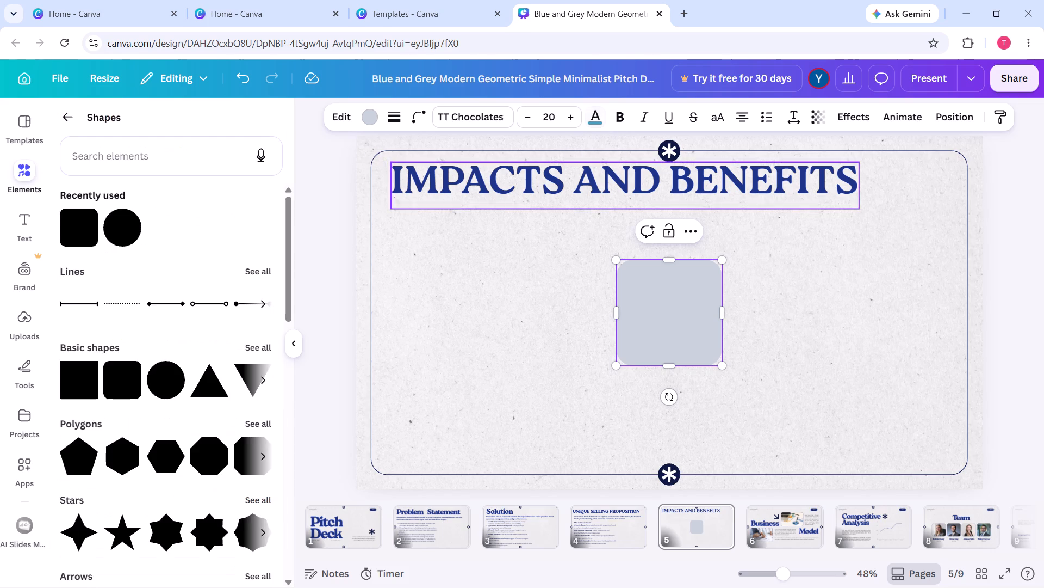
Fill the rounded square with the grey-azure #9ab5b9 from the photo colours.
click(369, 116)
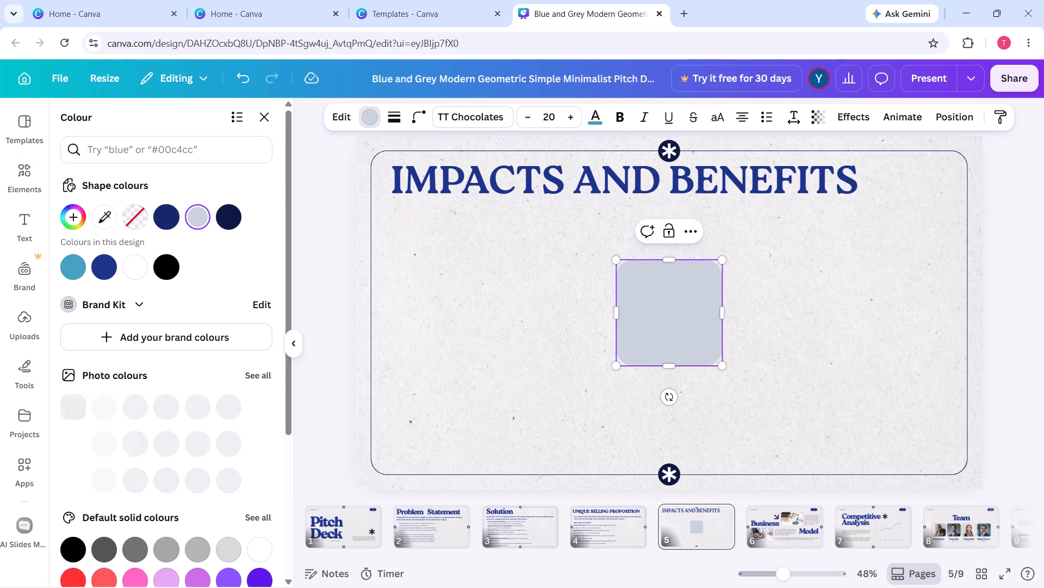
scroll(134, 494, down, 1)
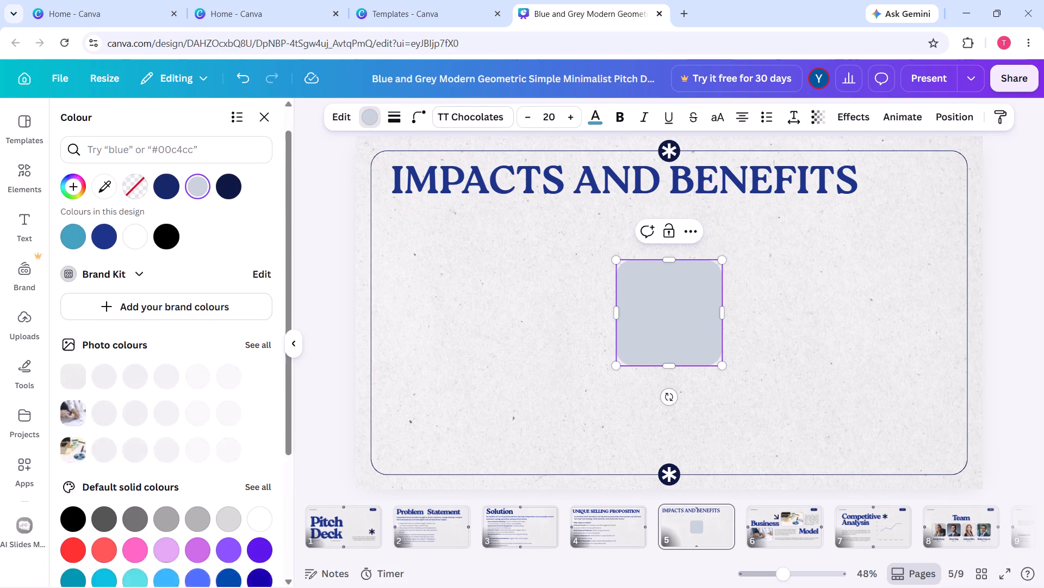
scroll(134, 494, down, 1)
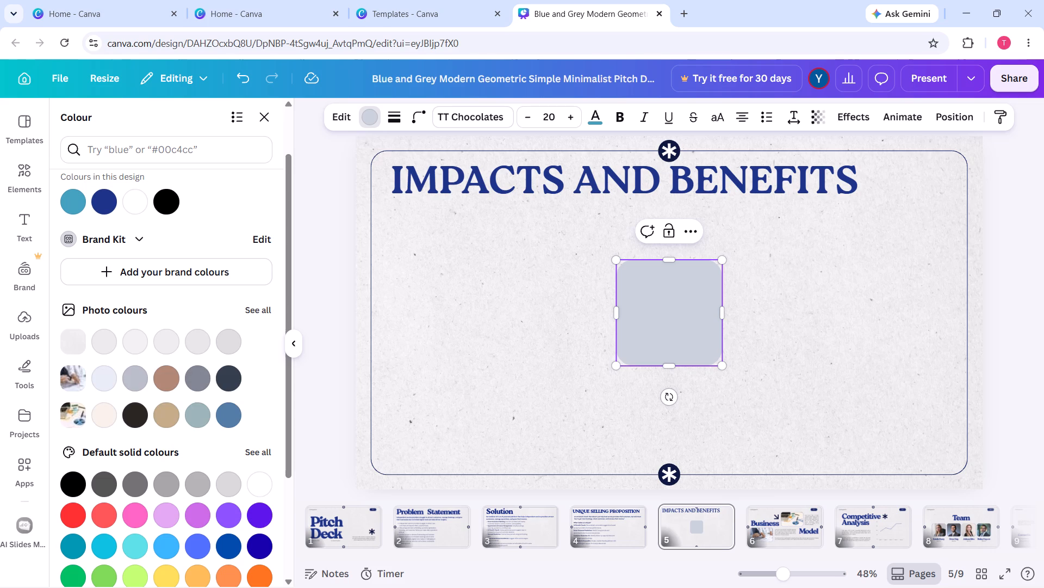
click(104, 205)
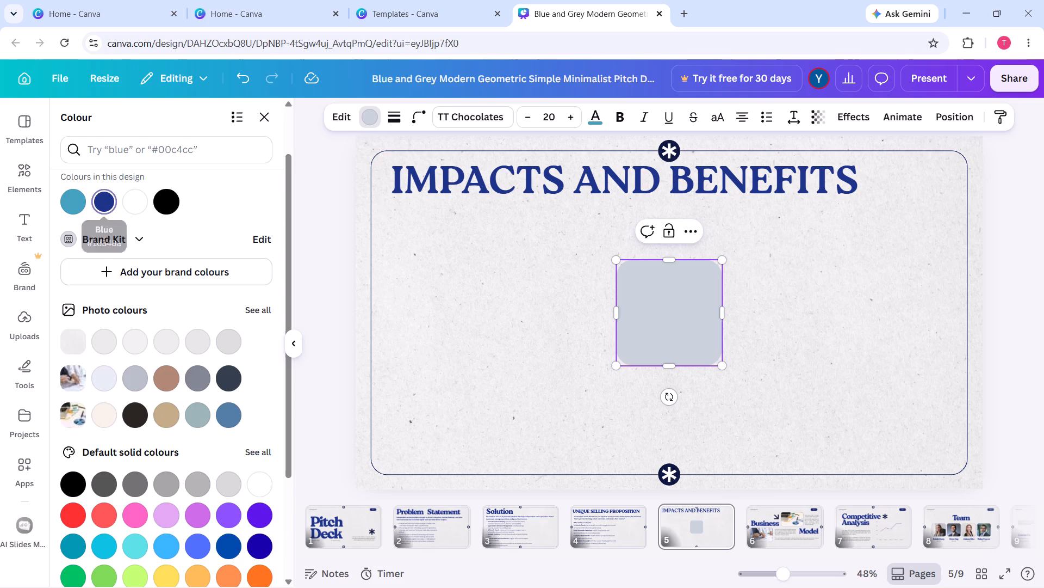
scroll(104, 205, up, 1)
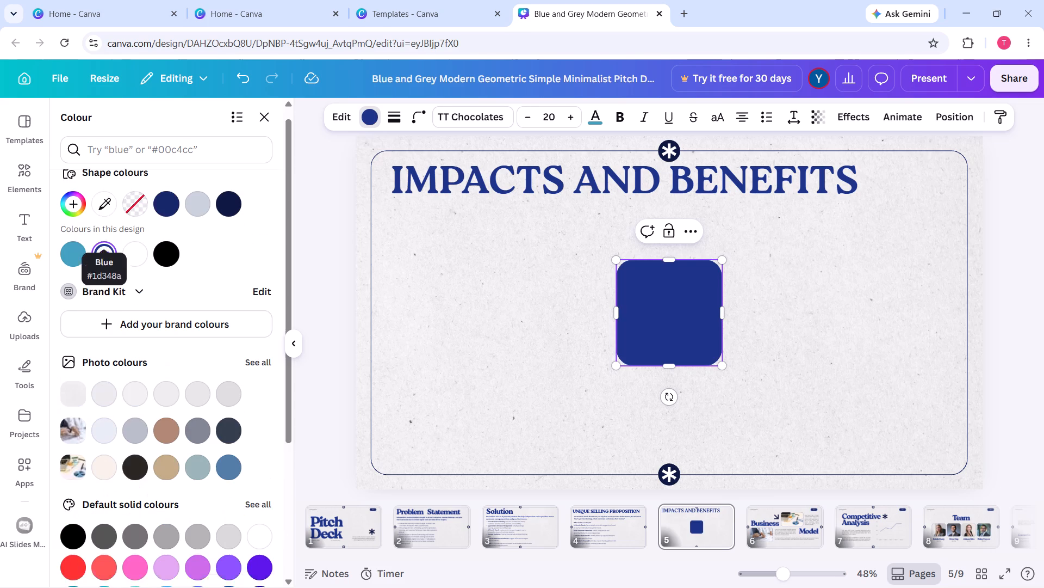
scroll(104, 205, up, 1)
click(196, 213)
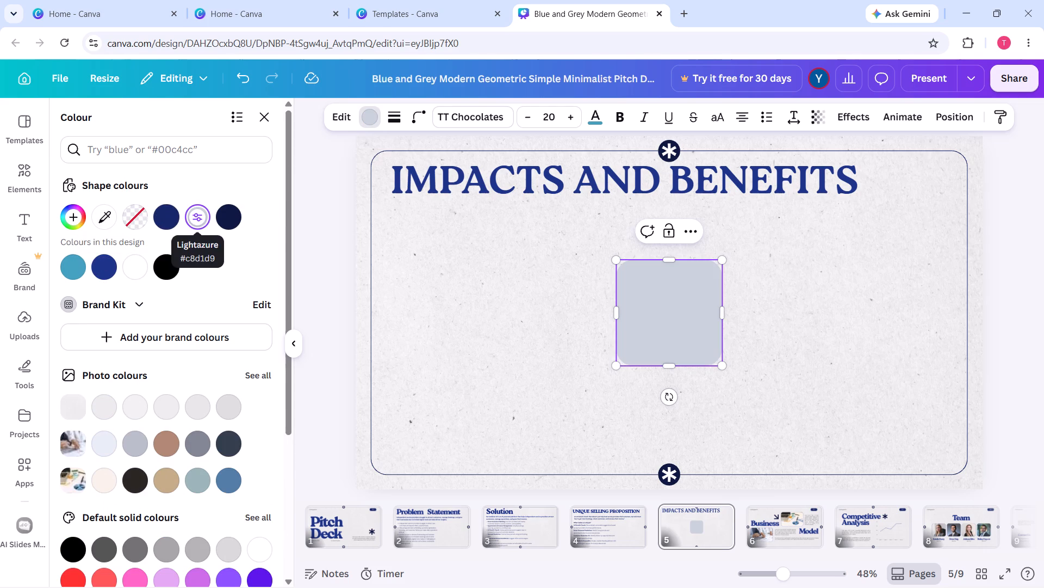
click(69, 257)
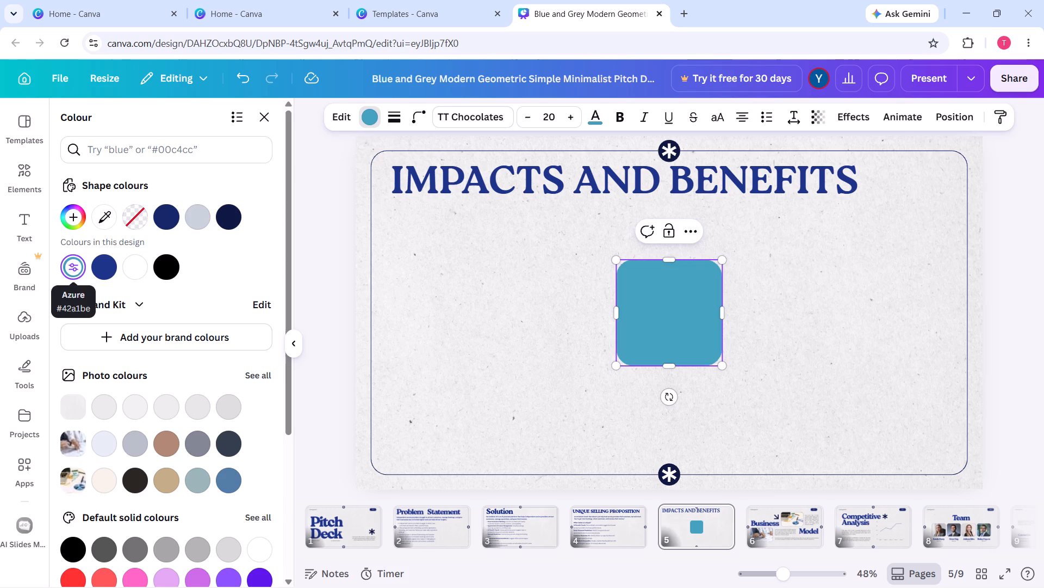
click(108, 268)
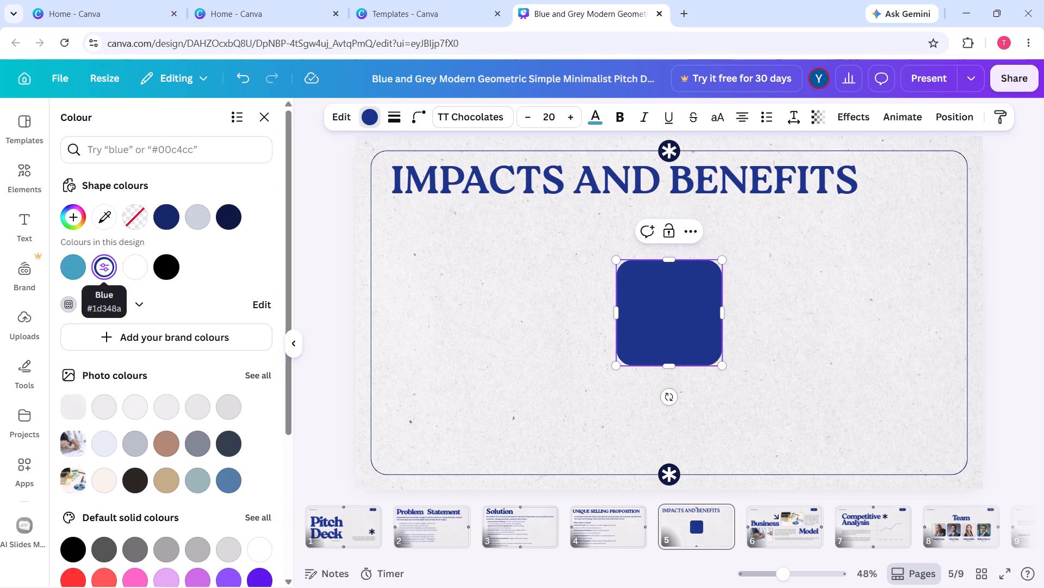
click(234, 446)
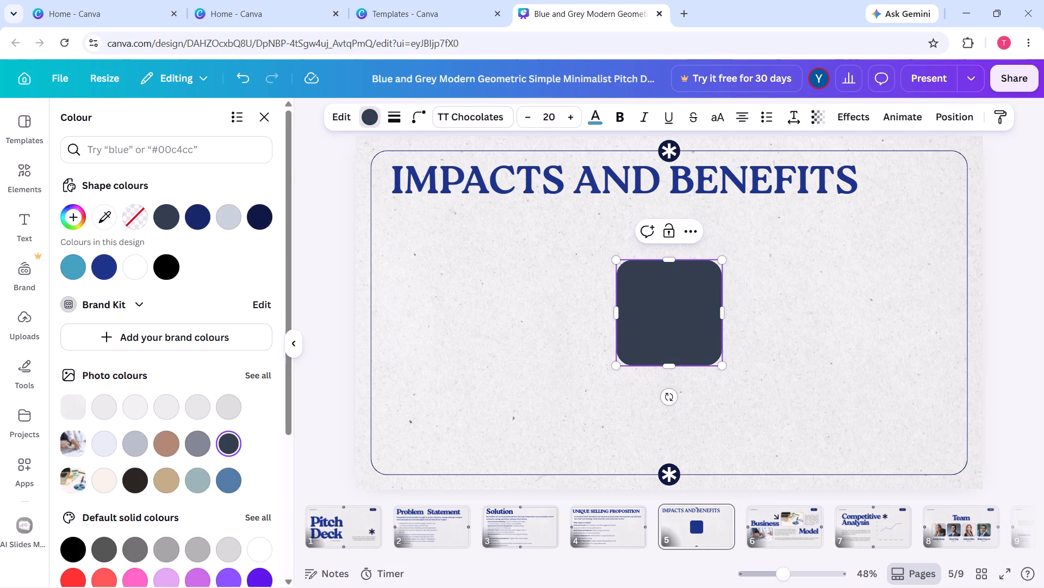
click(198, 483)
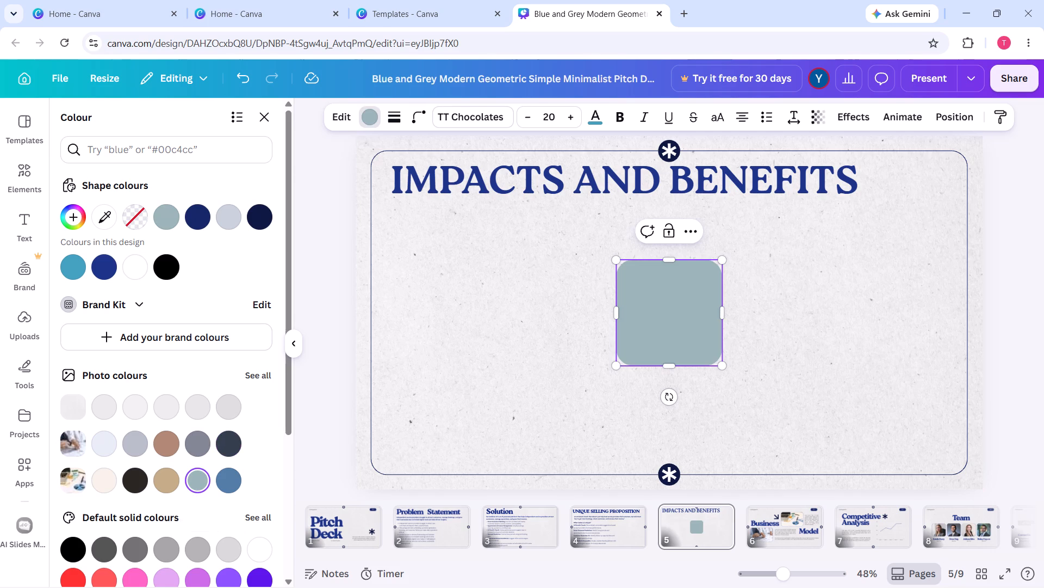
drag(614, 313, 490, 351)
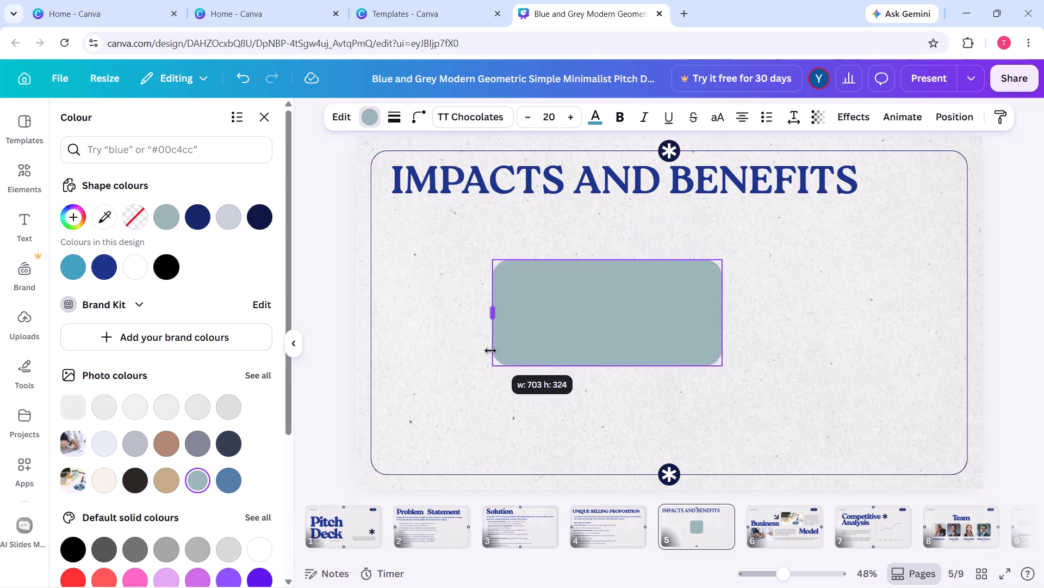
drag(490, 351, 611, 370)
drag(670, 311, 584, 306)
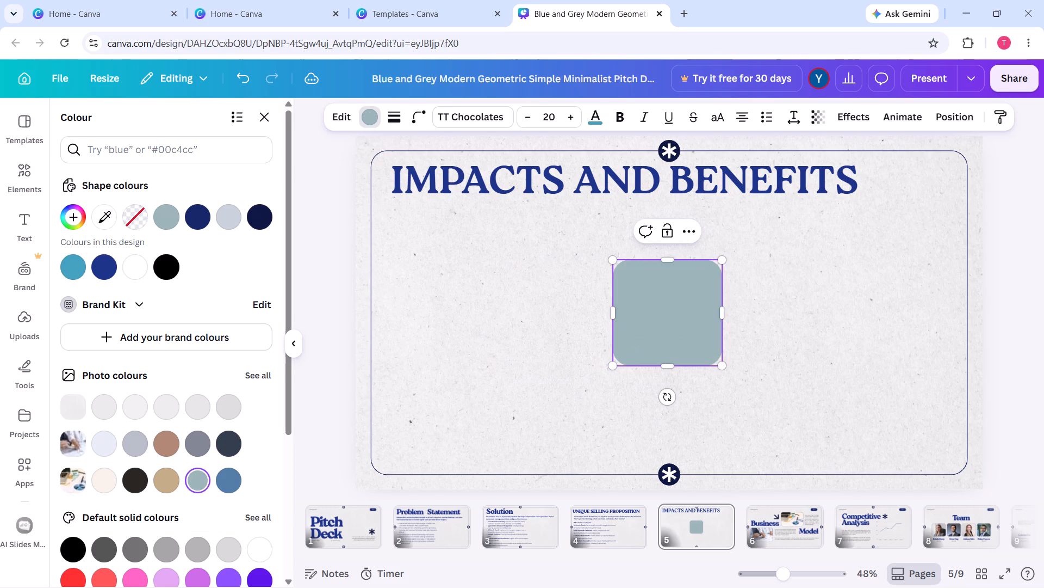
Enlarge the rounded square into a large box and position it beneath the heading, filling the left half of page 5's frame.
click(1023, 238)
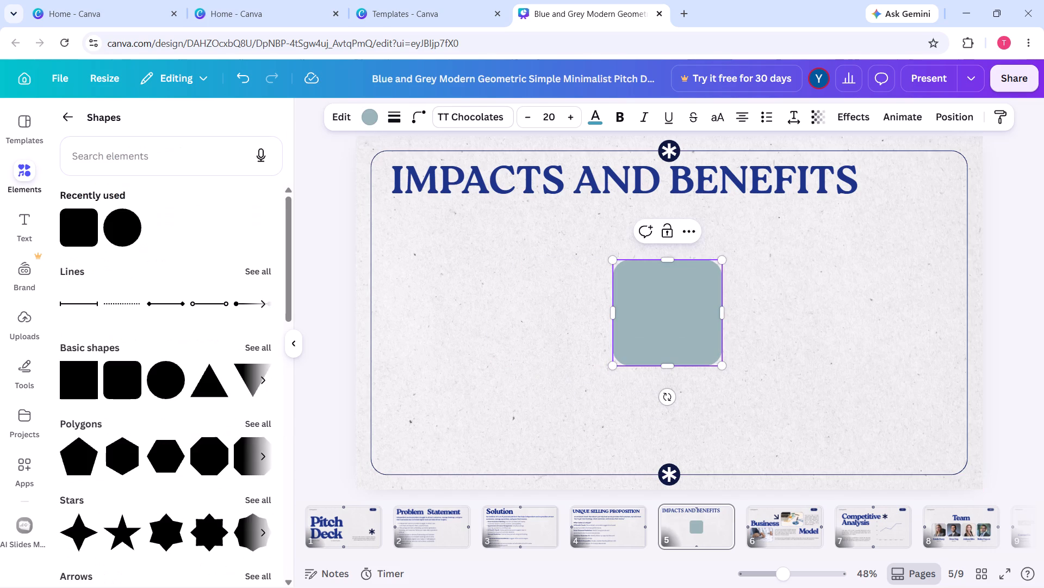
drag(683, 293, 512, 271)
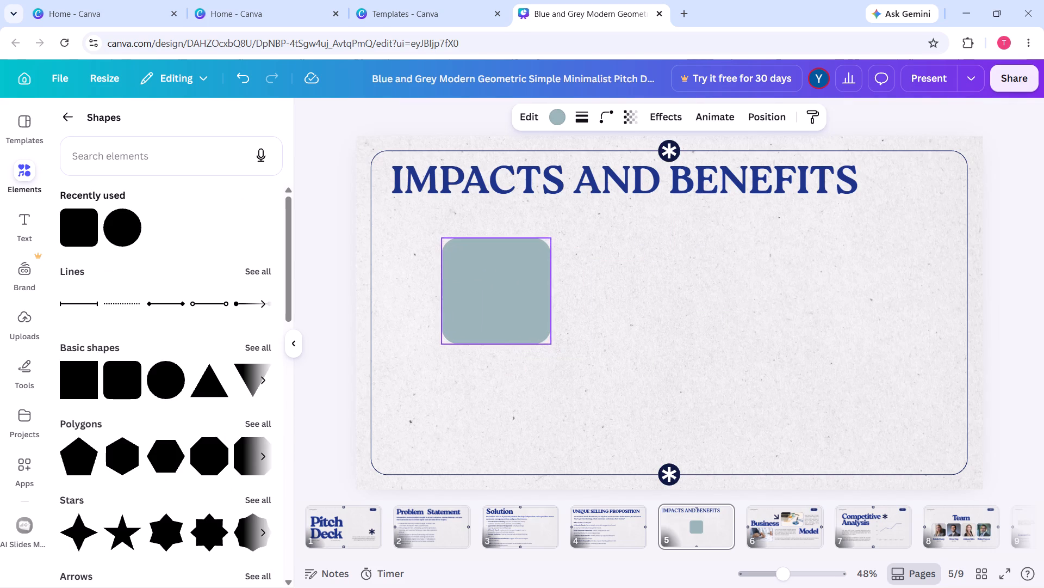
drag(550, 291, 650, 308)
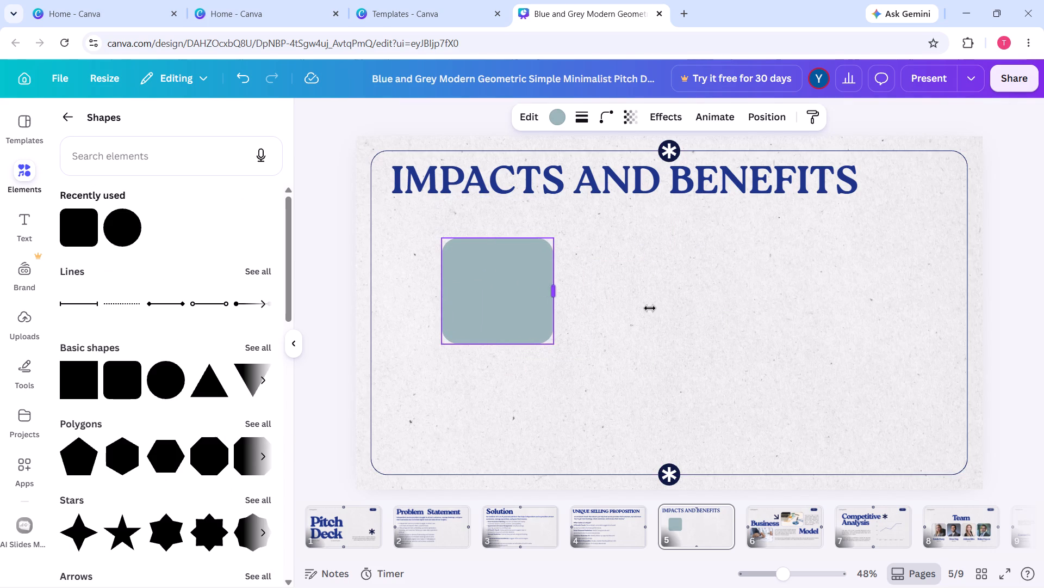
drag(650, 308, 702, 316)
drag(576, 346, 583, 458)
drag(570, 330, 518, 309)
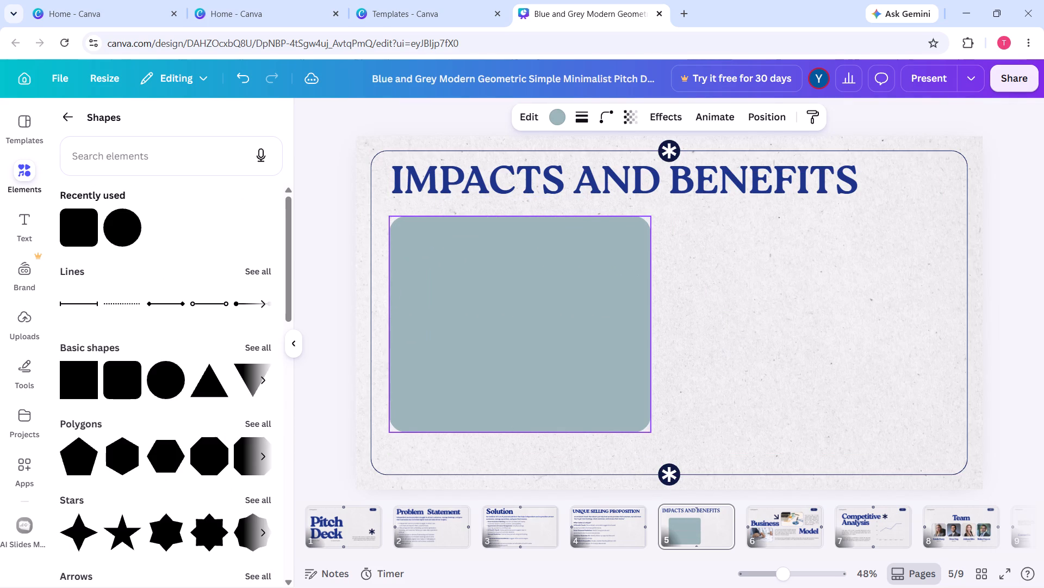
drag(518, 309, 521, 313)
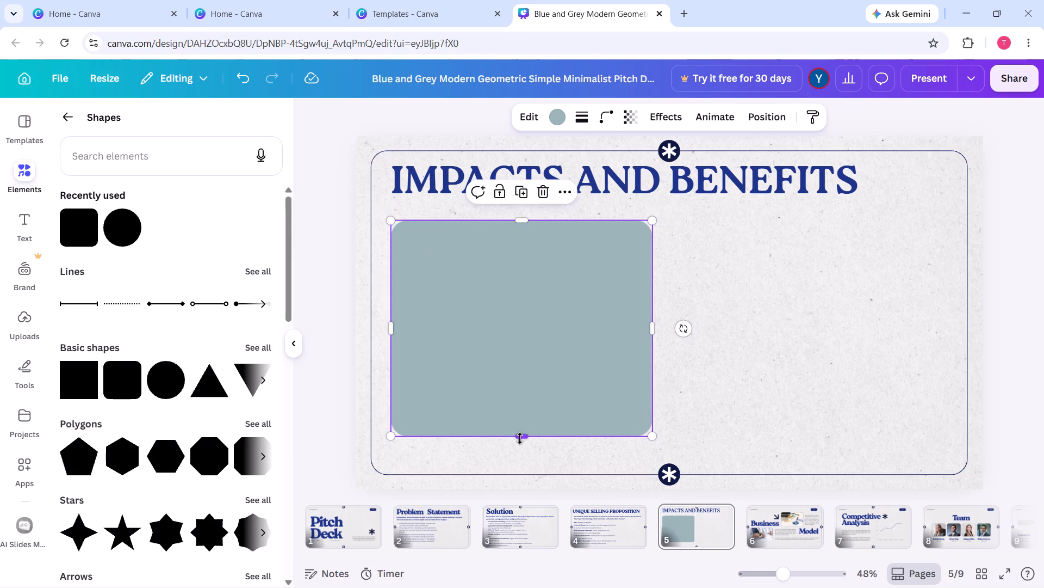
drag(520, 438, 526, 461)
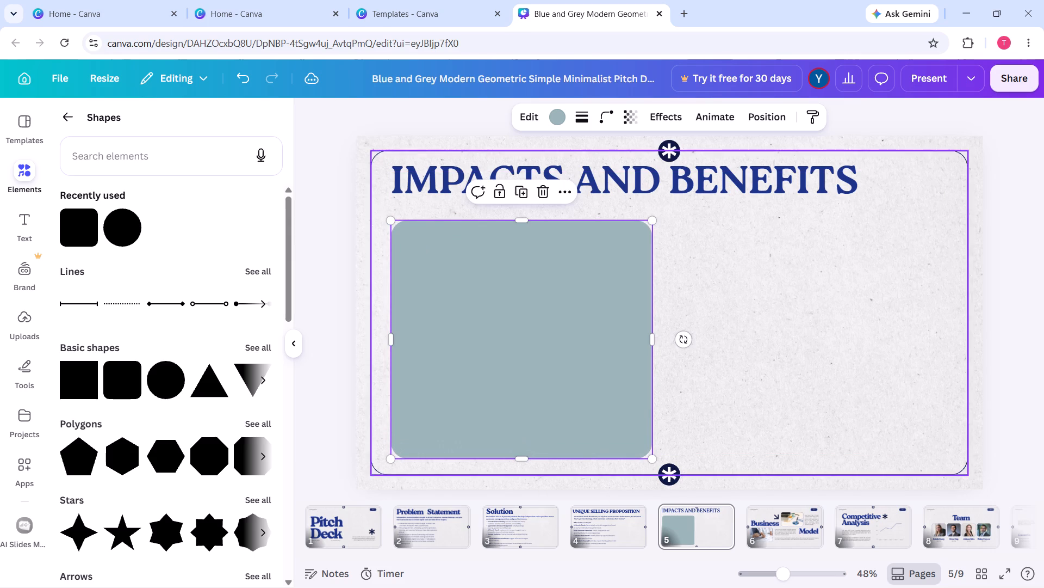
drag(652, 338, 672, 340)
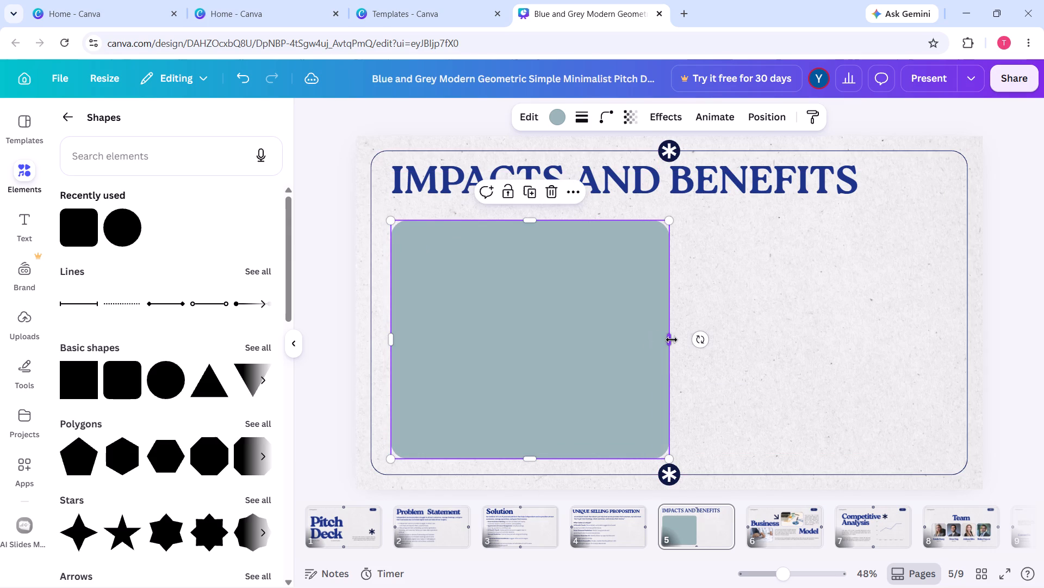
click(576, 329)
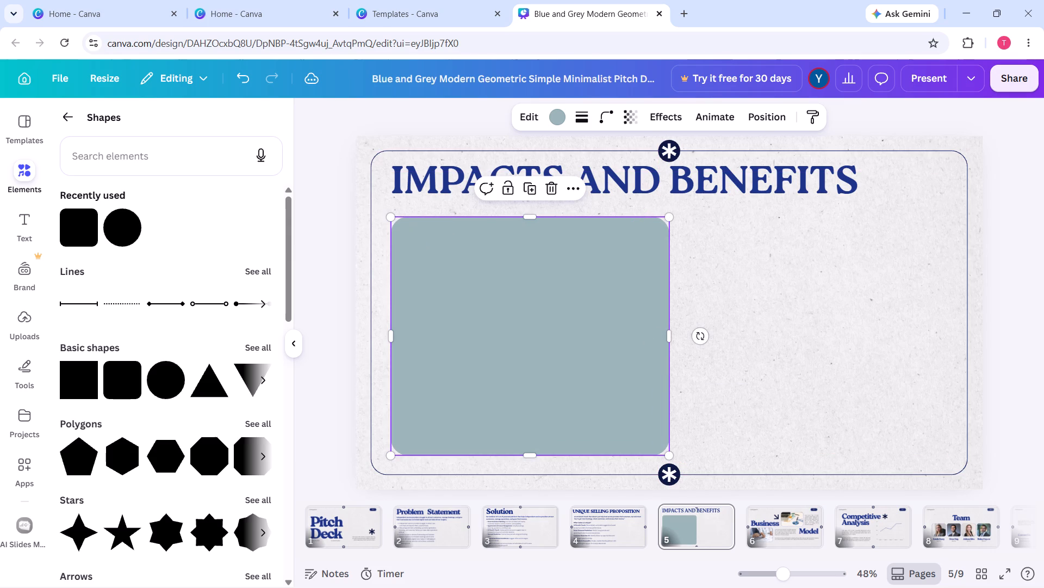
Duplicate the large box, place the copy level beside it in the frame's right half, and nudge both boxes slightly left.
click(531, 191)
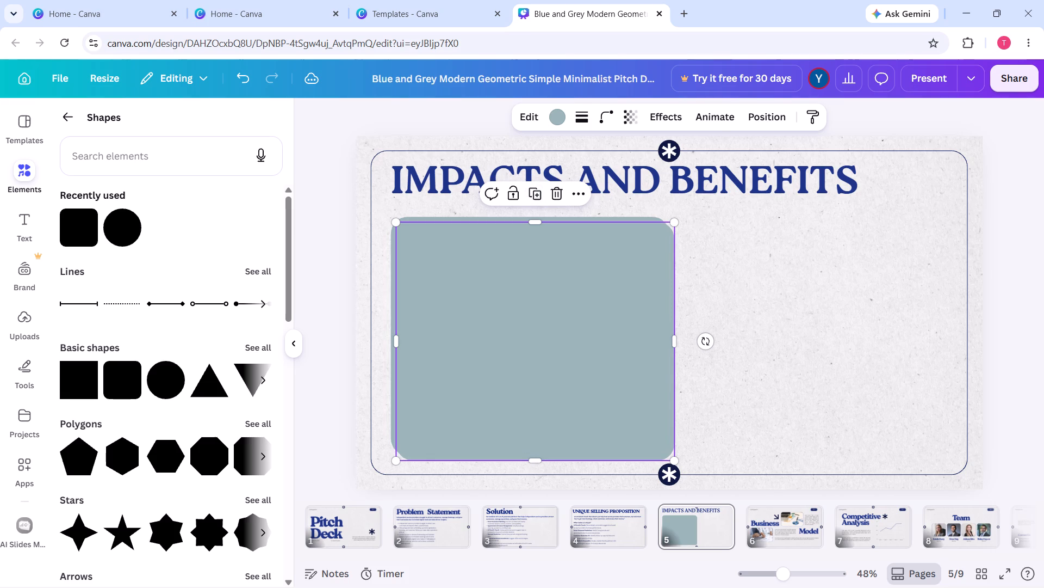
drag(563, 313, 845, 309)
drag(633, 333, 631, 334)
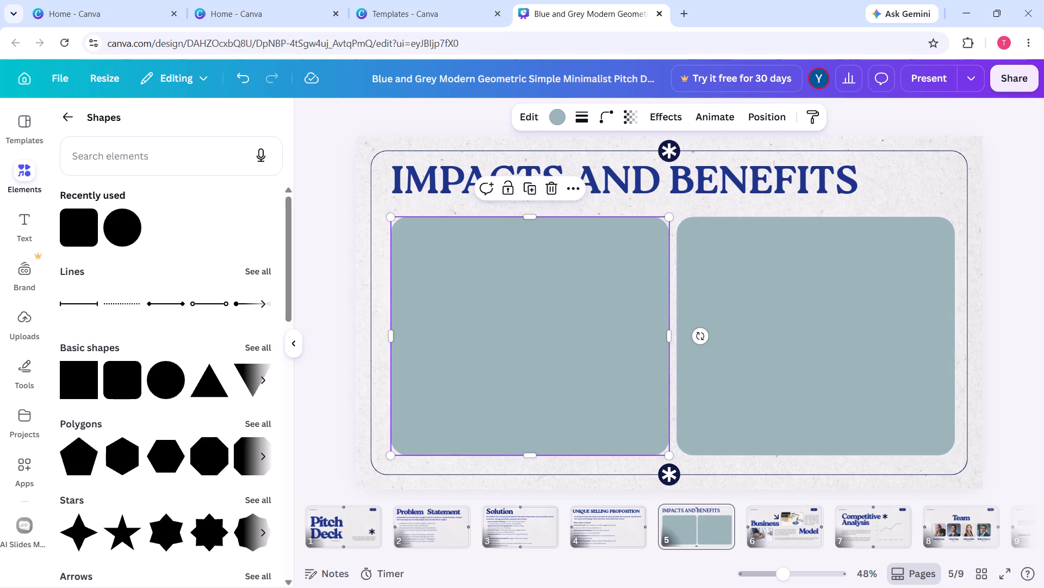
drag(631, 334, 626, 335)
drag(743, 339, 740, 339)
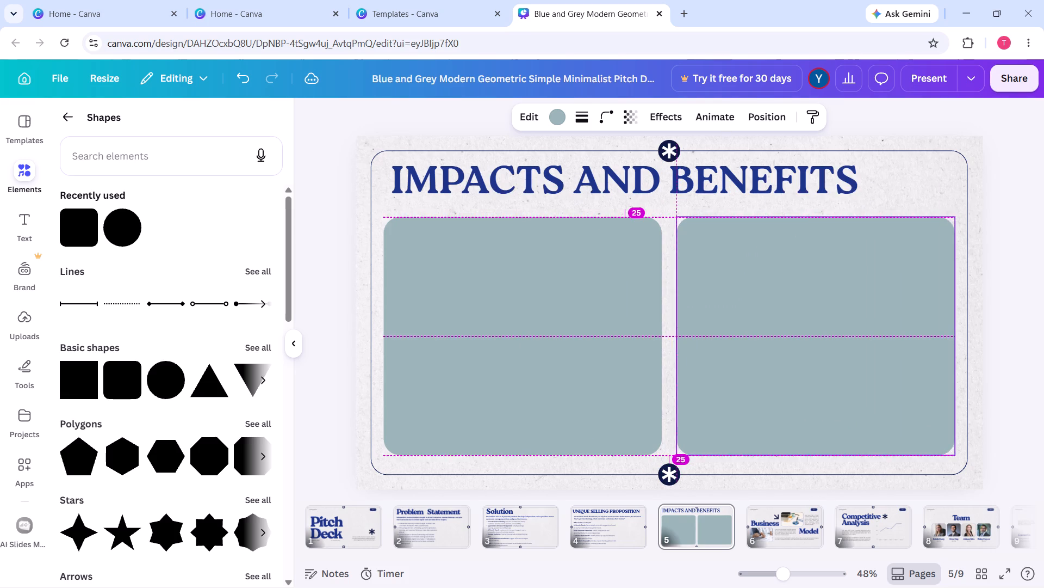
drag(740, 339, 737, 339)
click(1024, 301)
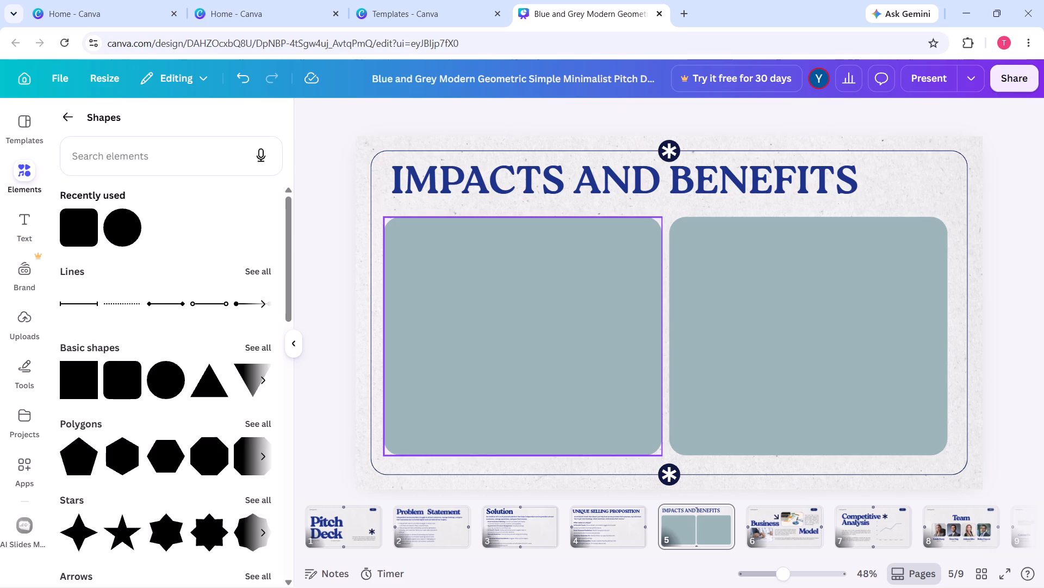
Move both boxes slightly lower inside the frame to leave more space under the heading.
drag(583, 391, 580, 405)
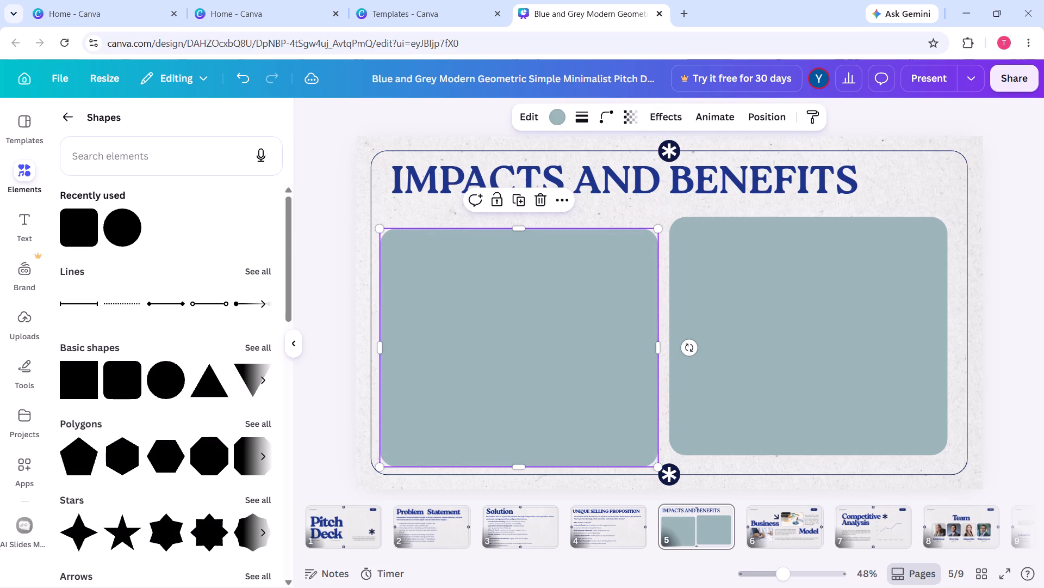
drag(706, 382, 705, 393)
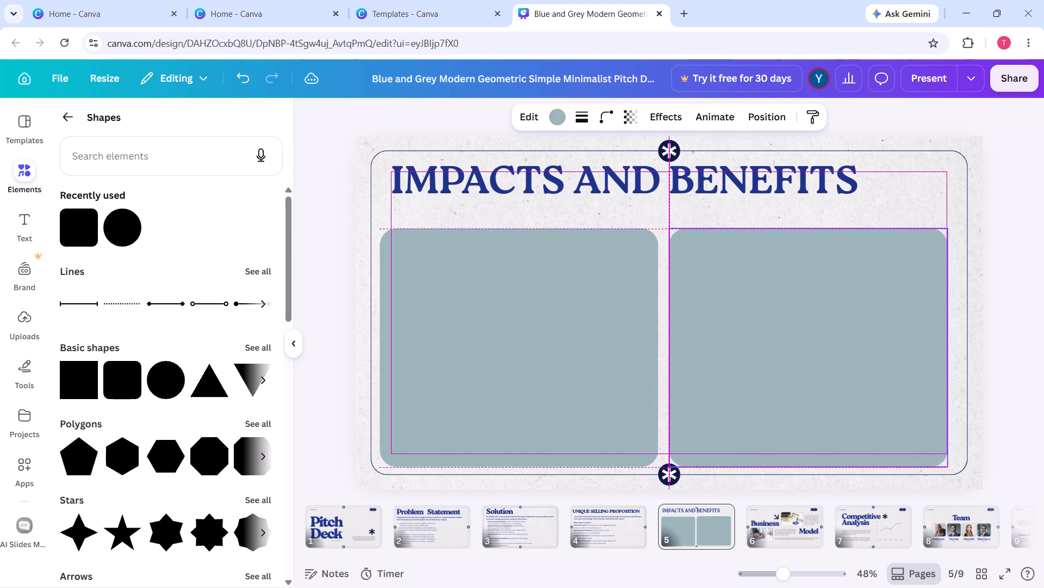
drag(705, 393, 704, 390)
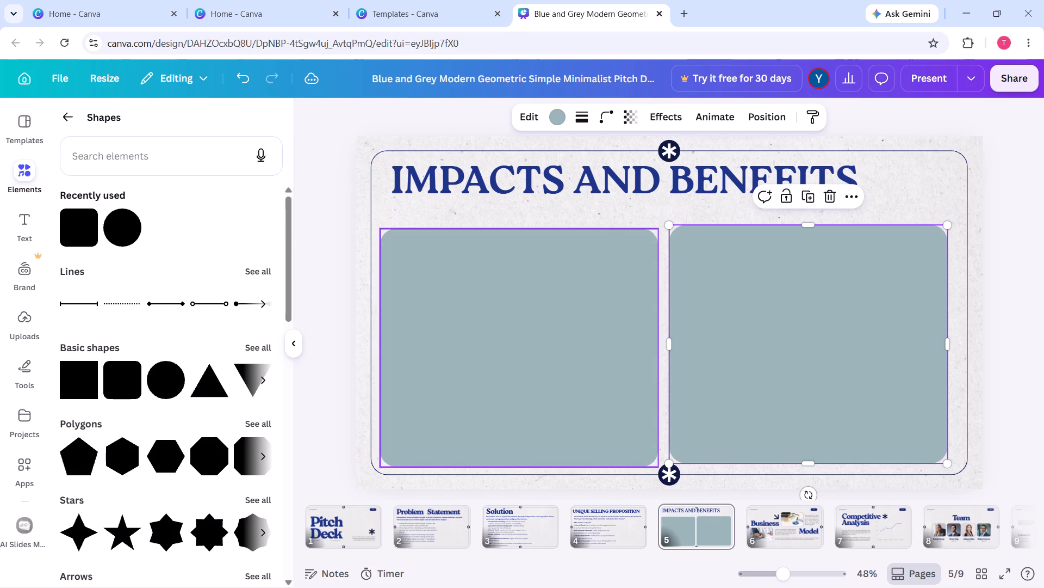
Add a black-filled circle to page 5 and scale it down proportionally to a small bullet-sized dot.
click(126, 235)
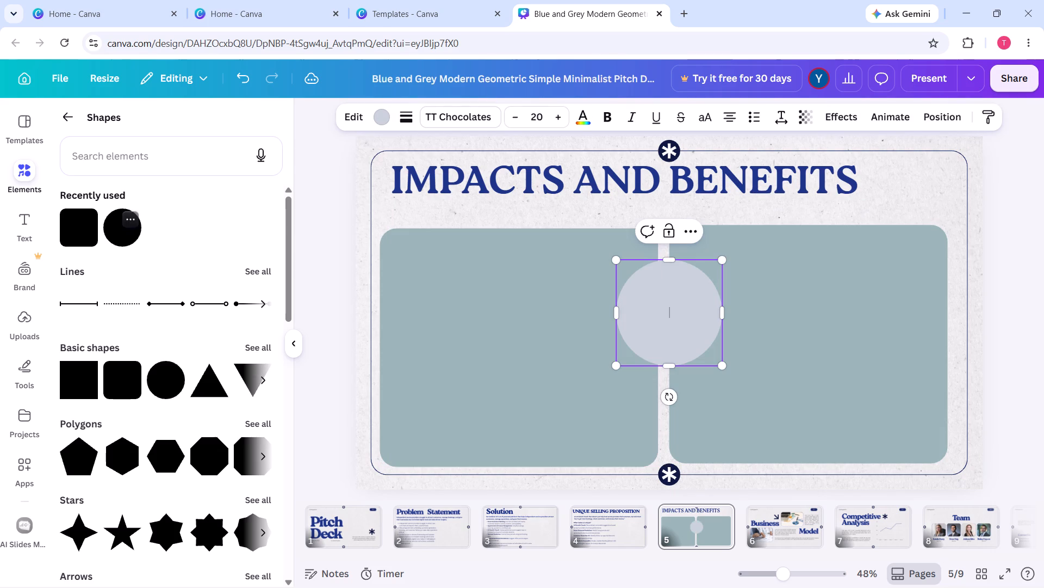
click(380, 120)
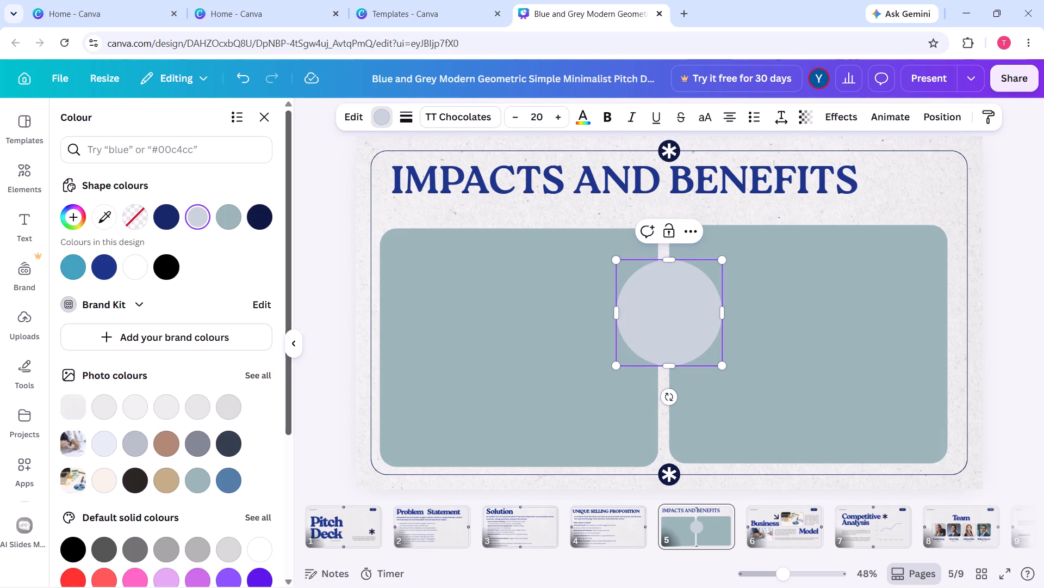
click(160, 273)
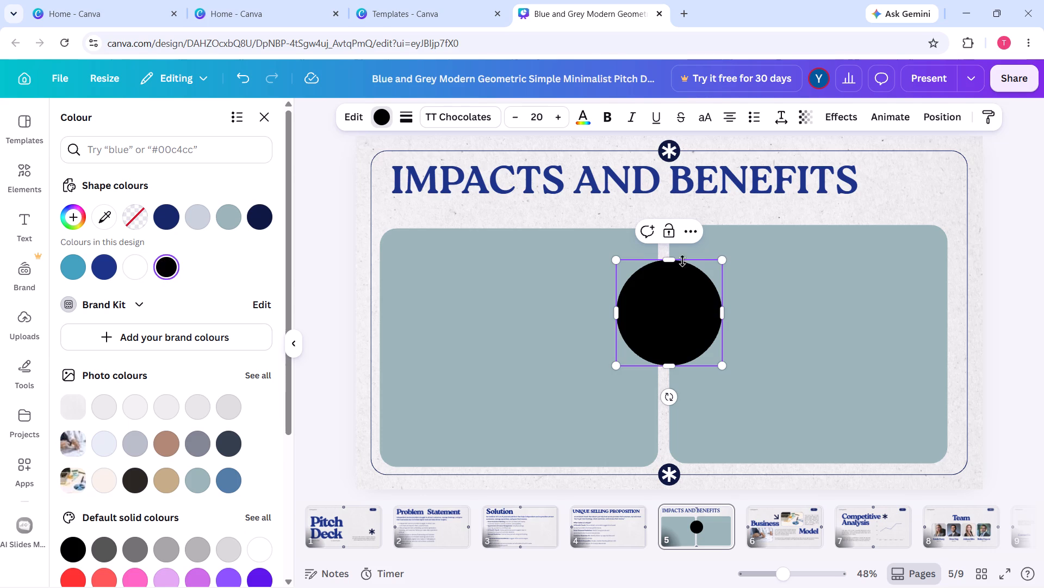
drag(719, 259, 662, 333)
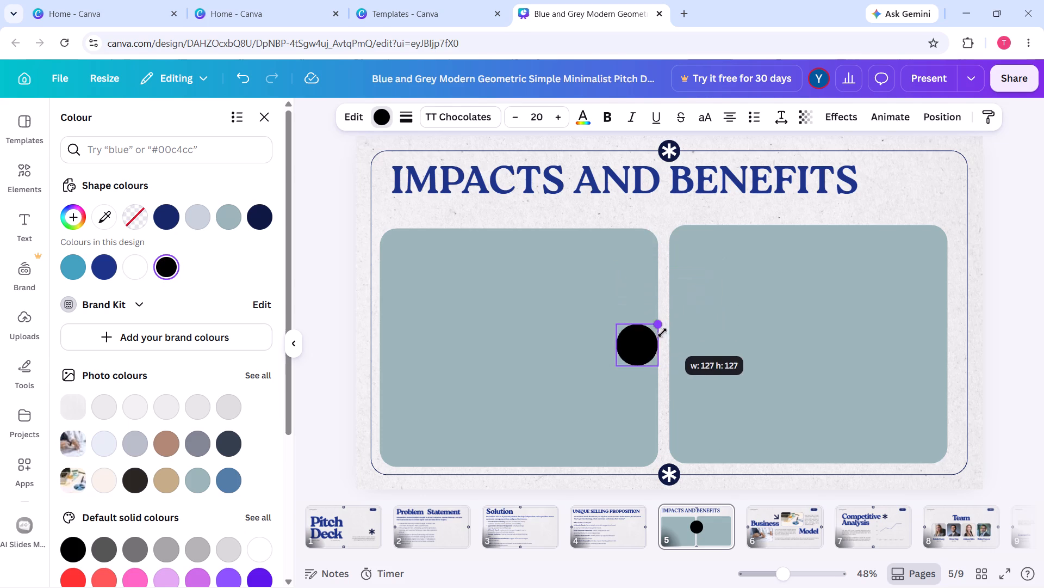
drag(662, 333, 648, 352)
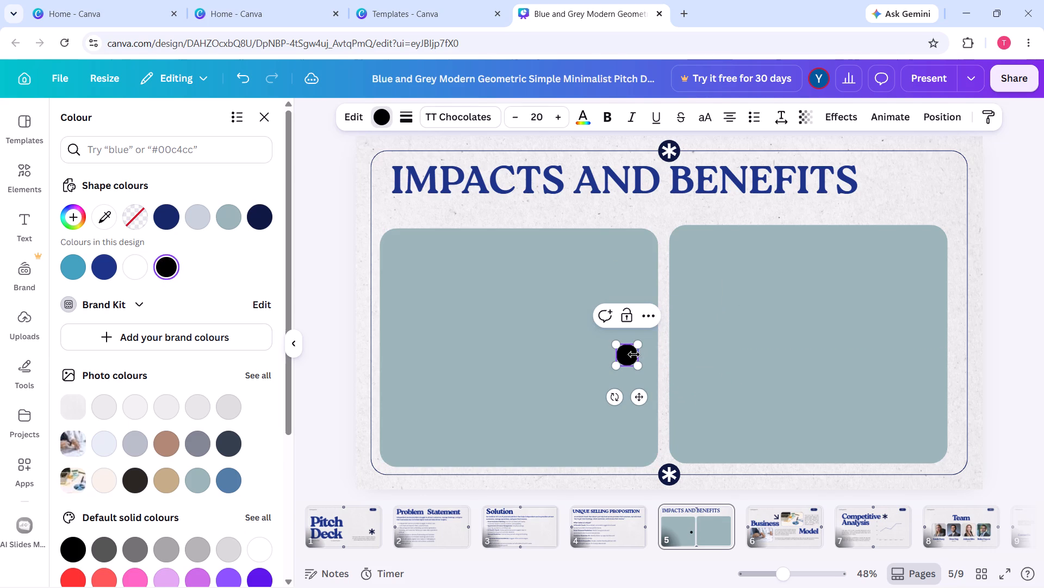
Move the black dot to the left box's upper inner corner and place a duplicate level with it in the right box.
drag(629, 354, 635, 324)
click(334, 390)
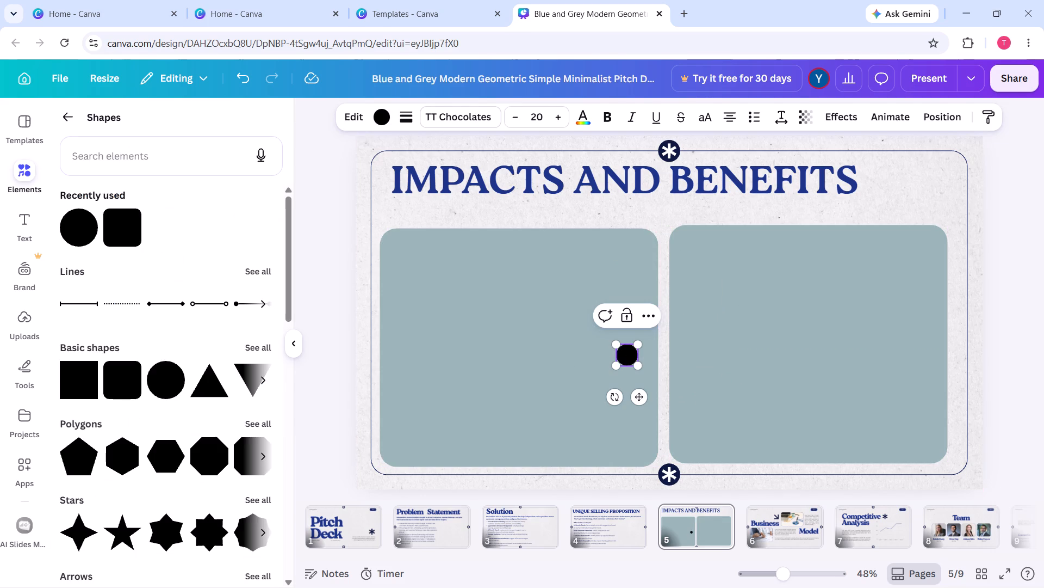
click(337, 354)
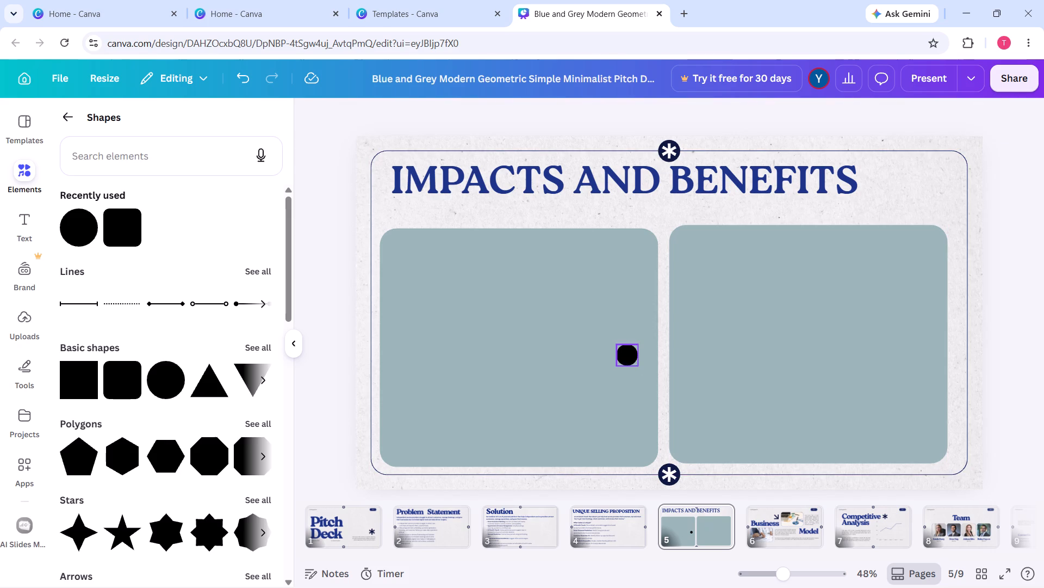
drag(631, 349, 637, 256)
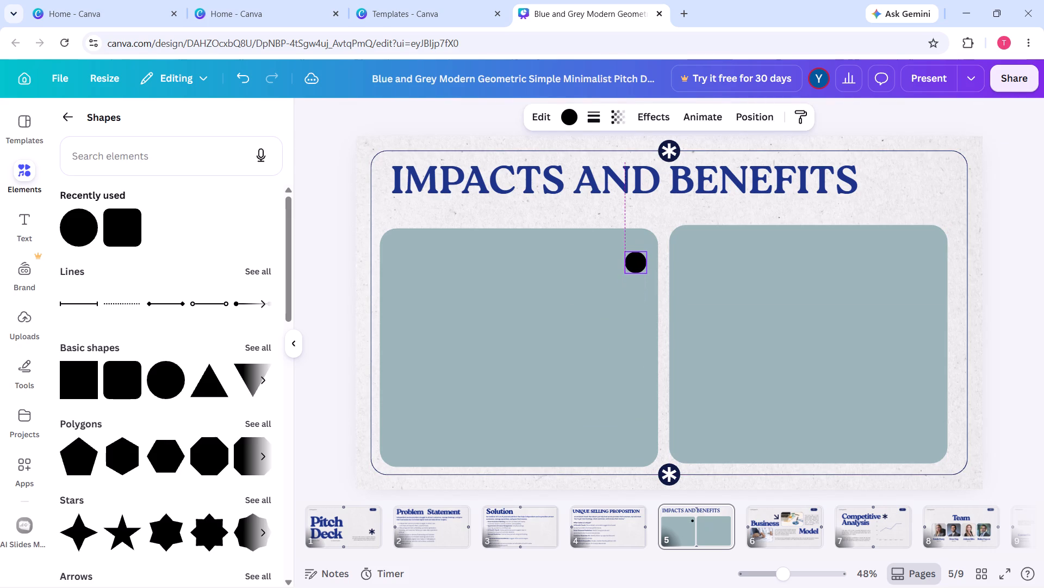
drag(637, 256, 636, 252)
drag(636, 252, 636, 251)
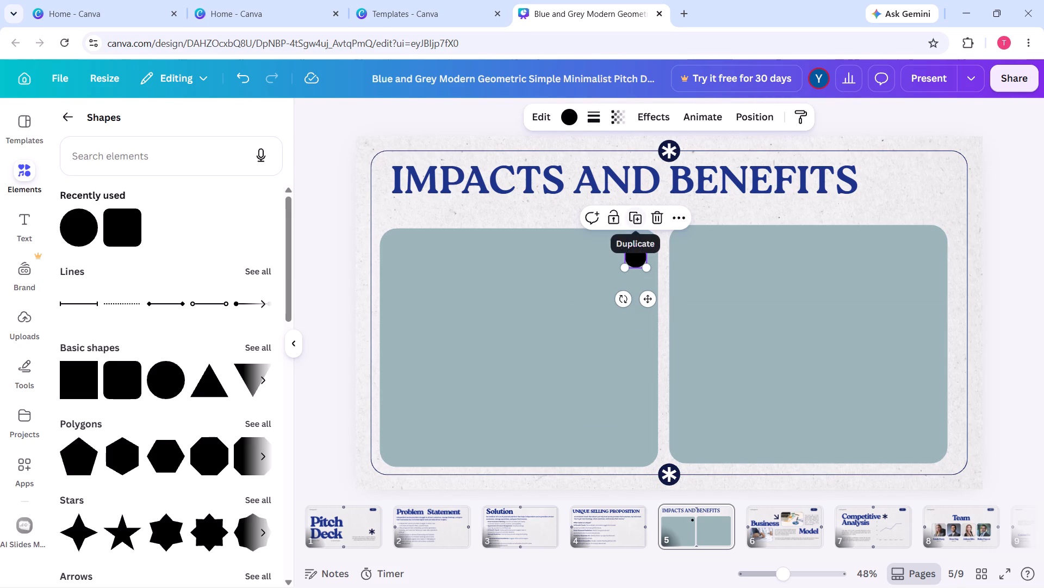
click(634, 215)
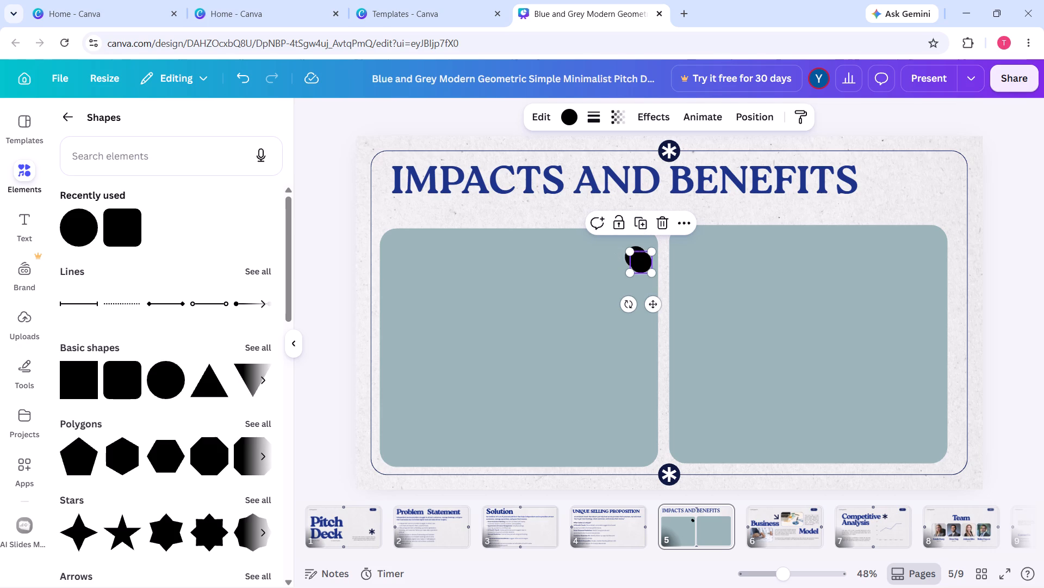
drag(639, 261, 684, 253)
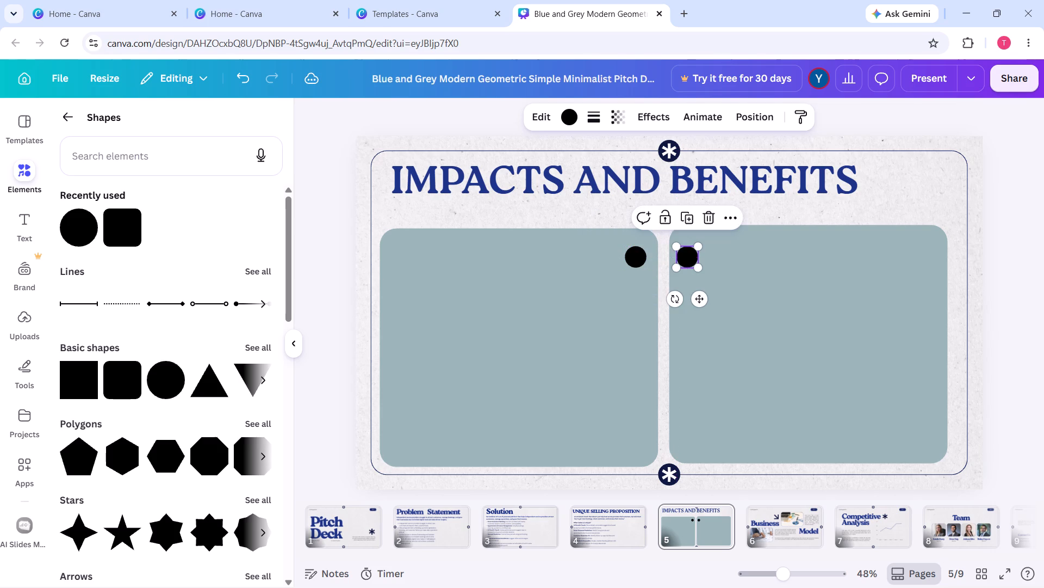
Duplicate the dot down the left box's inner edge to form an evenly spaced vertical column of six dots.
click(681, 215)
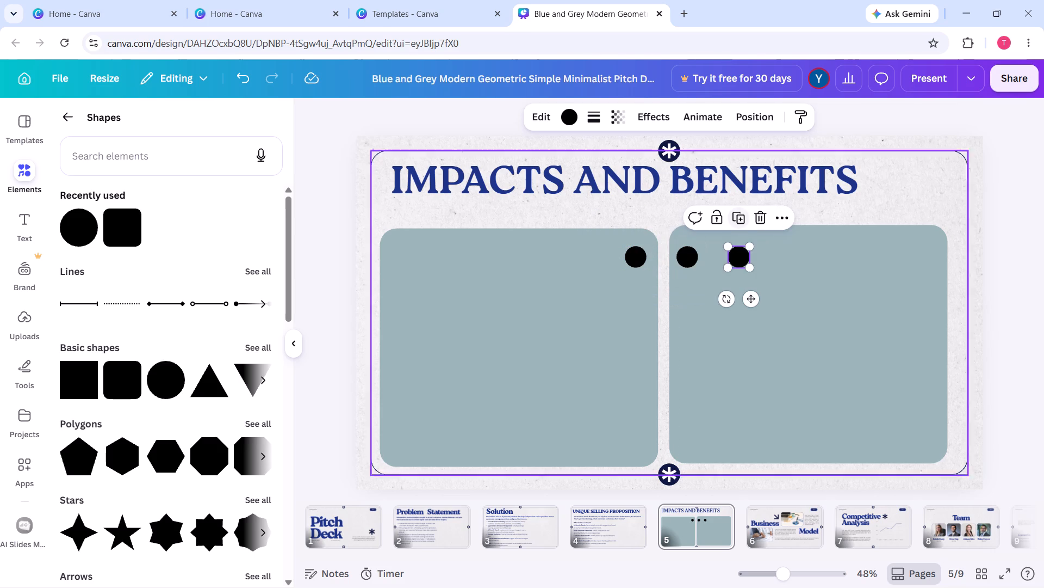
drag(738, 258, 643, 296)
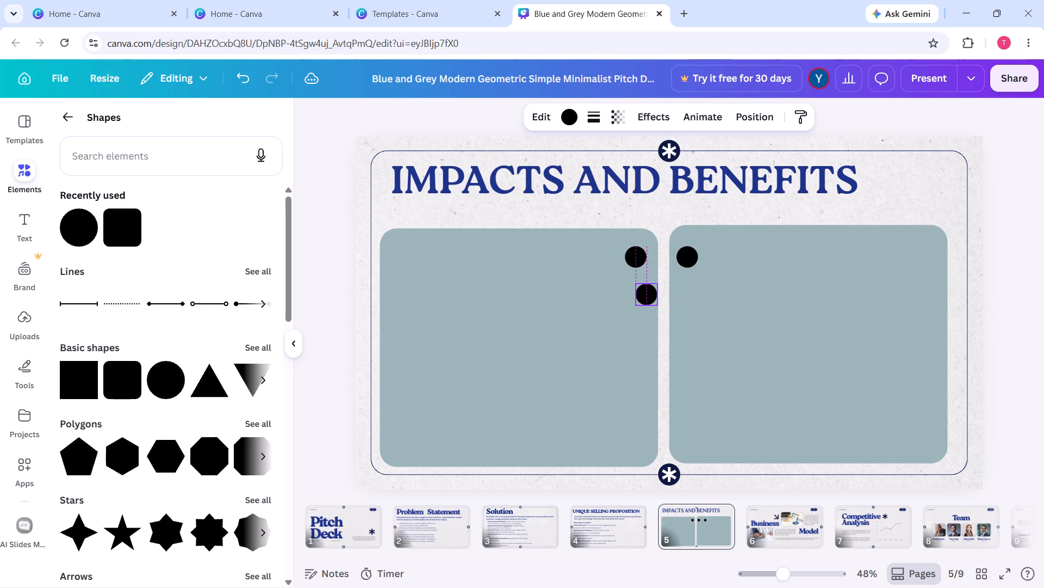
drag(643, 296, 637, 297)
click(631, 254)
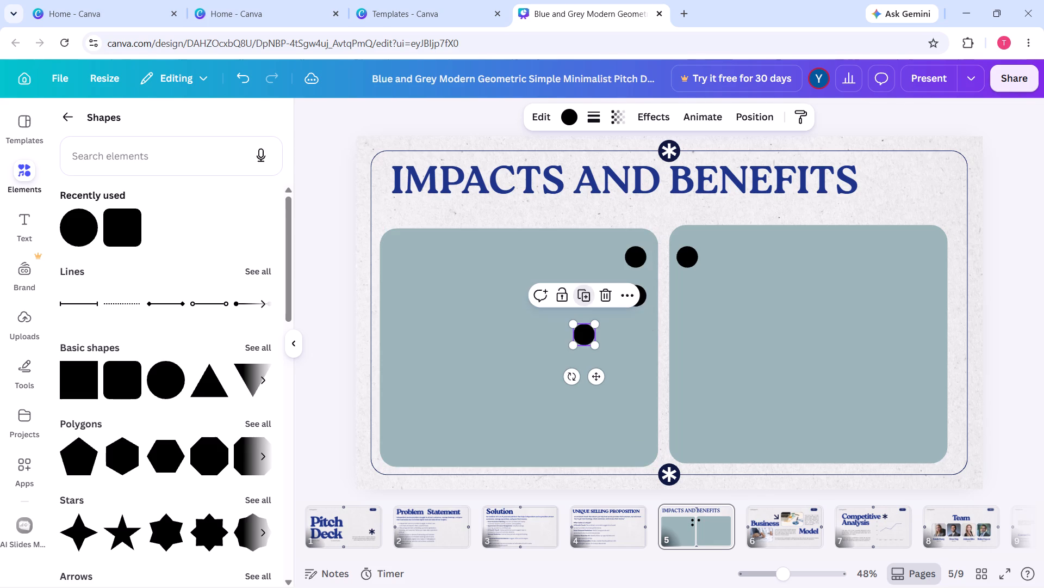
drag(584, 330, 629, 329)
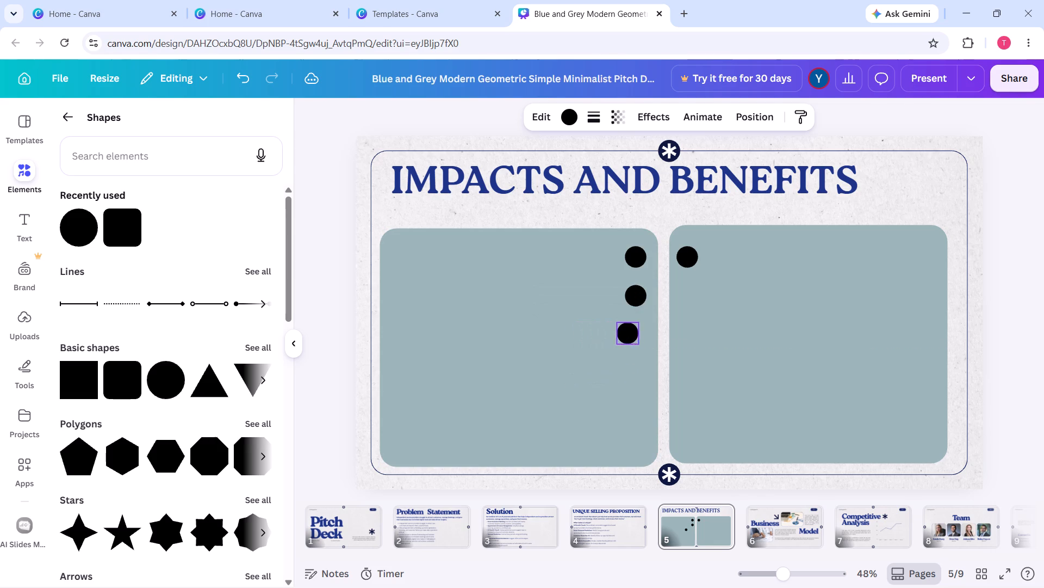
drag(629, 329, 637, 330)
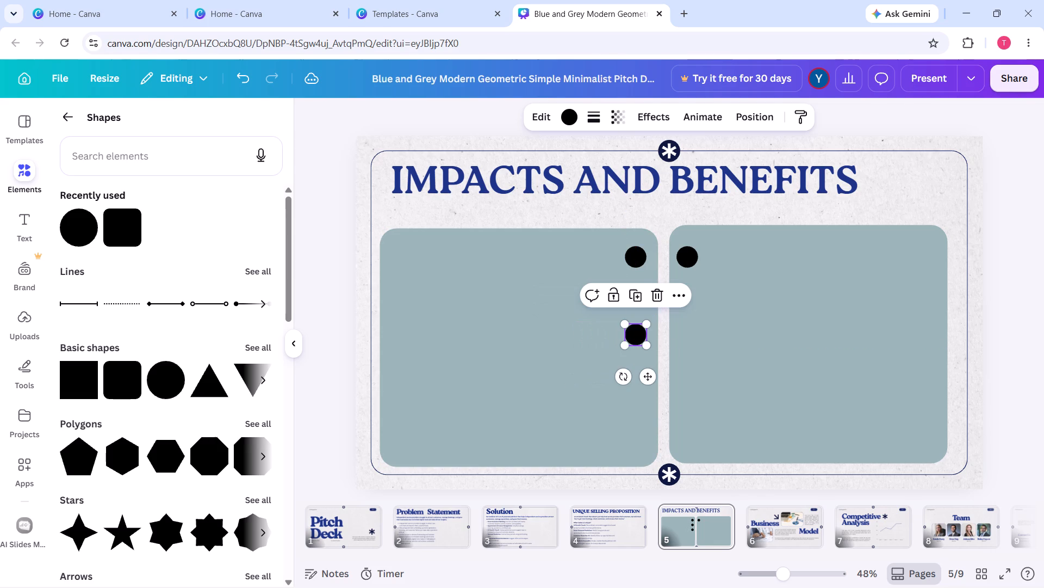
click(636, 290)
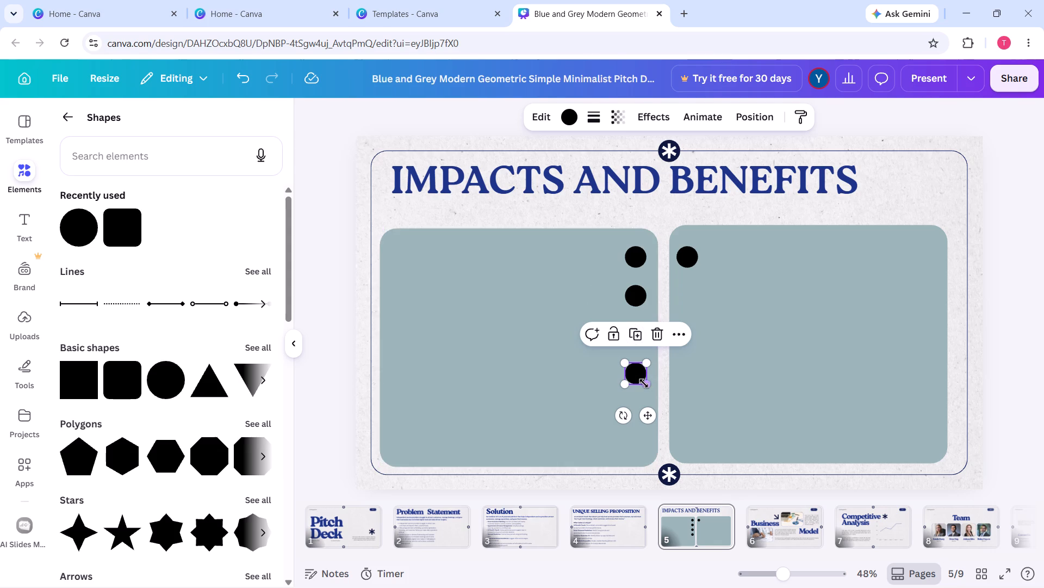
click(637, 339)
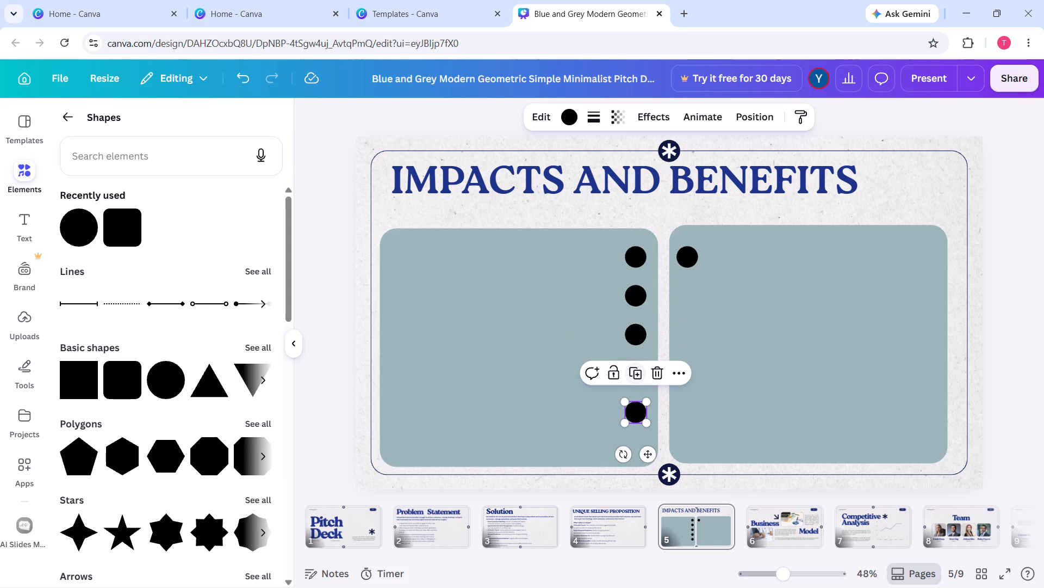
double_click(636, 370)
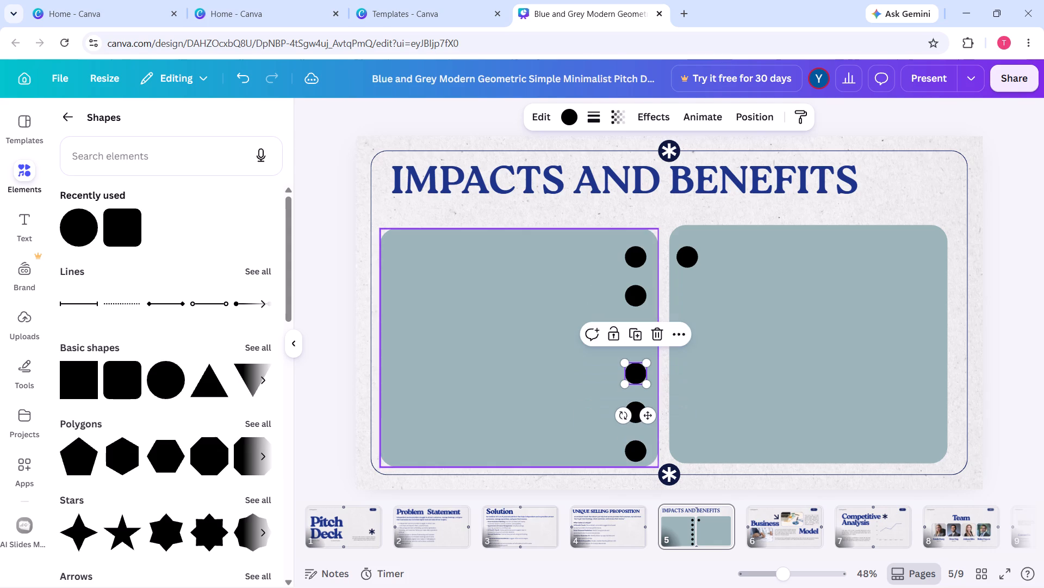
click(331, 367)
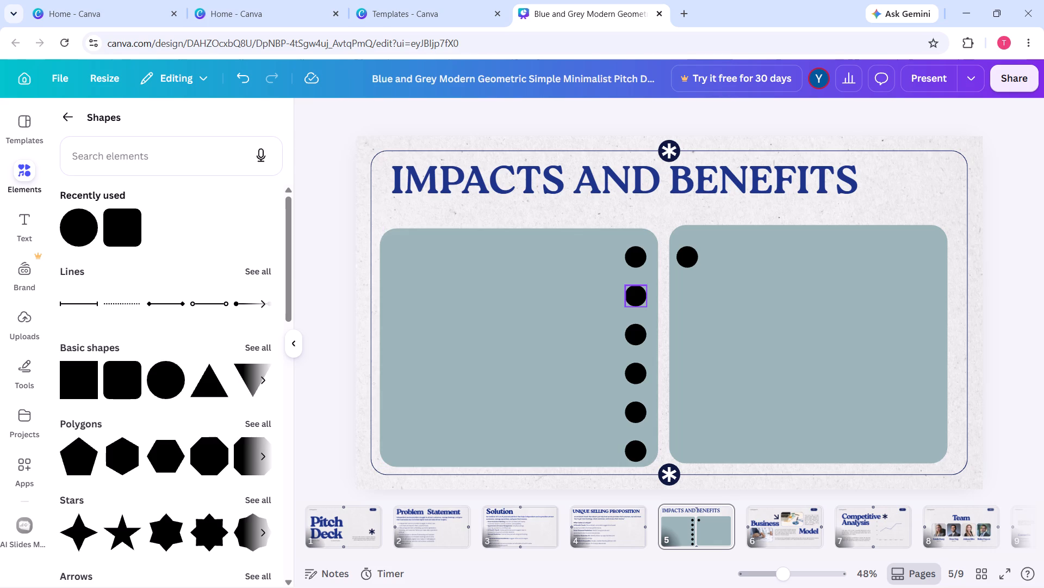
Duplicate the right box's dot down its inner edge to form six dots, each level with its counterpart in the left box.
click(686, 260)
click(687, 219)
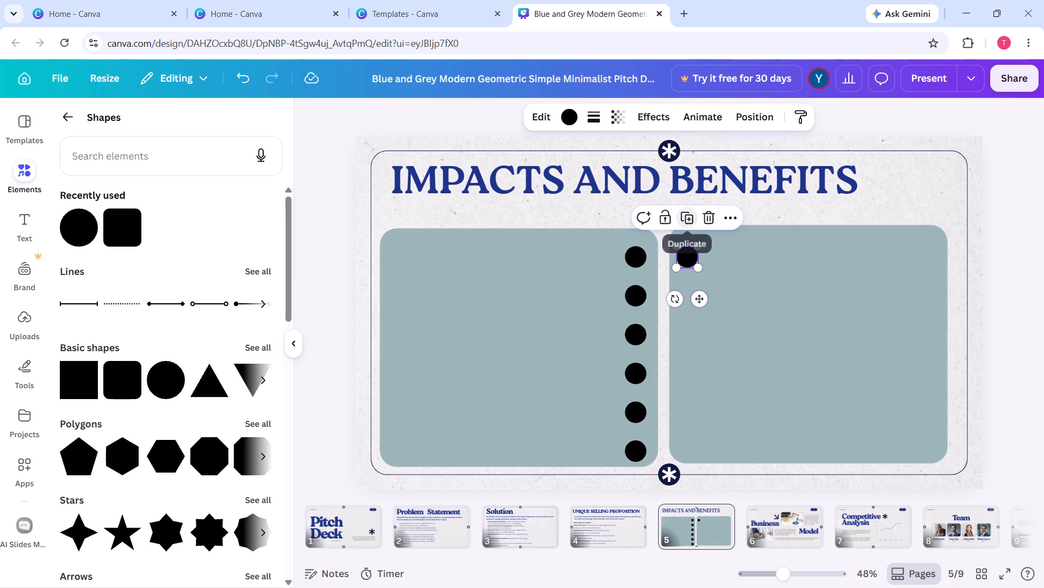
drag(692, 263, 687, 290)
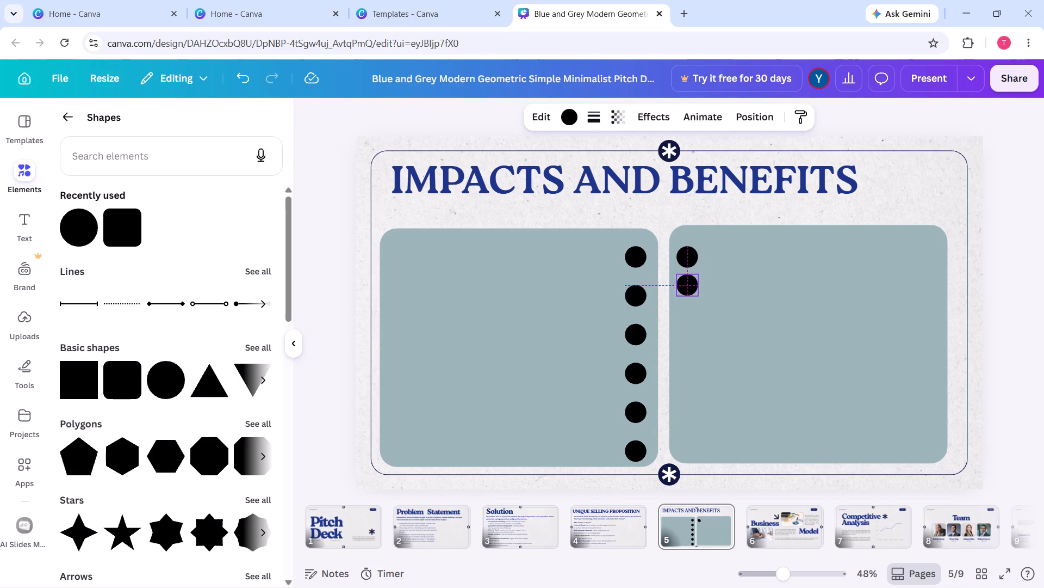
drag(687, 290, 684, 296)
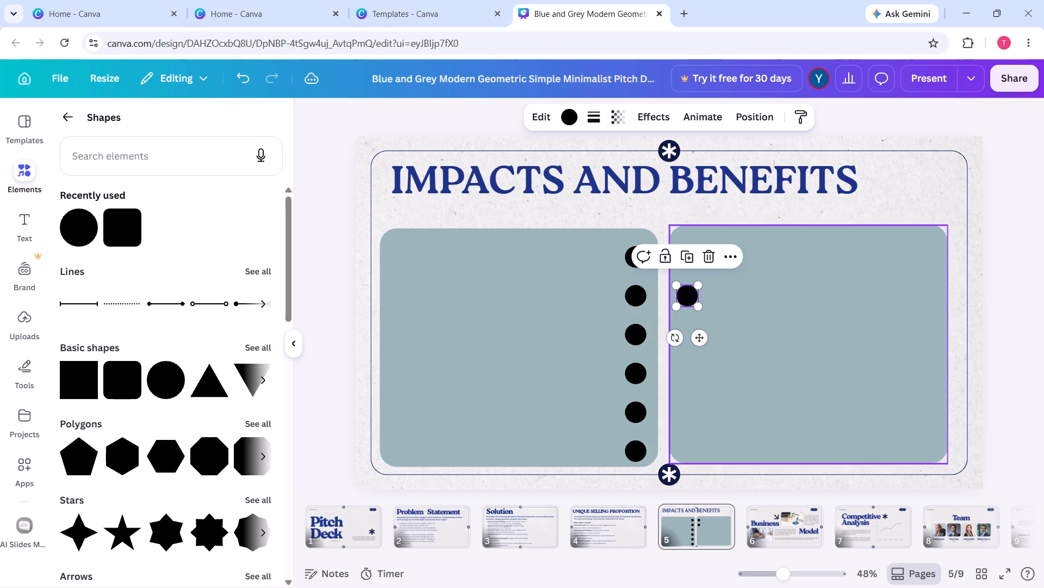
click(685, 252)
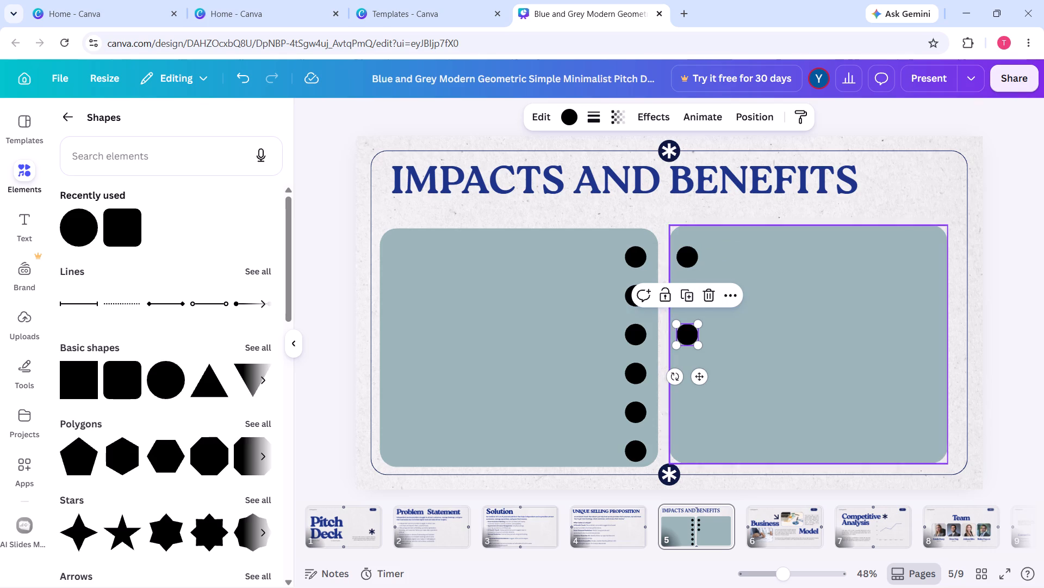
click(687, 294)
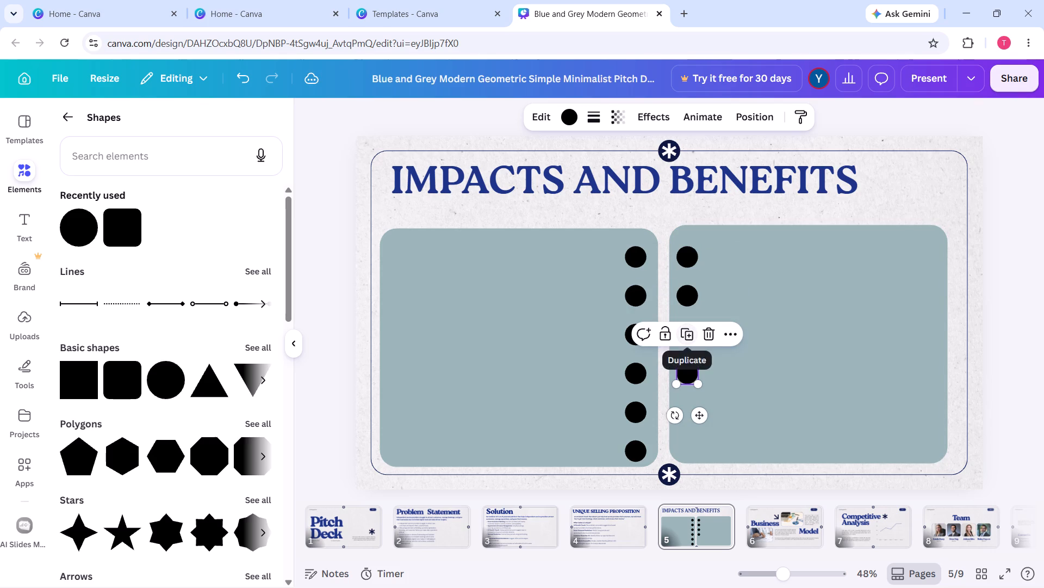
click(684, 333)
click(682, 371)
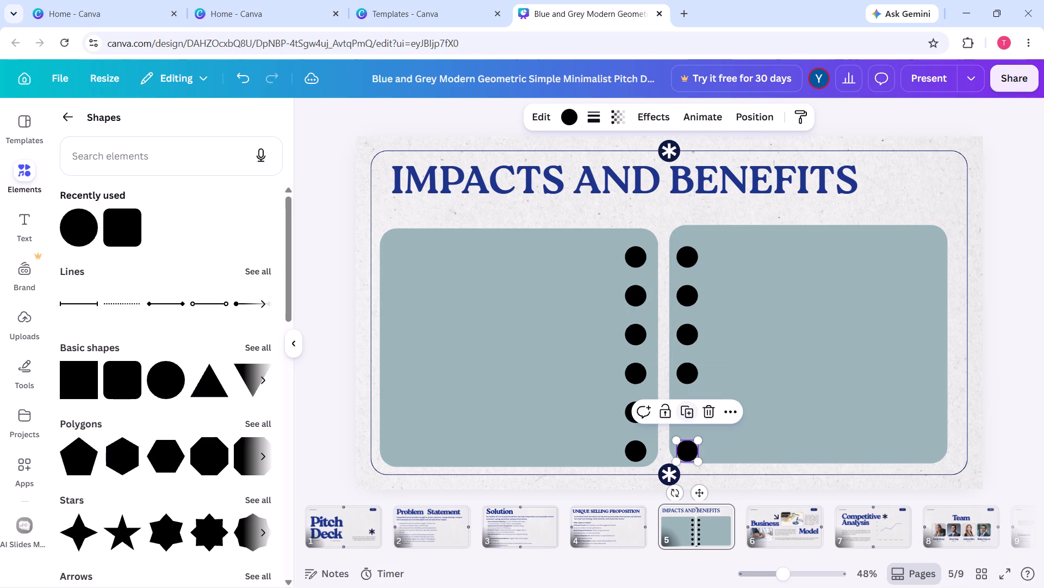
click(328, 396)
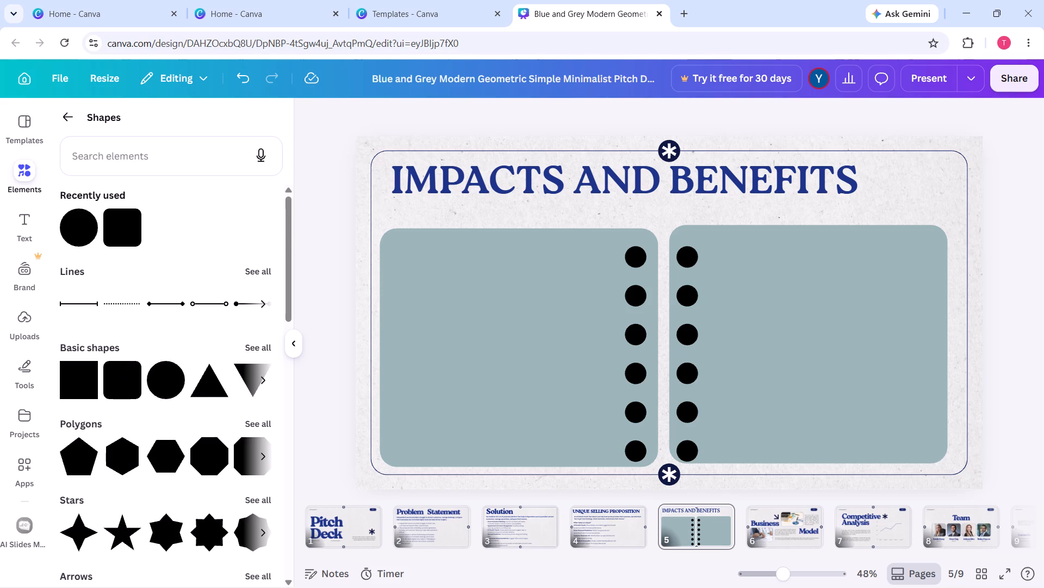
Add a straight line with round dot ends to page 5 and set its stroke colour to white.
scroll(190, 311, left, 1)
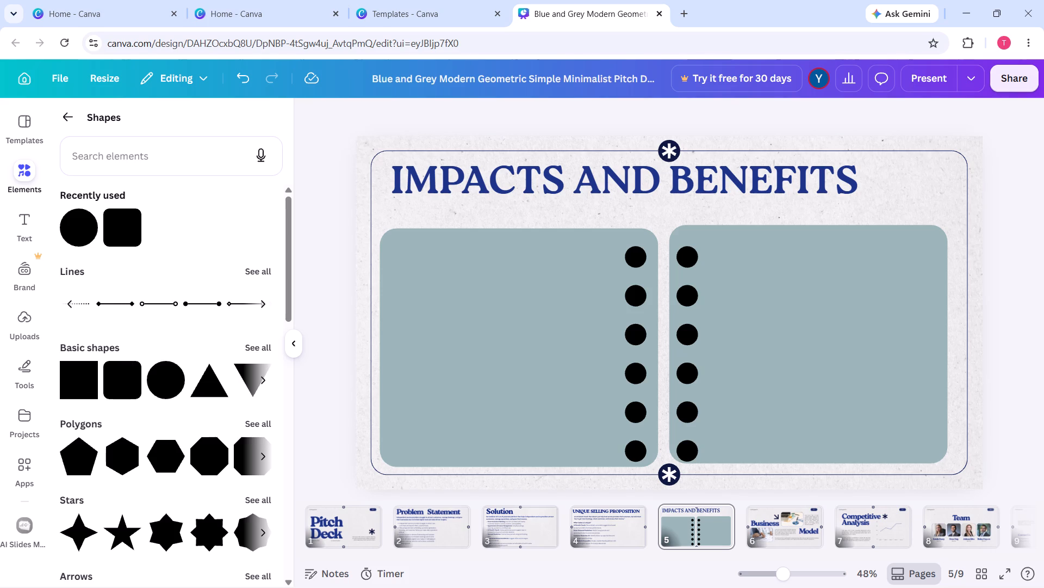
scroll(190, 311, left, 4)
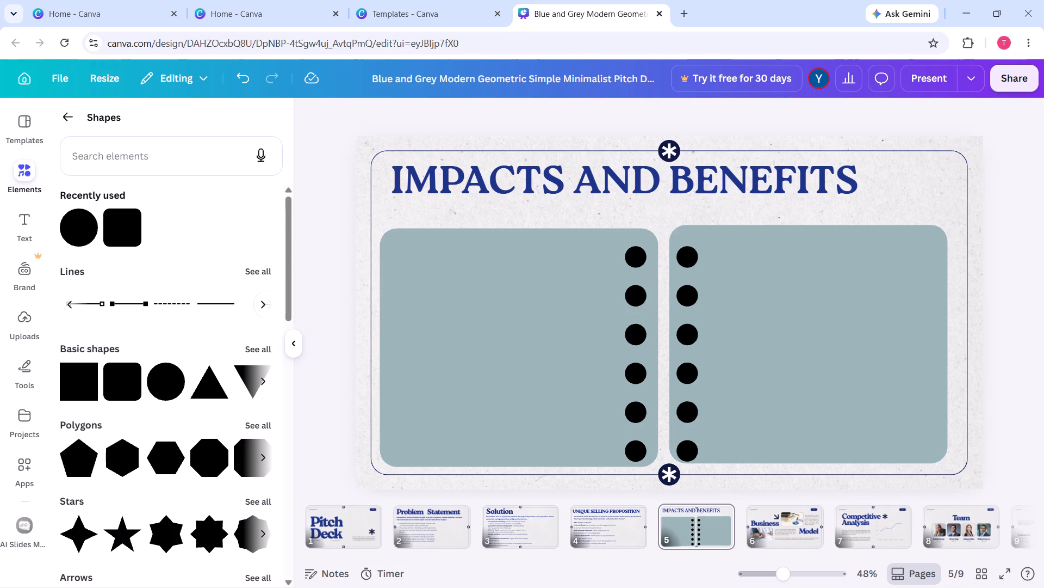
click(244, 304)
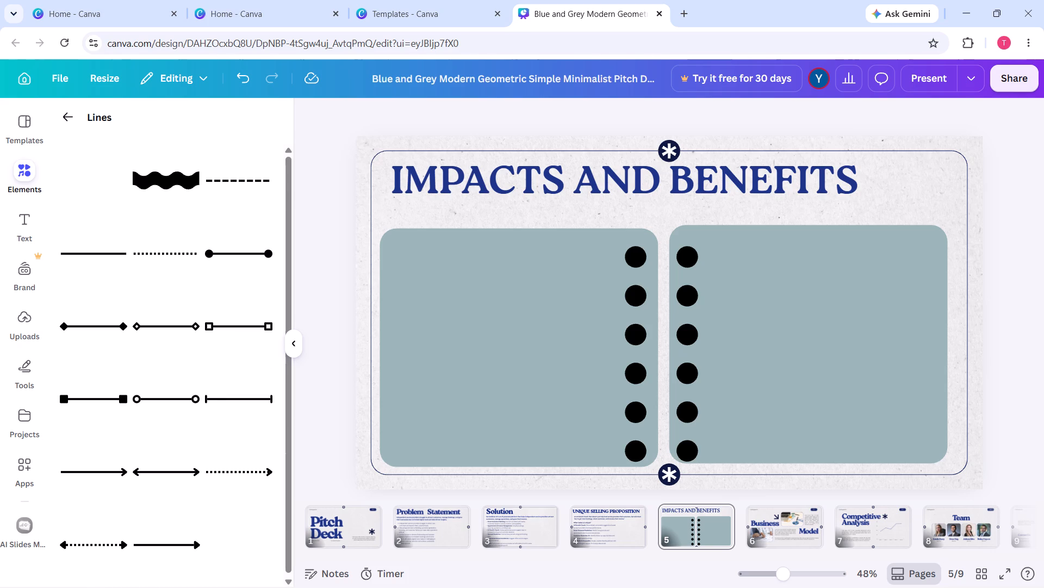
click(229, 252)
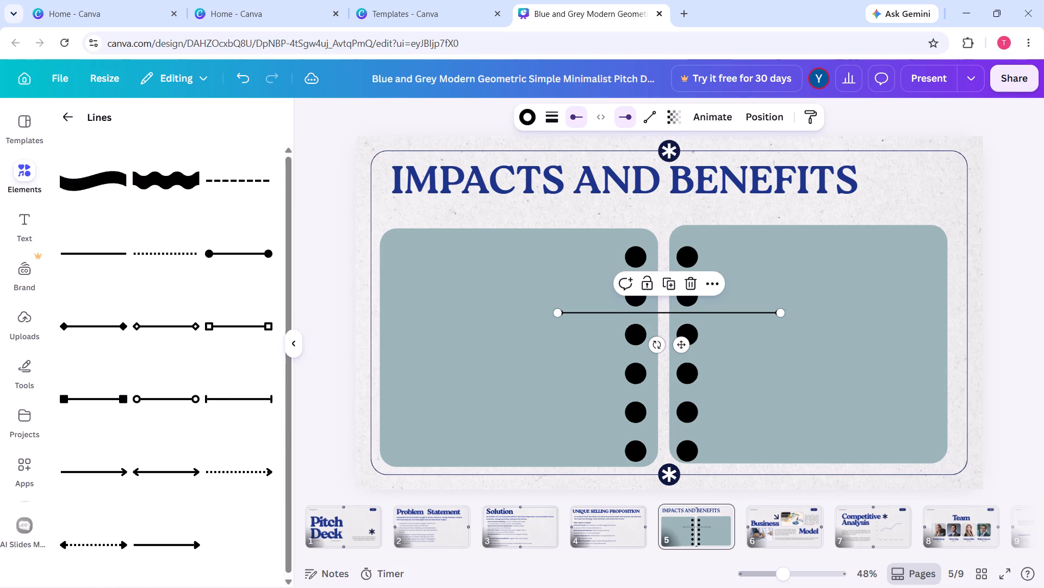
click(528, 123)
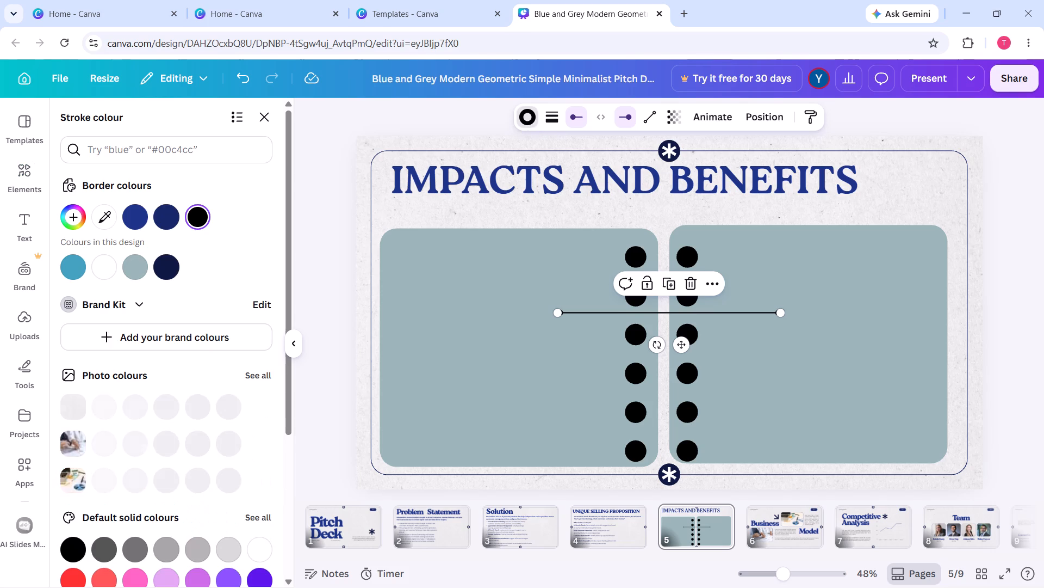
click(104, 272)
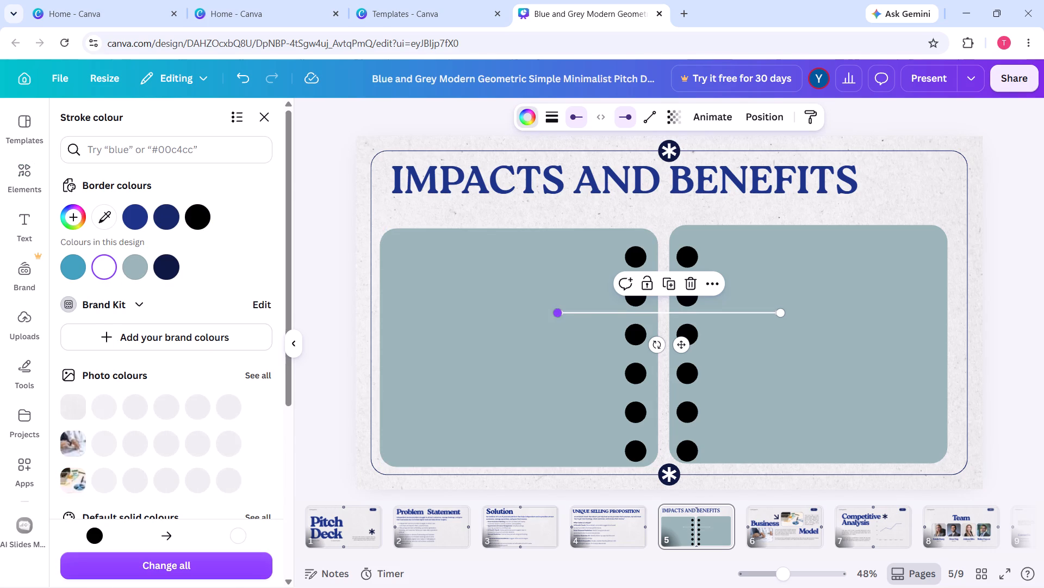
Shorten the white line from both ends so it only bridges the gap between the two dot columns.
drag(557, 311, 650, 315)
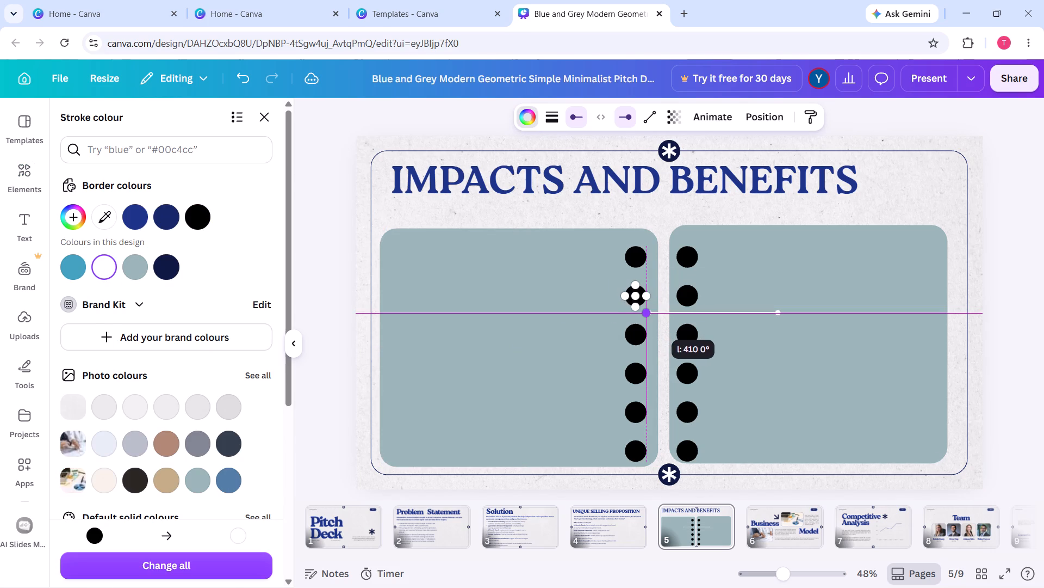
drag(650, 315, 650, 316)
drag(782, 314, 696, 316)
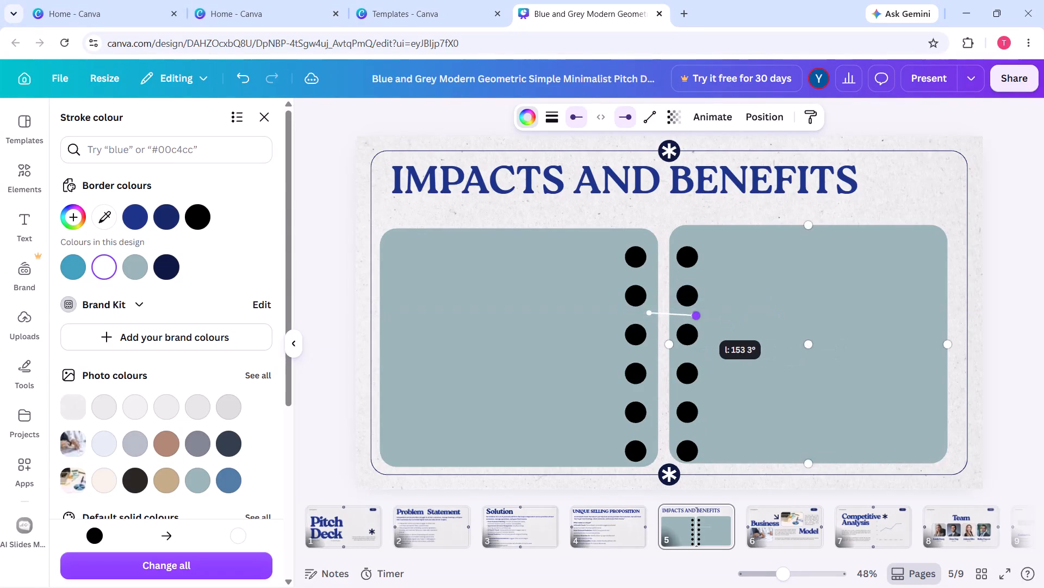
drag(696, 316, 689, 315)
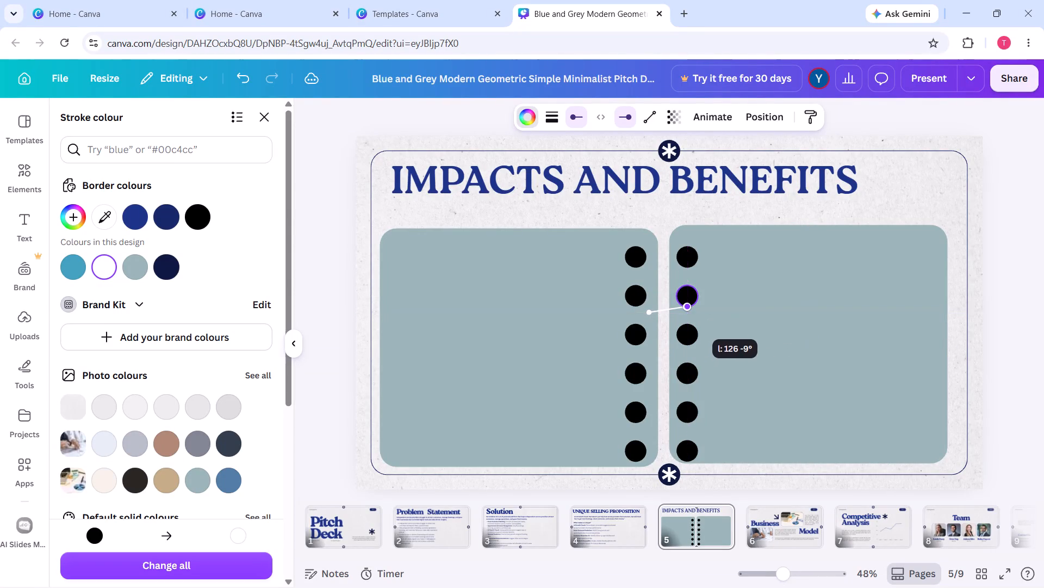
drag(689, 315, 683, 316)
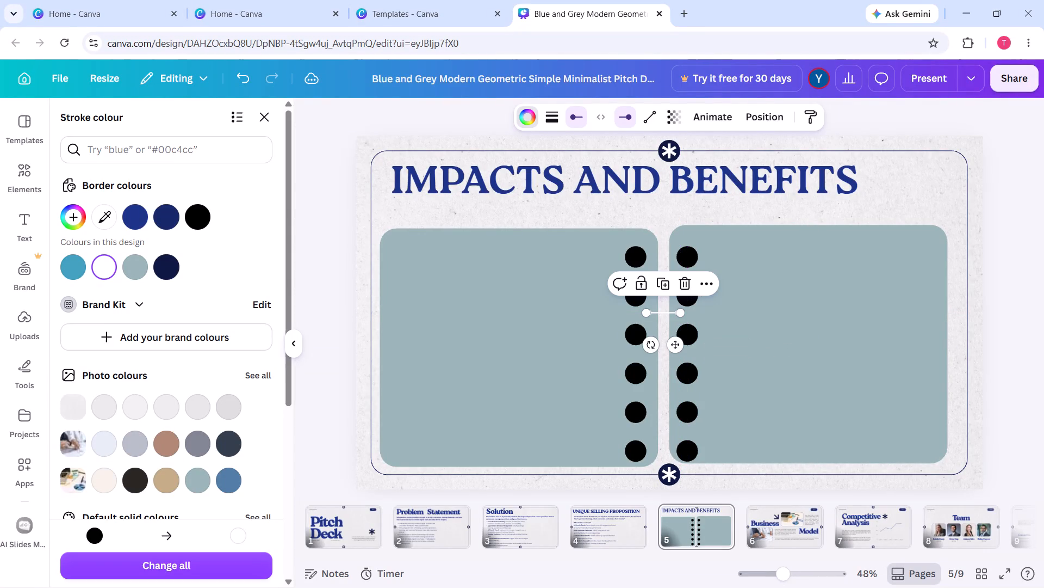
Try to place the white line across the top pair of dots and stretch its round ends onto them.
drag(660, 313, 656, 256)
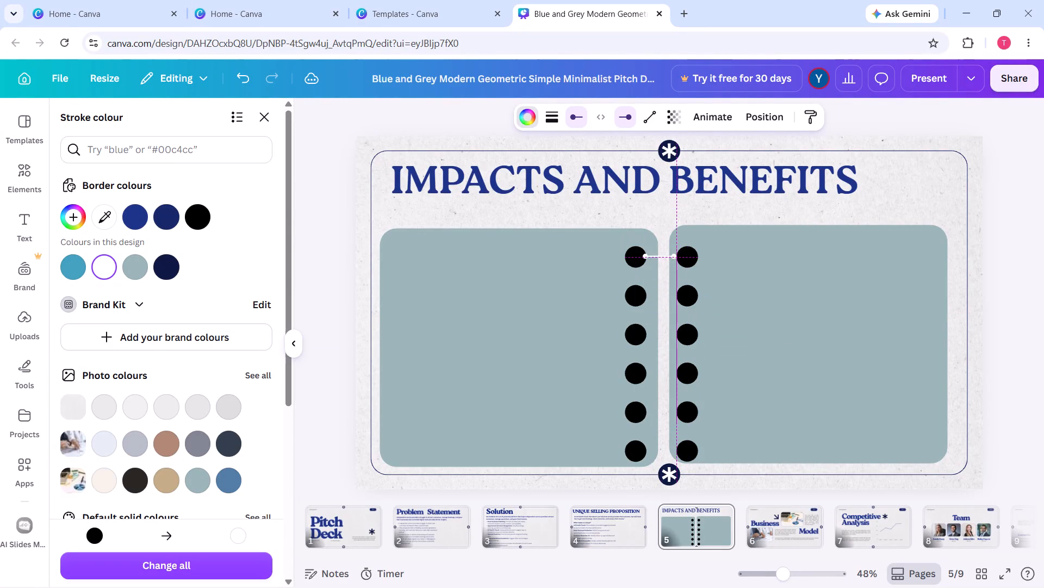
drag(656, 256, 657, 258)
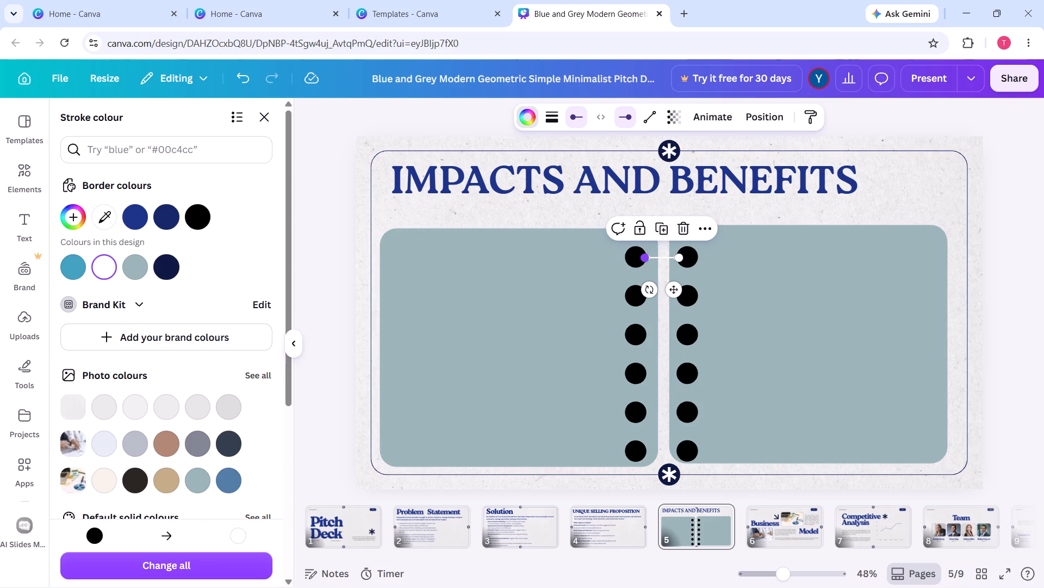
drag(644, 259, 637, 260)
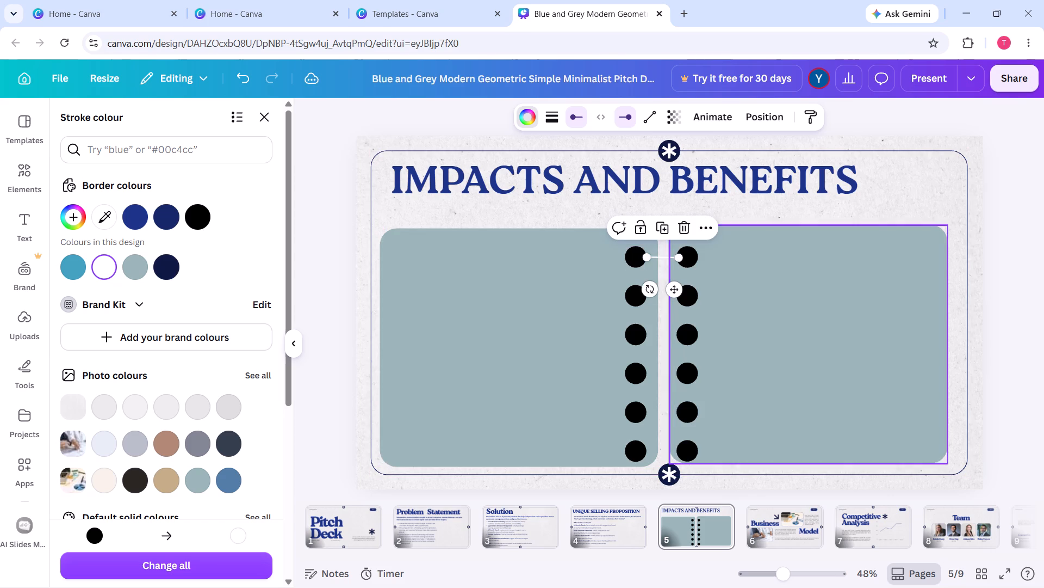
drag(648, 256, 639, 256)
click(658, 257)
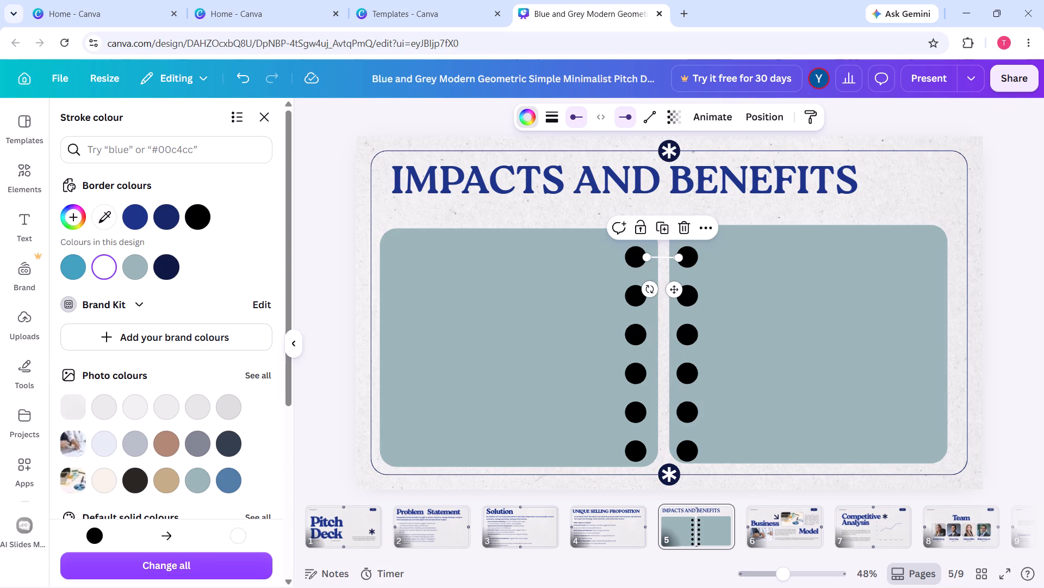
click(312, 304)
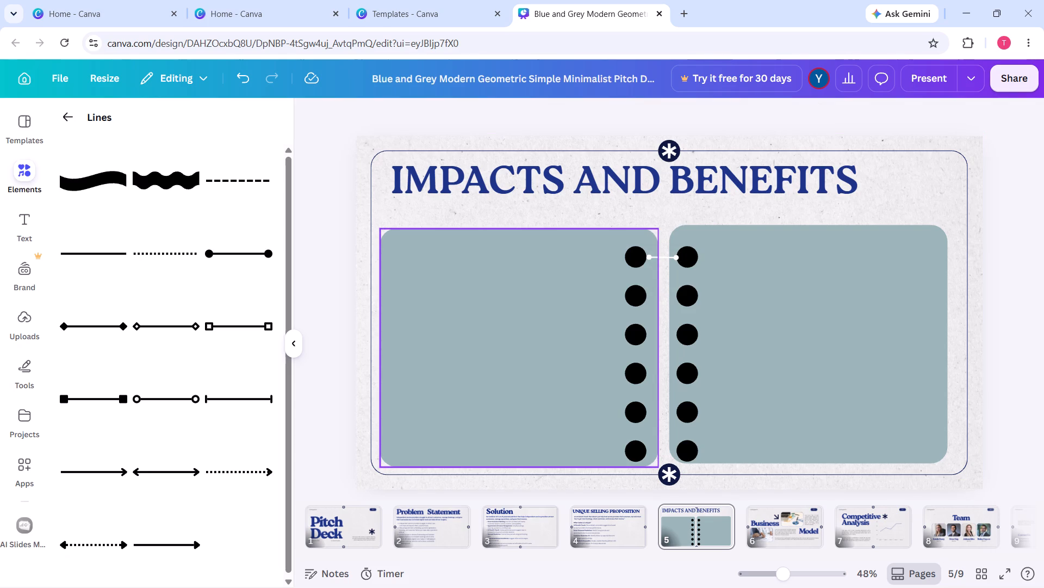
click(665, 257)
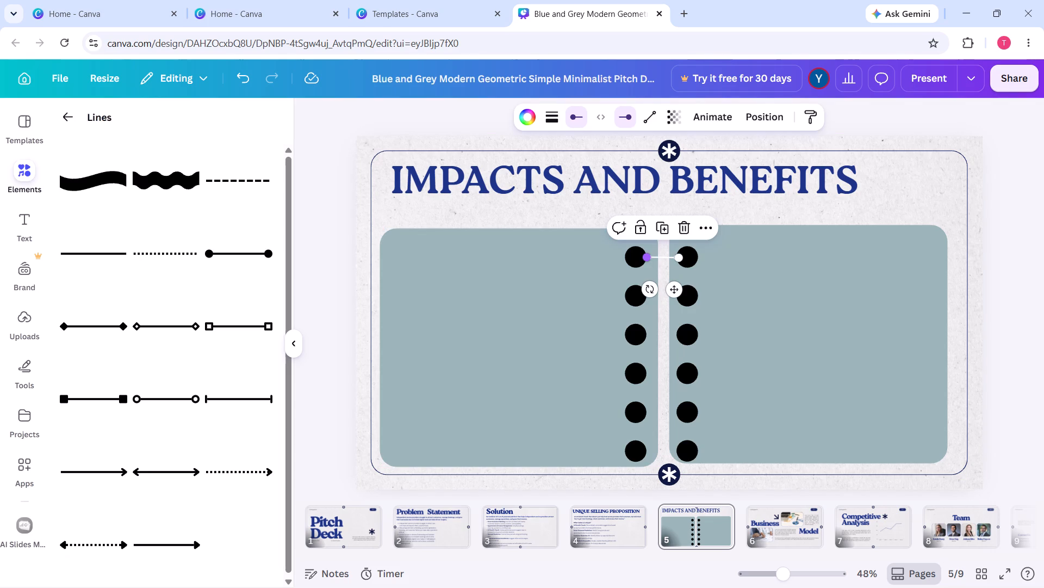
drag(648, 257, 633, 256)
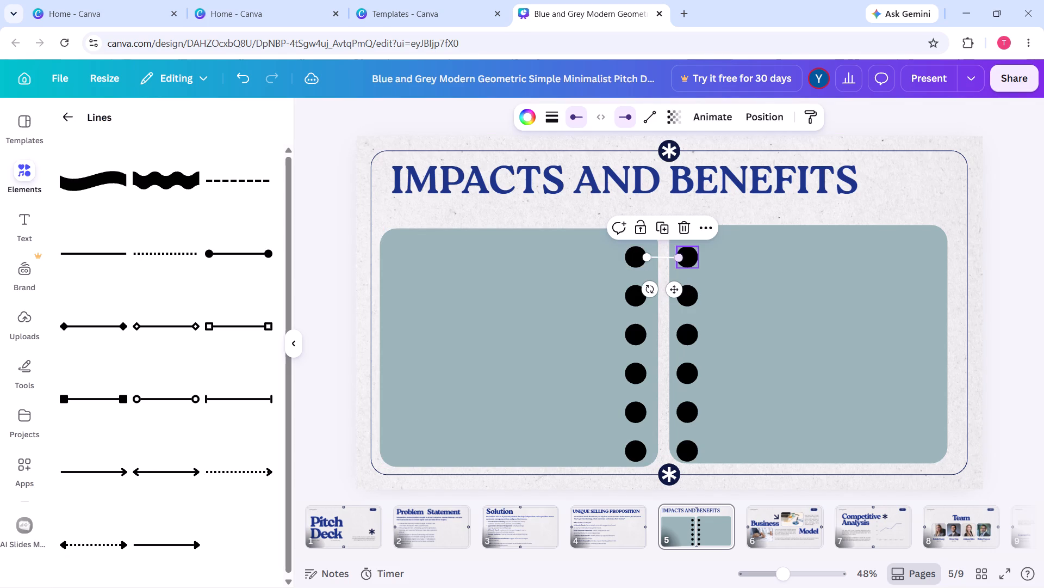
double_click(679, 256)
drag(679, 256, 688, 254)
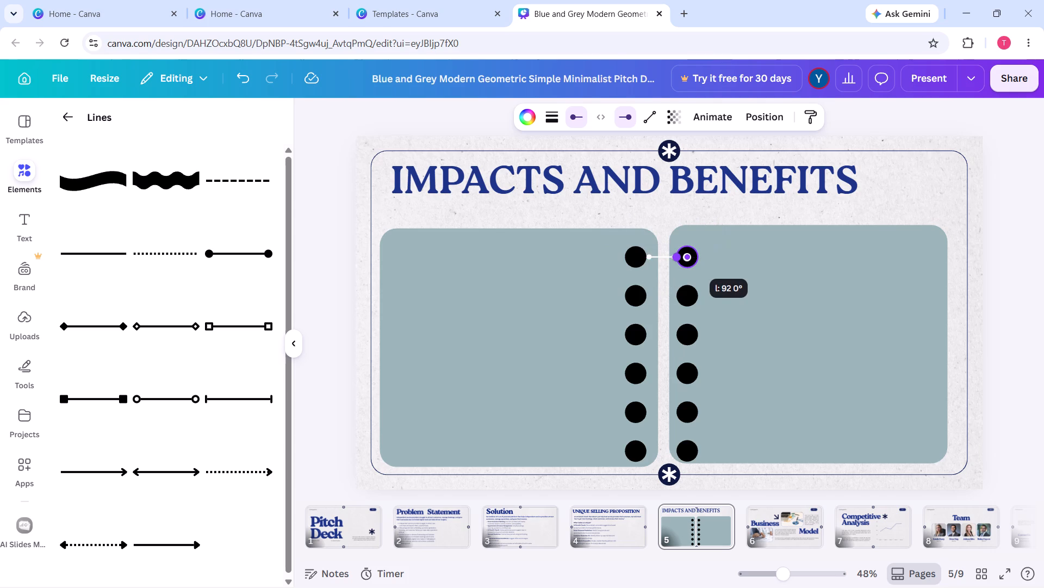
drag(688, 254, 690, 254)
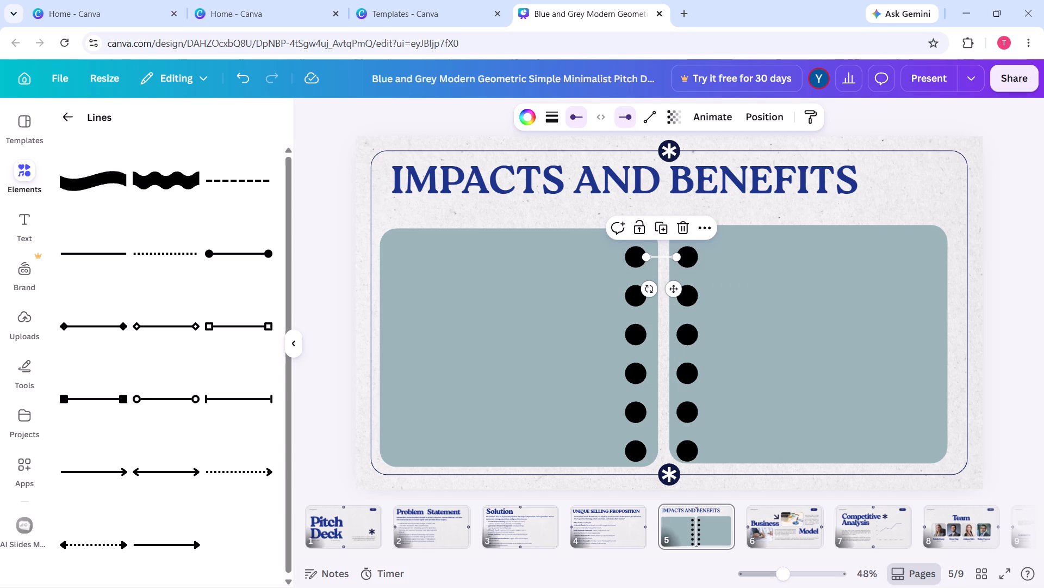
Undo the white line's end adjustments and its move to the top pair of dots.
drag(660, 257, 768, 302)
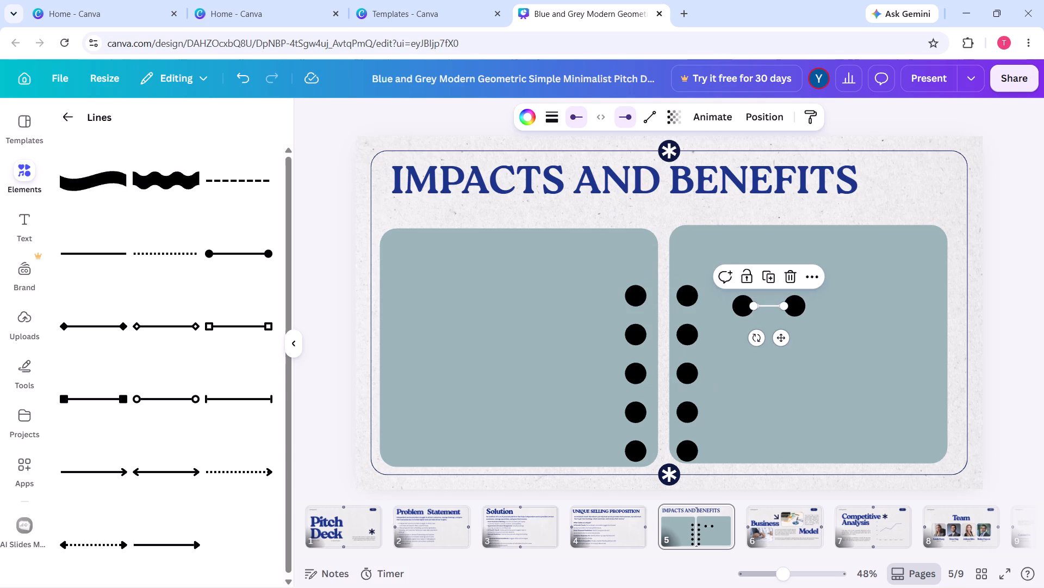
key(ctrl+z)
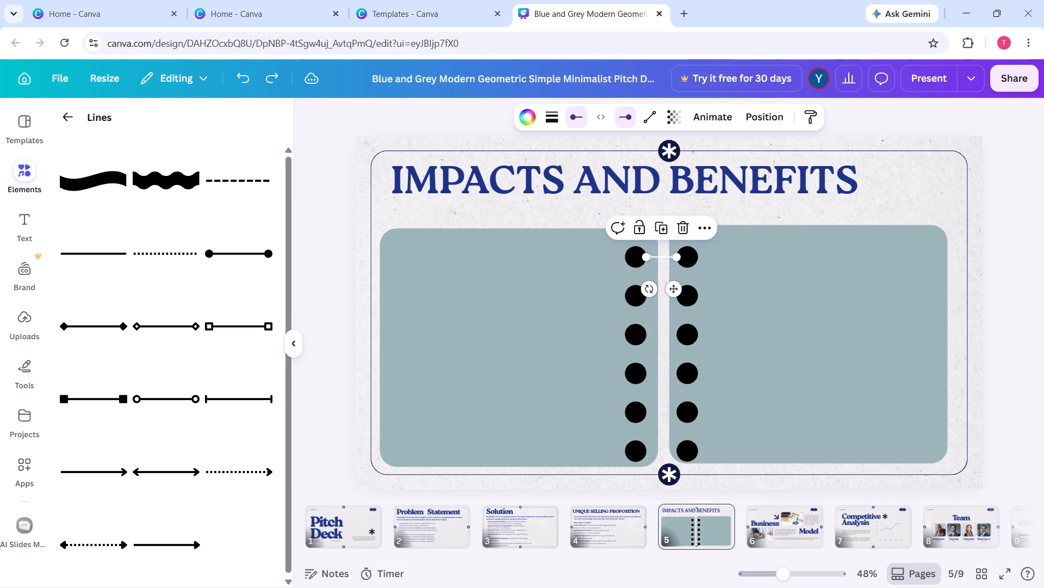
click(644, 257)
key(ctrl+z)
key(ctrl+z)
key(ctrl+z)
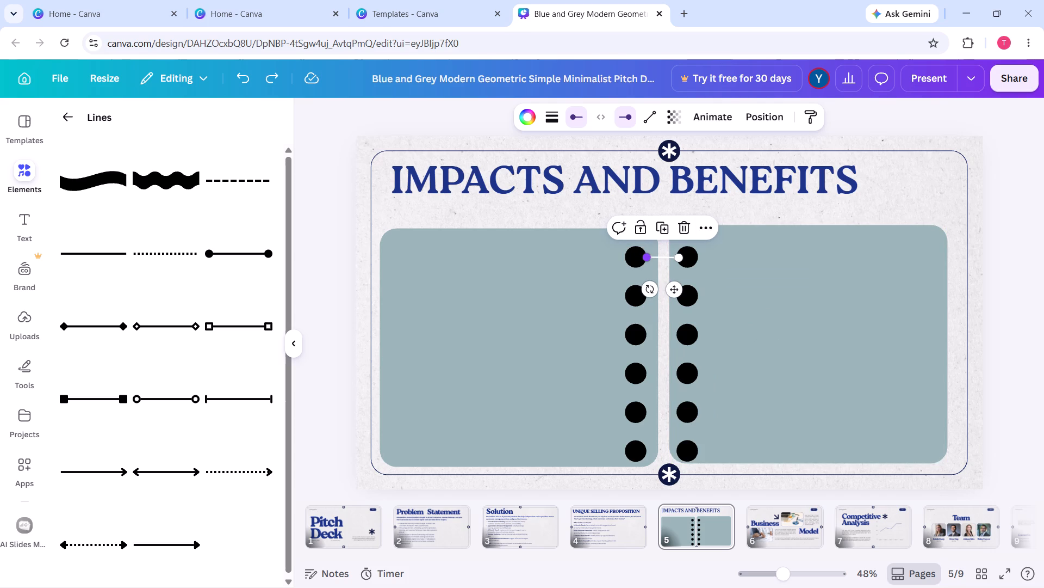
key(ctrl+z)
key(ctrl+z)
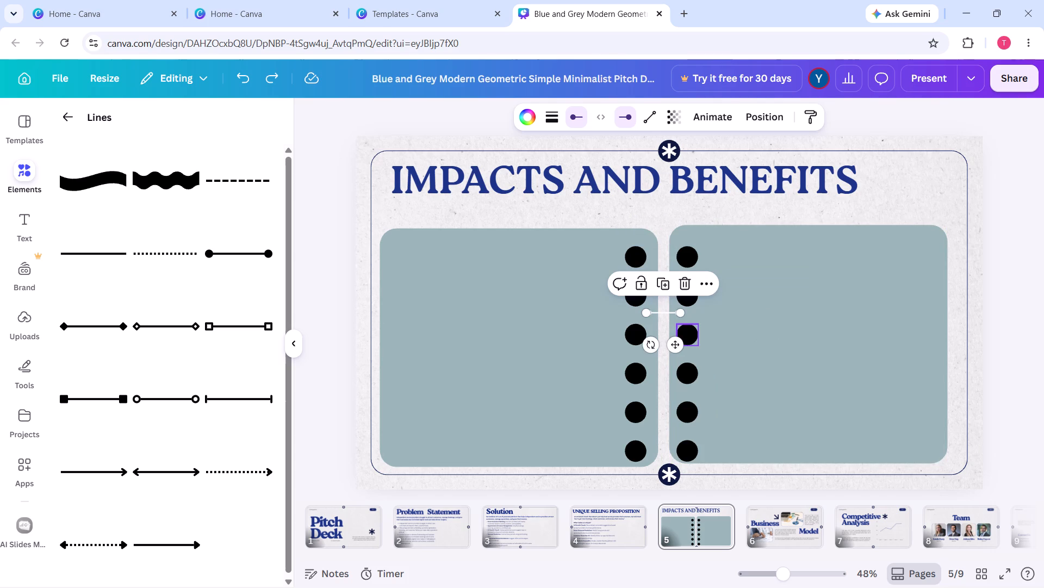
Lengthen the white line slightly and place it level across the top pair of dots, with one round end inside each dot.
drag(680, 311, 682, 310)
drag(682, 310, 687, 314)
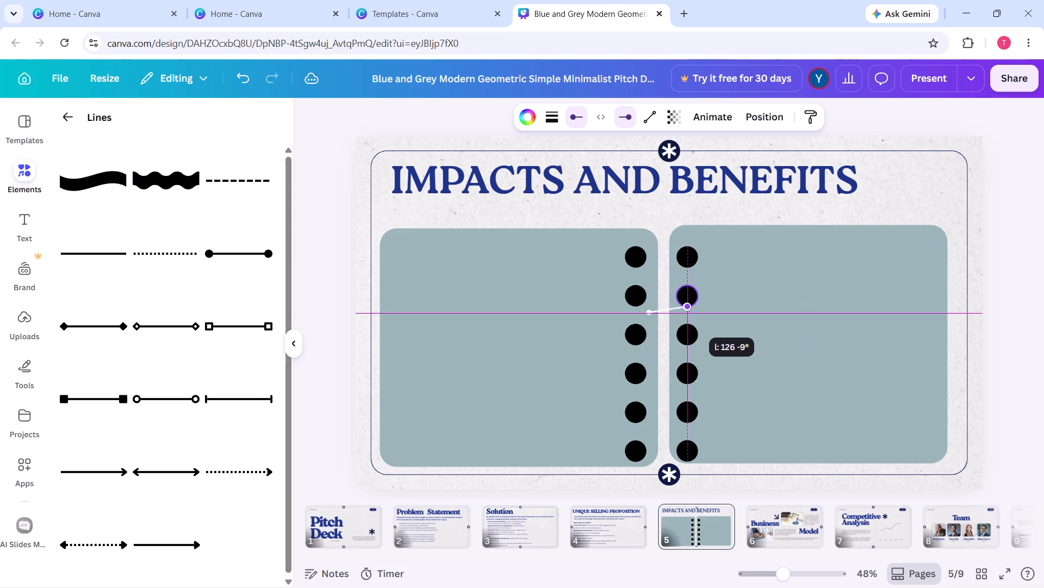
drag(687, 314, 693, 313)
click(332, 375)
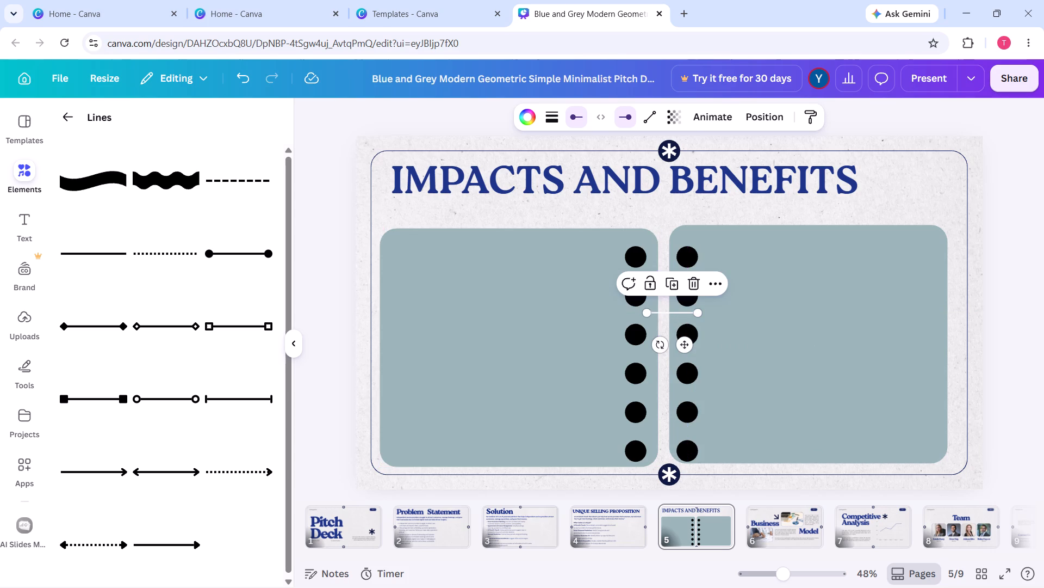
drag(672, 311, 670, 308)
drag(670, 308, 662, 257)
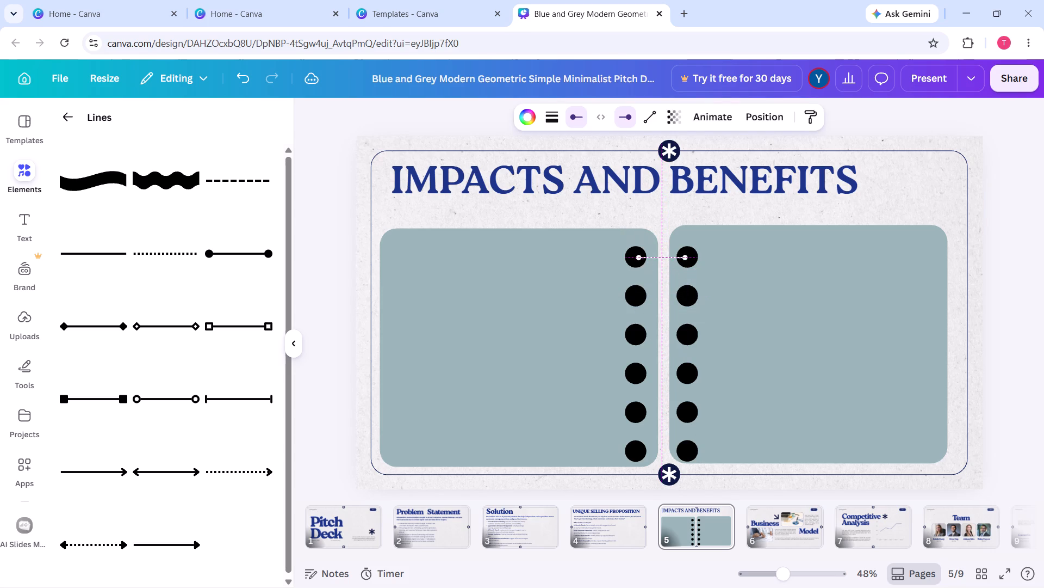
Nudge the white line slightly up on the top pair of dots and duplicate it five times, one copy across each dot pair below.
drag(662, 257, 663, 254)
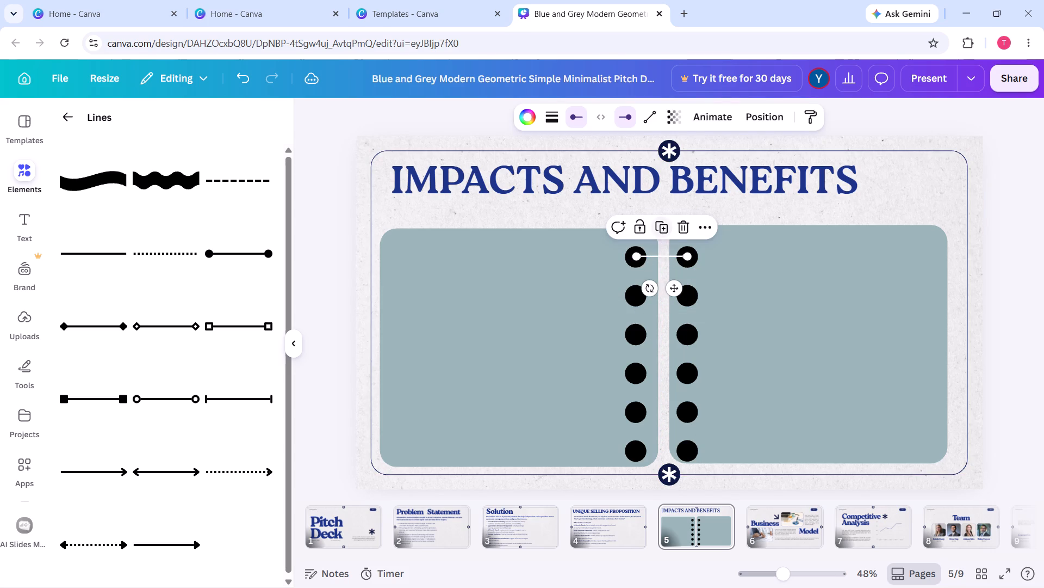
click(659, 229)
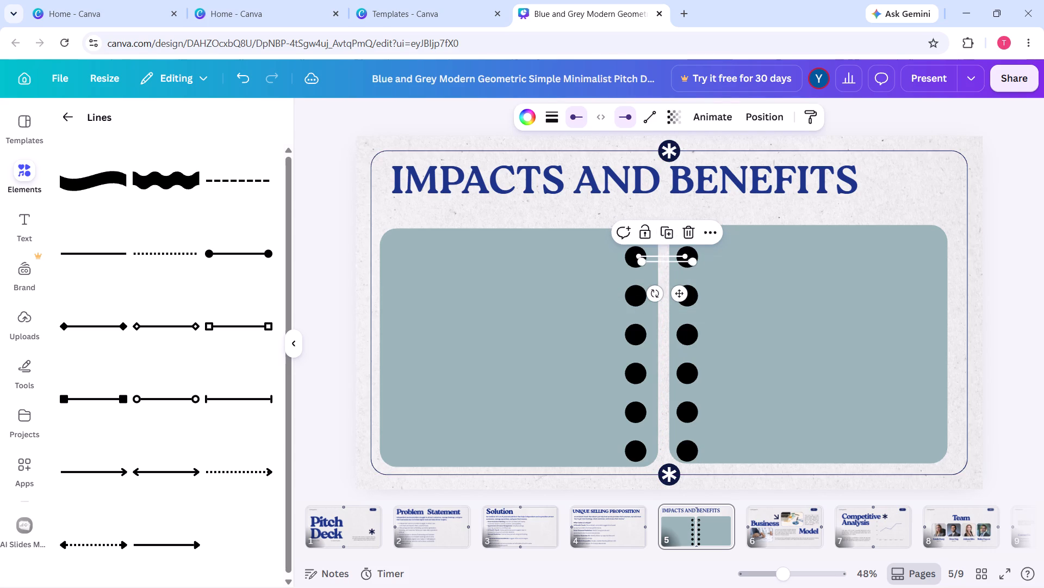
drag(664, 263, 657, 297)
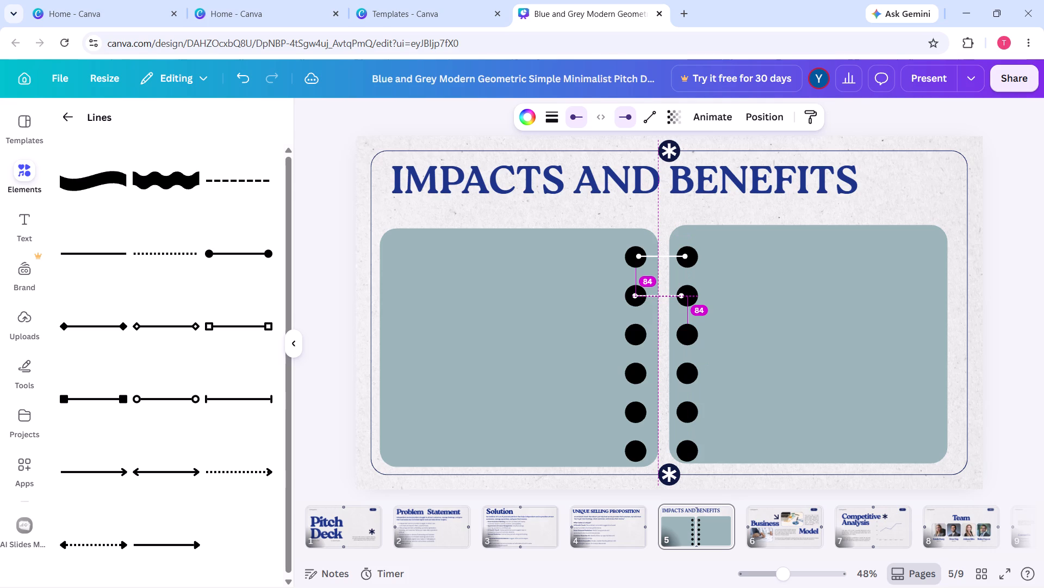
drag(657, 297, 659, 297)
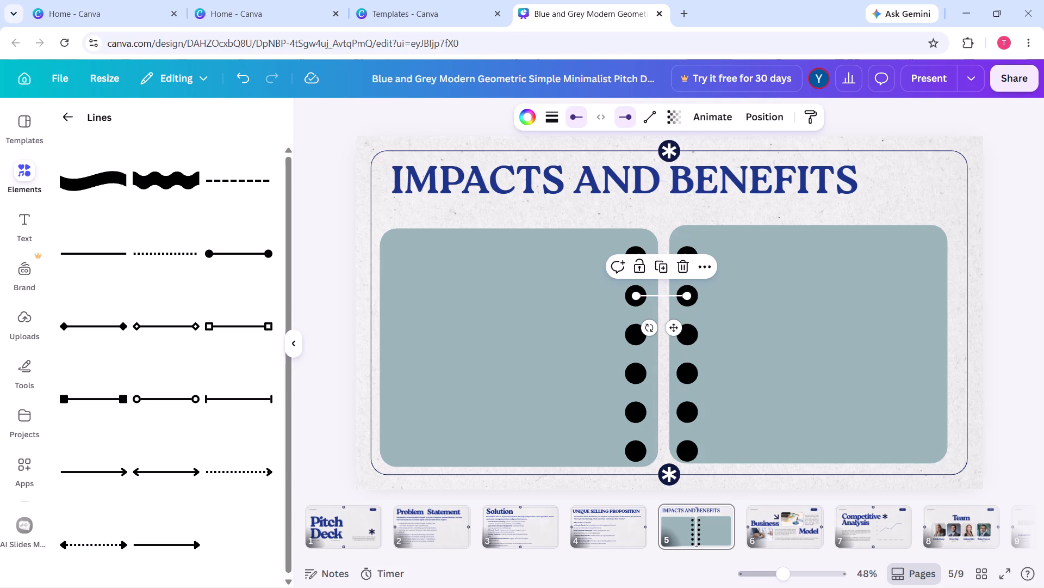
click(660, 275)
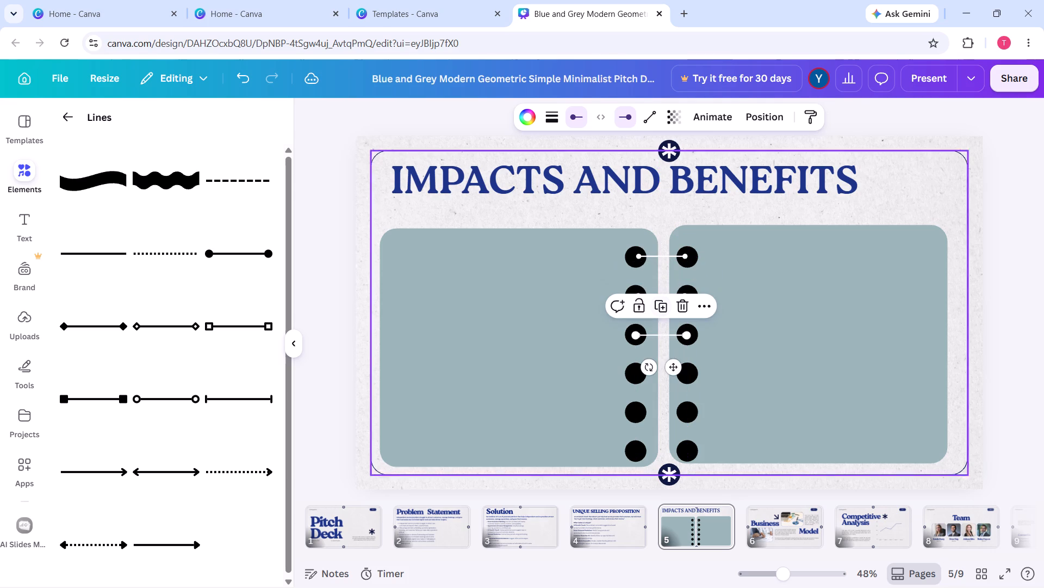
click(664, 310)
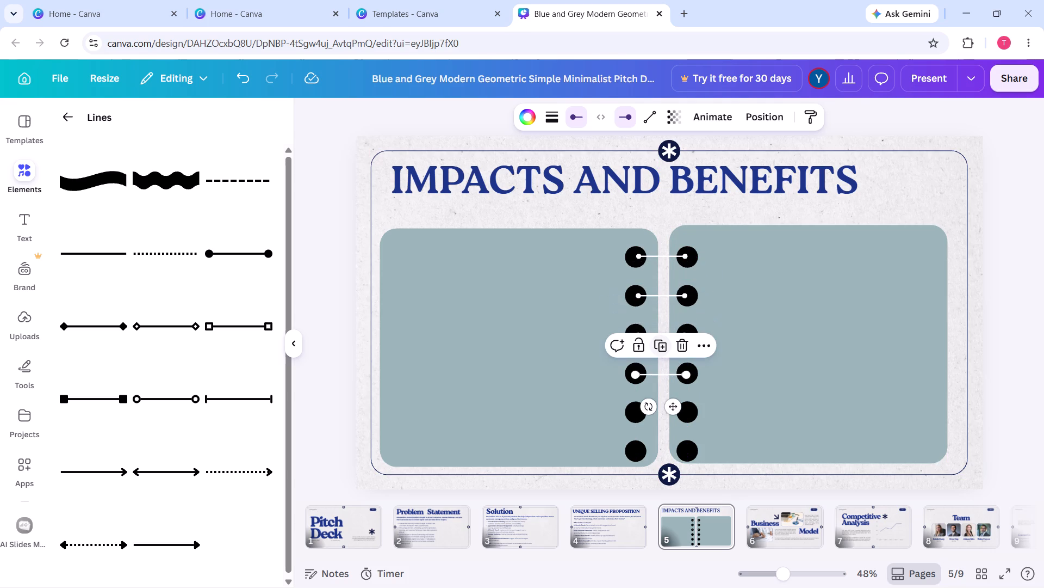
click(660, 343)
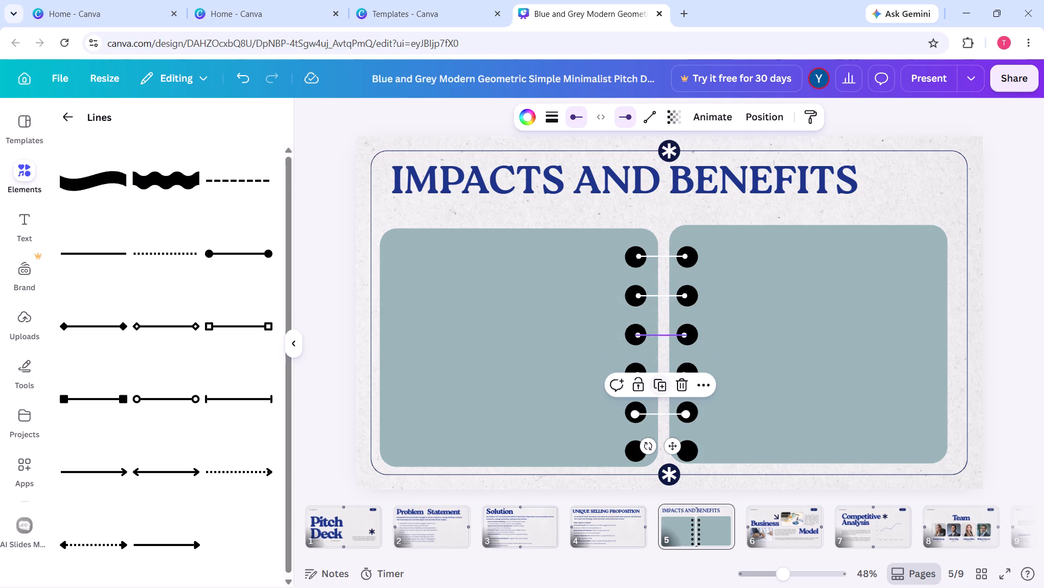
click(661, 387)
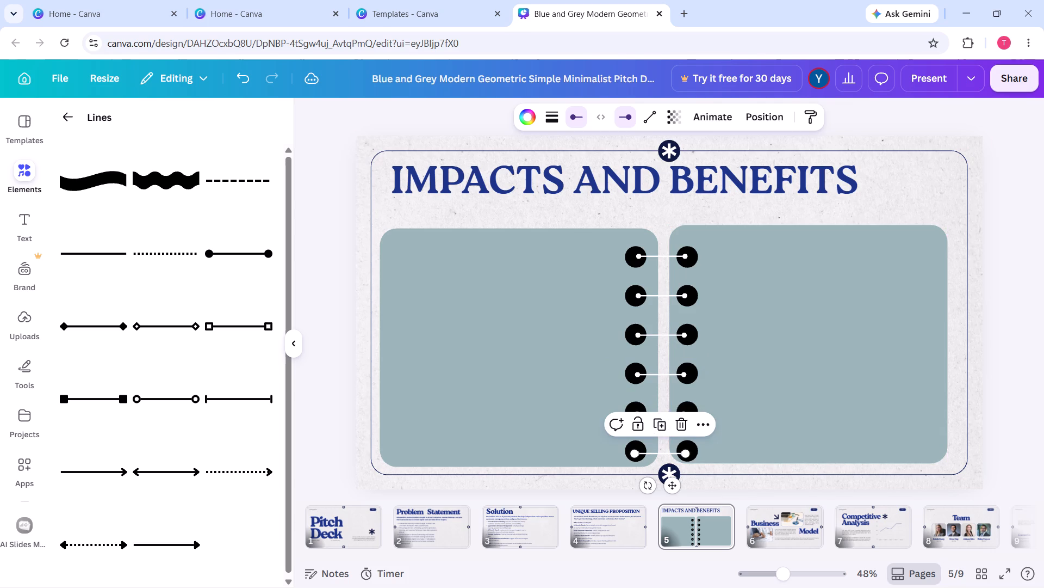
click(1027, 308)
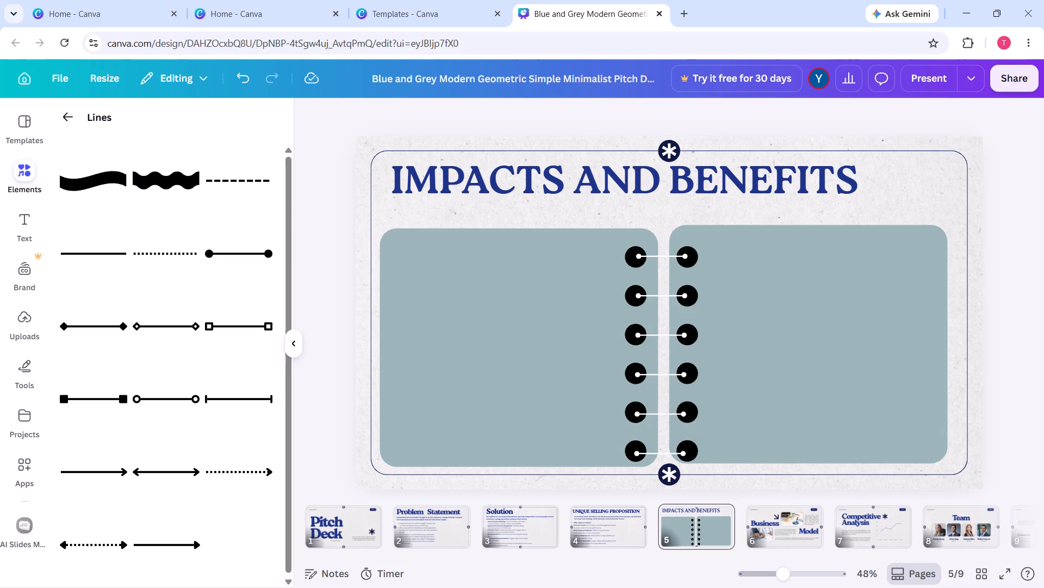
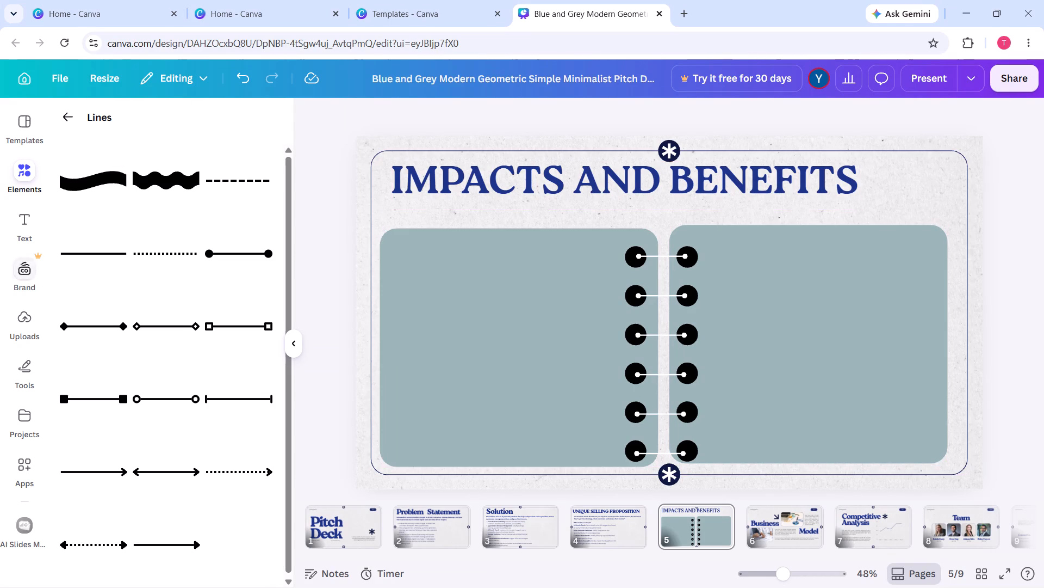
Add a text box on the left notebook box and replace its placeholder with the copied "Impacts of ServiceGrow AI" text.
click(26, 232)
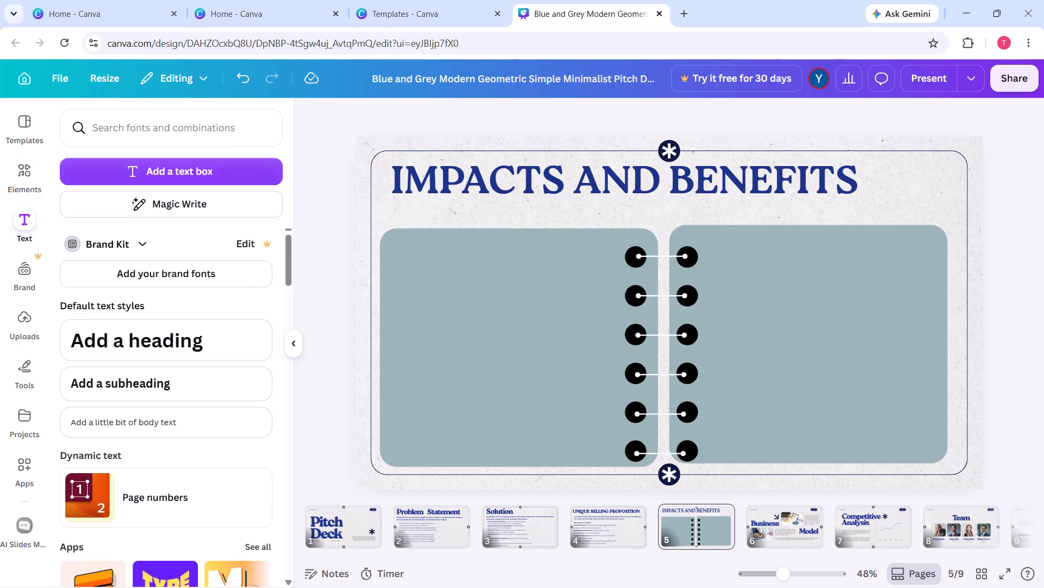
click(100, 167)
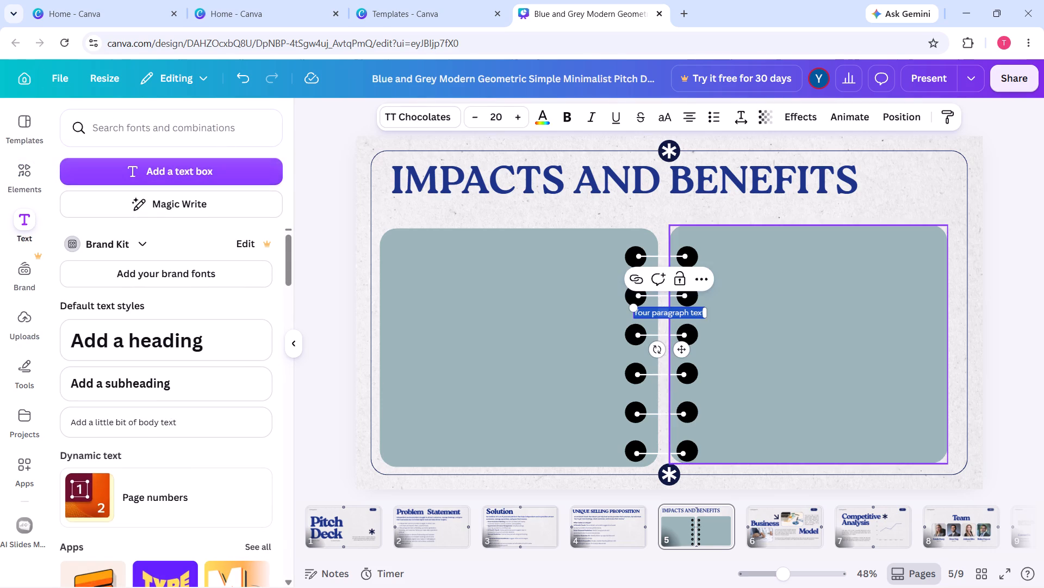
drag(675, 310, 554, 326)
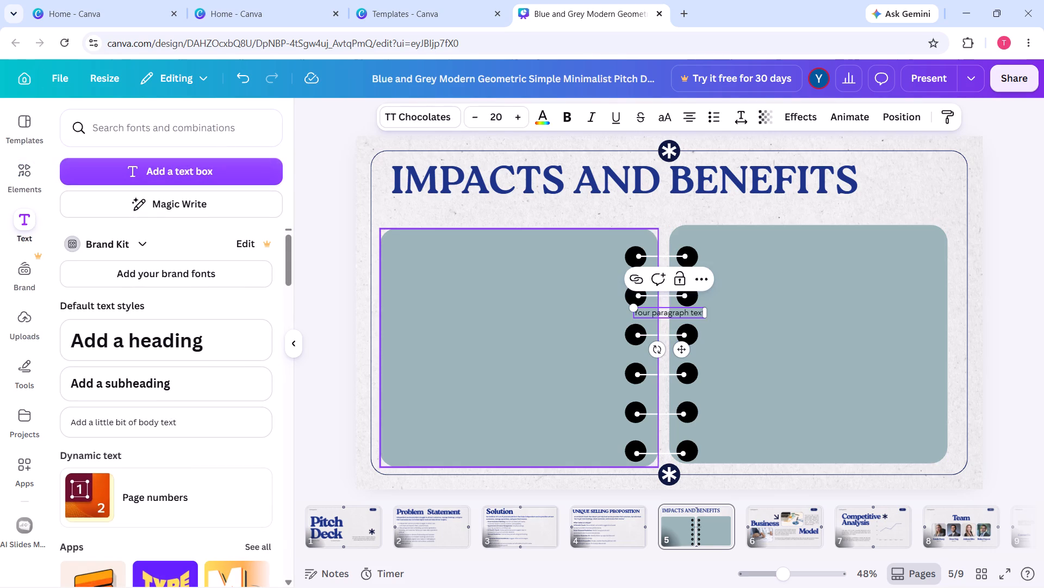
drag(554, 326, 546, 326)
click(1026, 338)
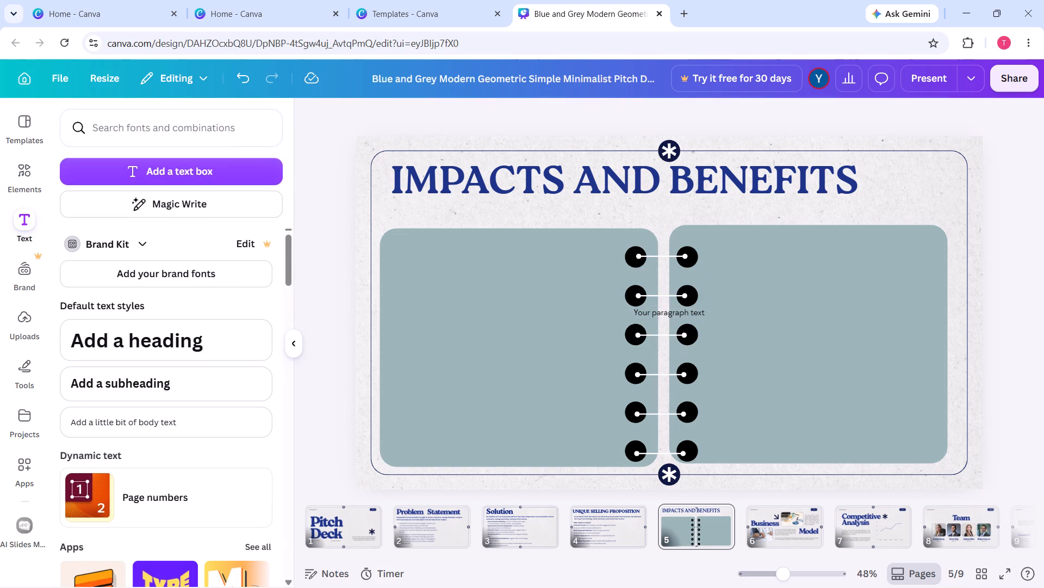
drag(643, 313, 487, 328)
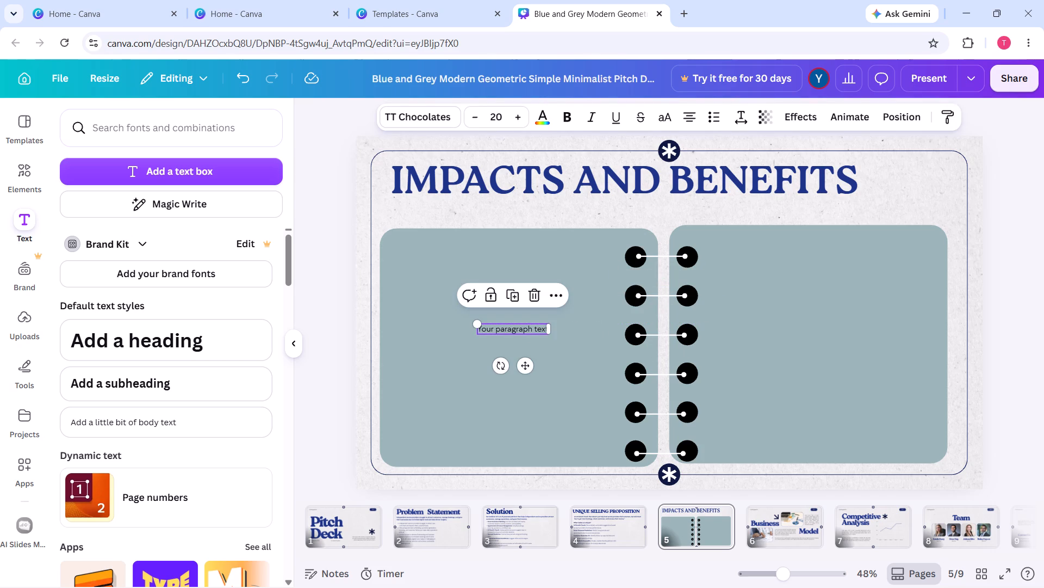
double_click(496, 328)
key(BackSpace)
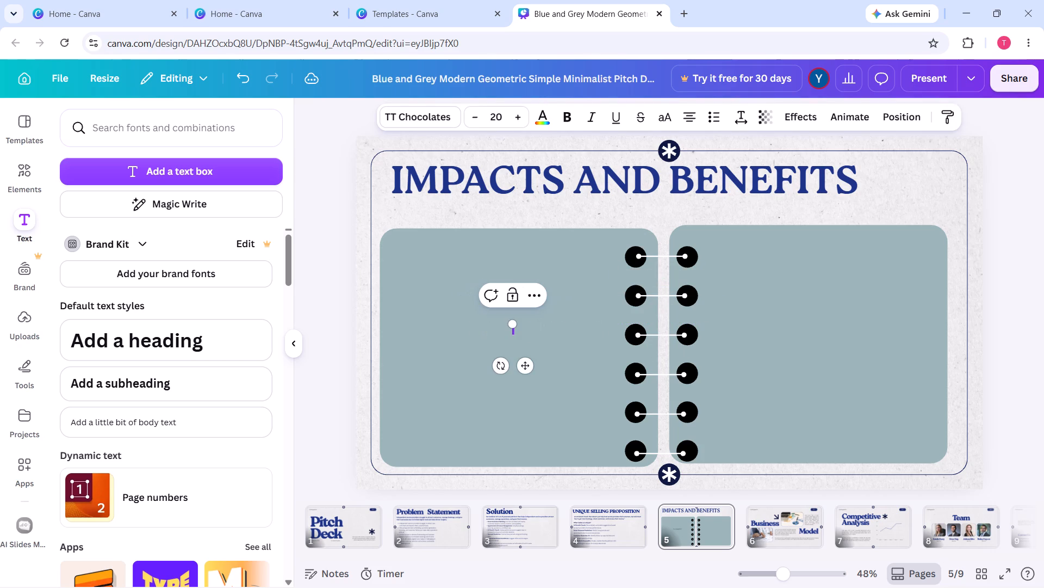
key(ctrl+v)
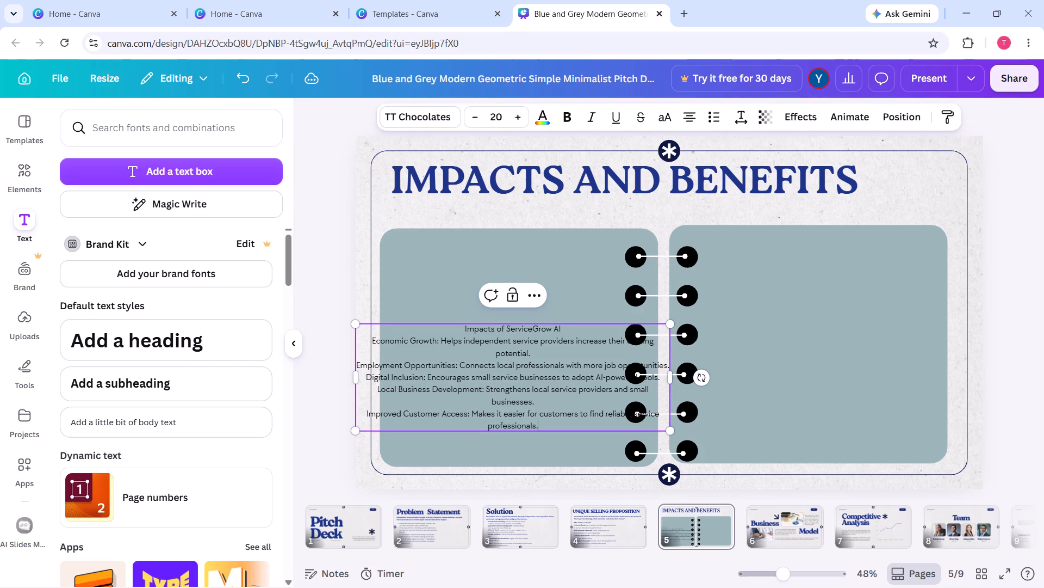
Left-align all lines of the pasted impacts text.
click(692, 117)
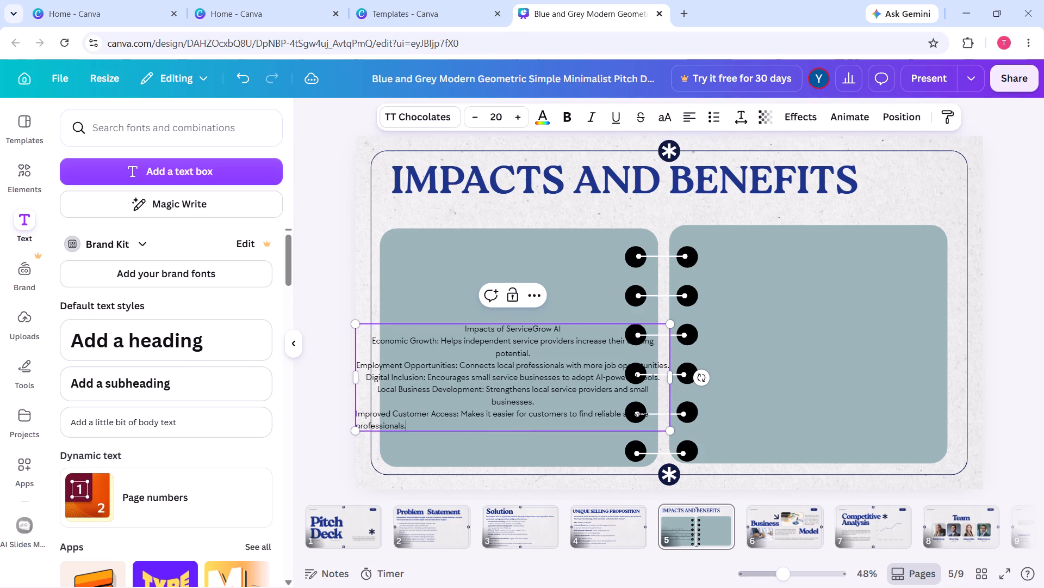
key(ctrl+z)
double_click(517, 412)
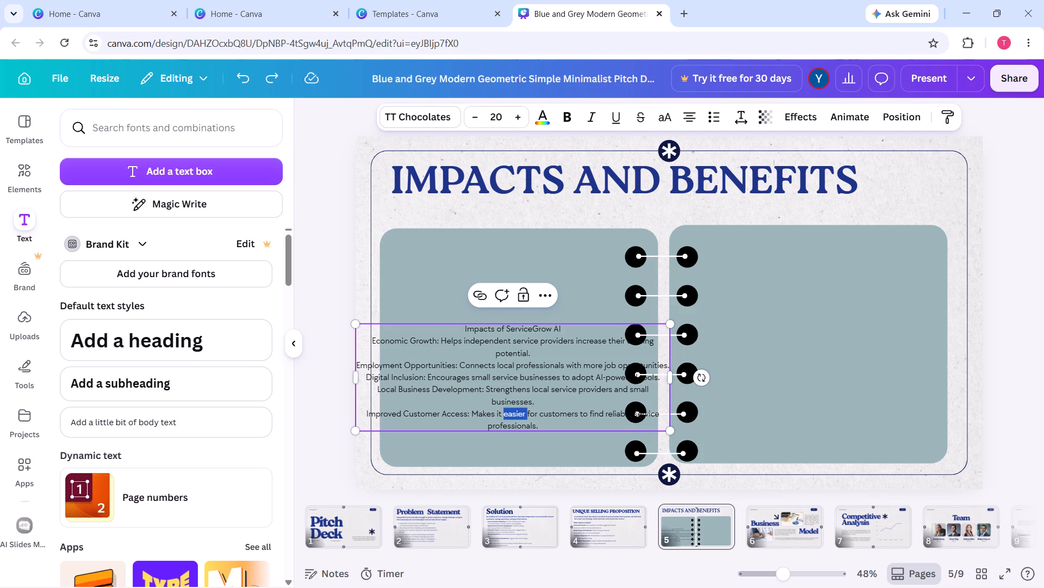
key(ctrl+a)
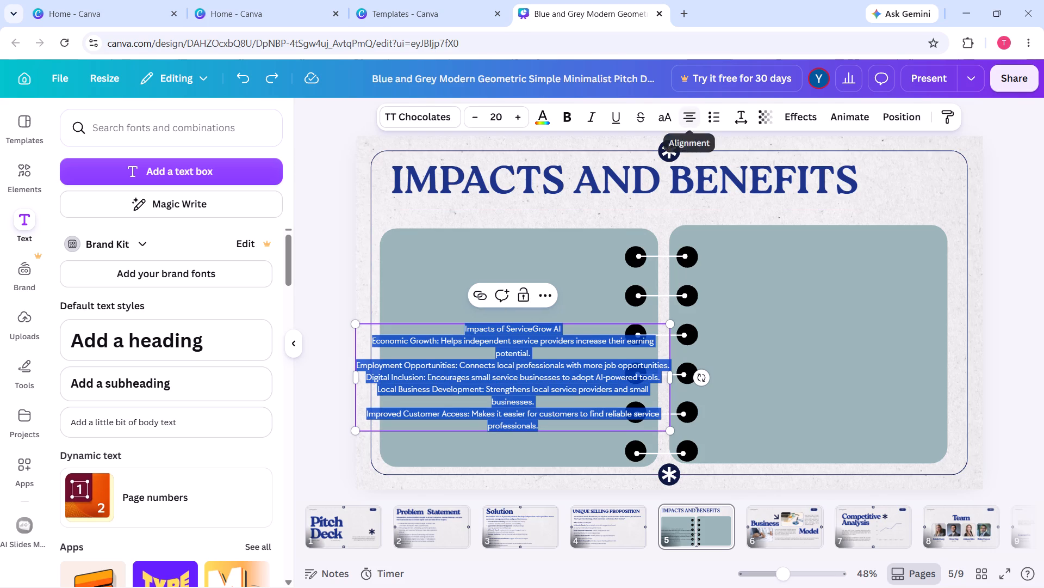
click(692, 116)
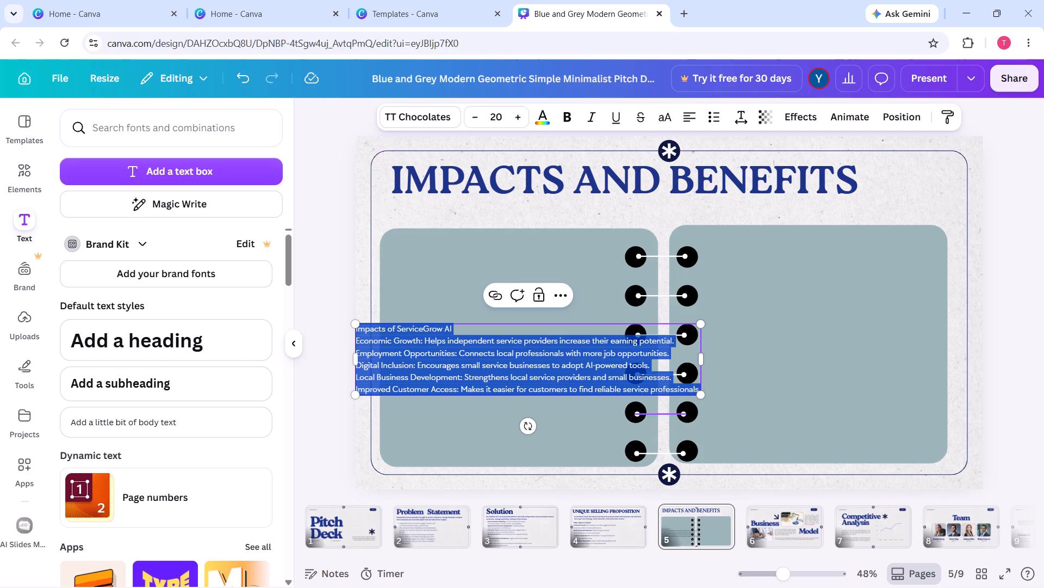
Set the impacts text to size 26, then move and narrow it to fit the left notebook box beside the black dots.
triple_click(520, 119)
triple_click(520, 119)
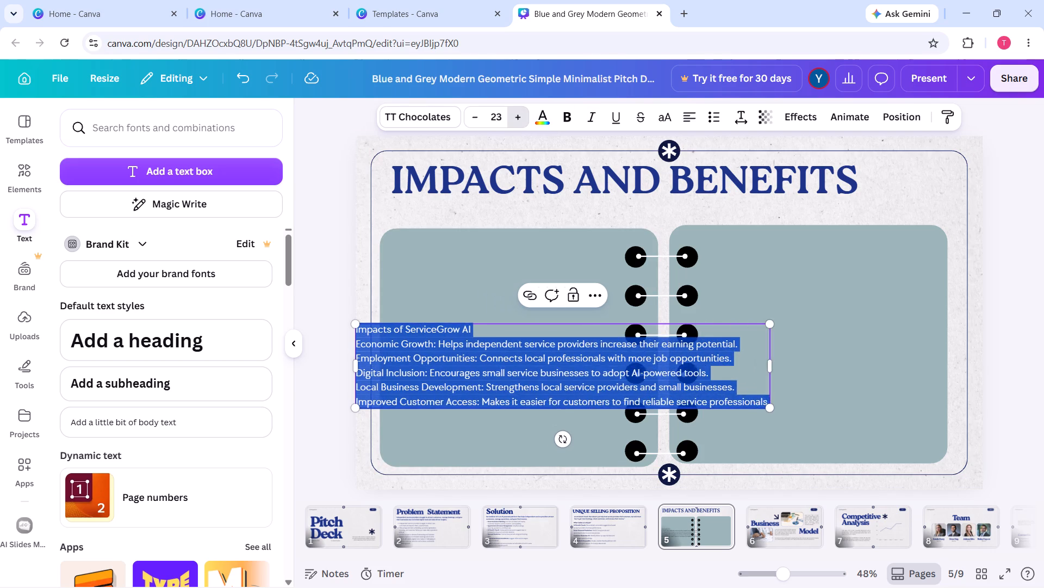
drag(806, 371, 686, 391)
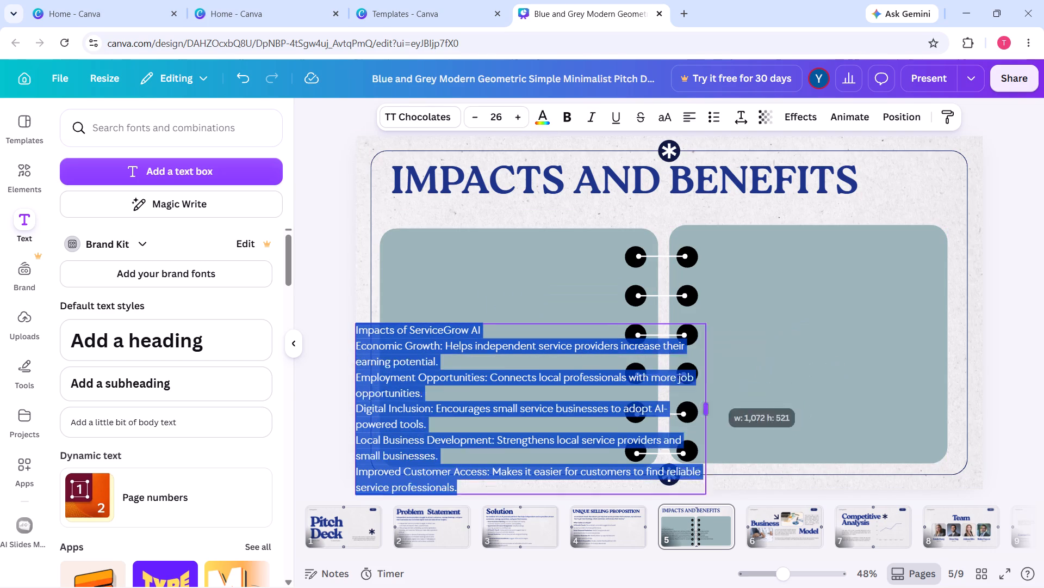
drag(686, 391, 643, 389)
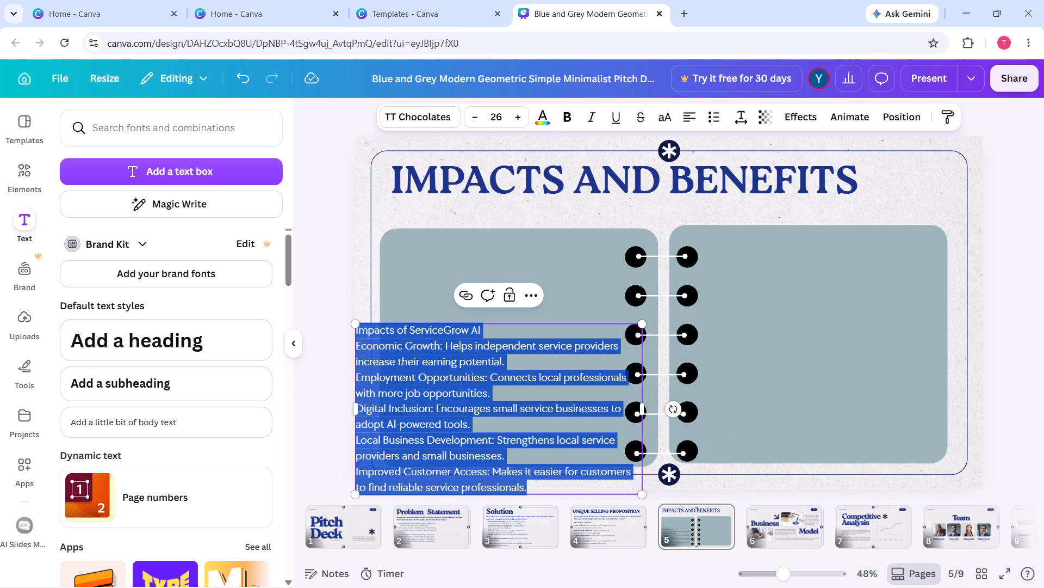
click(329, 323)
drag(412, 369, 427, 307)
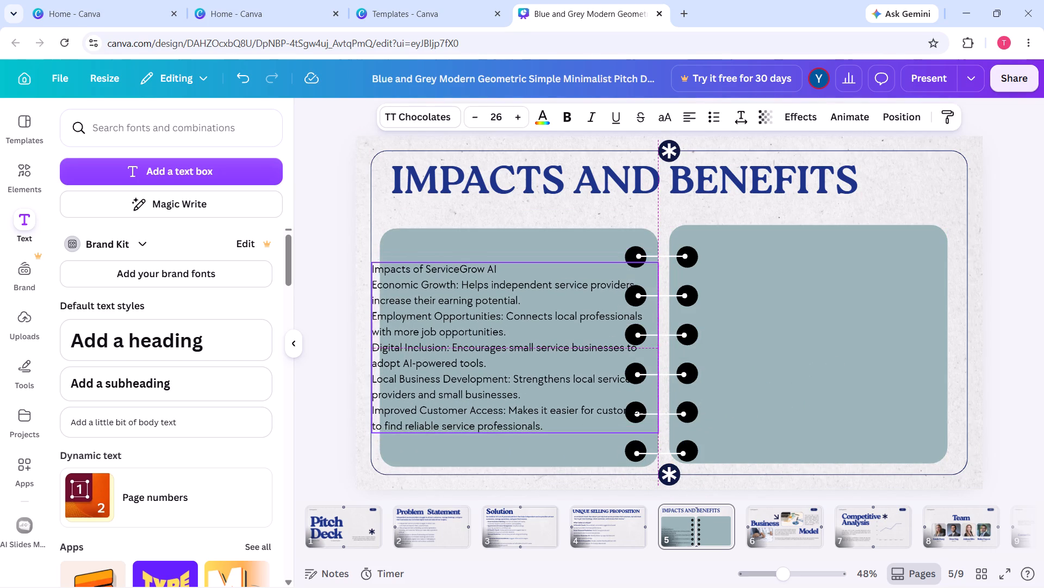
drag(427, 307, 438, 308)
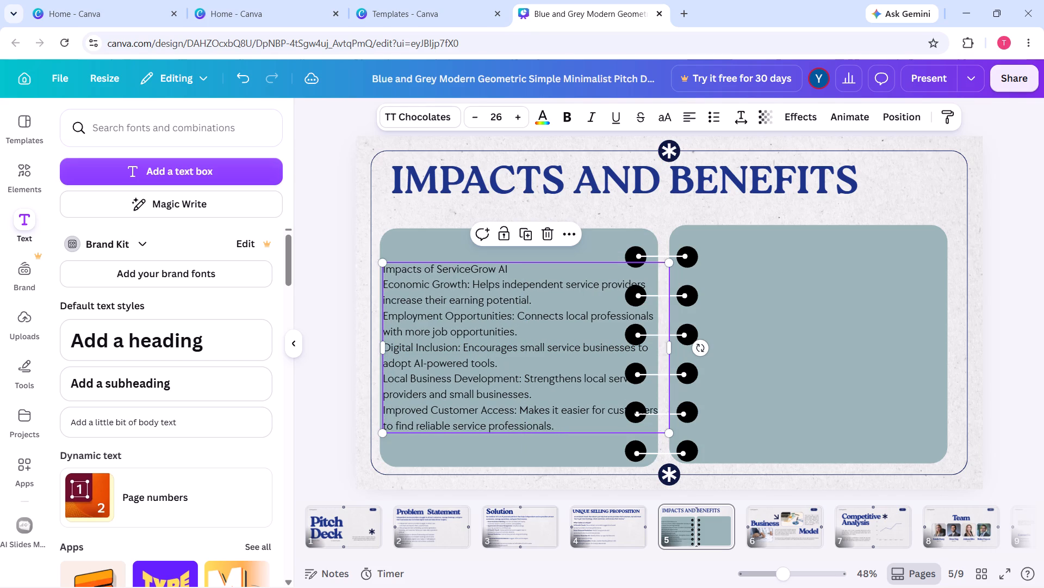
drag(670, 345, 613, 350)
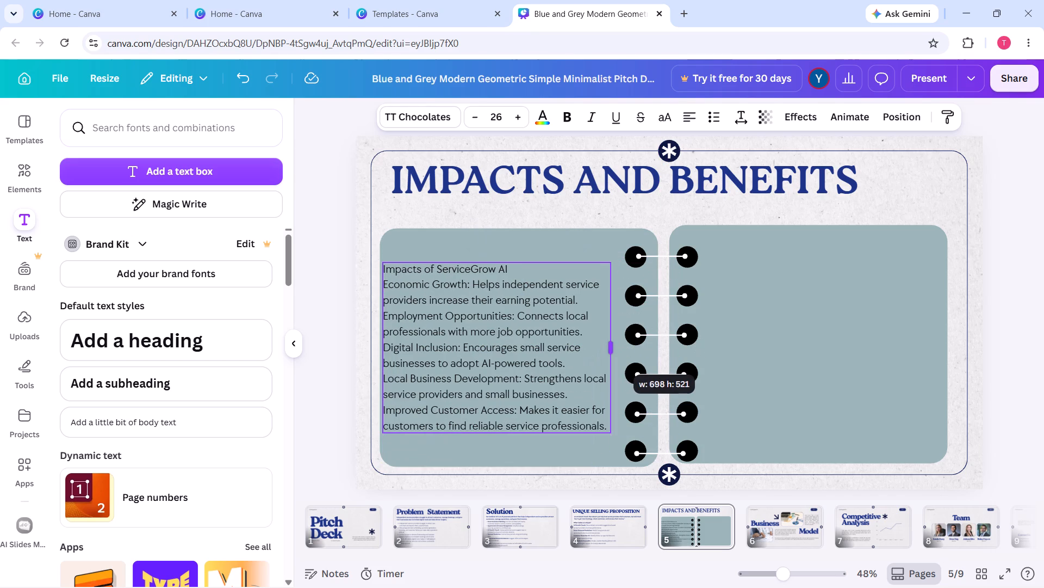
drag(613, 350, 616, 351)
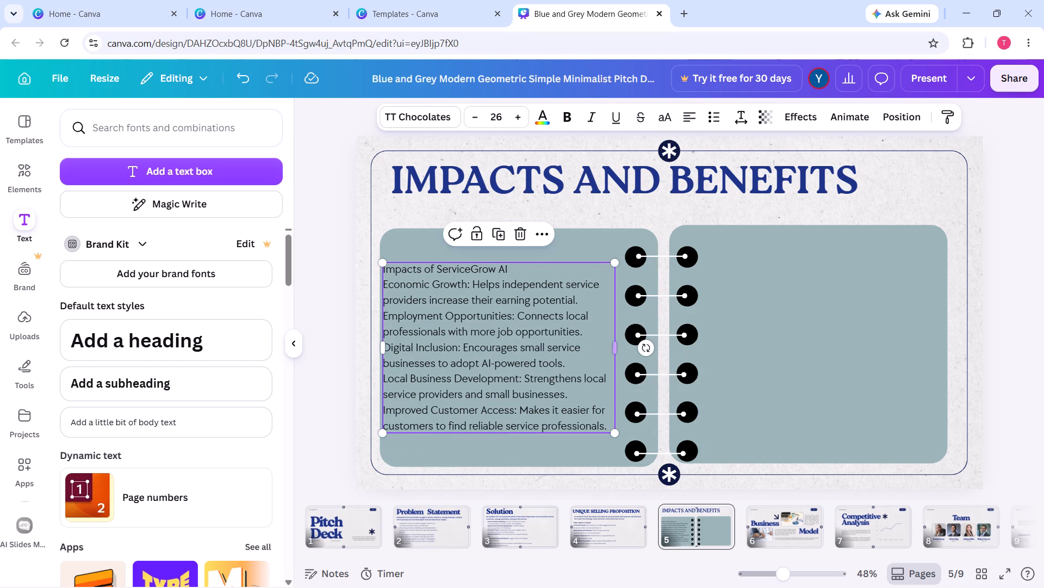
Make the heading line "Impacts of ServiceGrow AI" bold.
double_click(519, 267)
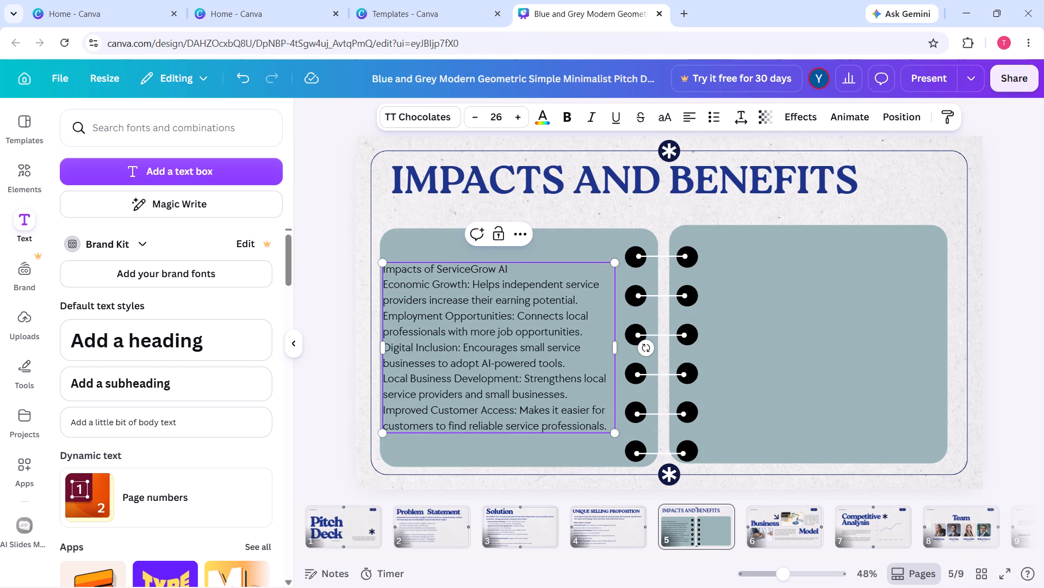
double_click(519, 267)
click(568, 114)
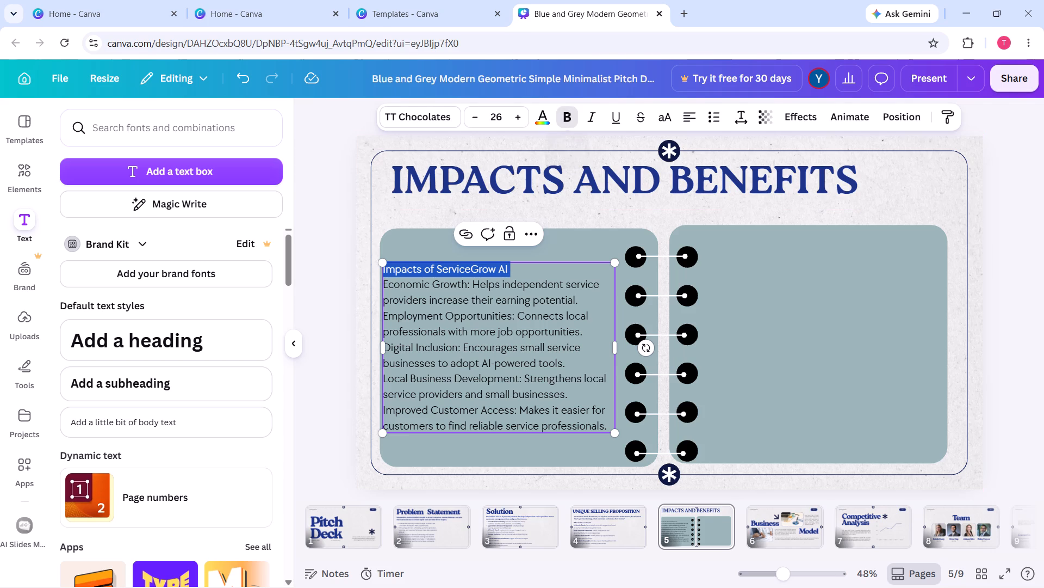
click(339, 261)
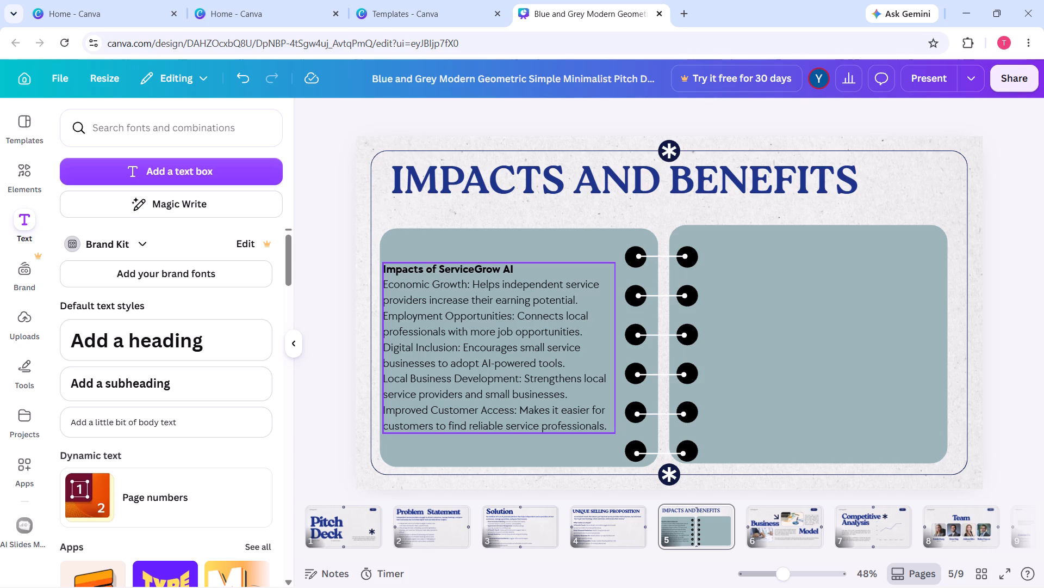
Enlarge the whole impacts text block to font size 28.1.
click(600, 395)
drag(616, 437, 614, 461)
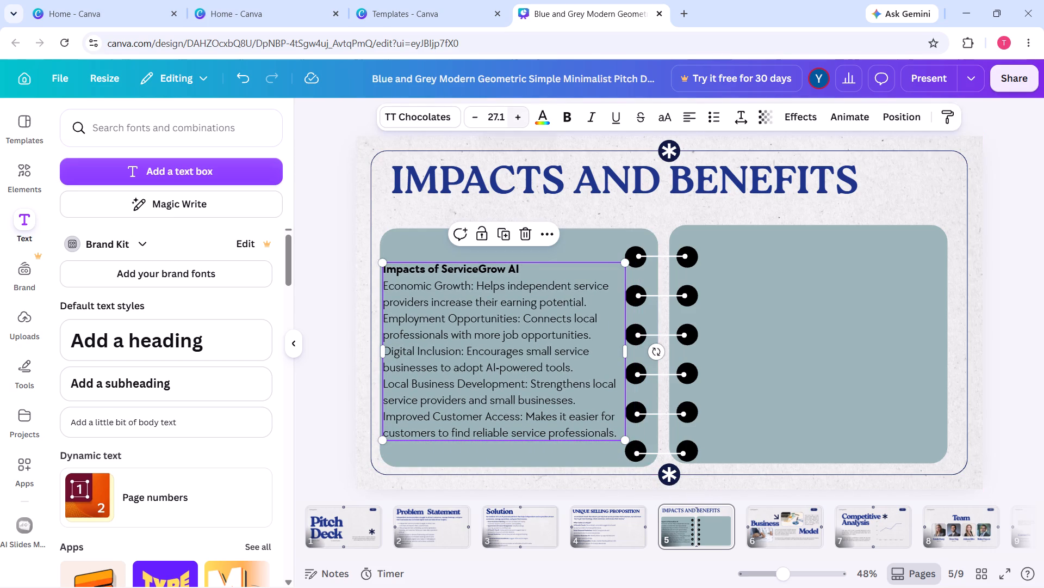
double_click(515, 123)
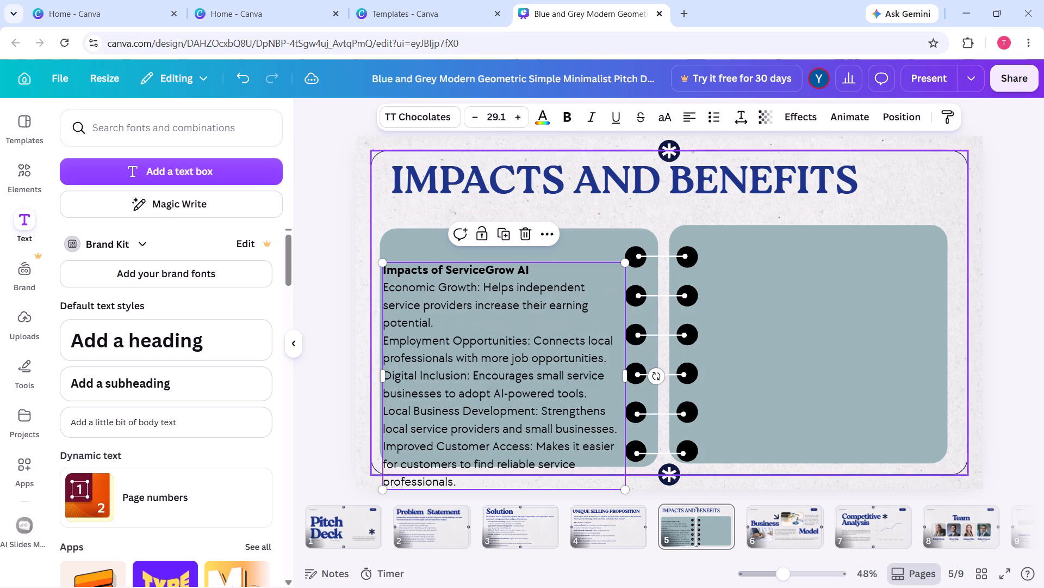
click(476, 119)
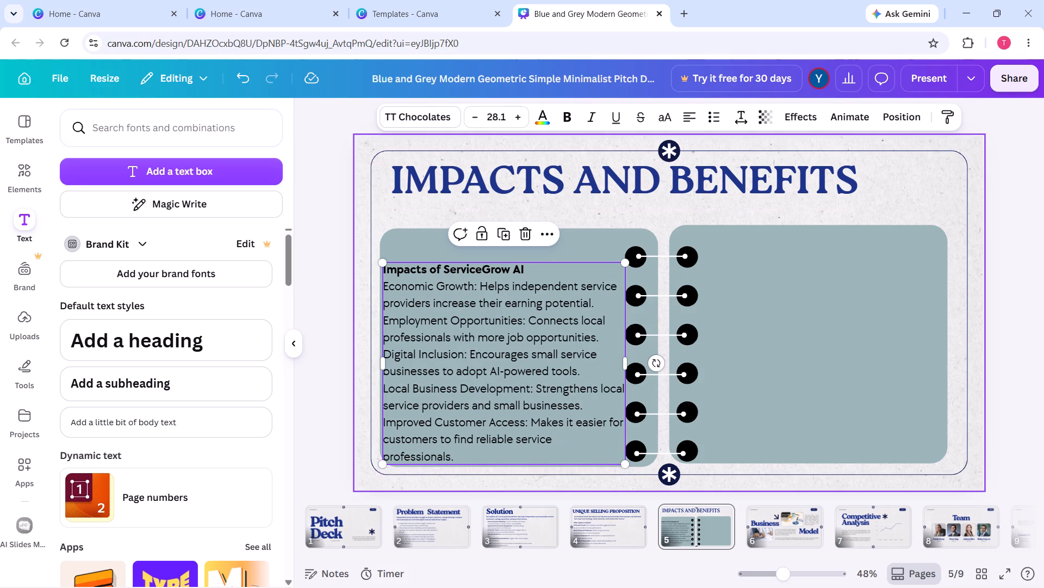
click(339, 280)
Move the impacts text up so its heading sits just below the left notebook box's top edge.
drag(442, 310, 446, 286)
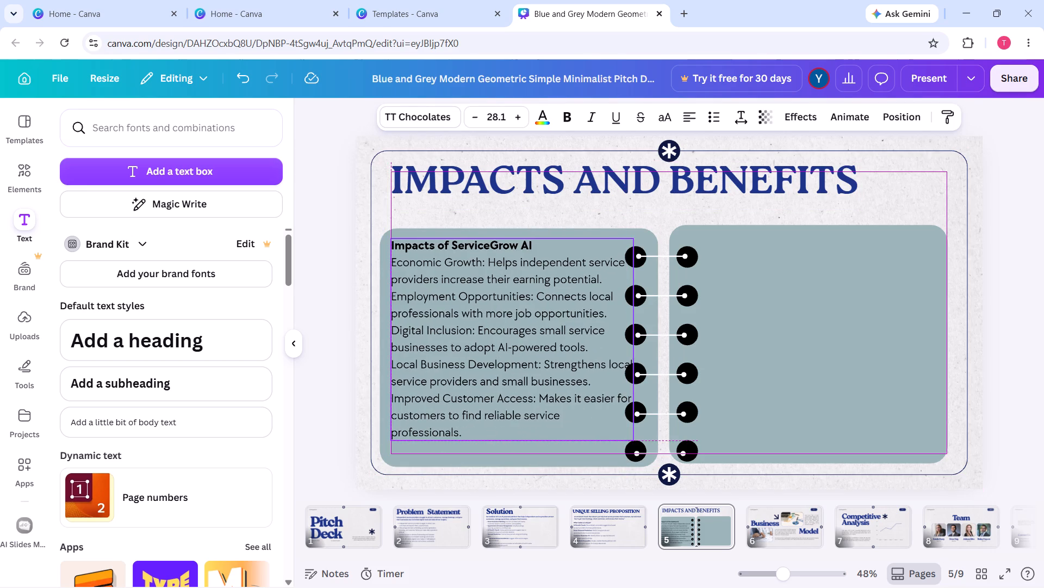
drag(446, 286, 448, 290)
drag(448, 291, 442, 291)
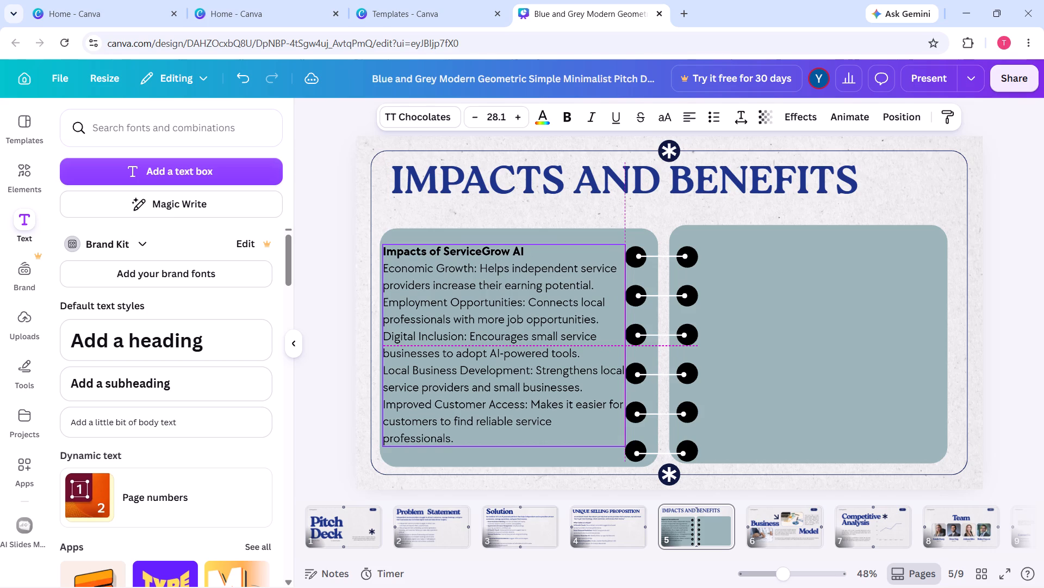
drag(442, 291, 442, 291)
click(346, 320)
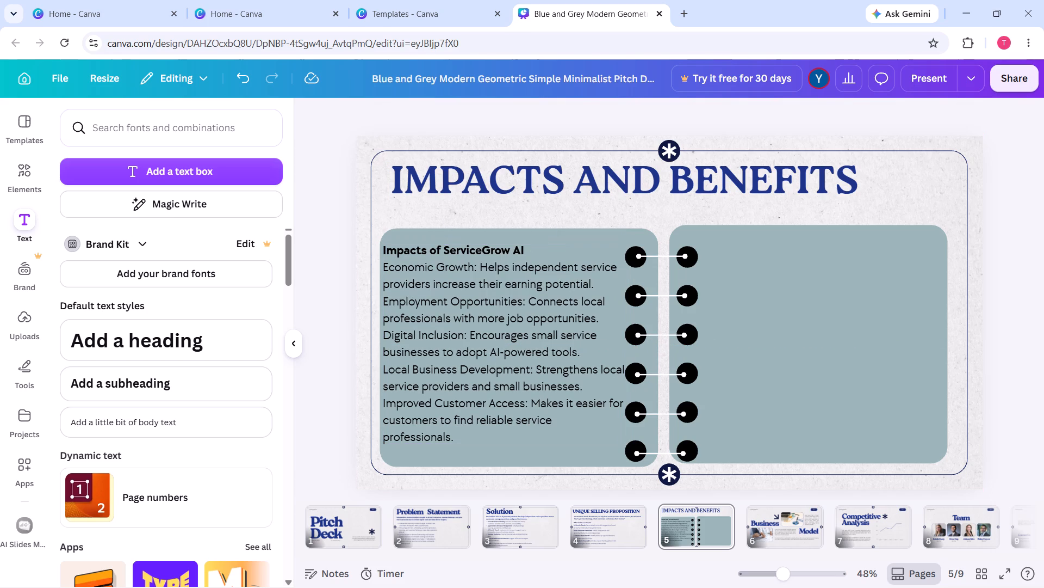
Narrow the impacts text box slightly to clear the black dots and set its font size to 29.1.
click(558, 330)
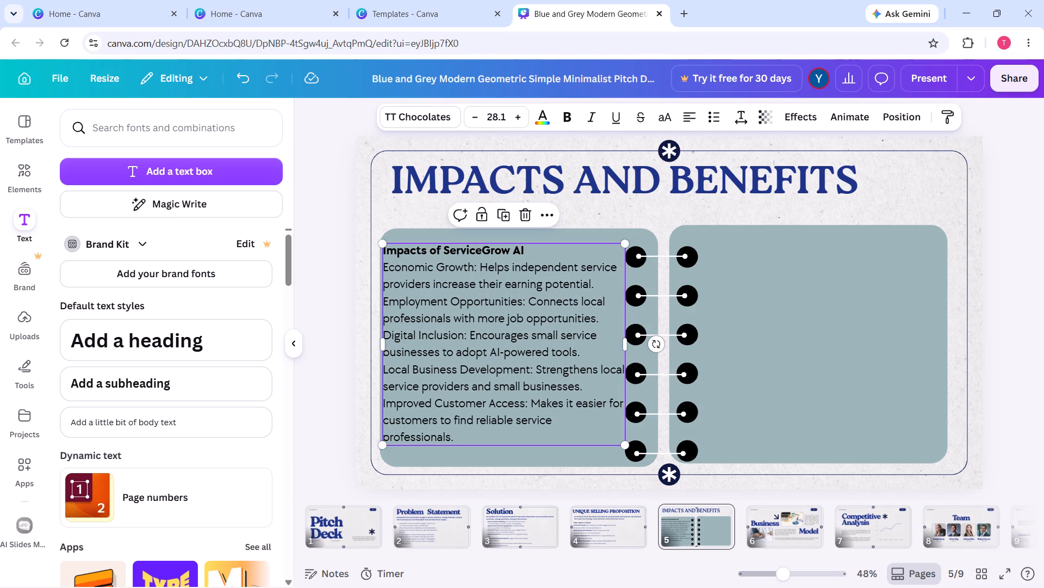
drag(628, 344, 625, 347)
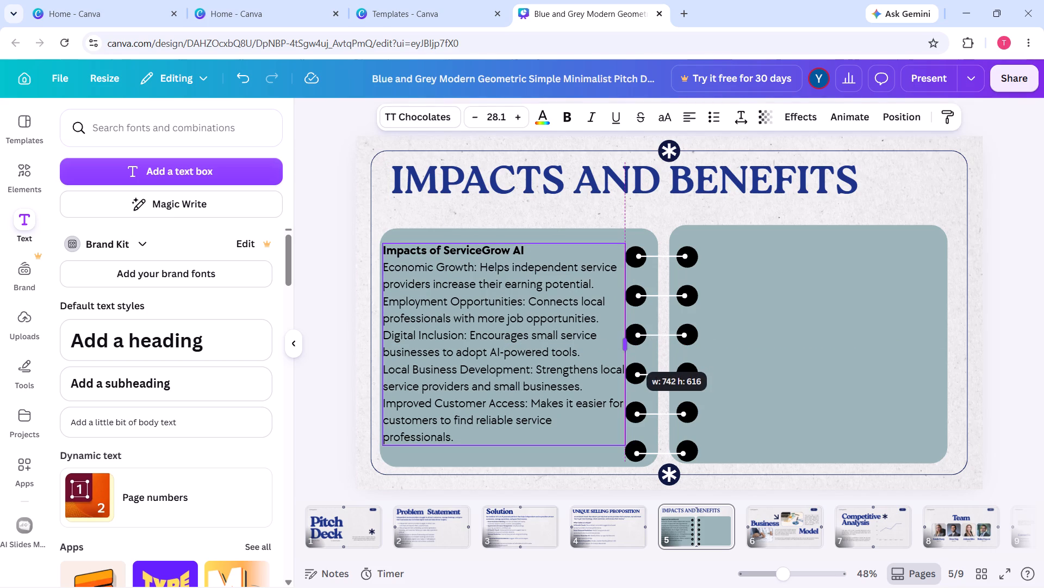
drag(625, 347, 622, 350)
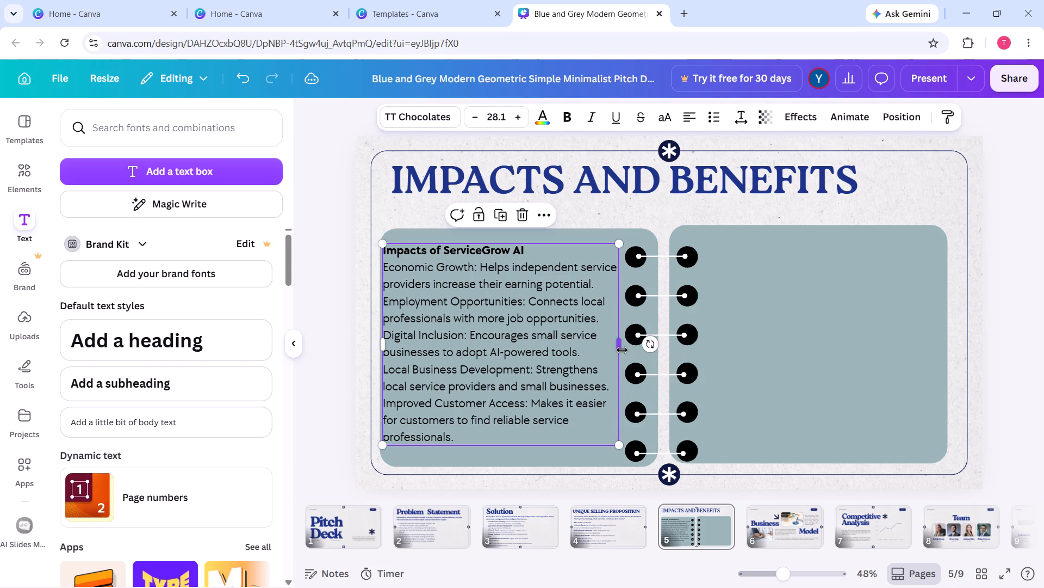
double_click(513, 123)
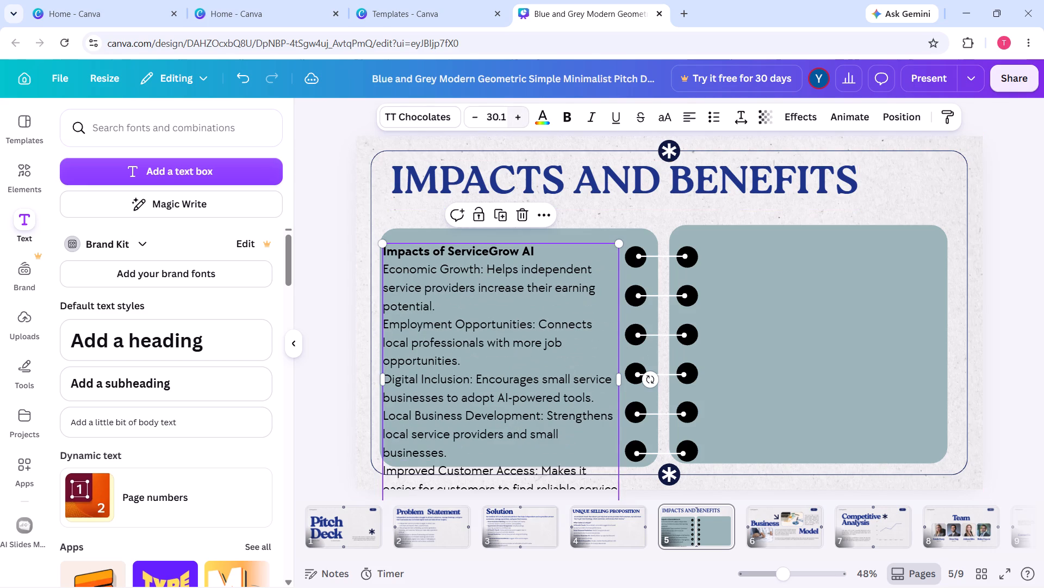
click(474, 122)
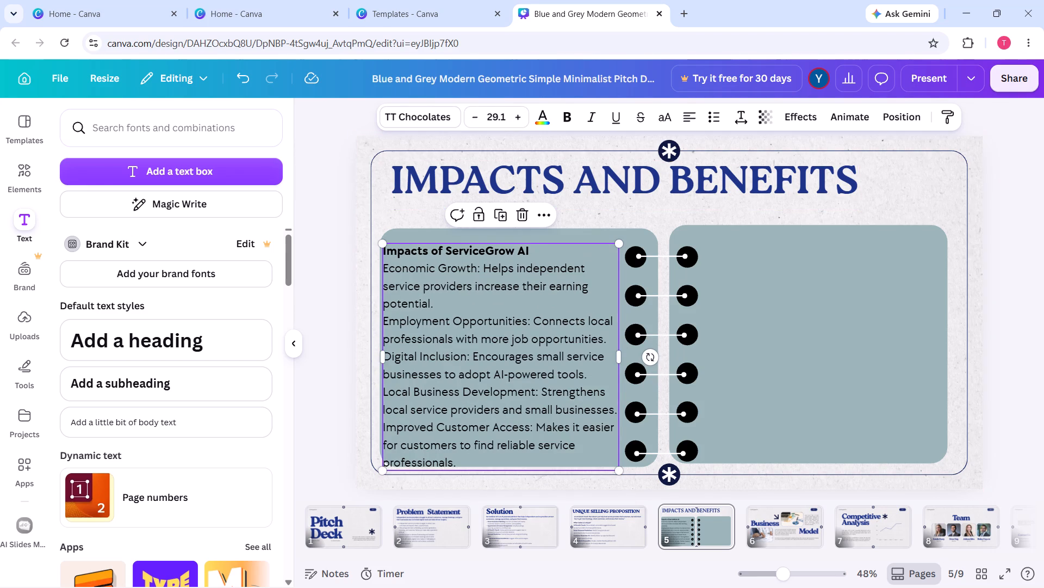
click(331, 340)
Nudge the impacts text slightly up and to the right so all its lines fit inside the left notebook box.
drag(407, 356, 408, 354)
drag(408, 354, 412, 348)
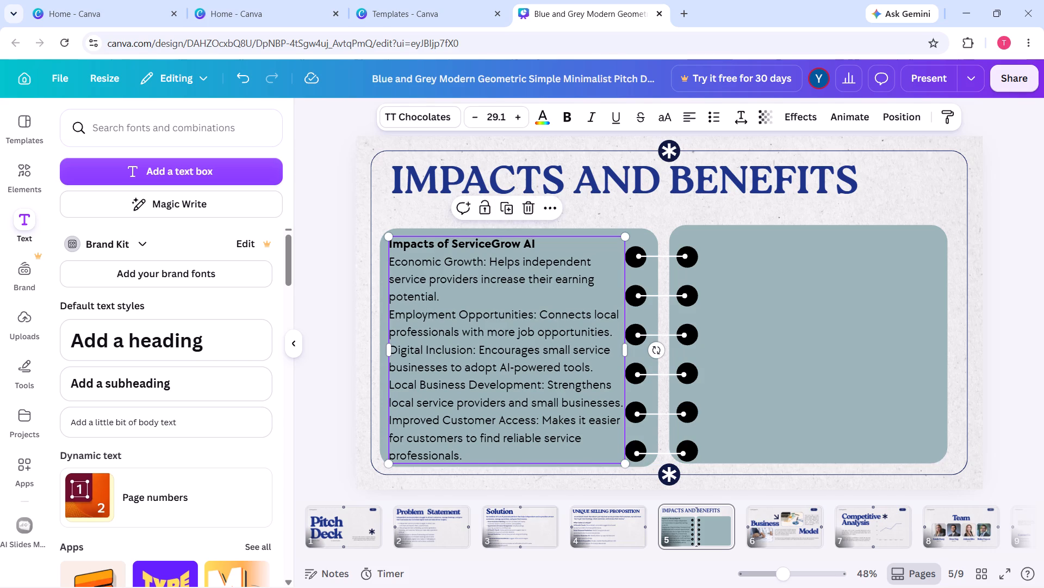
click(315, 450)
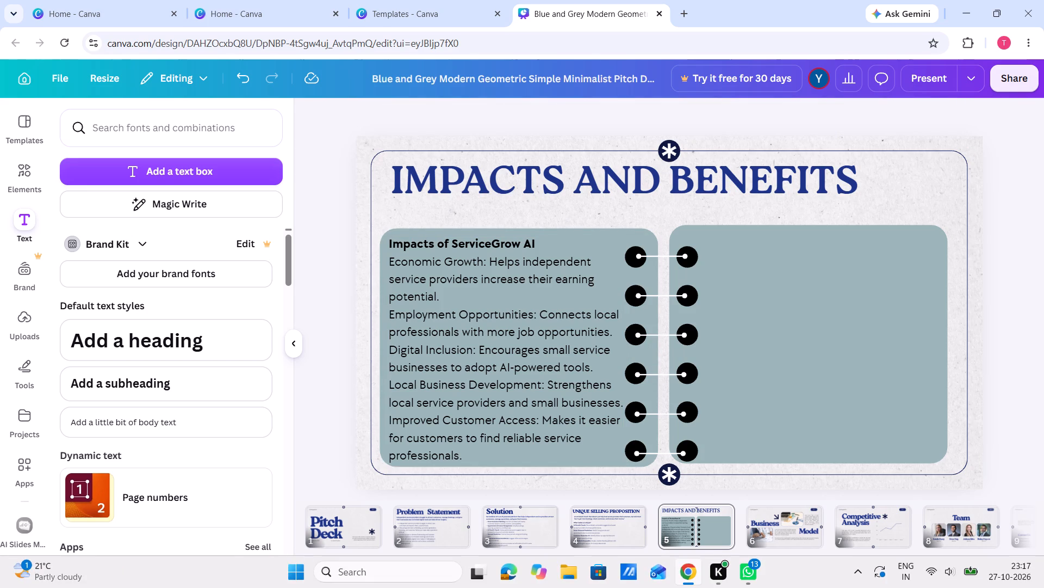
Format the impacts text as a bulleted list, leaving the heading "Impacts of ServiceGrow AI" without a bullet.
double_click(494, 385)
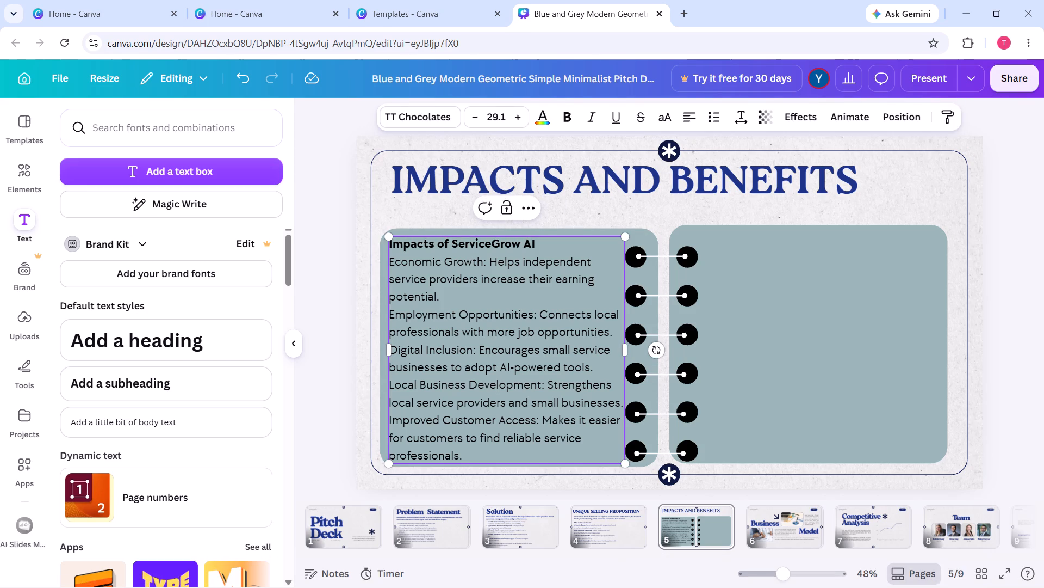
key(ctrl+a)
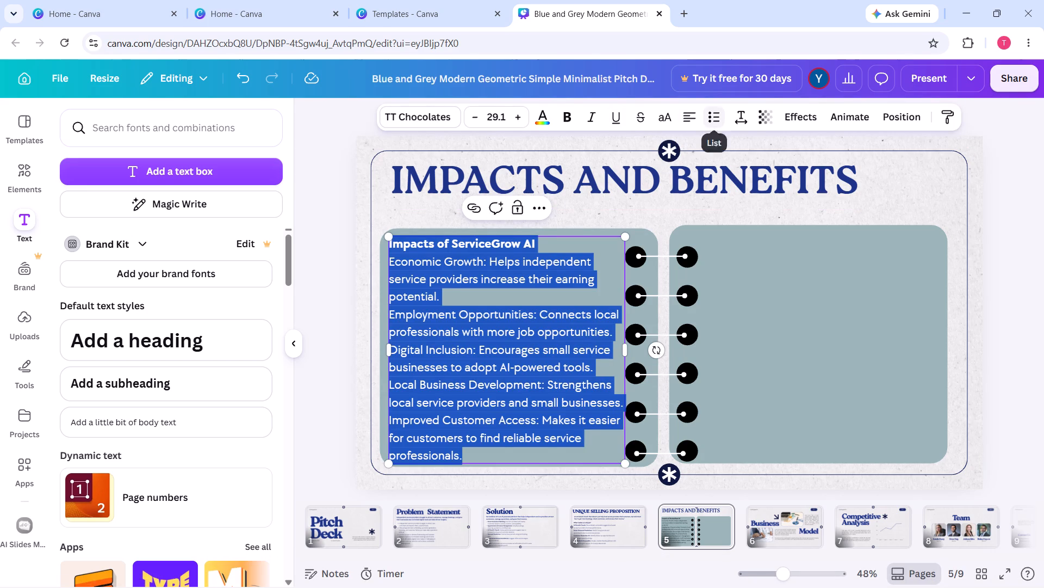
click(710, 119)
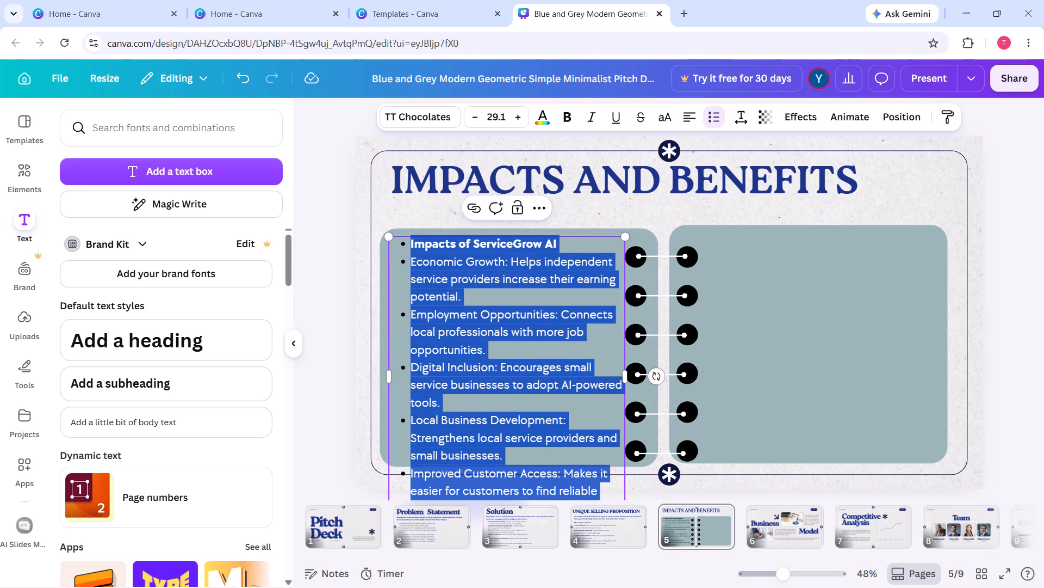
click(354, 329)
click(410, 244)
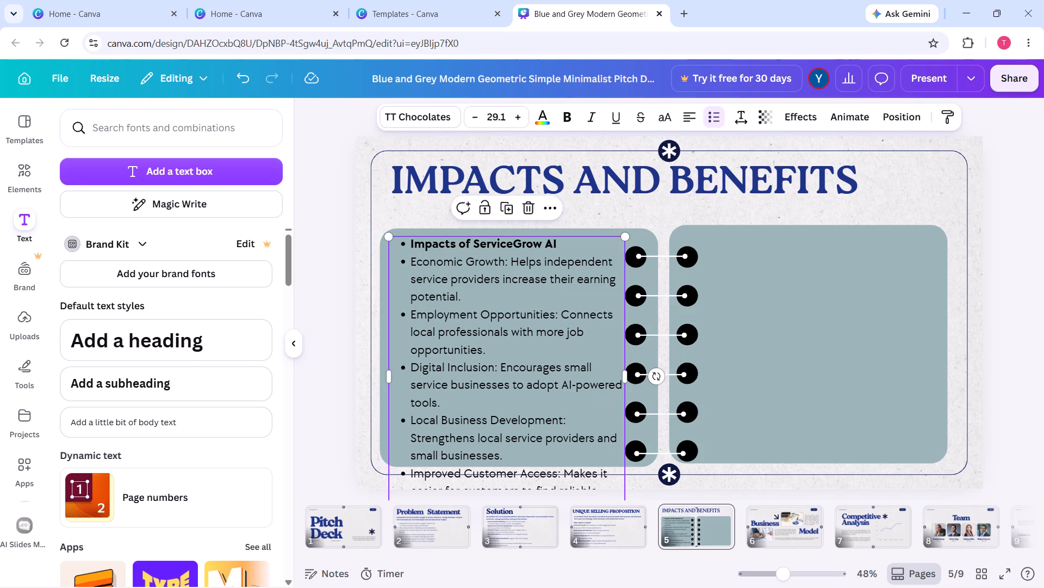
click(410, 244)
key(BackSpace)
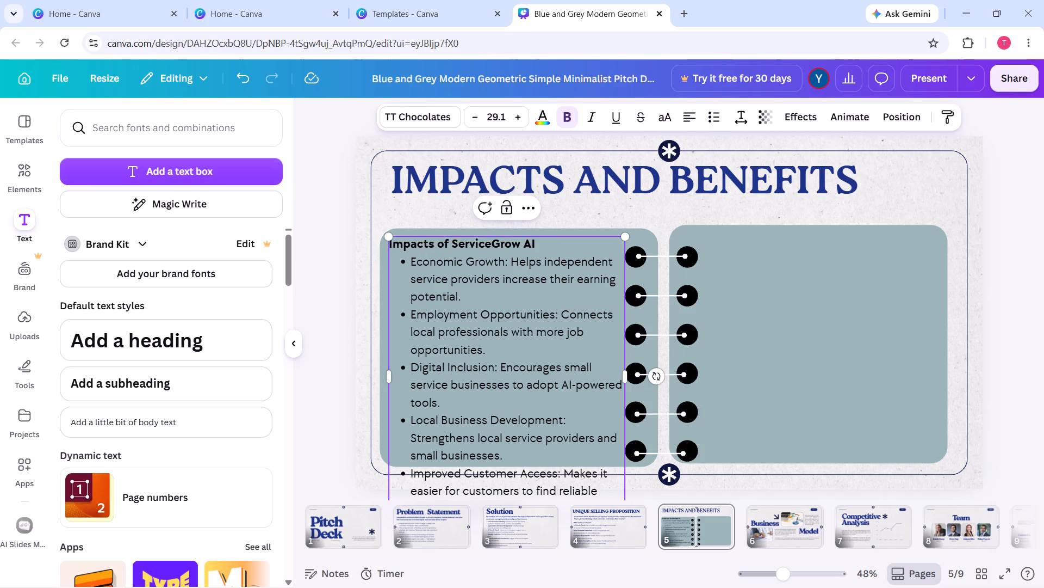
click(335, 284)
Set the font size of the whole impacts text block to 27.1 so the list fits the left notebook box.
click(470, 354)
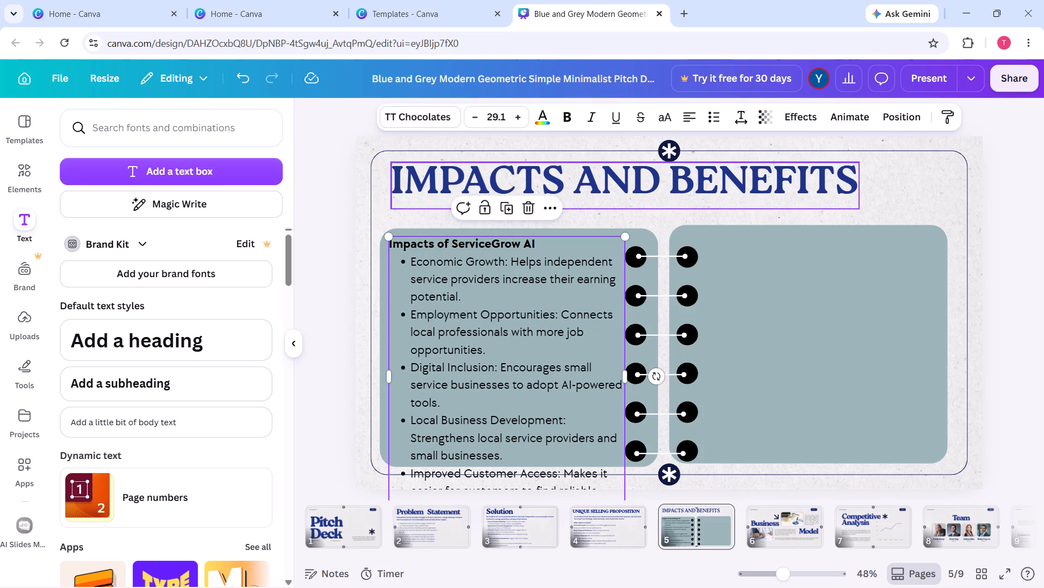
triple_click(473, 114)
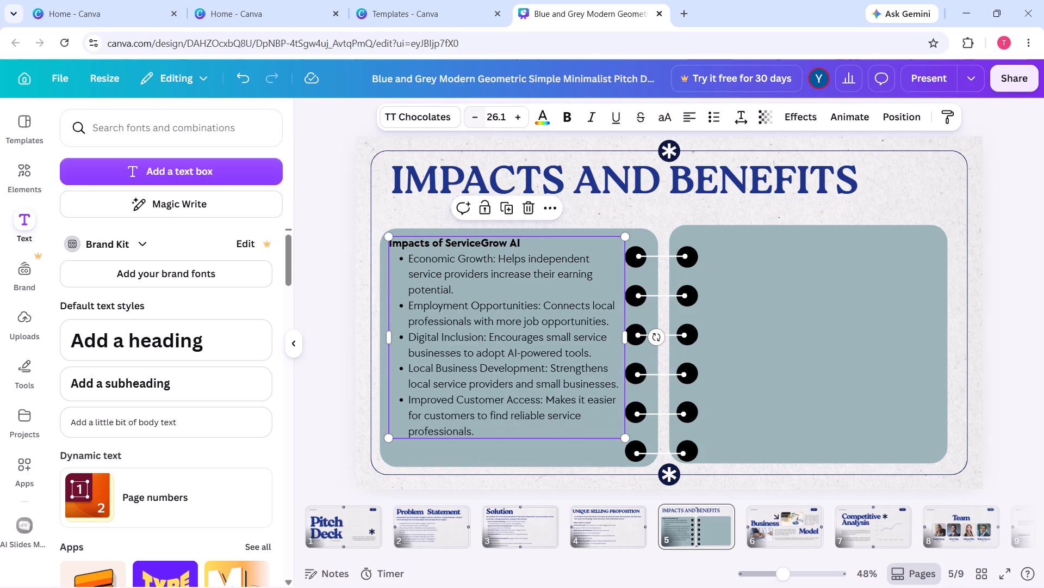
click(519, 121)
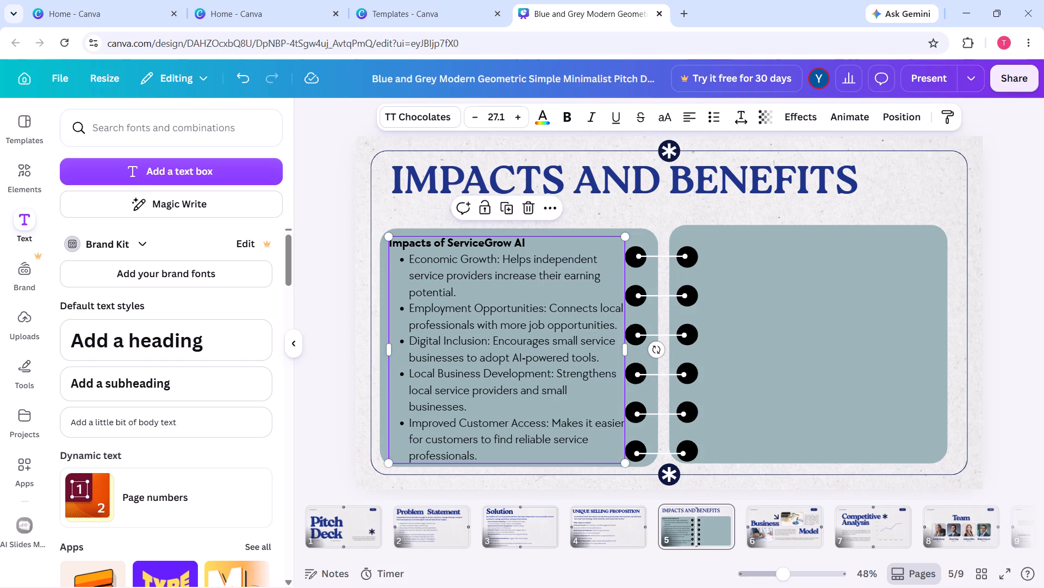
click(335, 238)
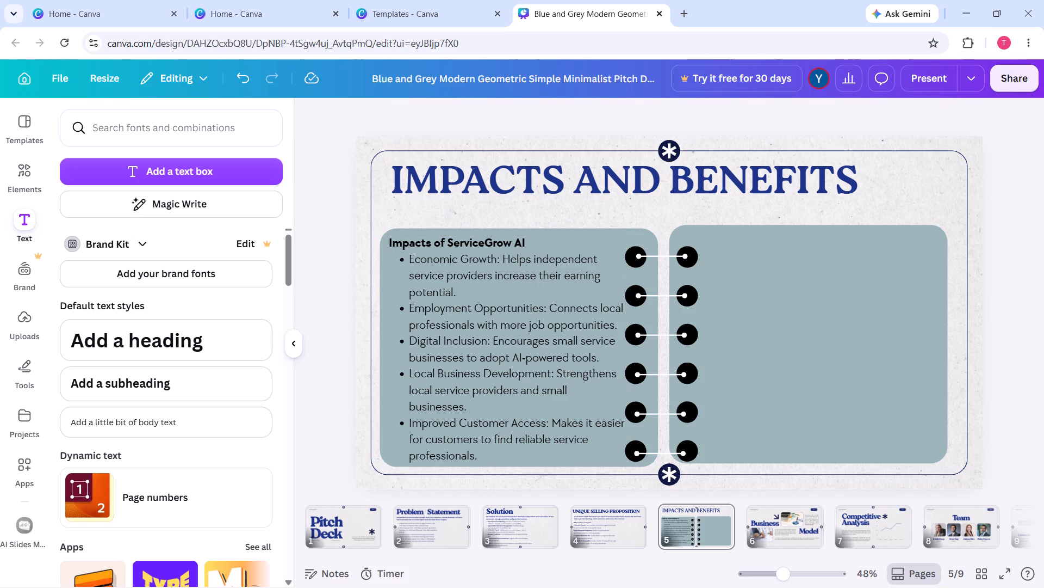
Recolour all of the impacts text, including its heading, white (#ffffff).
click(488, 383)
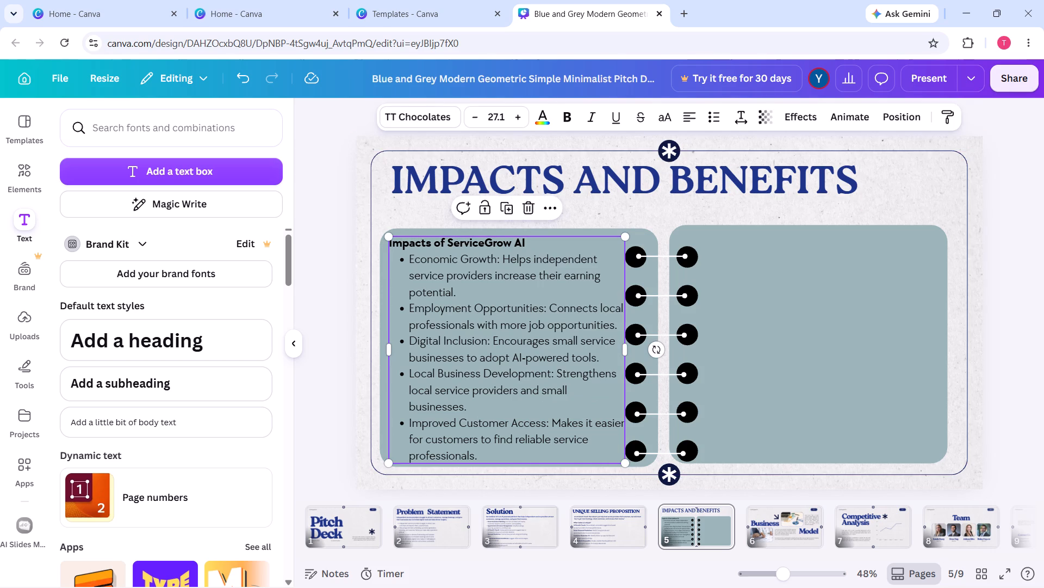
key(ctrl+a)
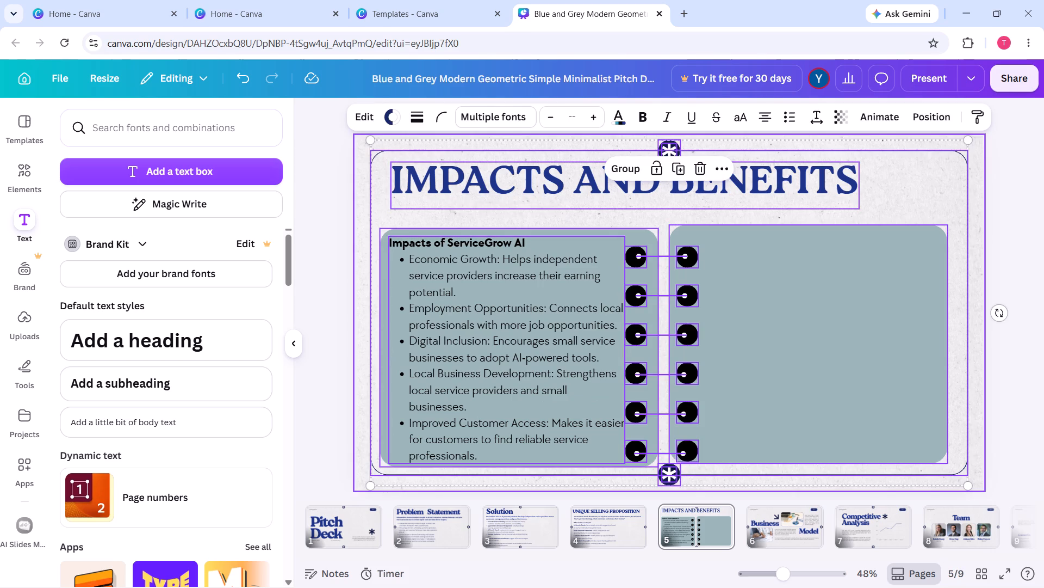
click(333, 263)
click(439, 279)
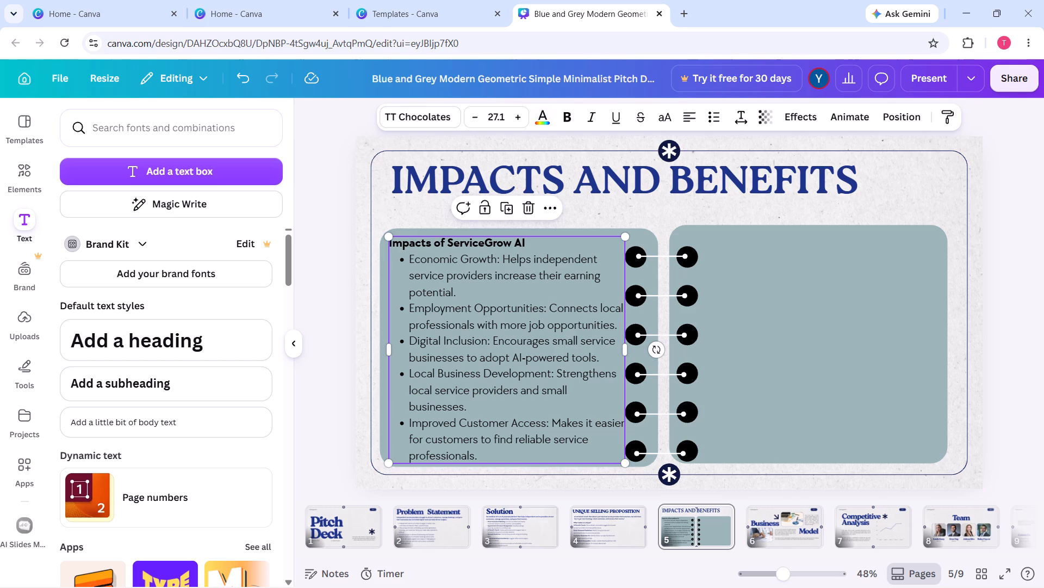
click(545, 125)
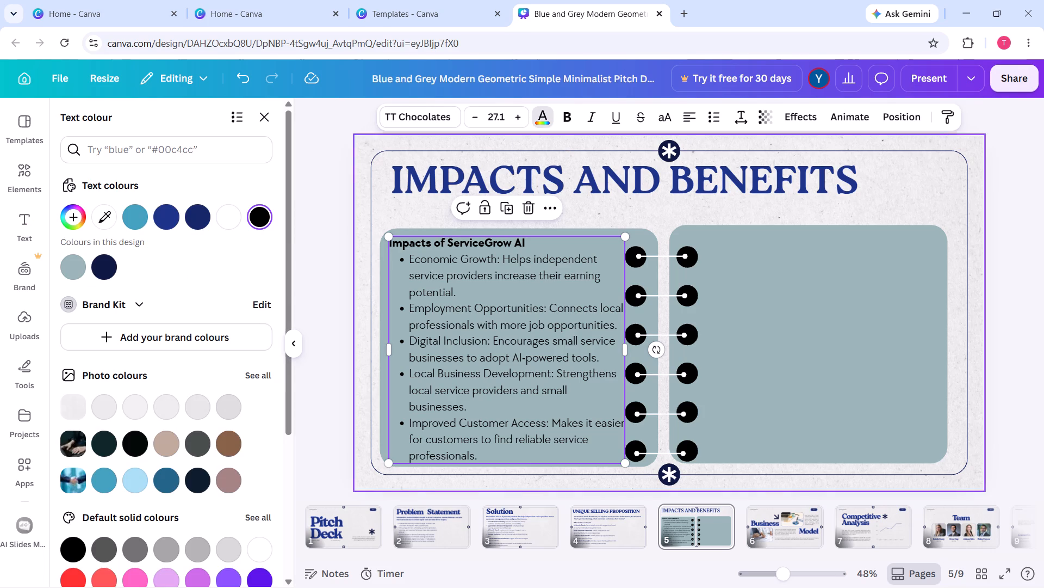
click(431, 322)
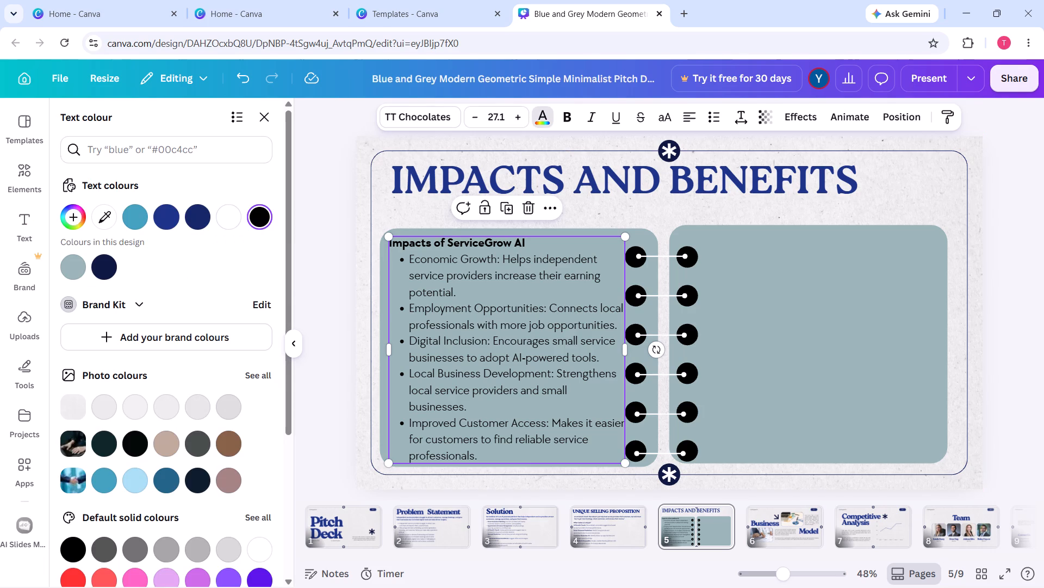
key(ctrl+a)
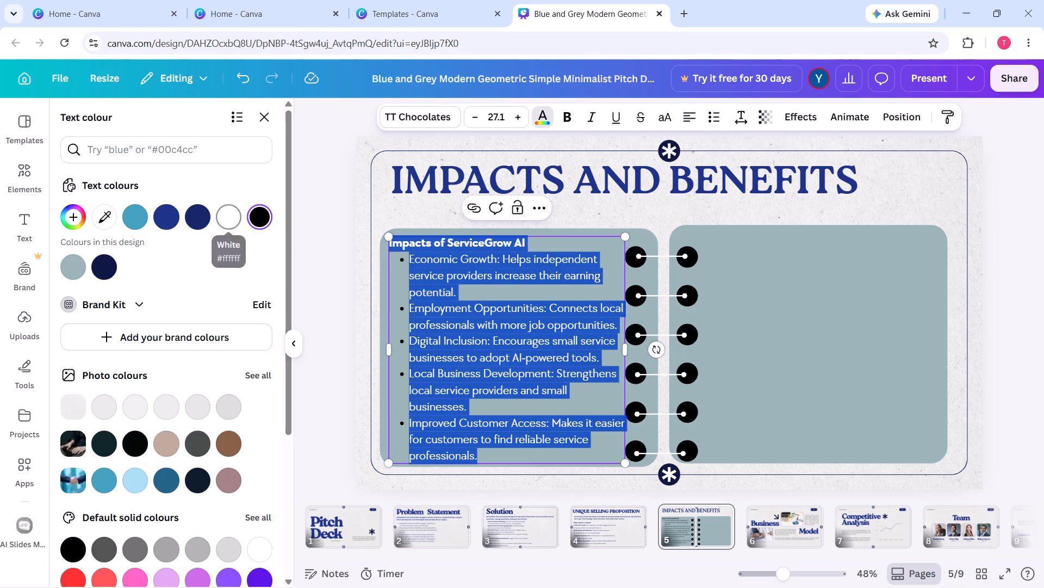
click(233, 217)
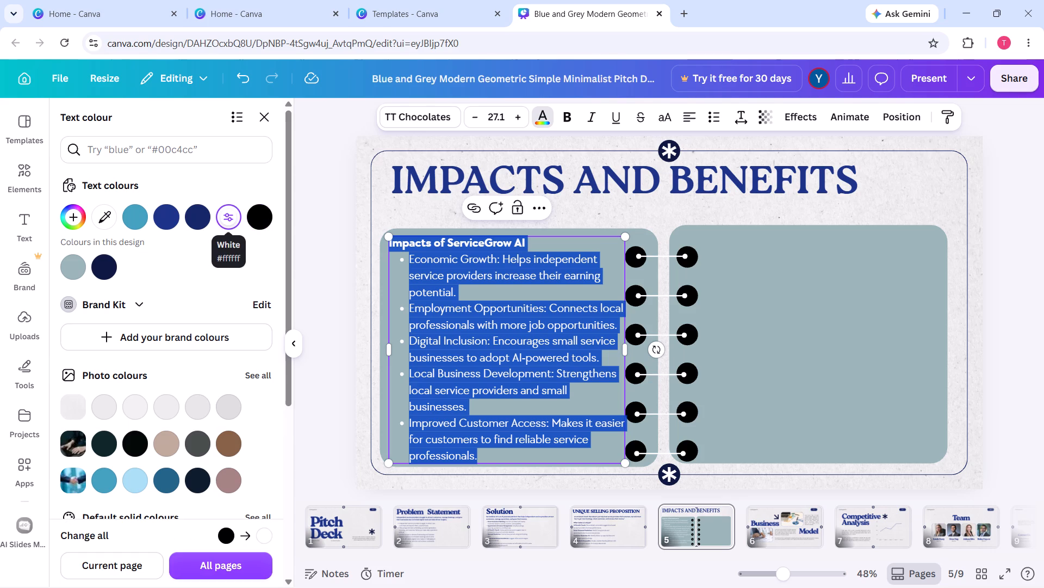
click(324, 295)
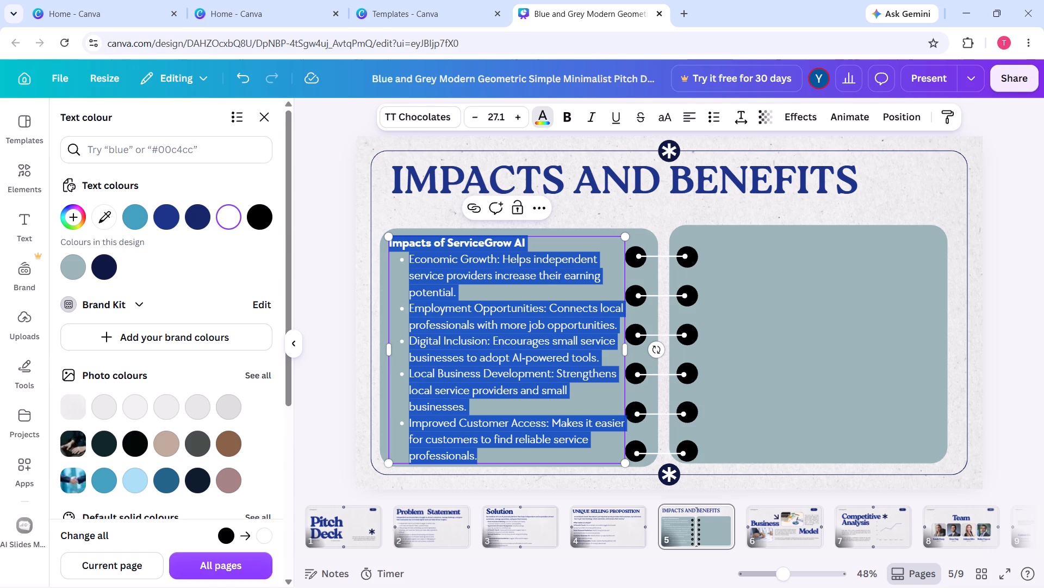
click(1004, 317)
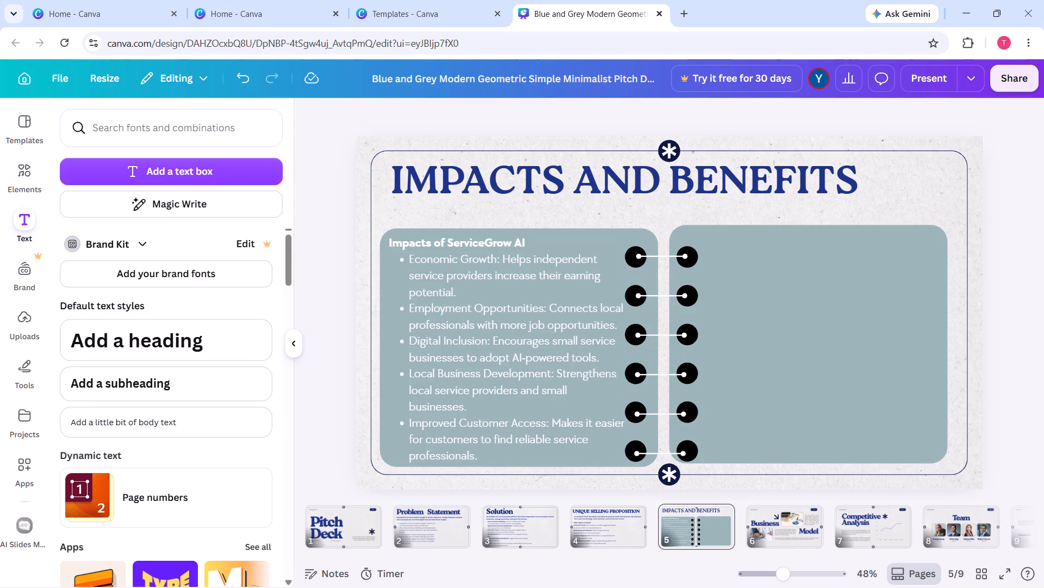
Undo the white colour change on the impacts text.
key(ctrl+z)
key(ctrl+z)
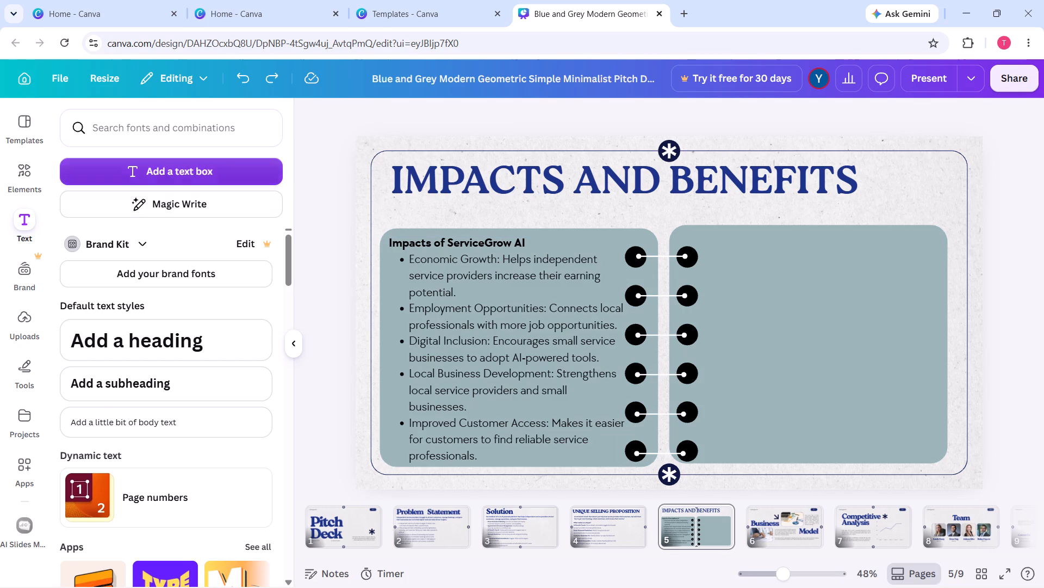
Add a new text box and place it in the upper part of the empty right notebook box.
click(452, 305)
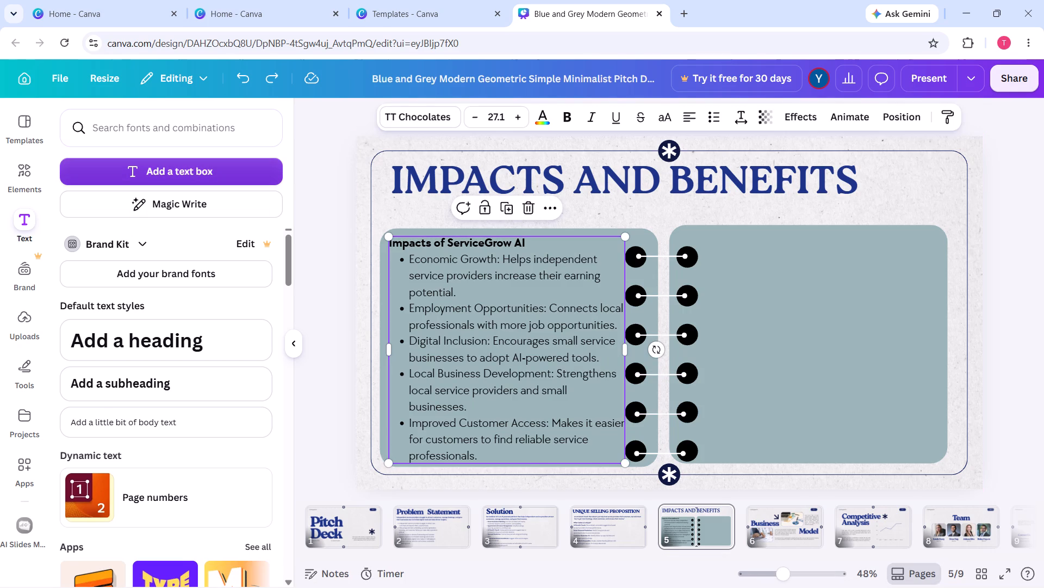
click(257, 168)
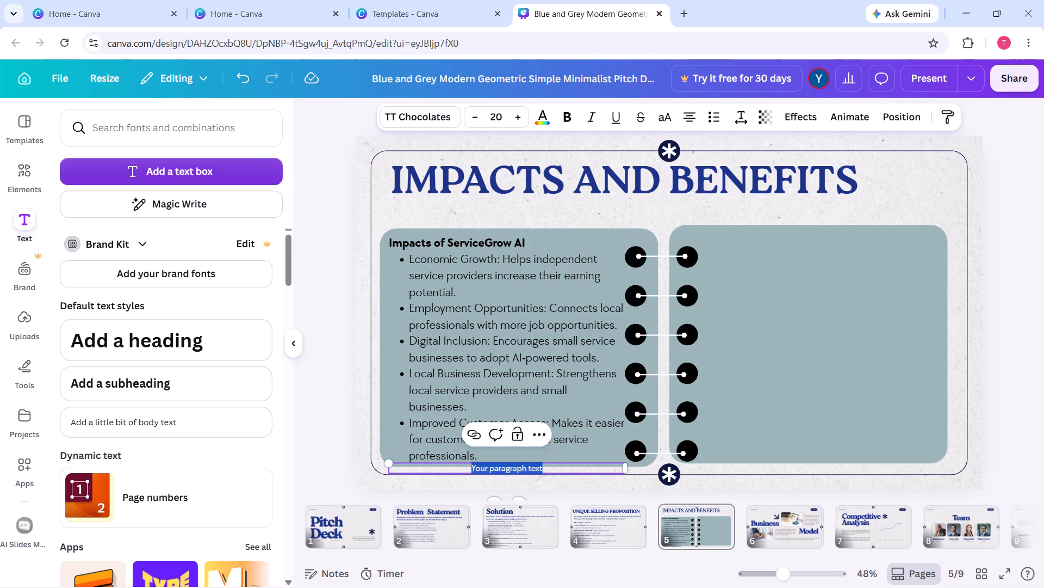
drag(540, 469, 716, 362)
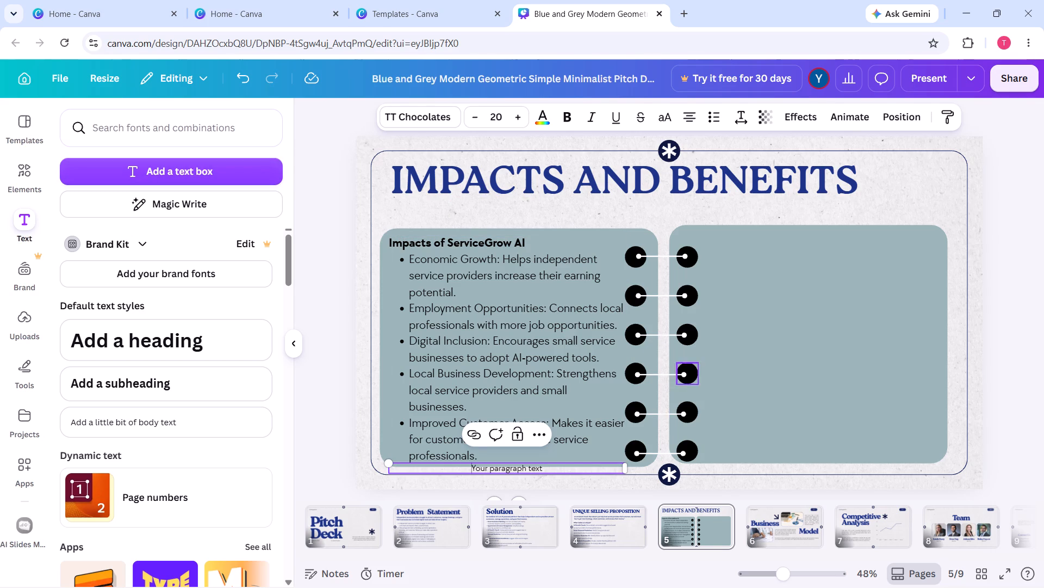
drag(716, 362, 719, 357)
click(1042, 272)
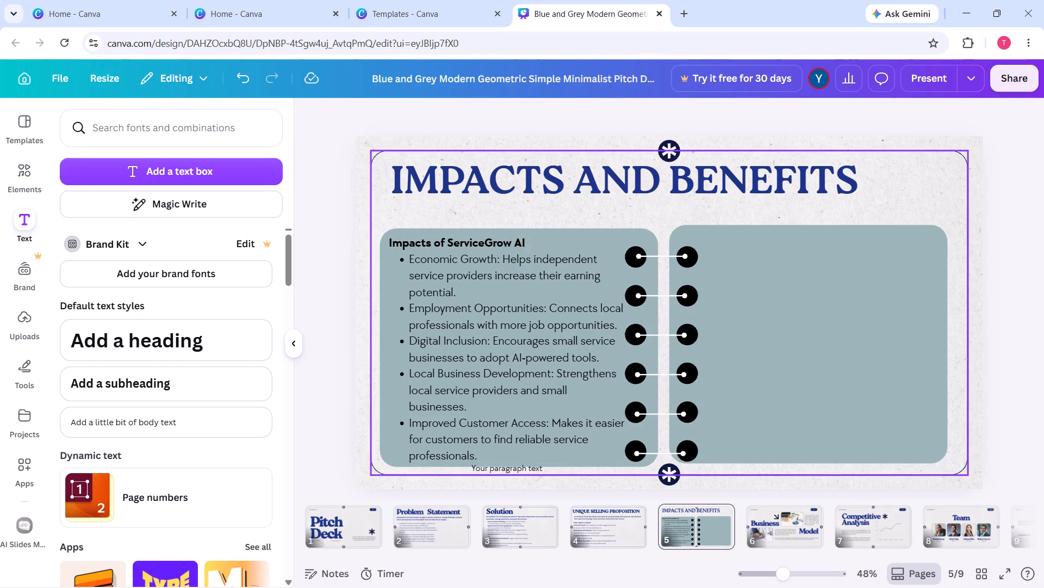
drag(548, 470, 855, 285)
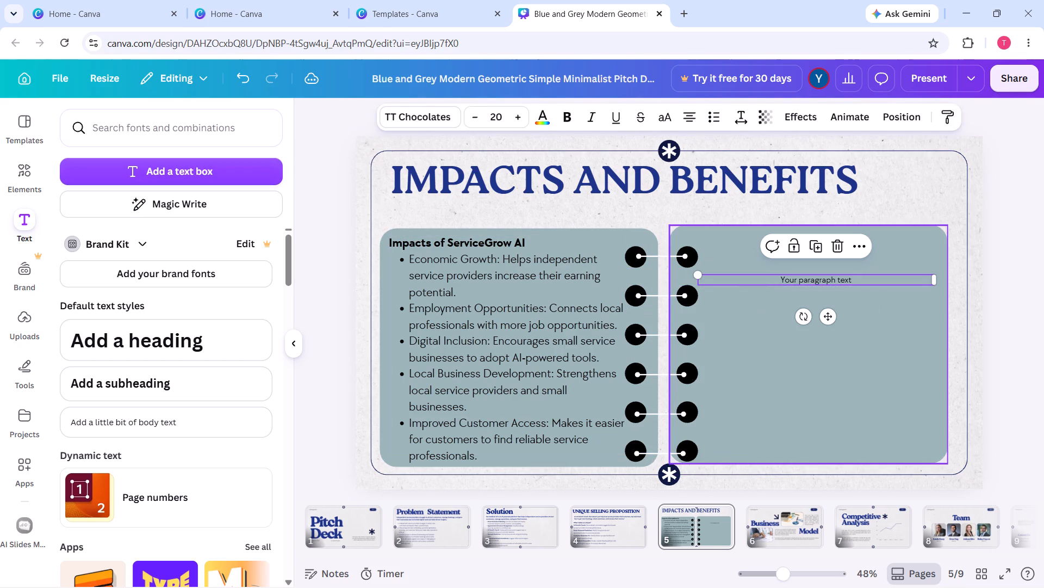
Clear the placeholder "Your paragraph text" from the new text box in the right notebook box.
double_click(875, 272)
double_click(841, 280)
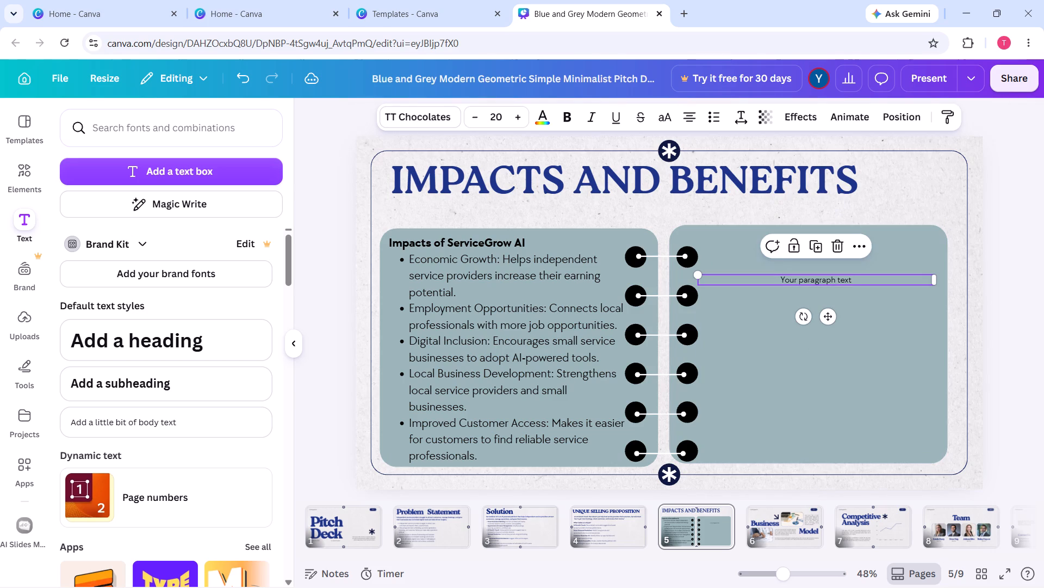
key(BackSpace)
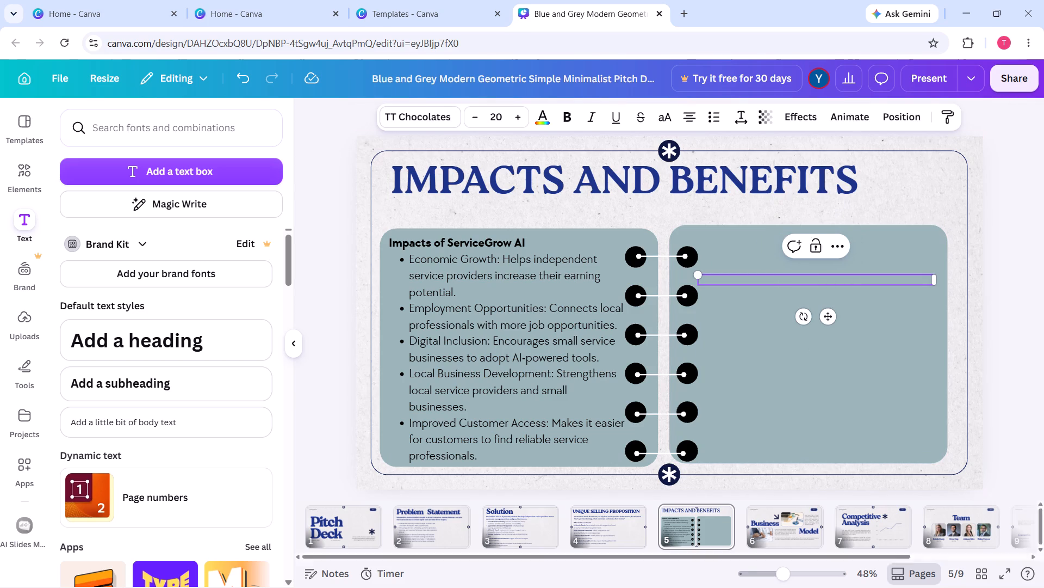
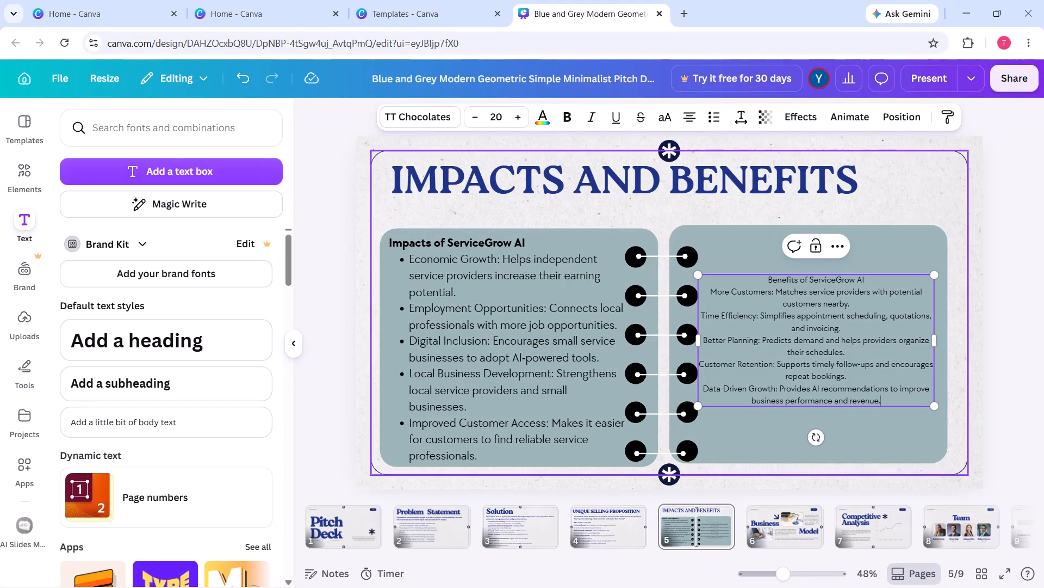
Left-align all of the benefits text in the right notebook box.
double_click(864, 396)
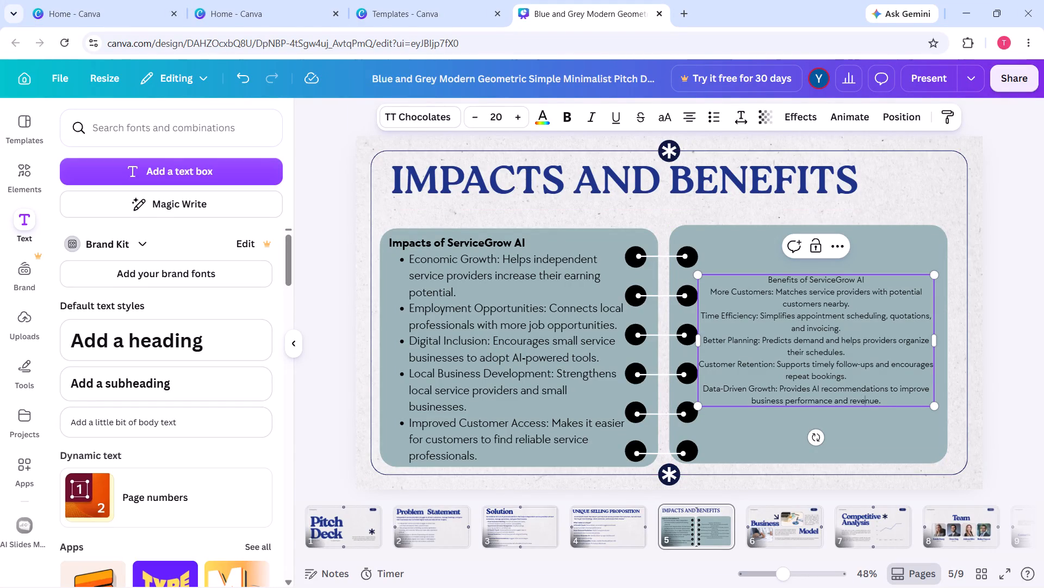
key(ctrl+a)
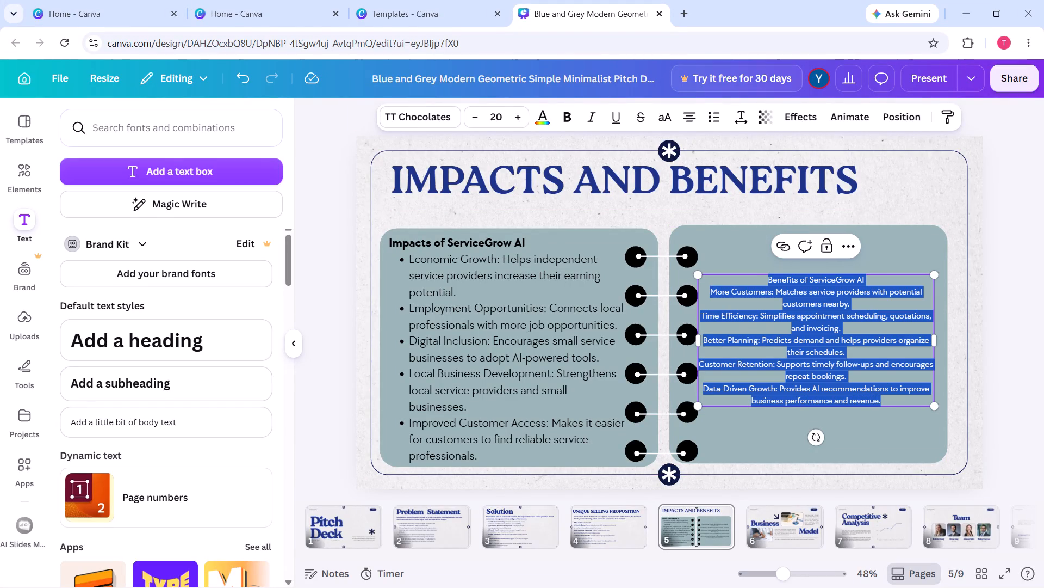
click(687, 122)
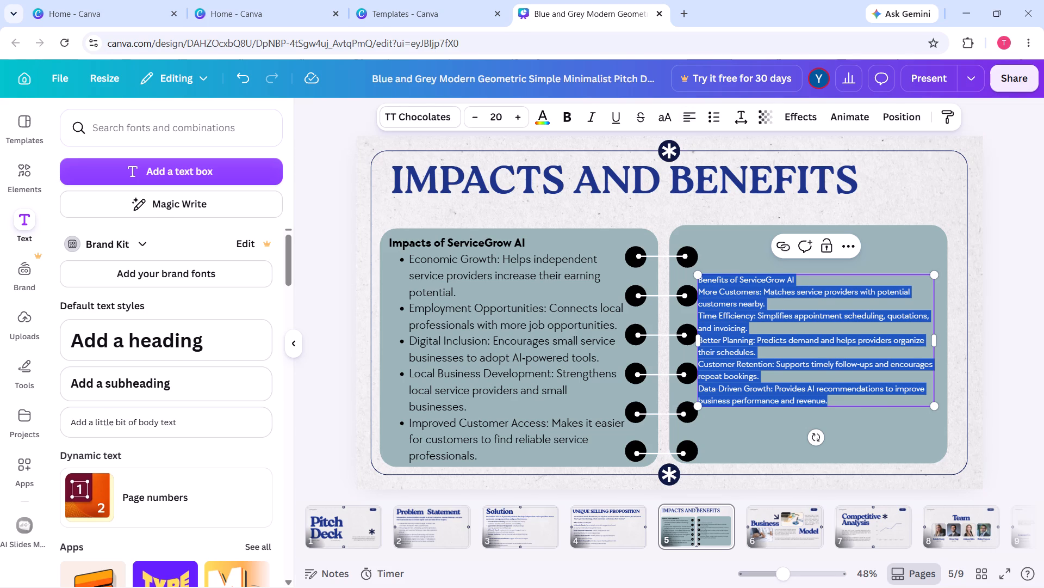
Set the benefits text size to 27 and move its text box up to the top of the right notebook box.
triple_click(519, 119)
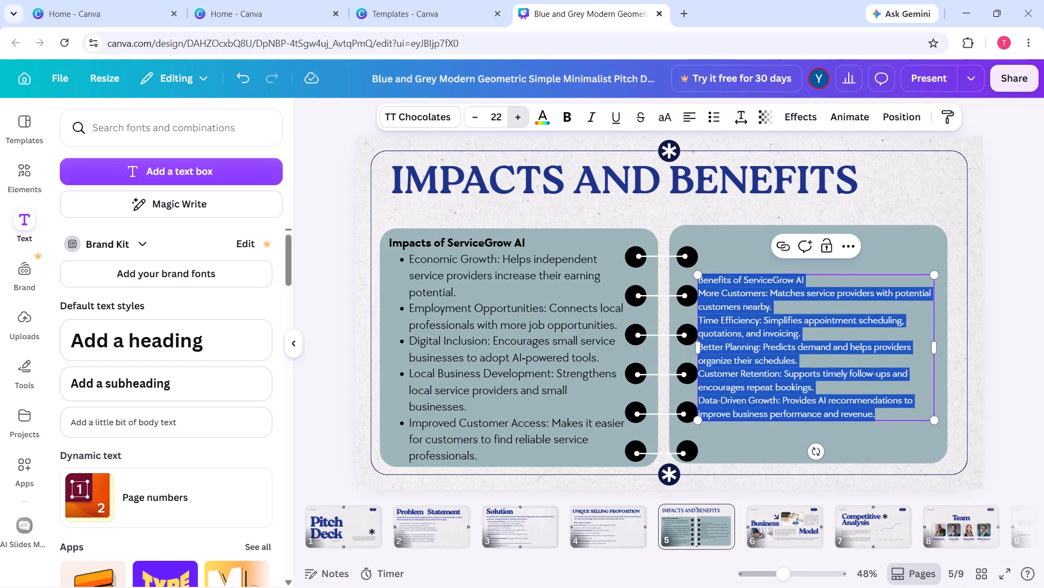
click(519, 119)
double_click(519, 119)
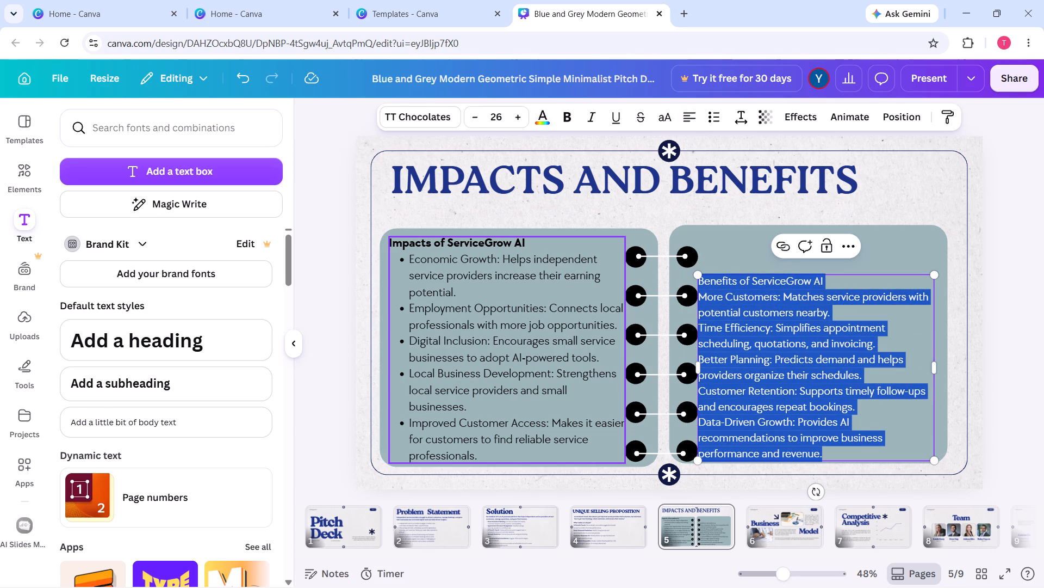
click(422, 369)
click(903, 400)
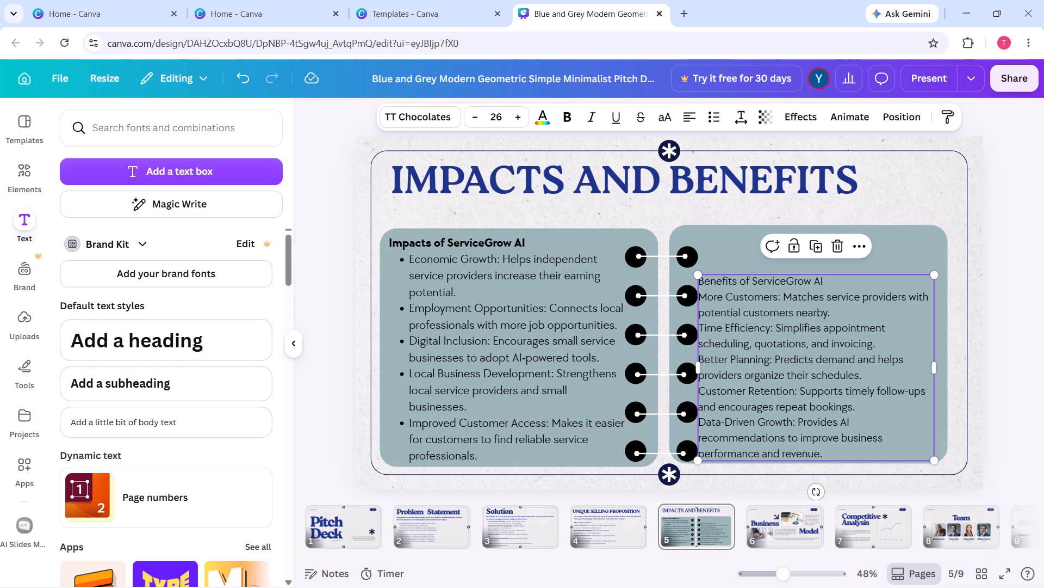
click(519, 121)
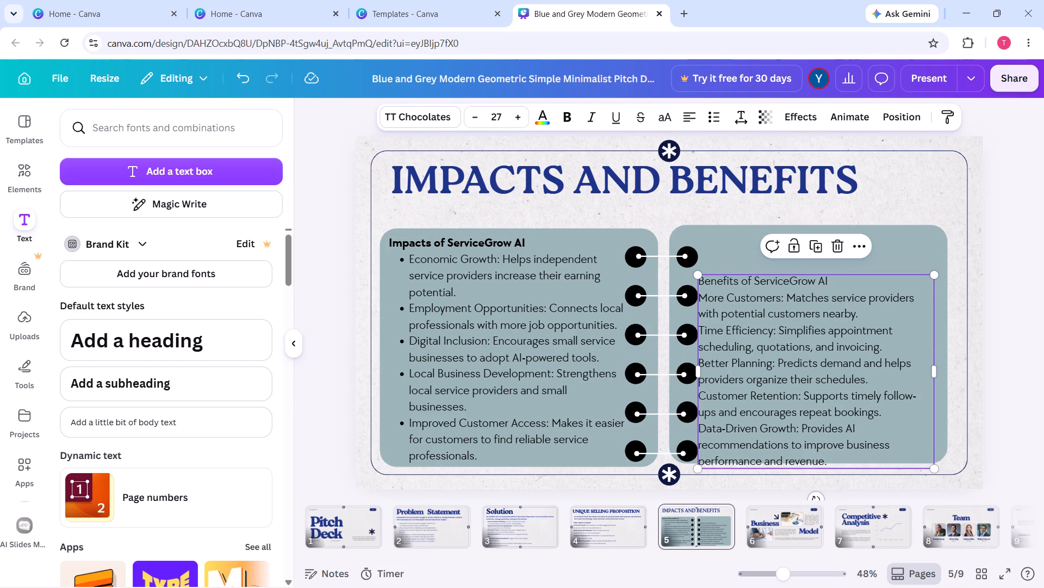
drag(855, 384, 861, 350)
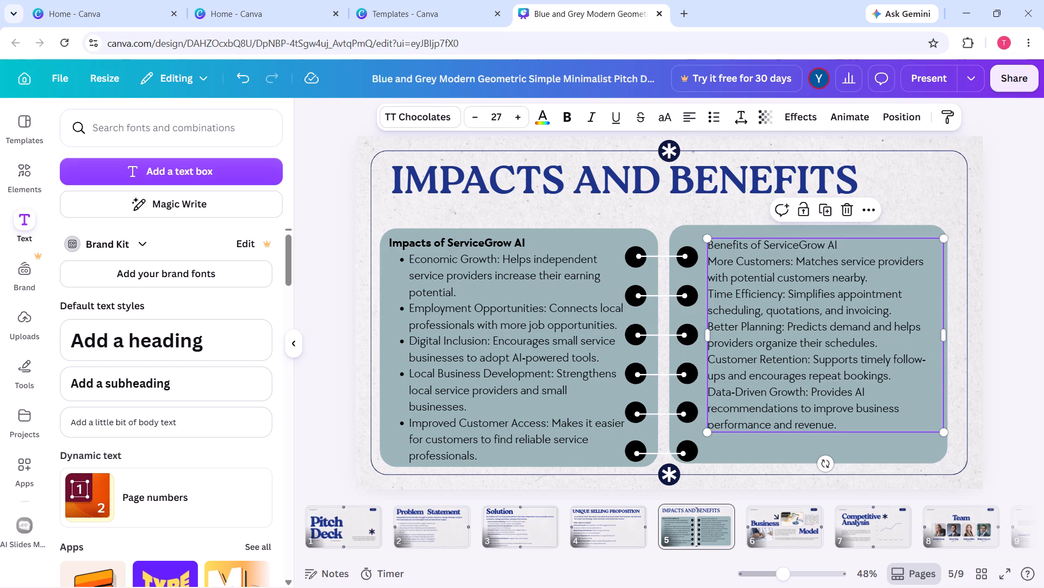
Make the heading line "Benefits of ServiceGrow AI" bold.
click(805, 345)
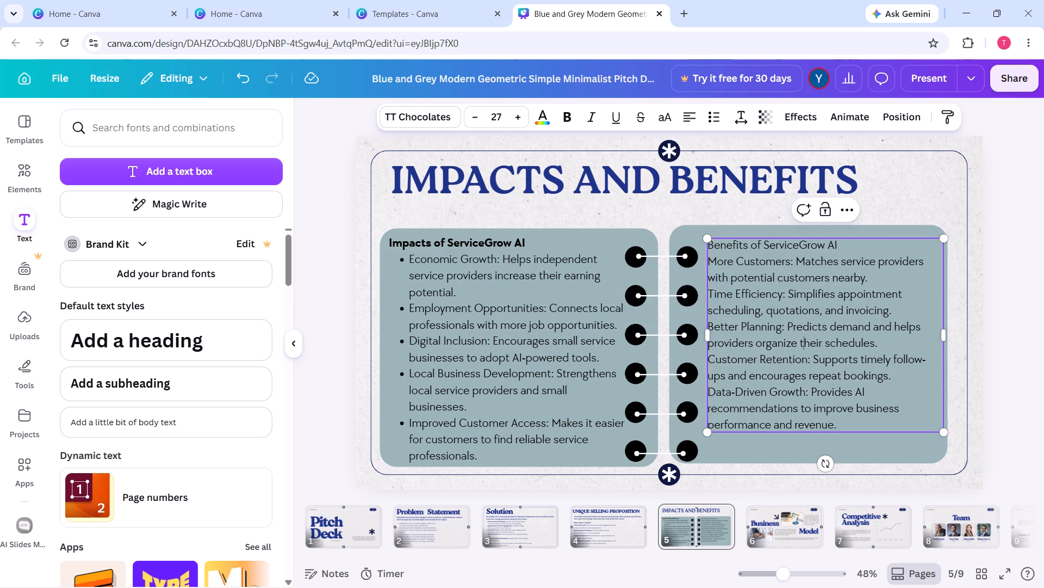
double_click(850, 248)
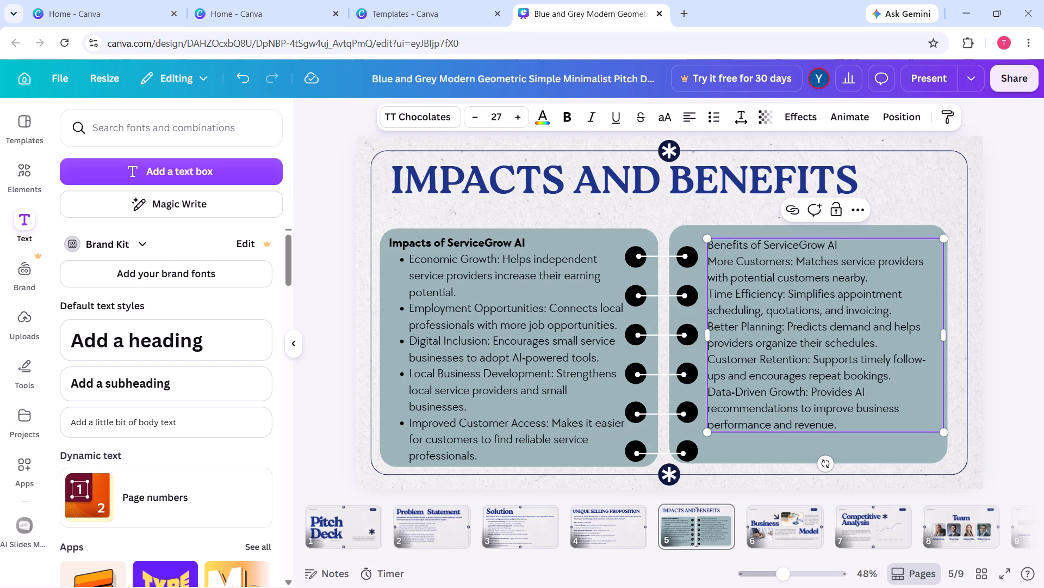
double_click(850, 248)
drag(850, 248, 719, 242)
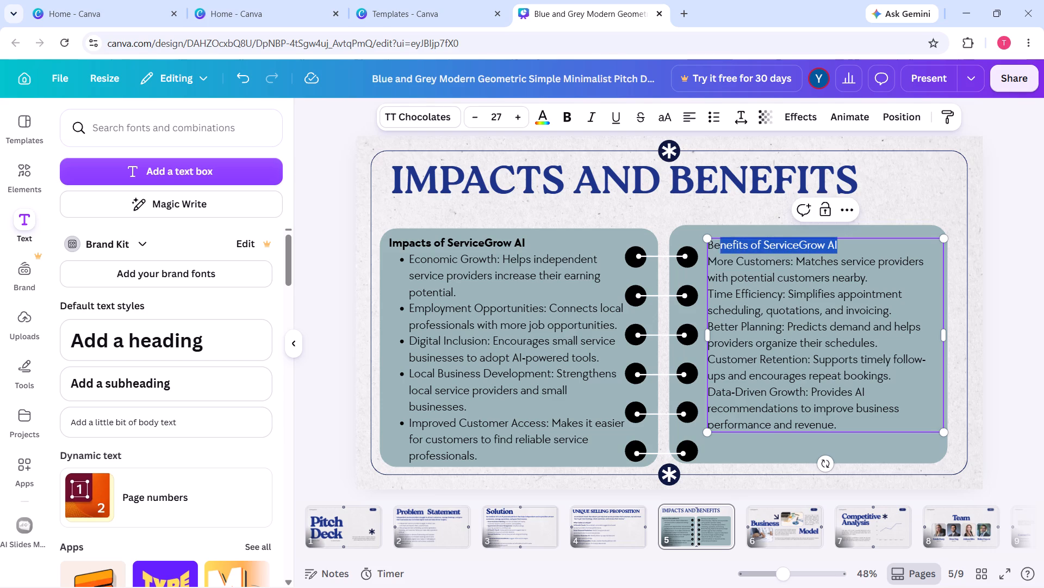
drag(719, 242, 709, 241)
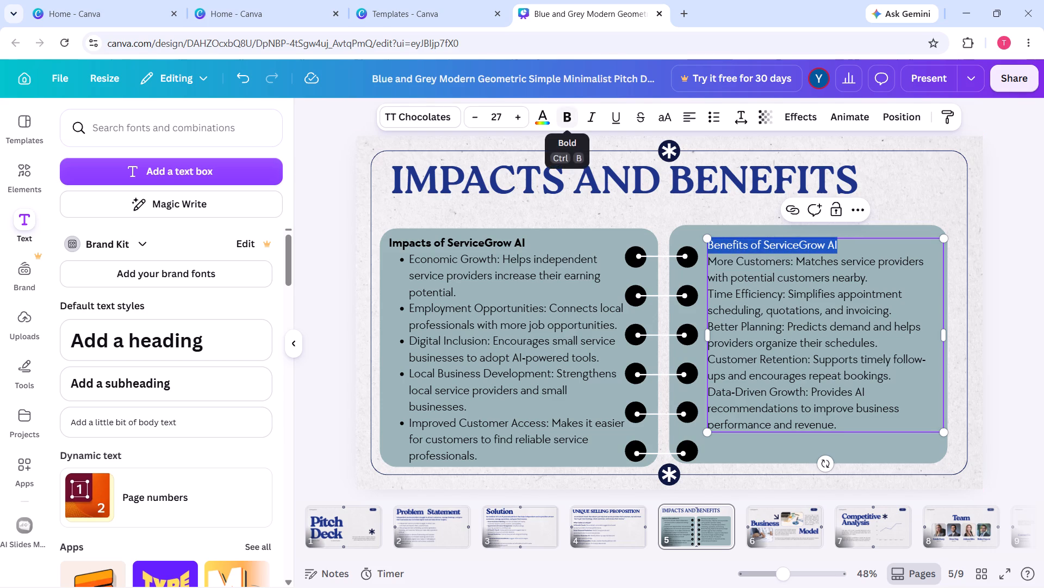
click(563, 121)
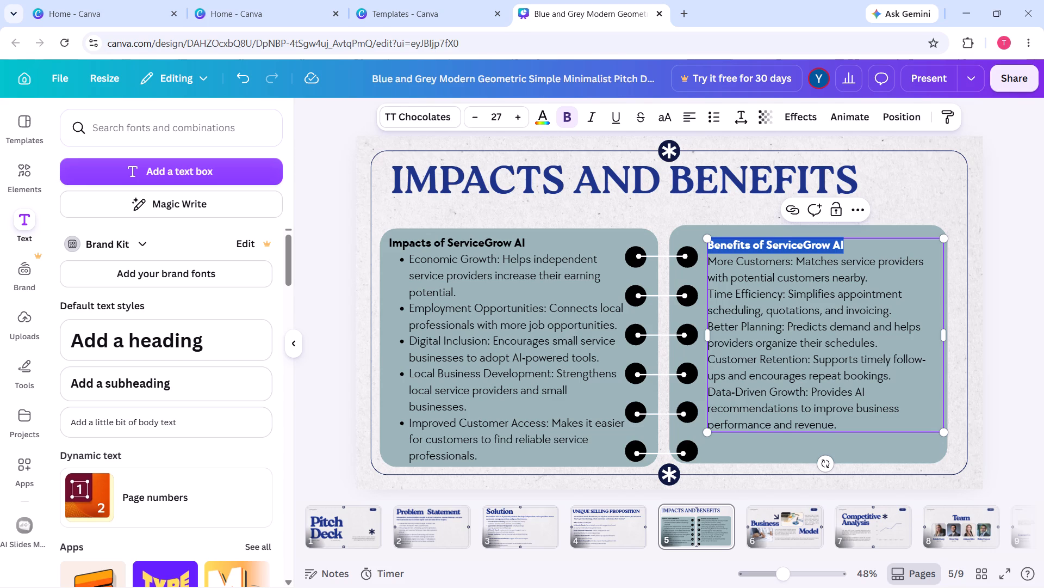
Format the benefits as a bulleted list, with the heading "Benefits of ServiceGrow AI" left without a bullet.
double_click(837, 333)
key(ctrl+a)
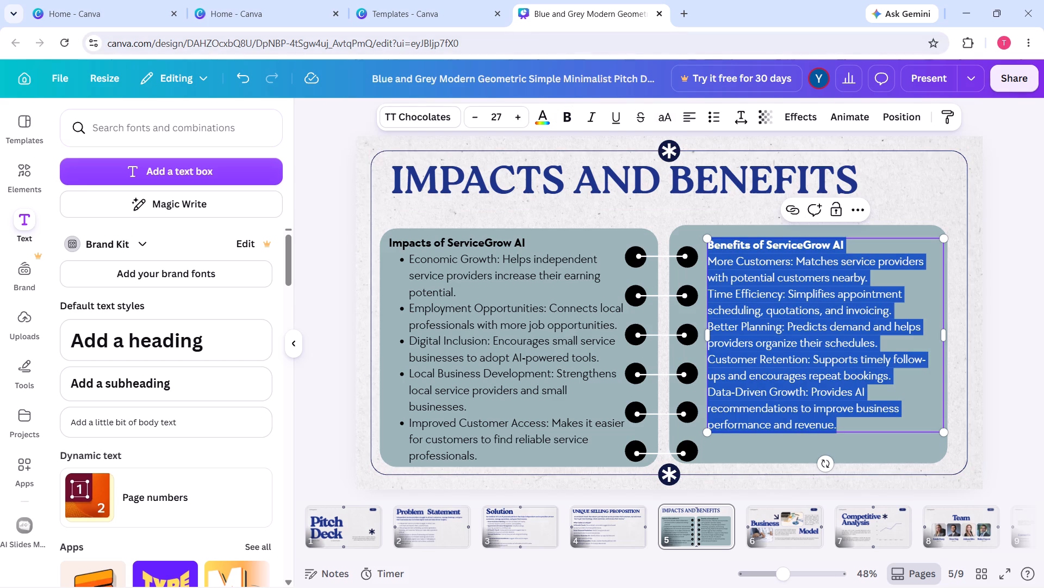
click(709, 124)
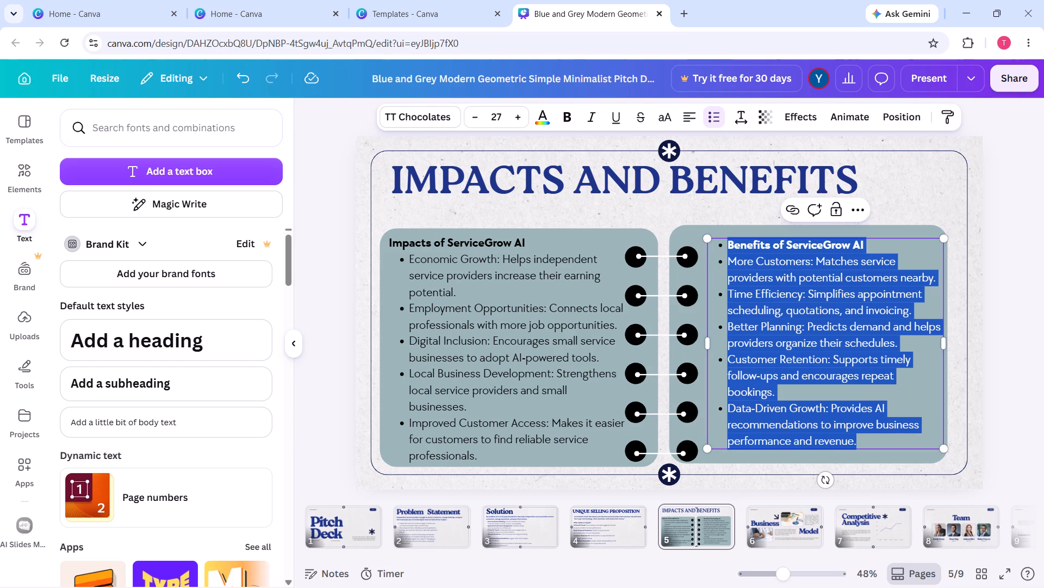
click(1034, 346)
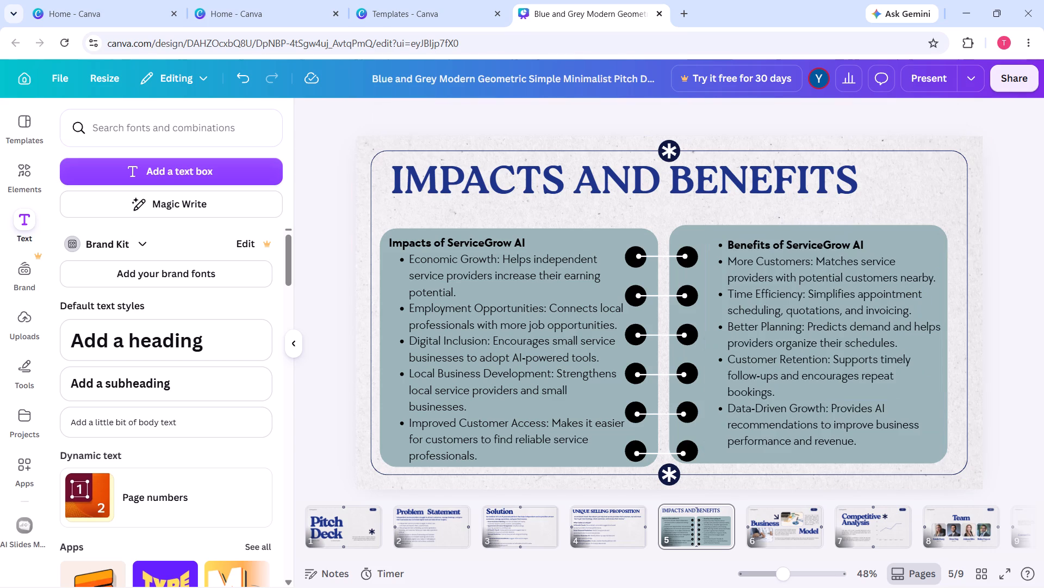
click(780, 331)
click(726, 241)
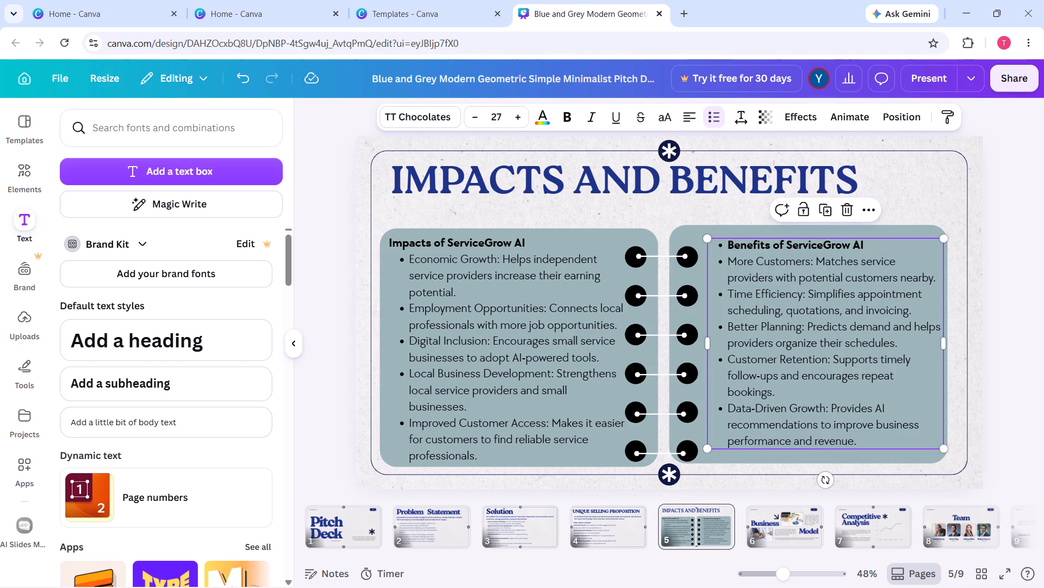
key(BackSpace)
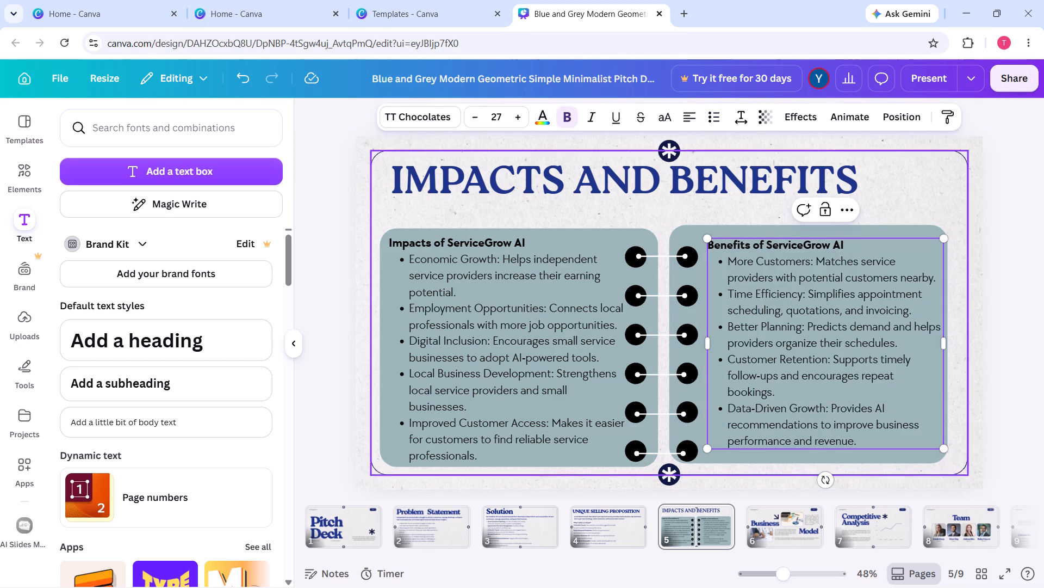
click(1040, 315)
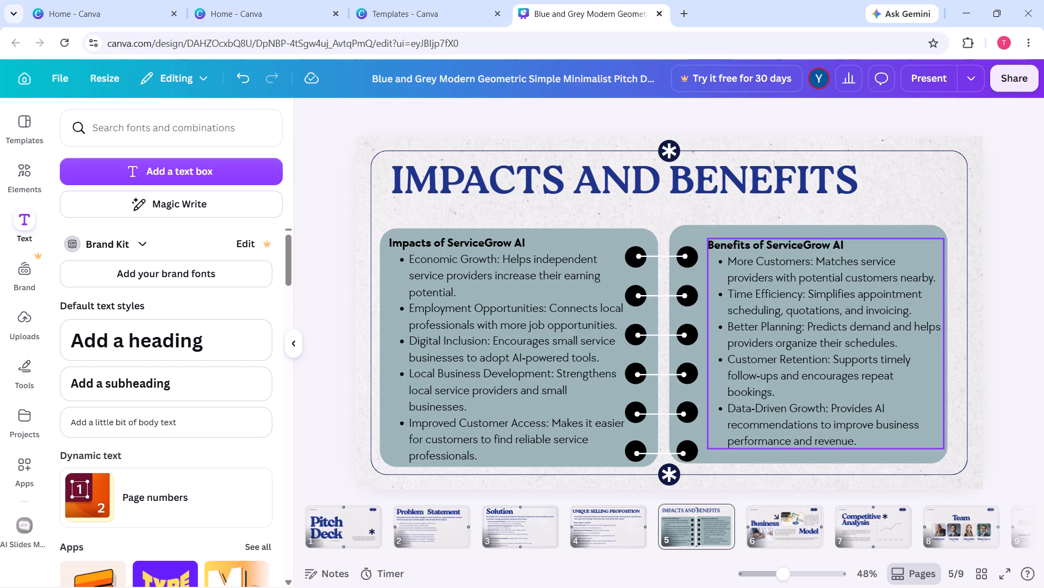
Nudge the benefits text box slightly left and up so its heading is level with the impacts heading.
drag(838, 342, 832, 344)
click(1041, 352)
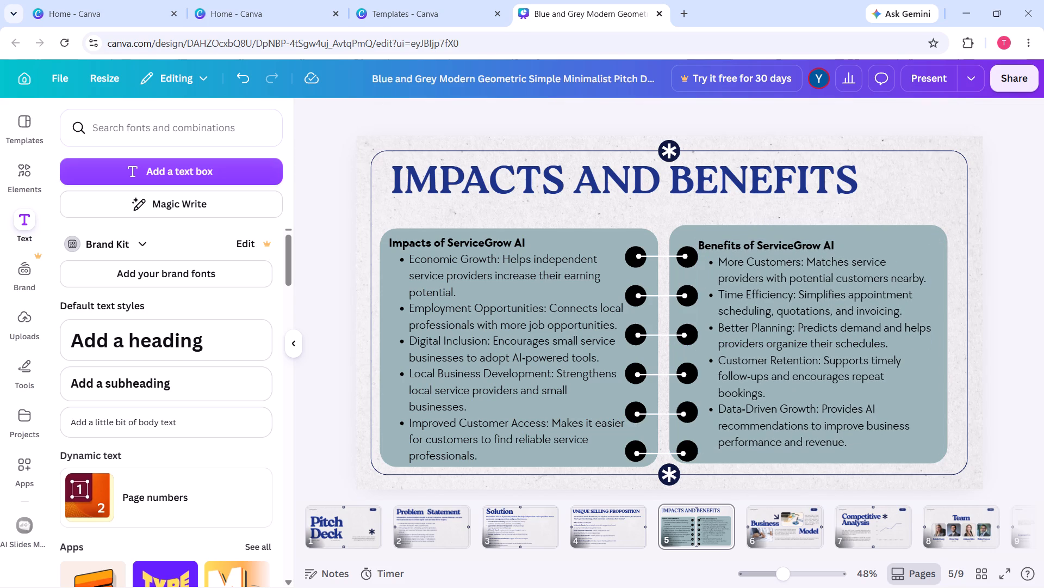
click(895, 330)
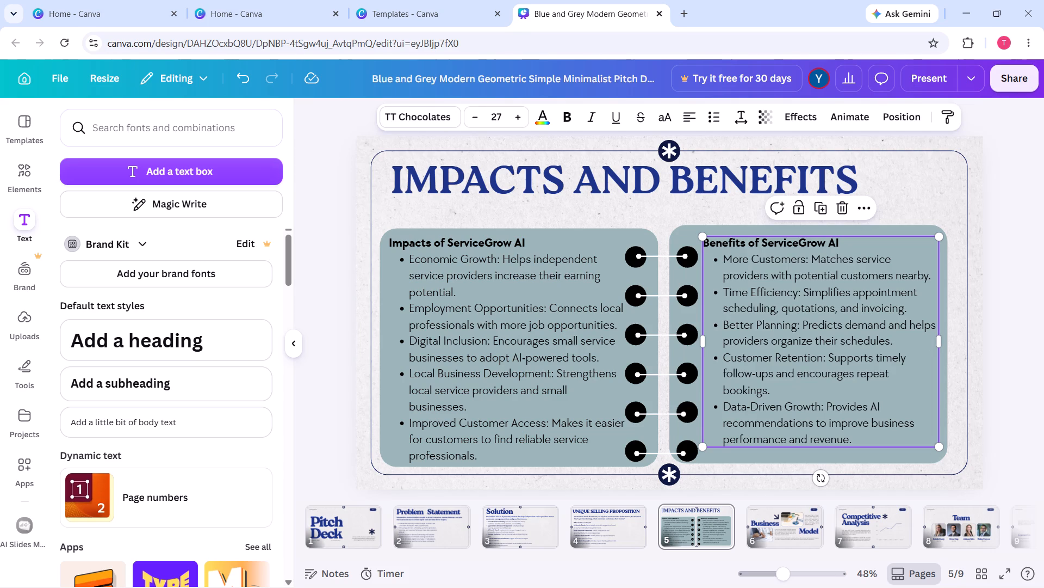
click(1014, 384)
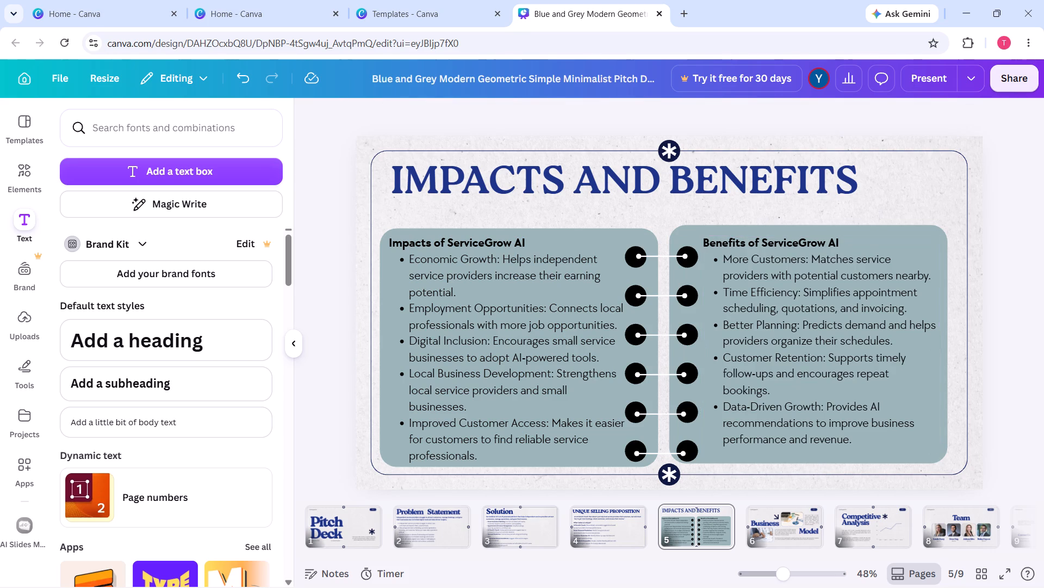
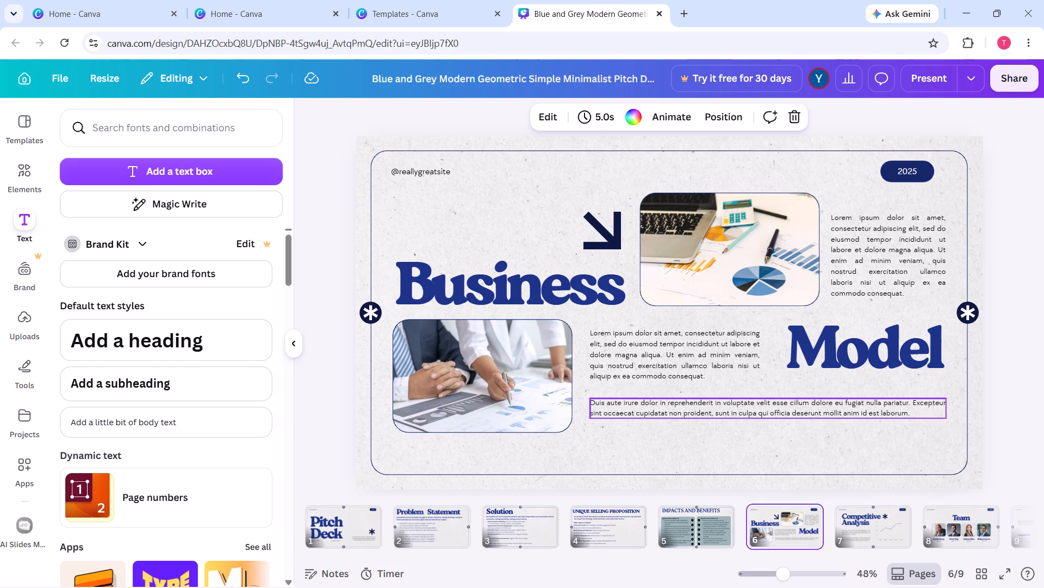
click(409, 171)
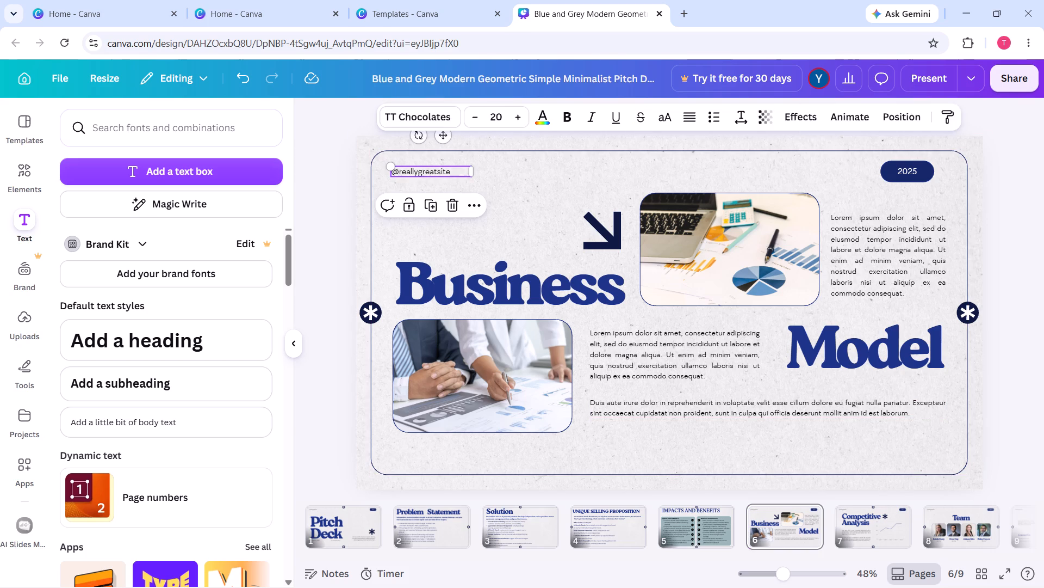
click(457, 204)
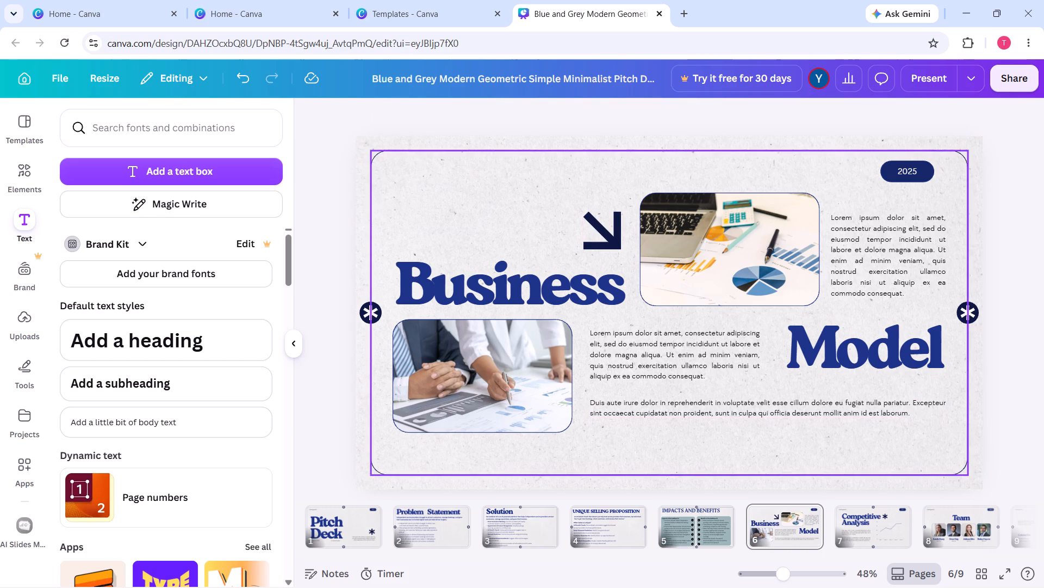
click(699, 243)
click(747, 162)
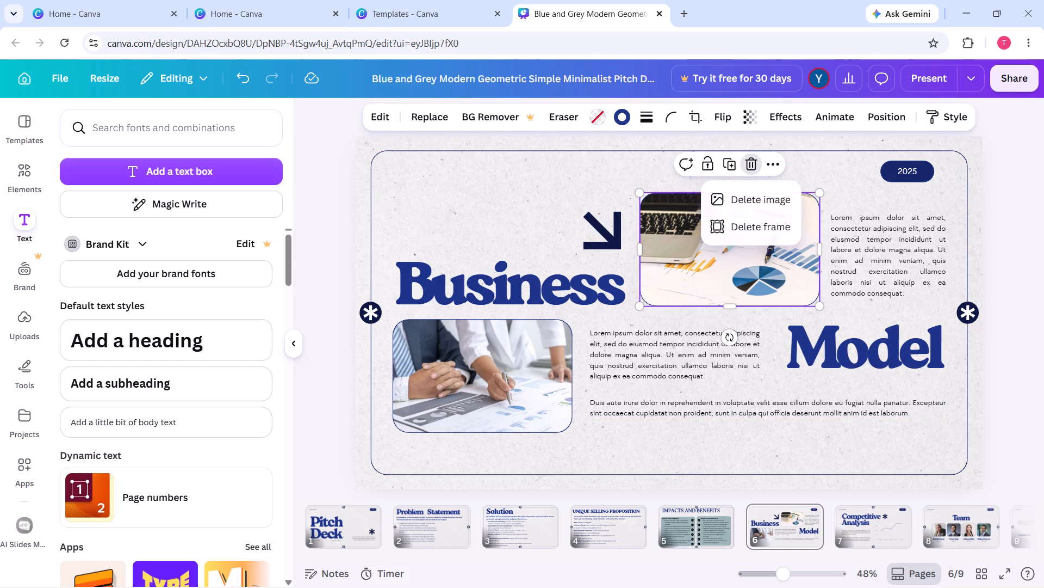
click(741, 224)
click(491, 354)
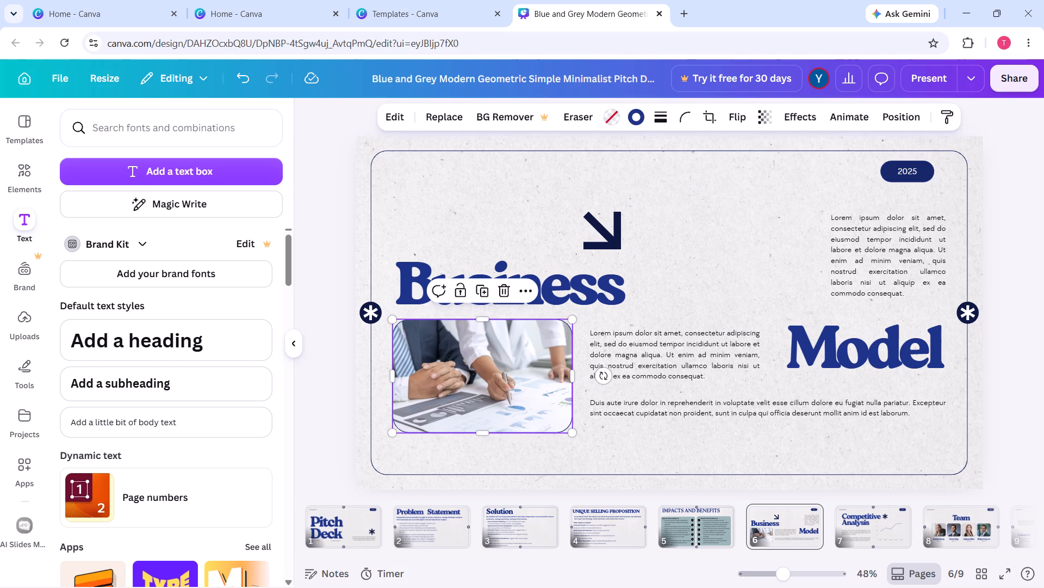
click(499, 293)
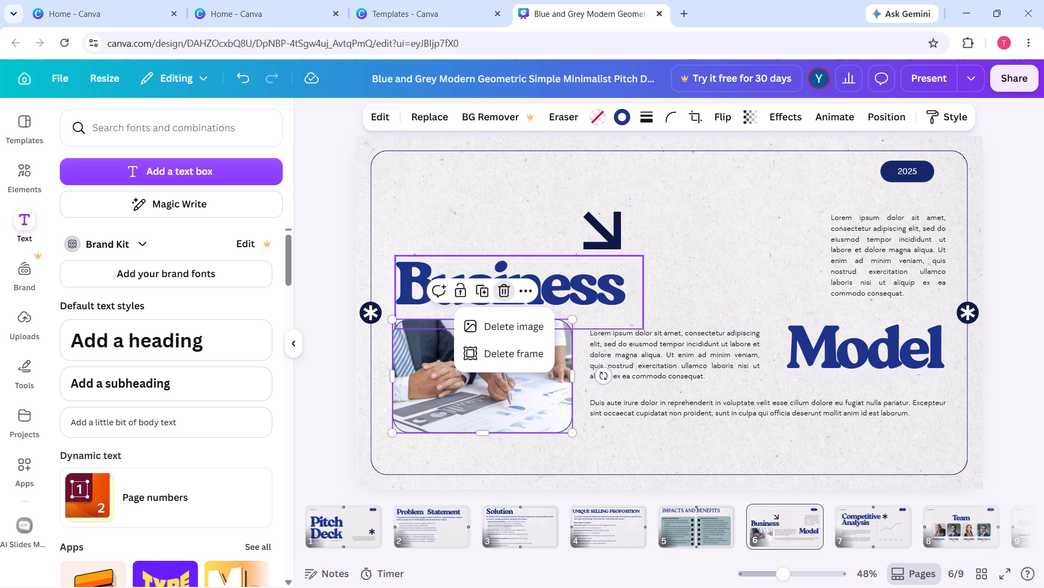
click(508, 347)
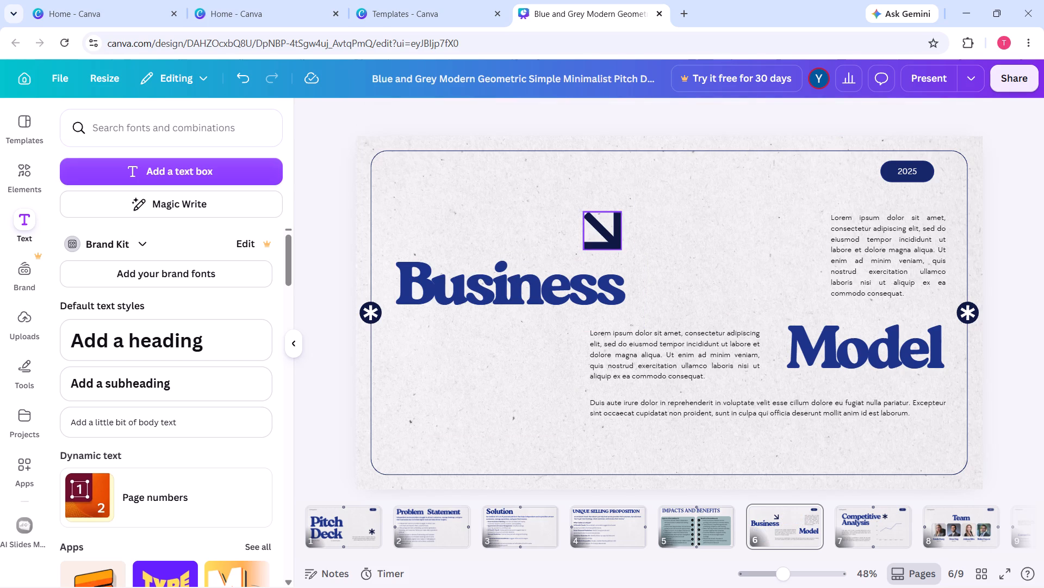
Delete the arrow and the 2025 badge, including both its label and its blue pill shape, from page 6.
click(595, 225)
click(622, 177)
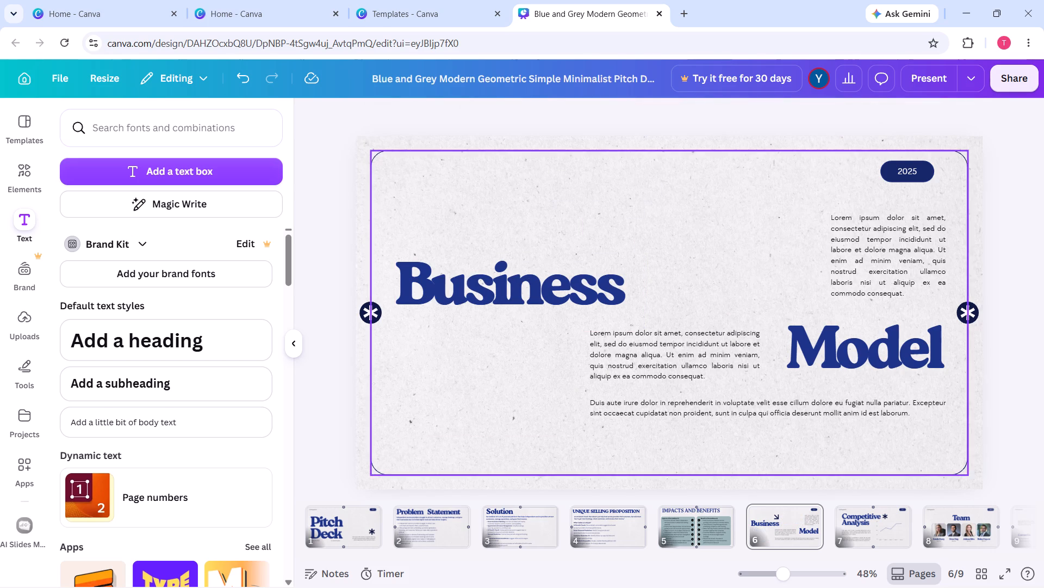
click(903, 168)
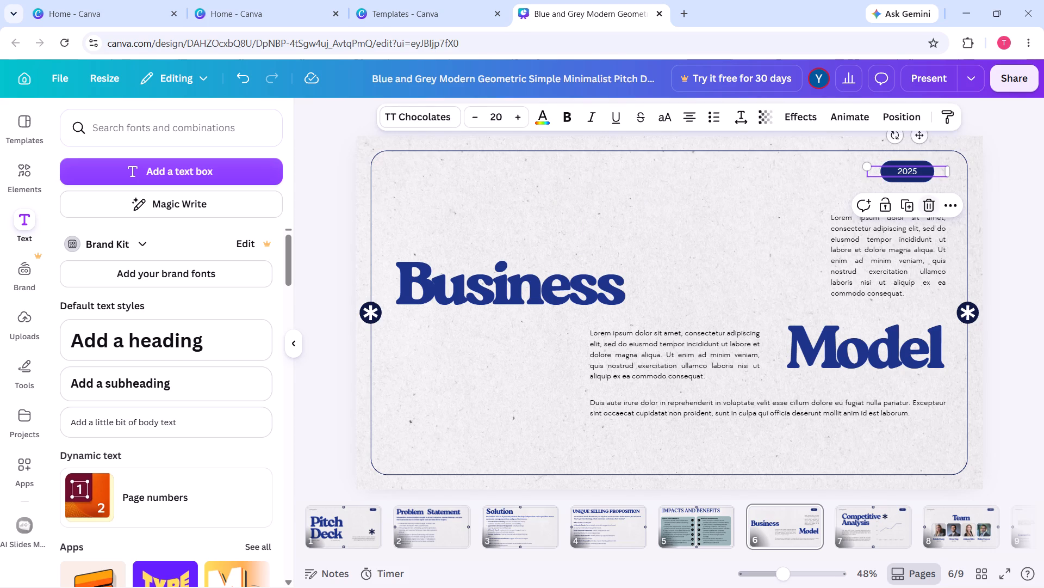
click(930, 203)
click(909, 172)
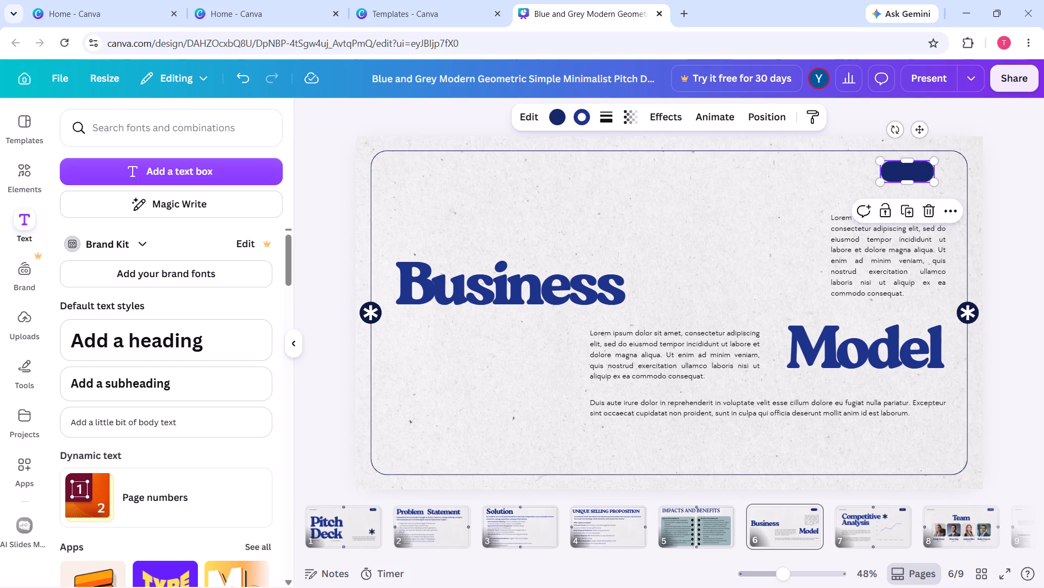
click(925, 212)
Delete the narrow lorem ipsum paragraph above the "Model" heading.
click(884, 241)
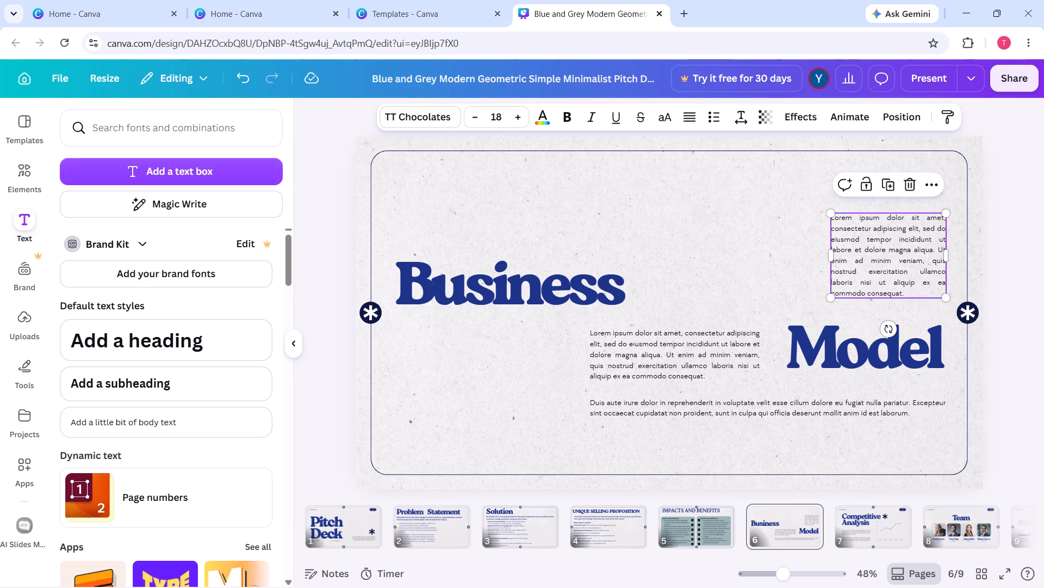
click(909, 180)
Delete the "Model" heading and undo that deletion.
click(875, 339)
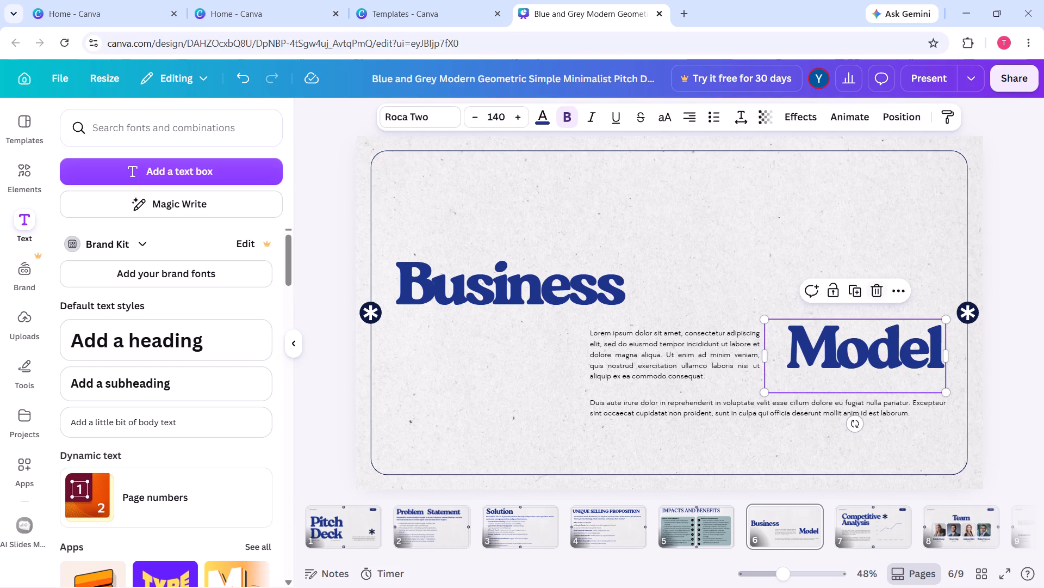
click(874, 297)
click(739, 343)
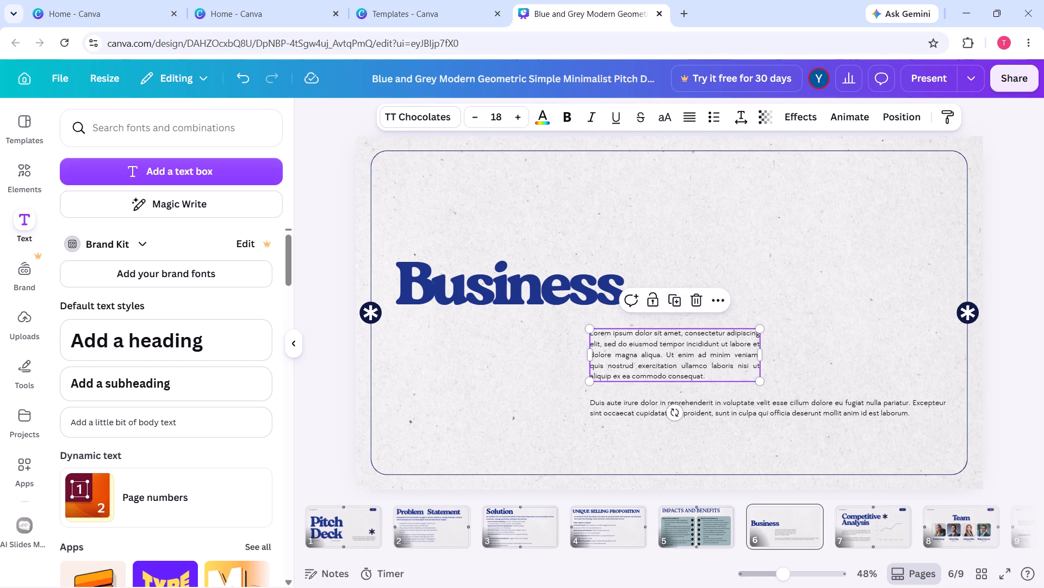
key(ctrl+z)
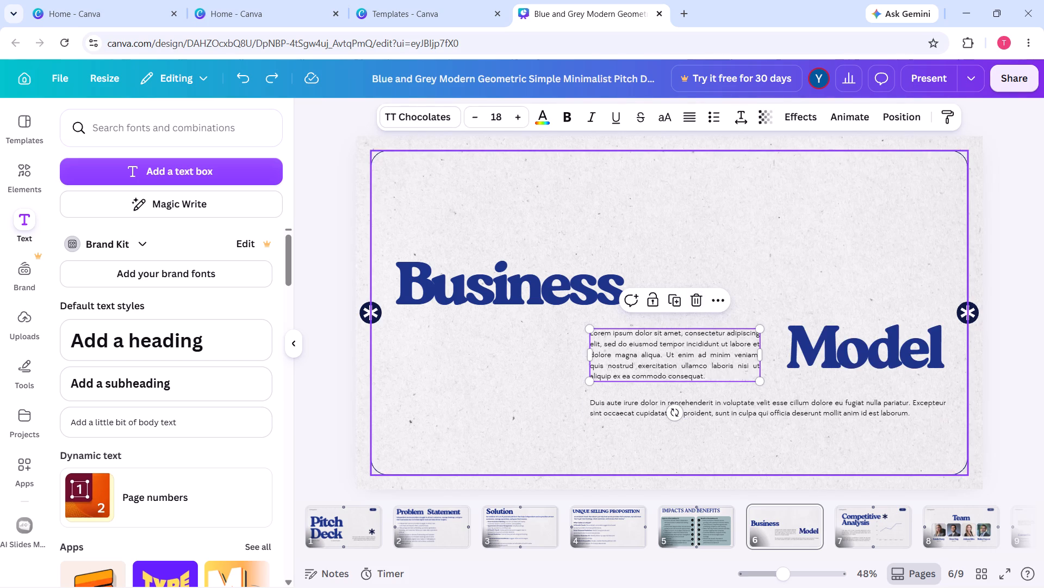
Delete the two remaining lorem ipsum paragraphs, beside and below the "Model" heading.
click(698, 307)
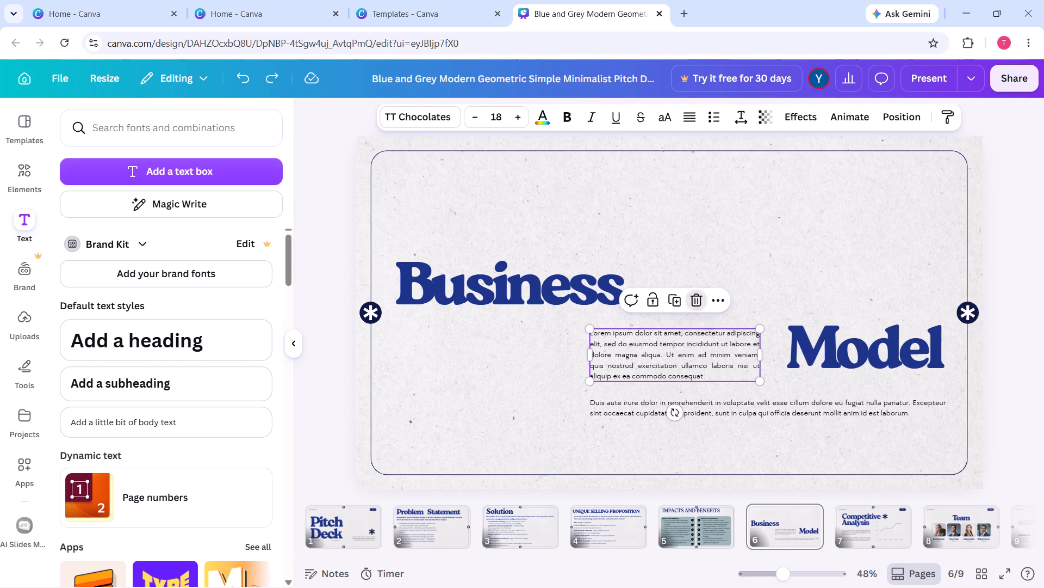
click(722, 400)
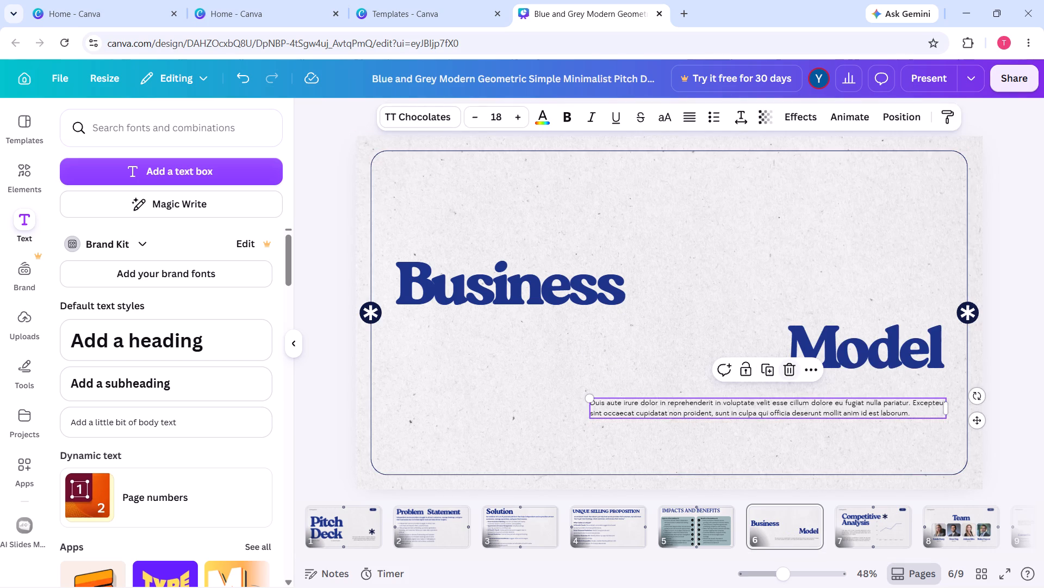
click(789, 371)
click(333, 279)
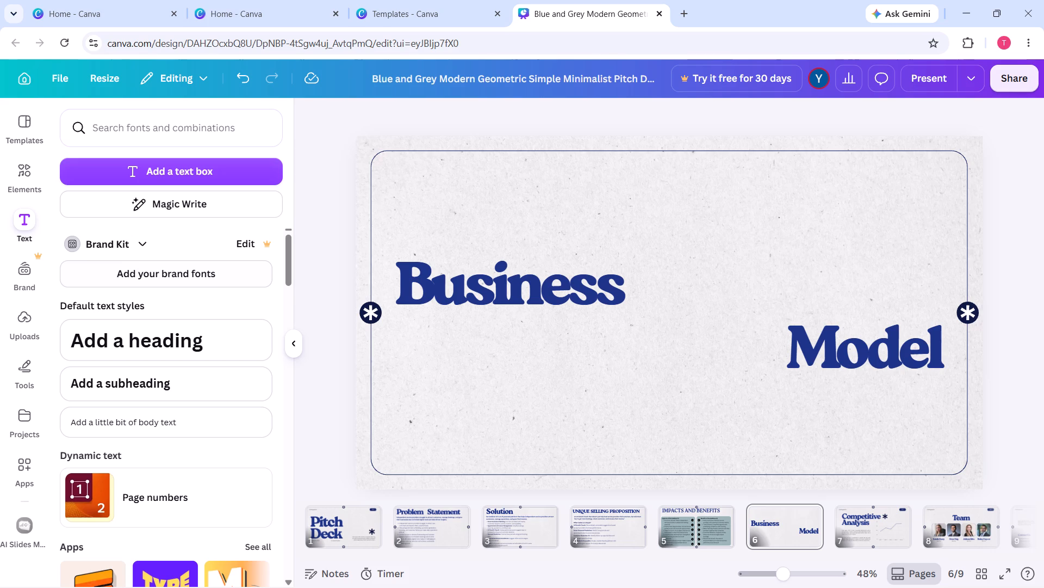
Move the "Business" heading to the top left corner inside the page 6 border.
drag(447, 279, 439, 197)
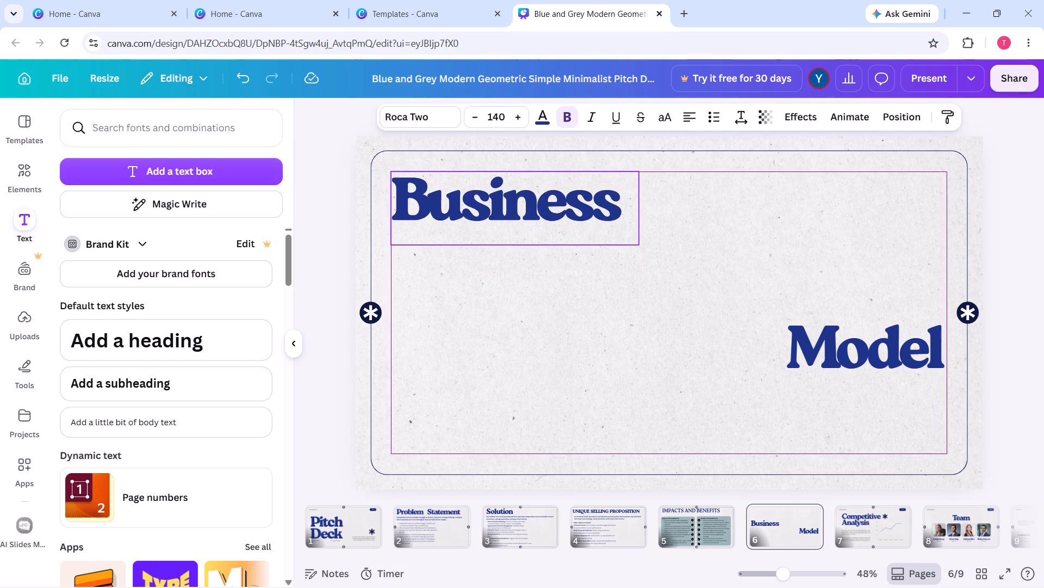
drag(439, 197, 440, 188)
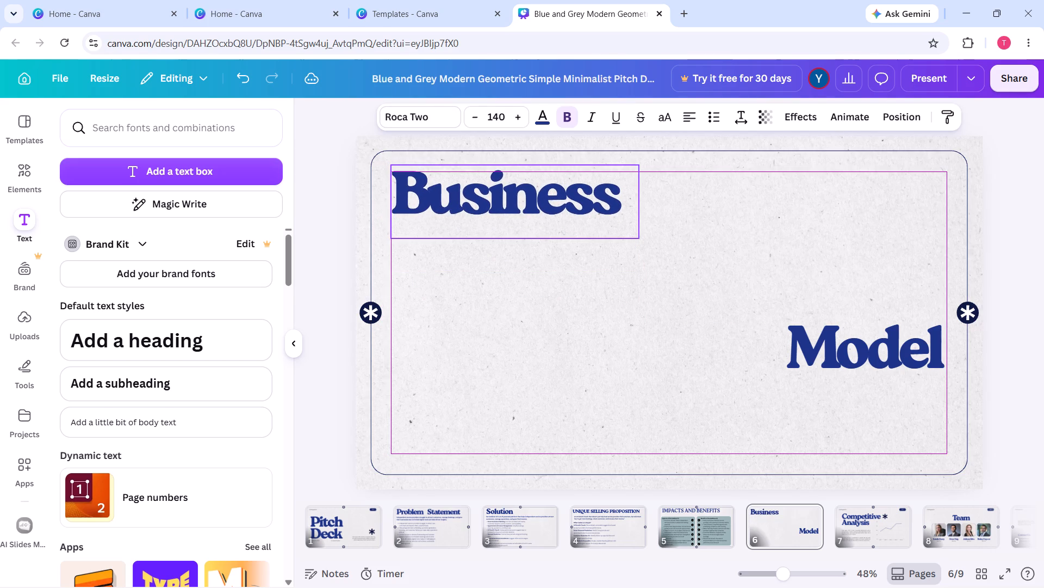
drag(440, 188, 443, 188)
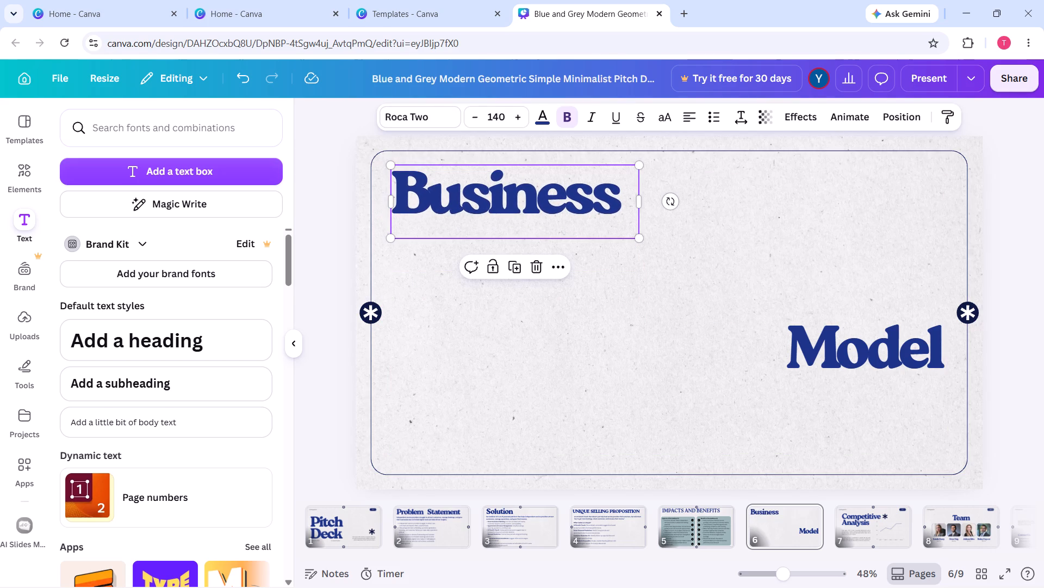
Move "Model" up beside "Business" so the two words form a single-line heading with a normal word gap.
drag(828, 320, 718, 177)
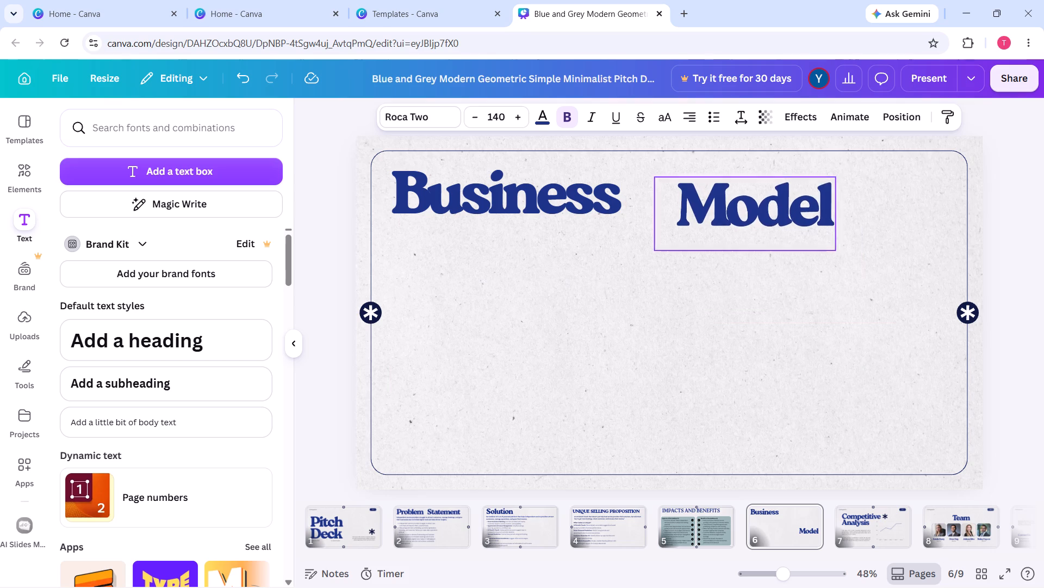
drag(718, 177, 699, 162)
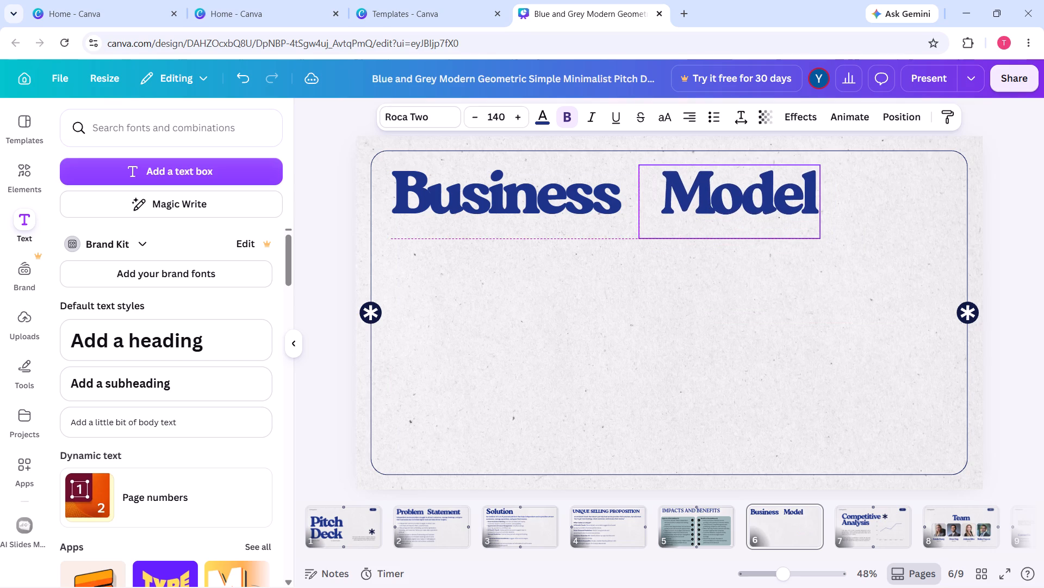
drag(699, 162, 694, 162)
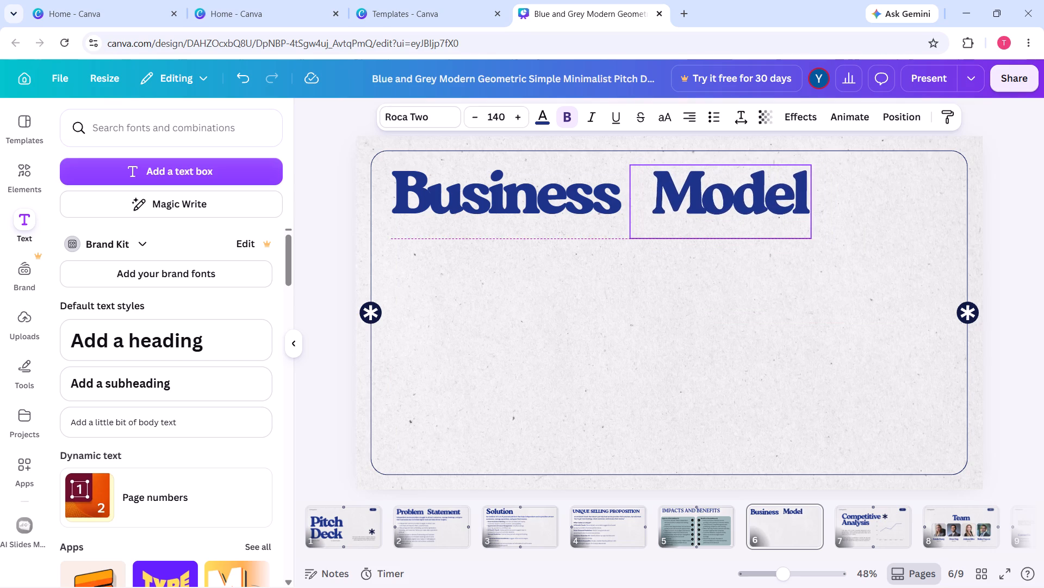
drag(694, 162, 673, 167)
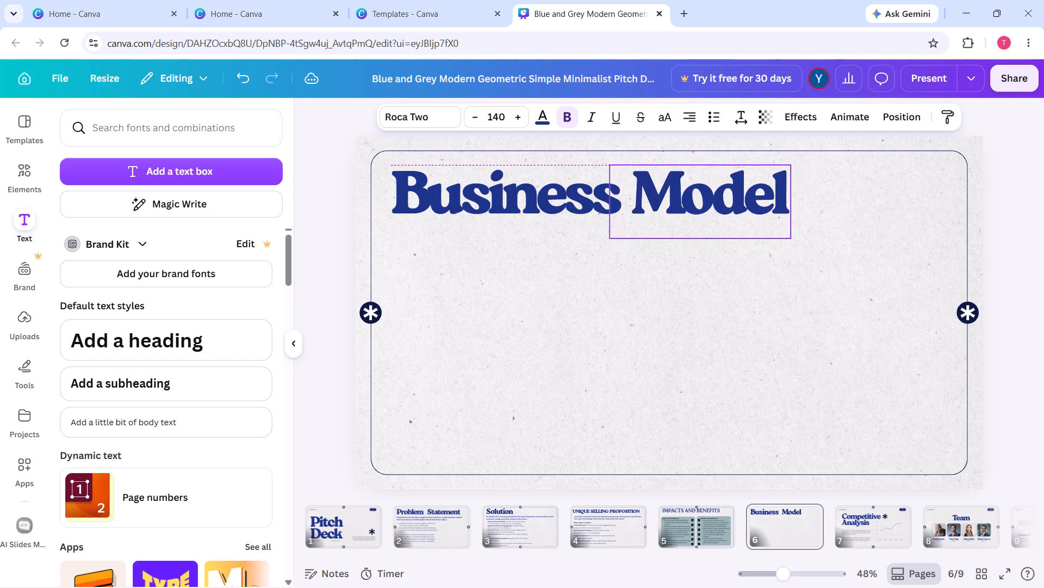
drag(673, 167, 680, 167)
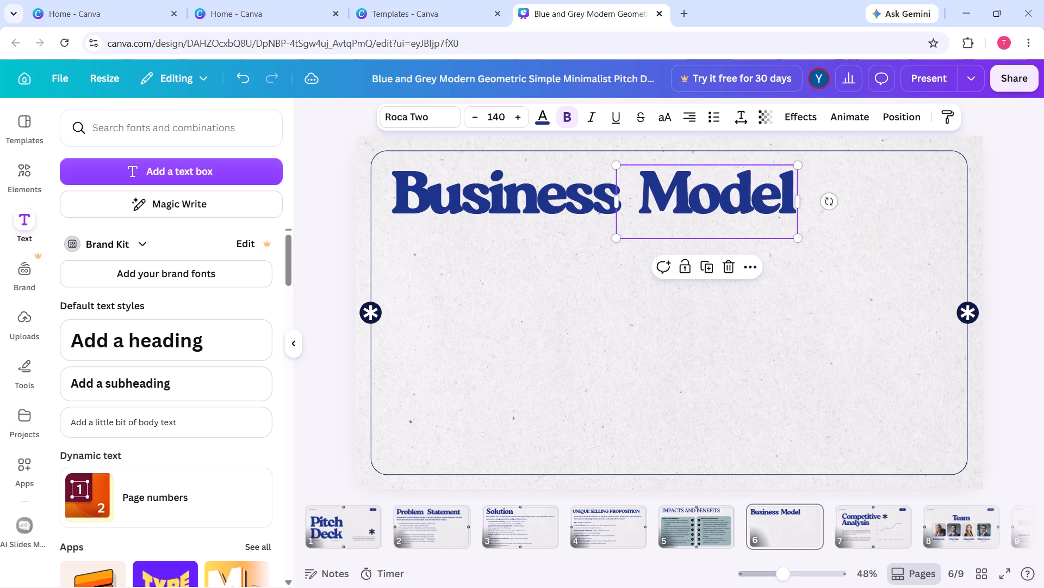
click(321, 284)
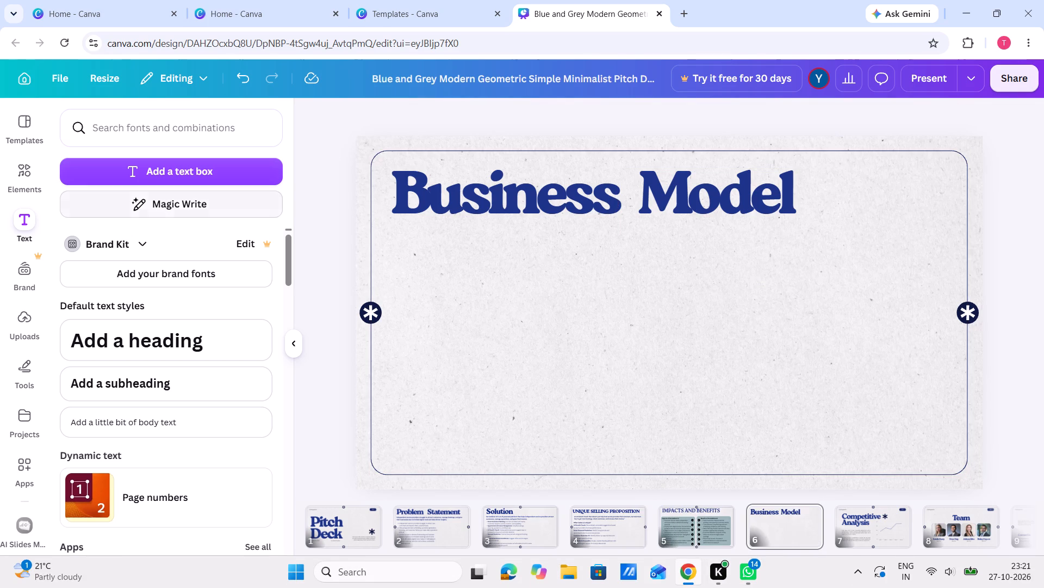
Add a text box to page 6 containing the copied ServiceGrow AI business model text.
click(260, 178)
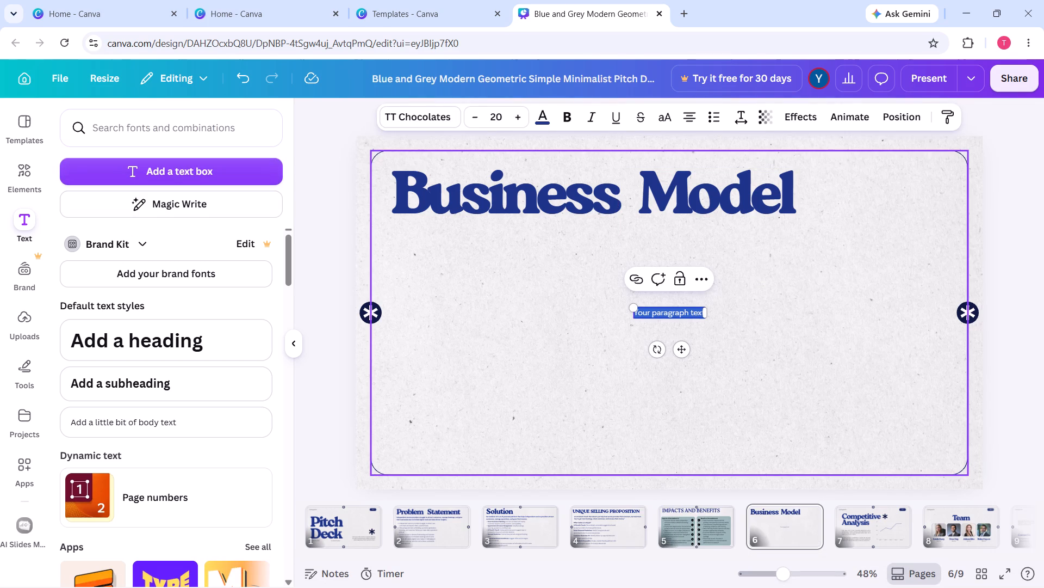
key(BackSpace)
key(ctrl+v)
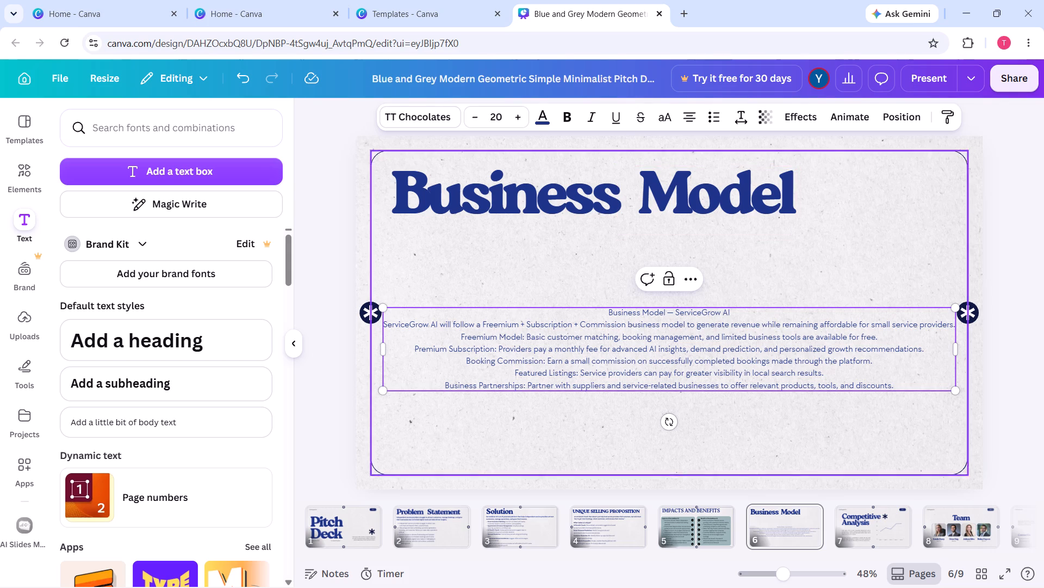
Left-align all of the business model text.
key(ctrl+a)
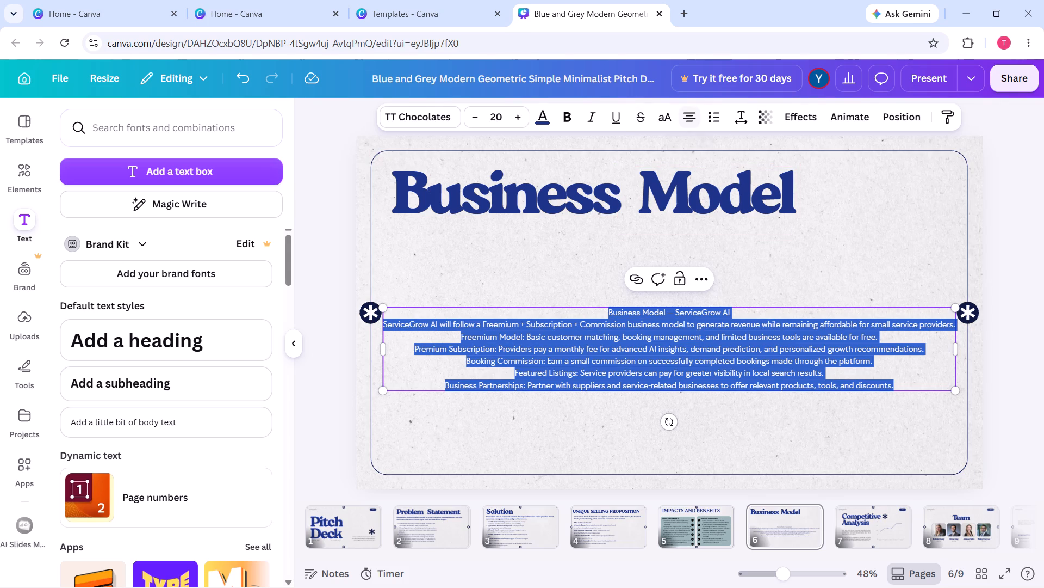
click(687, 108)
click(328, 359)
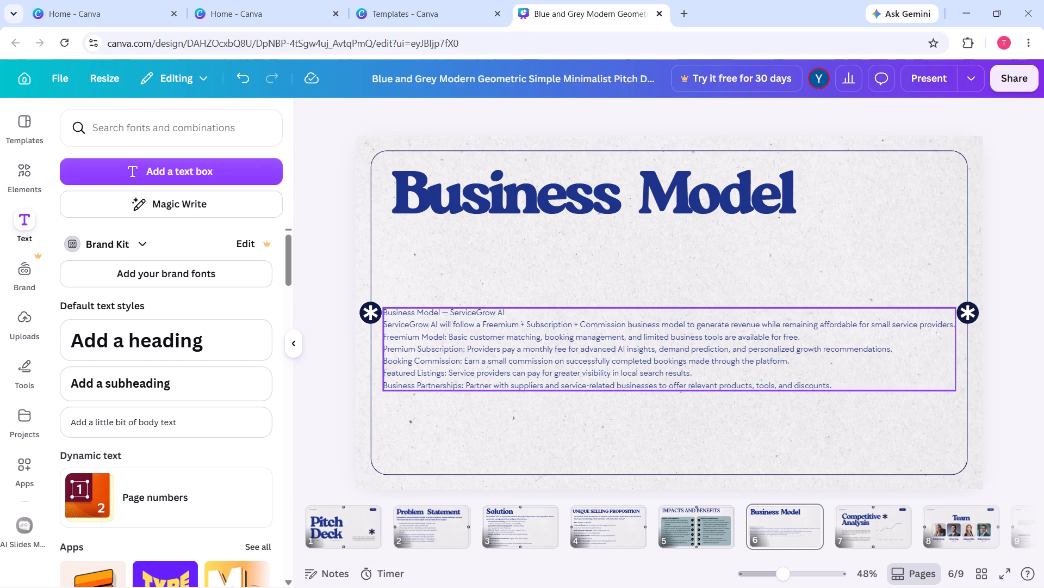
Remove the first line, "Business Model — ServiceGrow AI", from the body text.
click(471, 352)
double_click(509, 310)
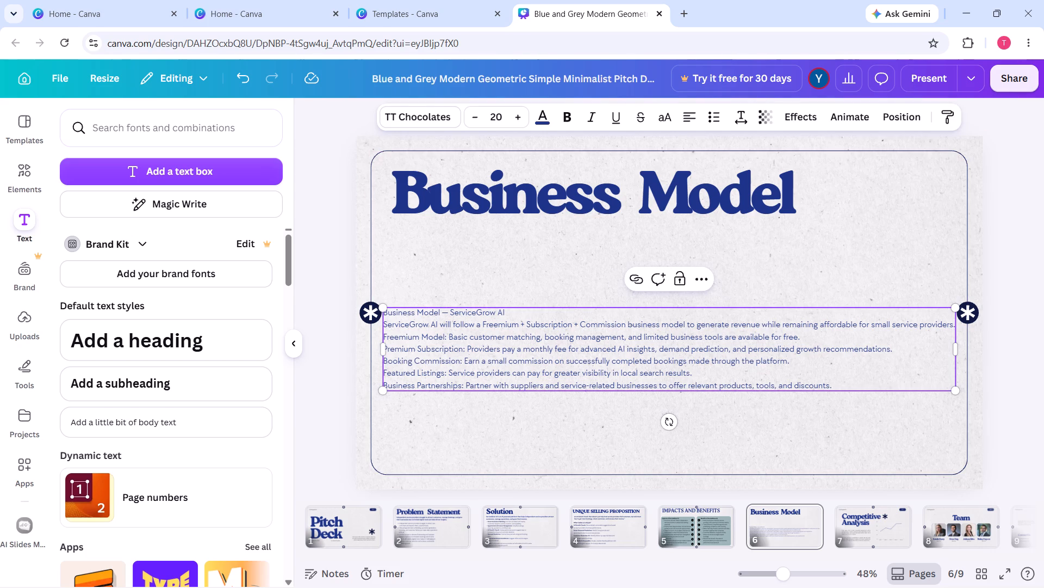
double_click(509, 310)
double_click(509, 310)
key(BackSpace)
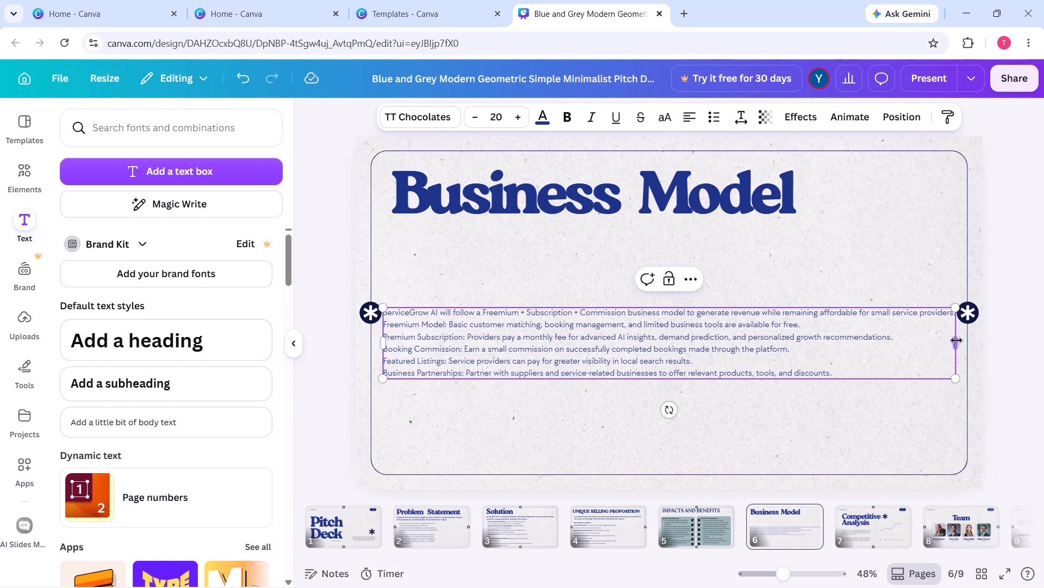
Narrow the business model text box to about half the page width and place it directly below the heading, left edges aligned.
drag(957, 341, 696, 408)
drag(544, 373, 556, 329)
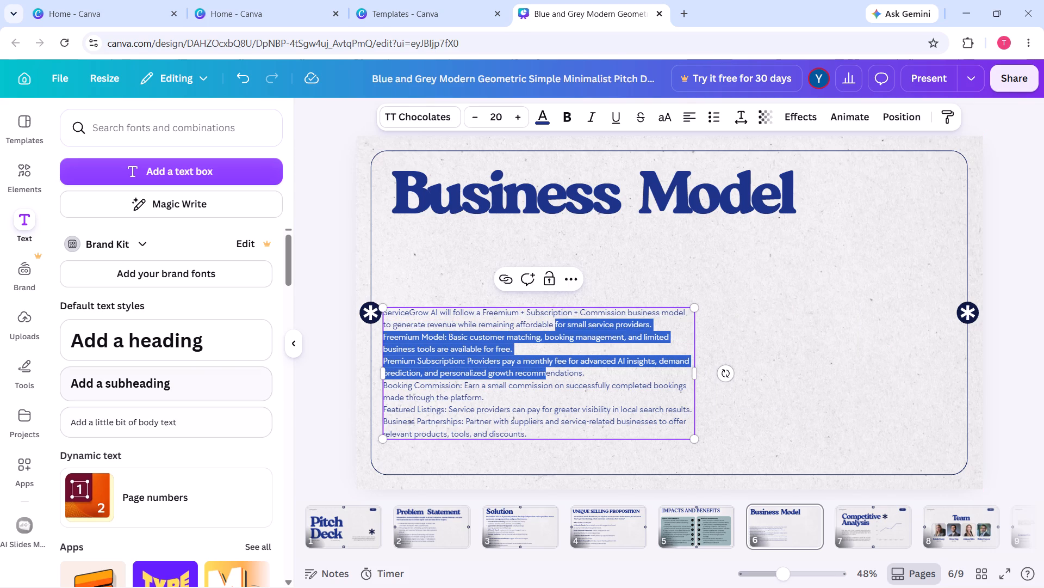
click(341, 403)
drag(492, 394, 508, 327)
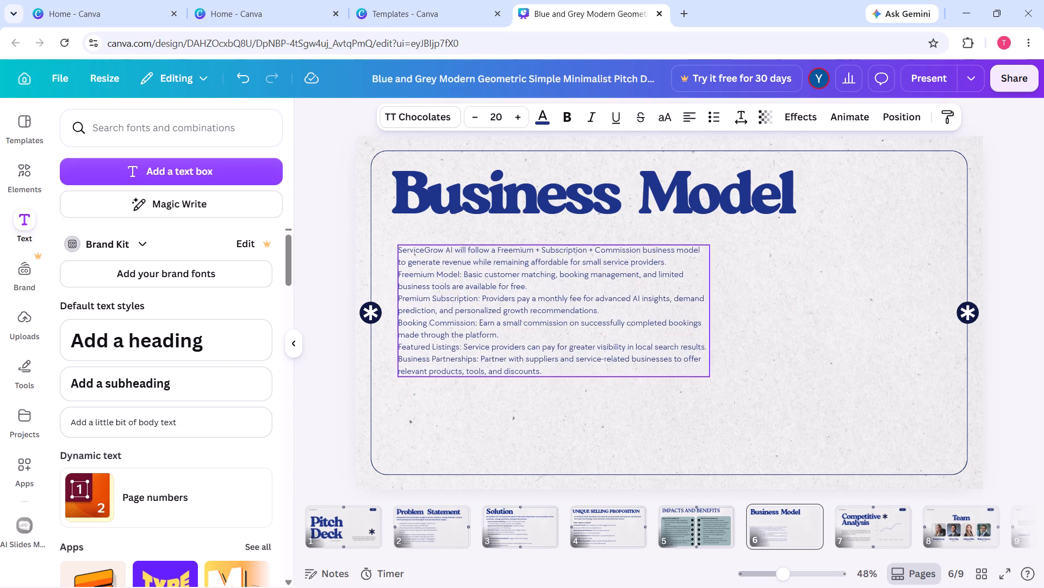
drag(508, 327, 500, 322)
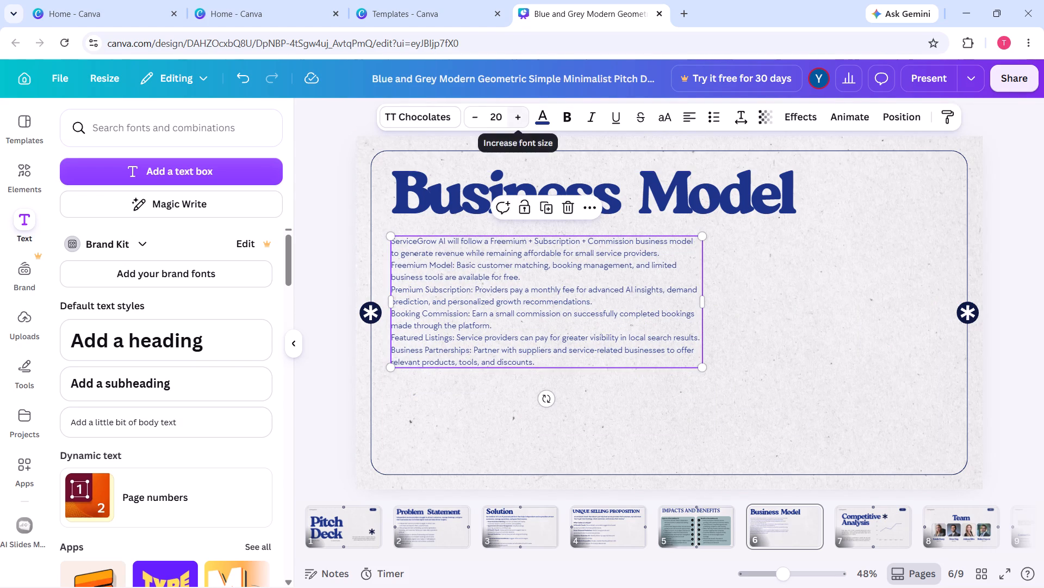
Set the business model text size to 26.
triple_click(524, 121)
double_click(524, 121)
click(524, 121)
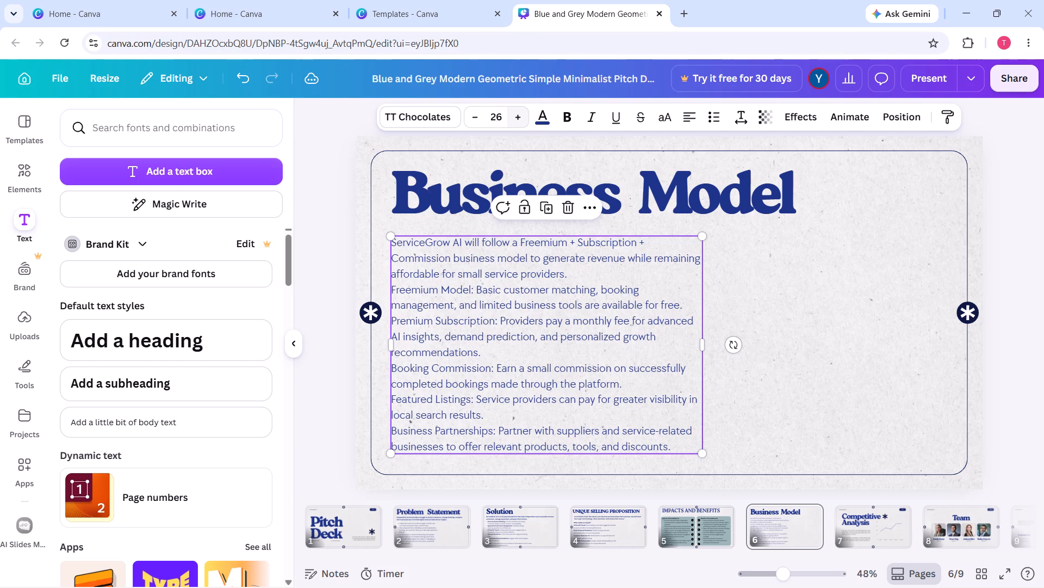
Format the business model body text as a bulleted list.
click(345, 280)
click(531, 305)
click(711, 117)
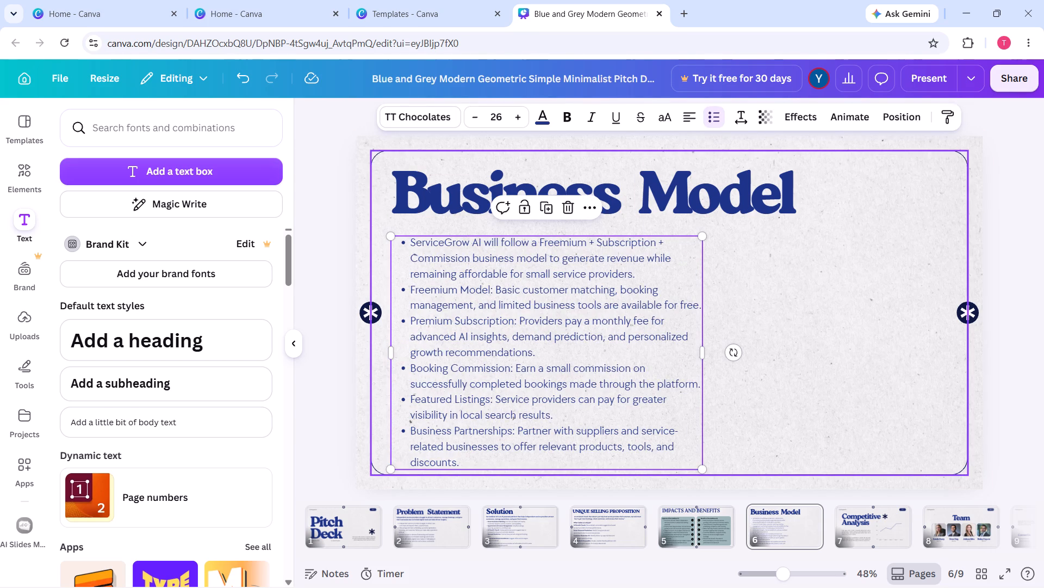
click(342, 329)
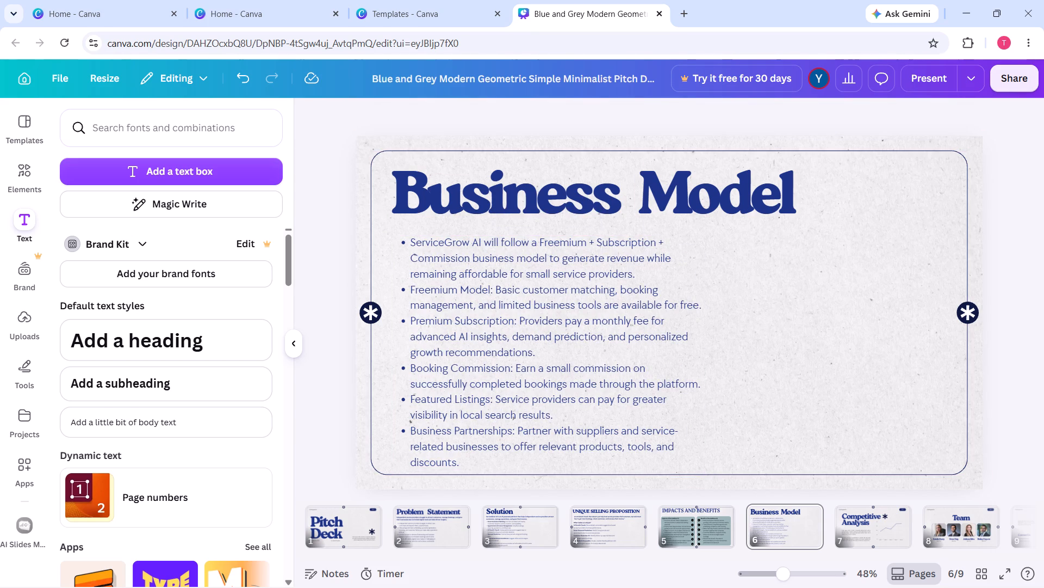
Move the opening "ServiceGrow AI will follow a Freemium + Subscription + Commission…" bullet out of the list into a new text box.
double_click(638, 274)
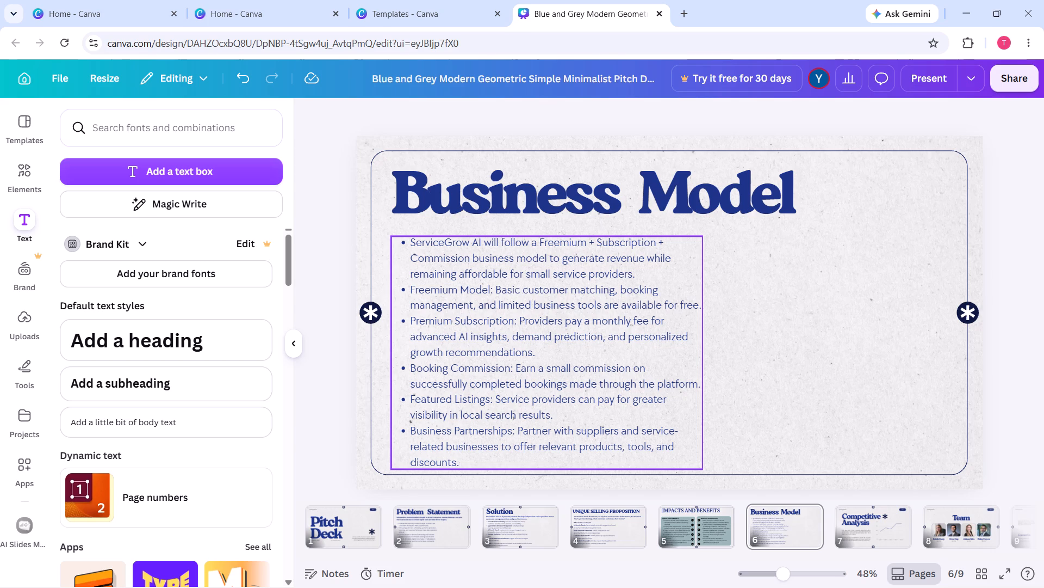
double_click(638, 274)
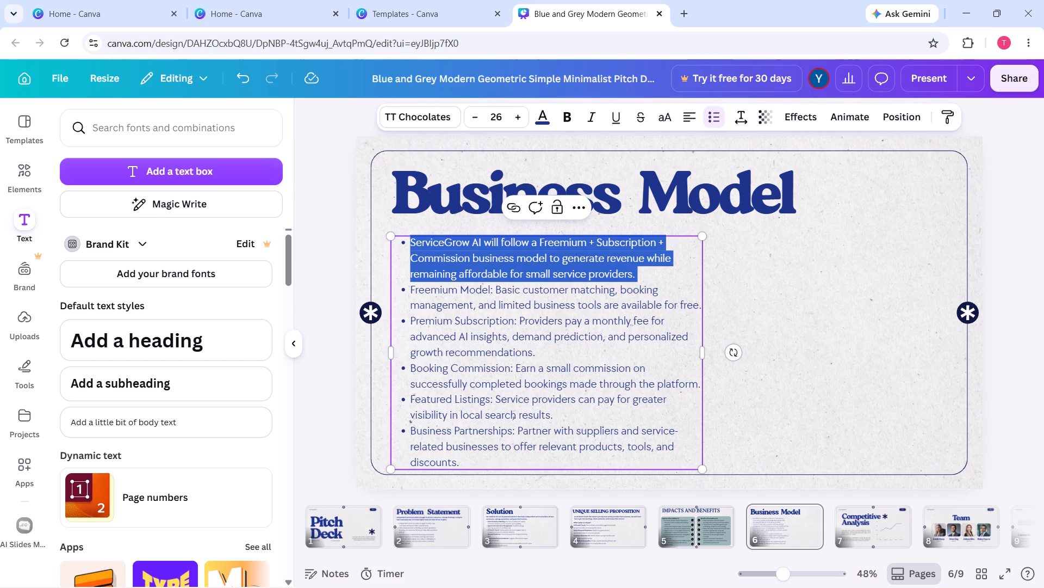
key(ctrl+c)
key(ctrl+c)
key(BackSpace)
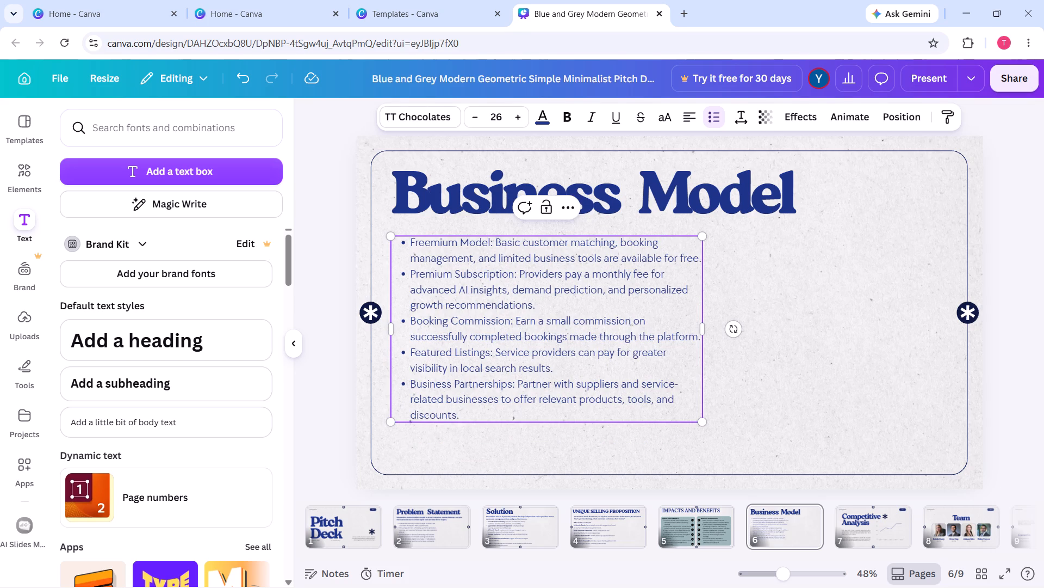
click(253, 171)
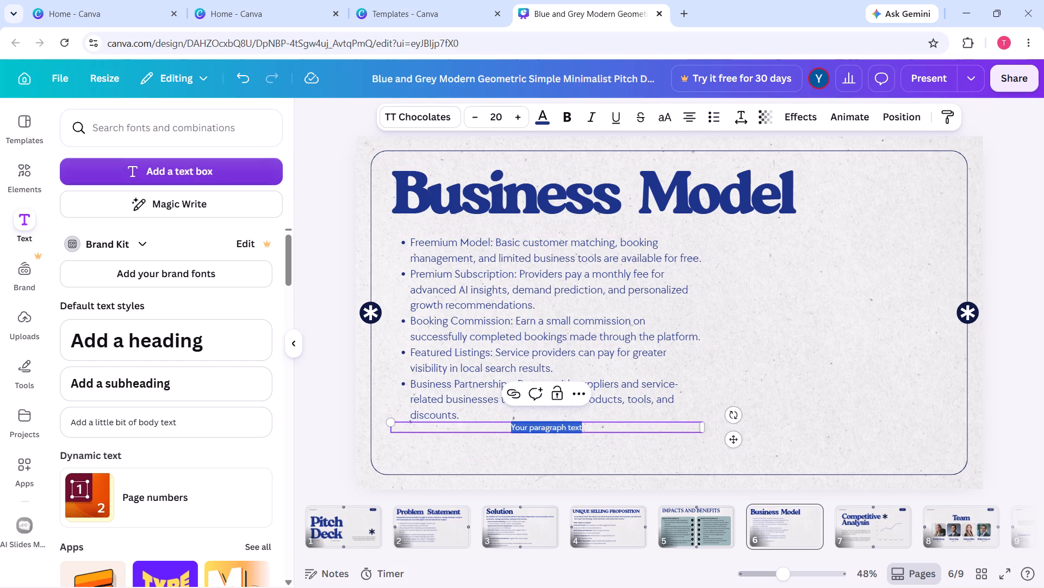
key(BackSpace)
key(ctrl+v)
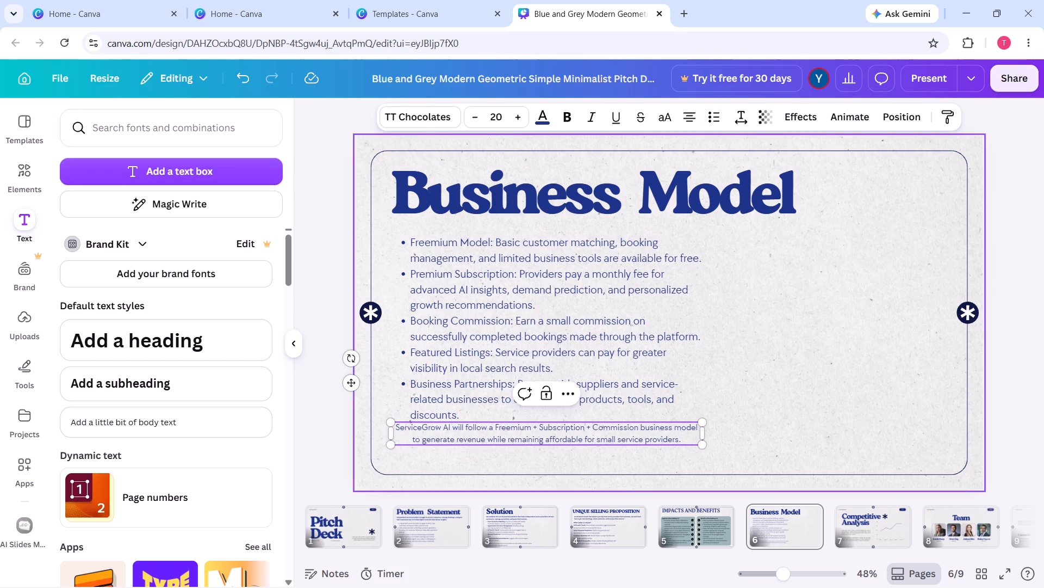
Make the new introductory sentence bold, left-aligned and size 26.
click(600, 433)
double_click(600, 433)
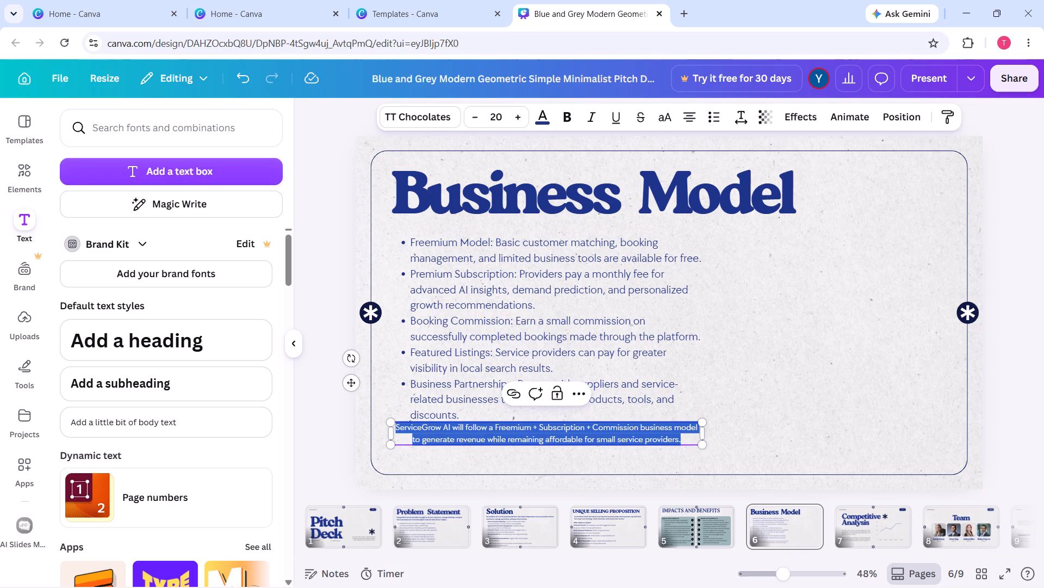
click(564, 115)
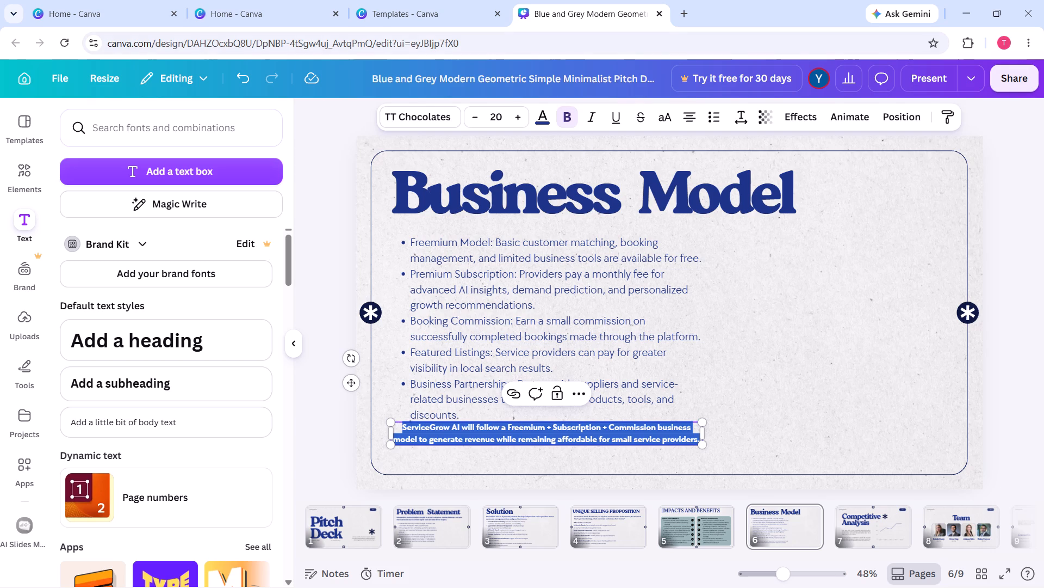
click(687, 119)
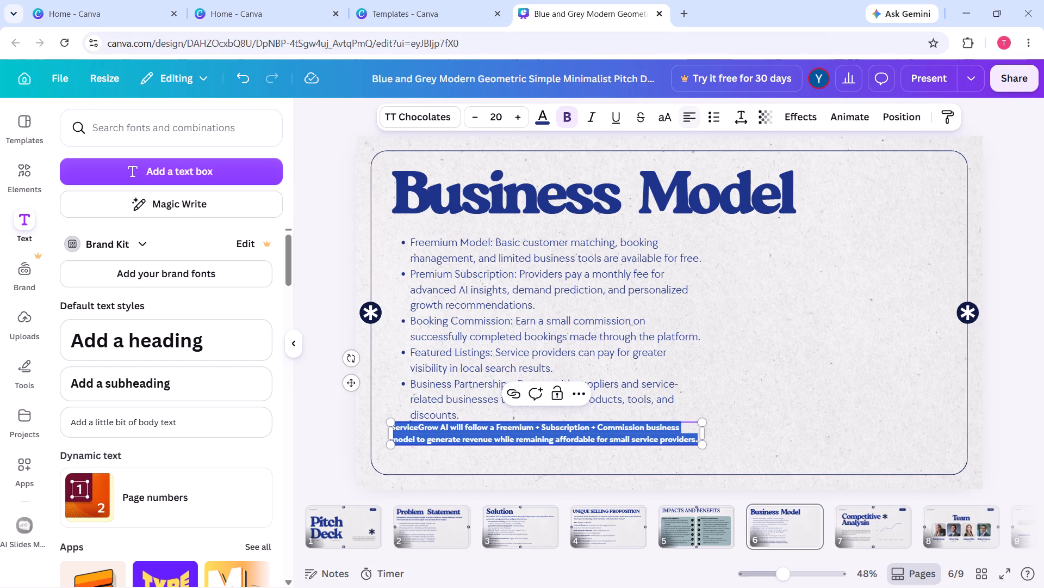
triple_click(516, 110)
triple_click(516, 110)
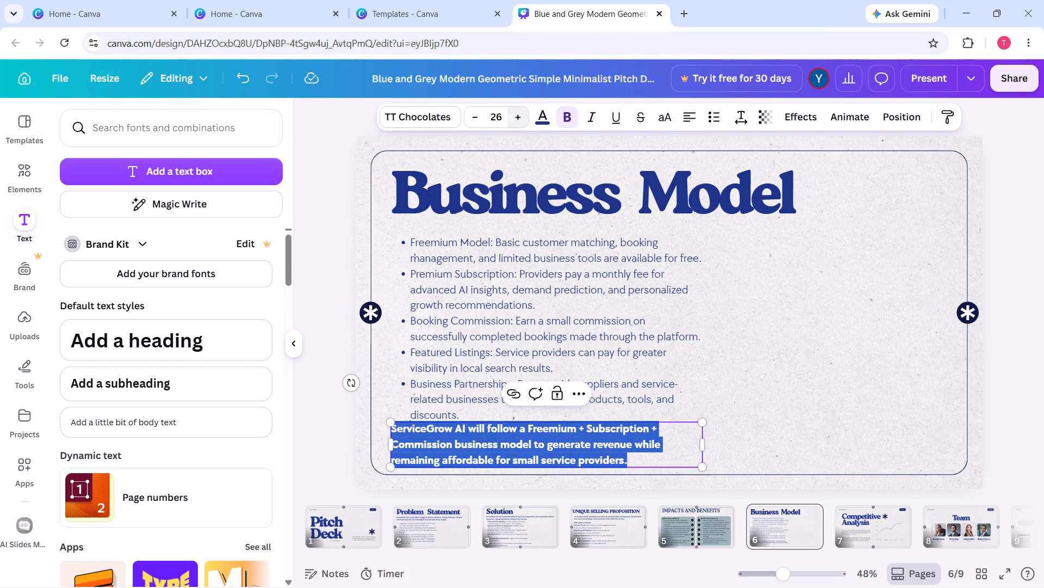
Widen the introductory text box so it fits on two lines and place it directly below the Business Model heading.
drag(704, 444, 807, 432)
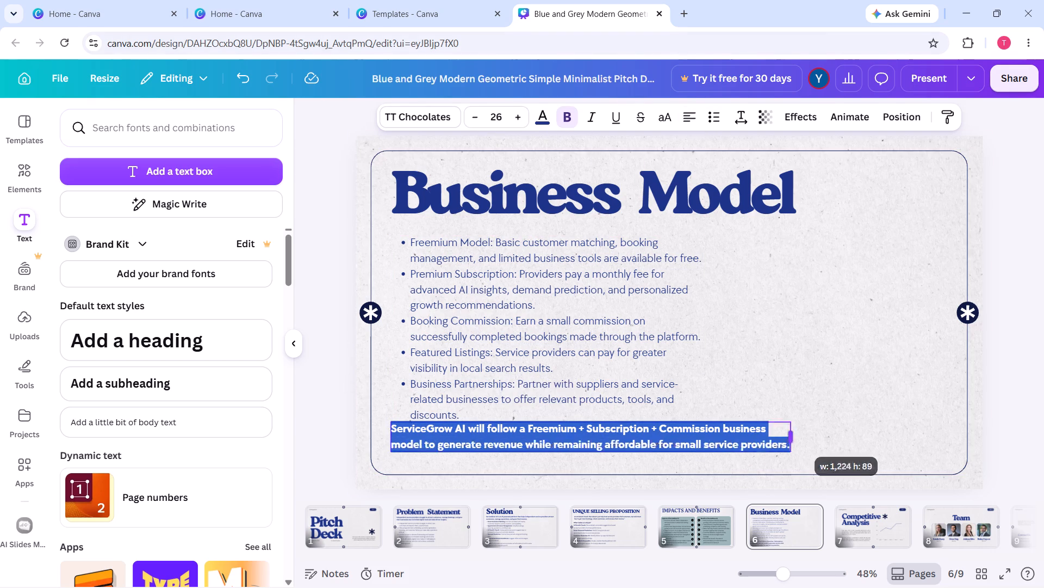
drag(807, 432, 852, 432)
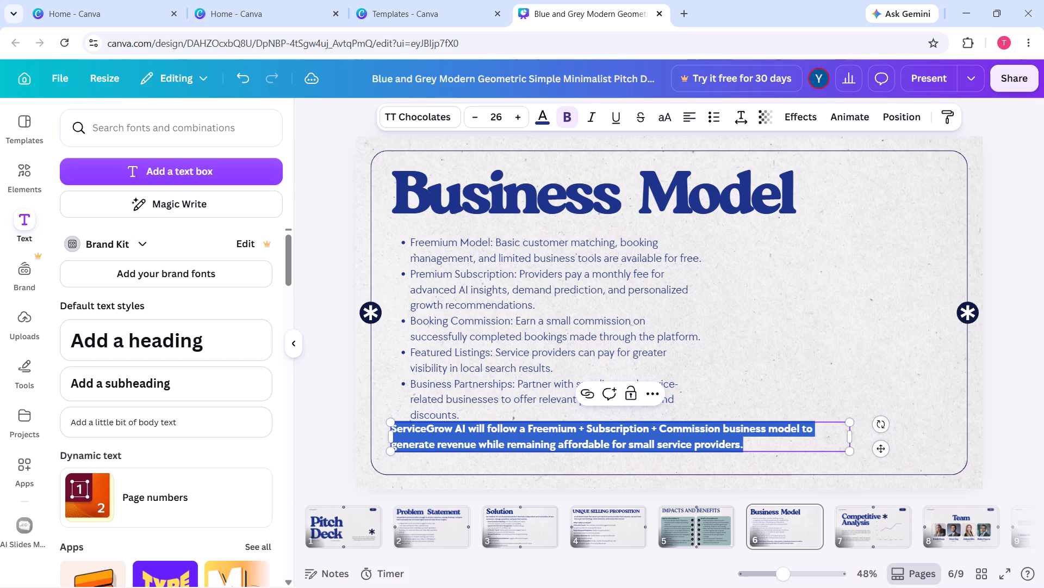
drag(619, 433, 648, 339)
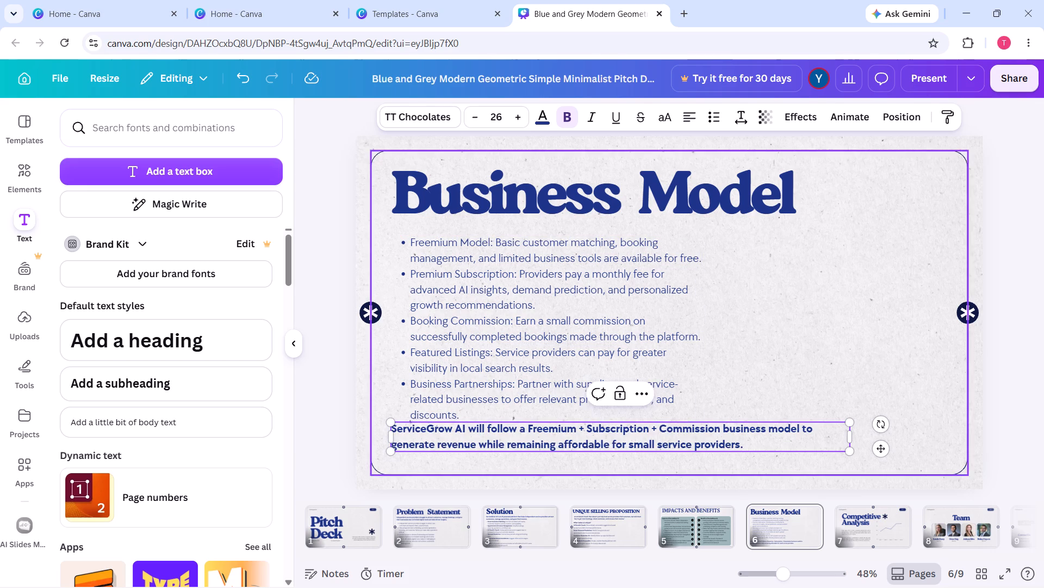
click(1020, 395)
drag(745, 435, 732, 304)
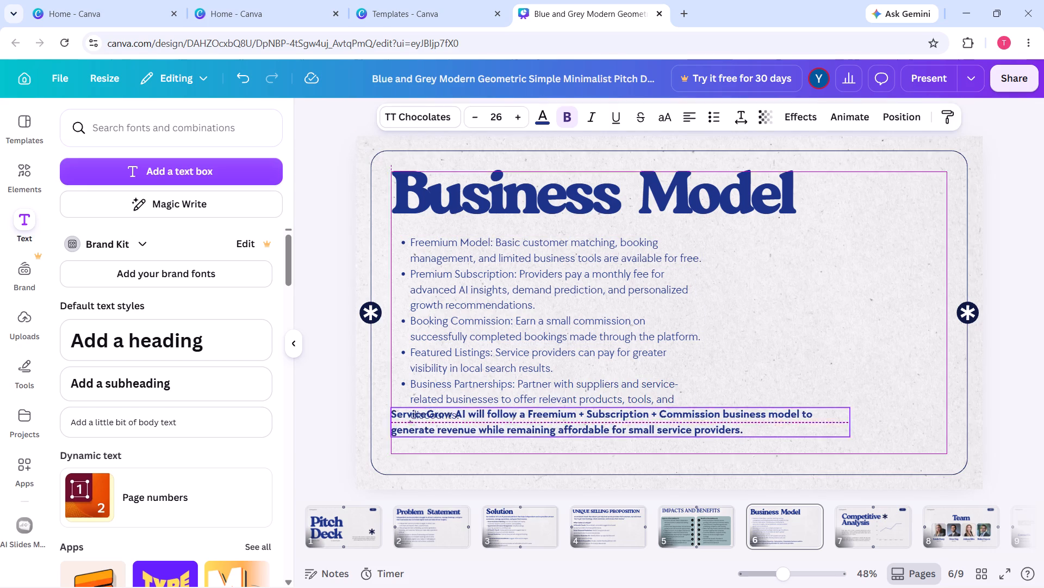
drag(732, 304, 750, 241)
Move the bulleted list down so it sits below the introductory sentence with a small gap.
drag(604, 327, 604, 353)
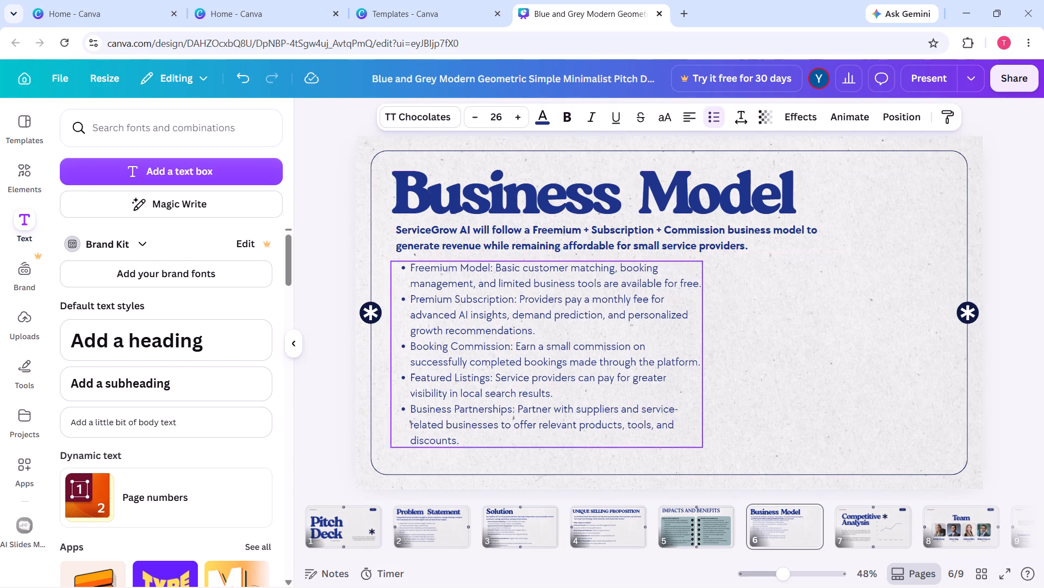
drag(604, 353, 602, 357)
Widen the introductory text box to about 1,718, ending near the frame's right edge.
click(658, 226)
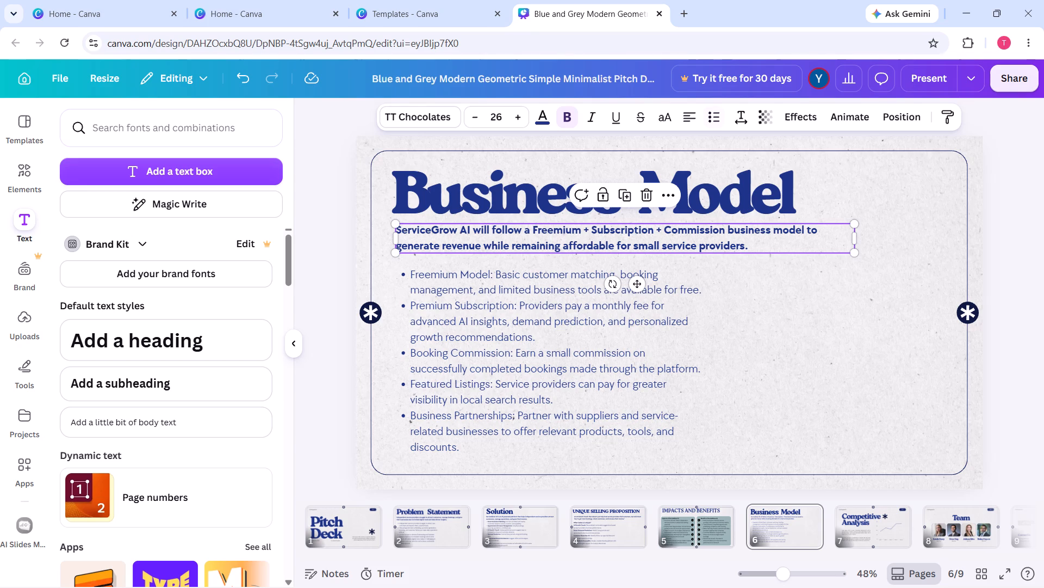
drag(856, 237, 917, 237)
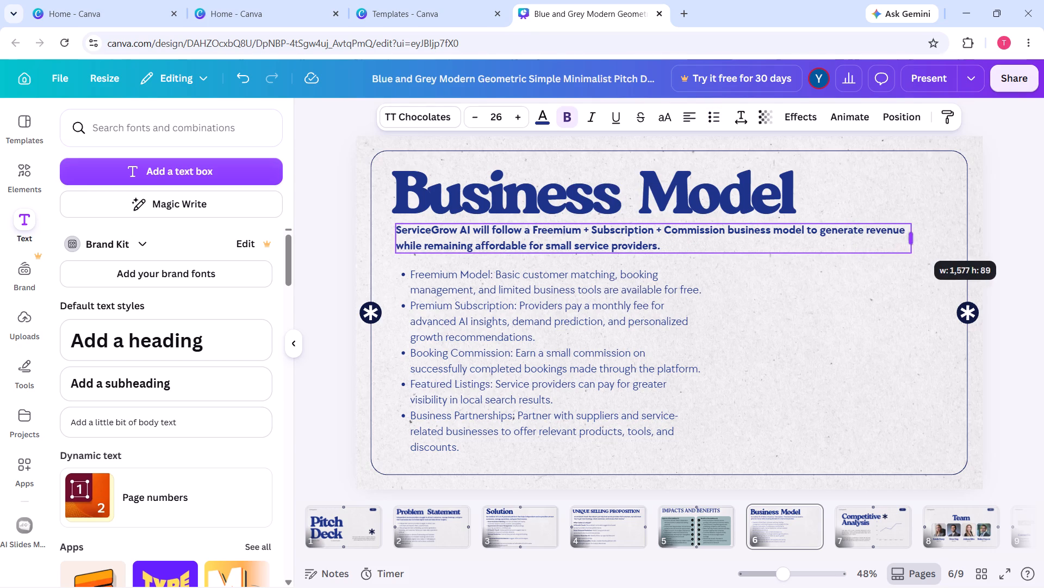
drag(917, 237, 956, 242)
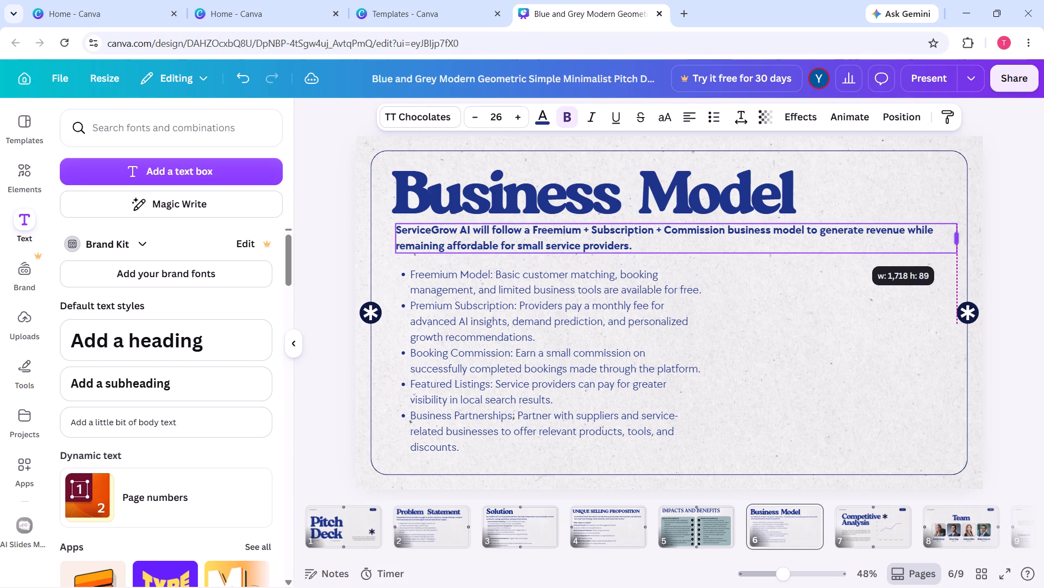
drag(956, 242, 956, 242)
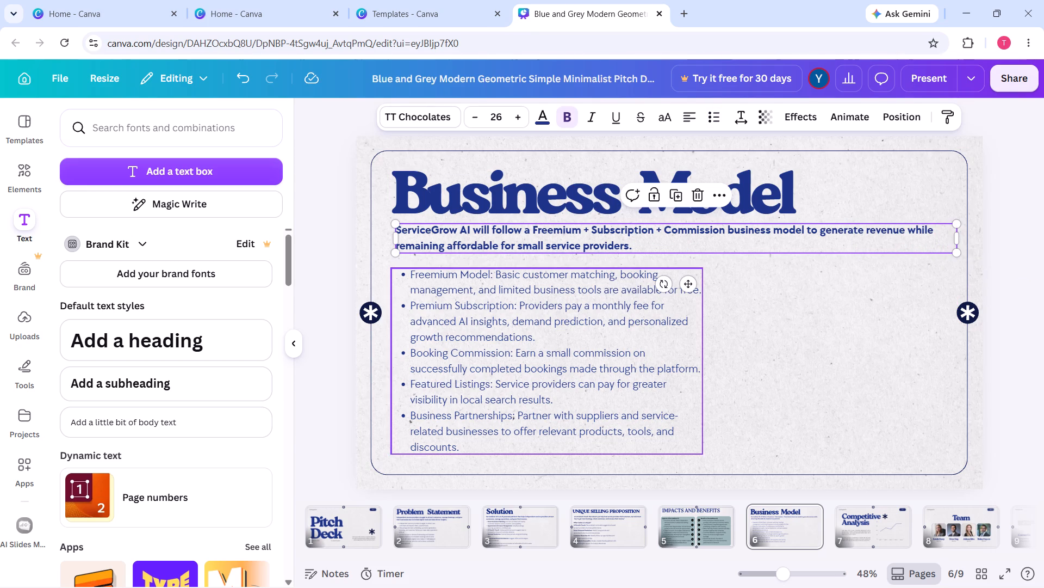
click(576, 311)
click(317, 281)
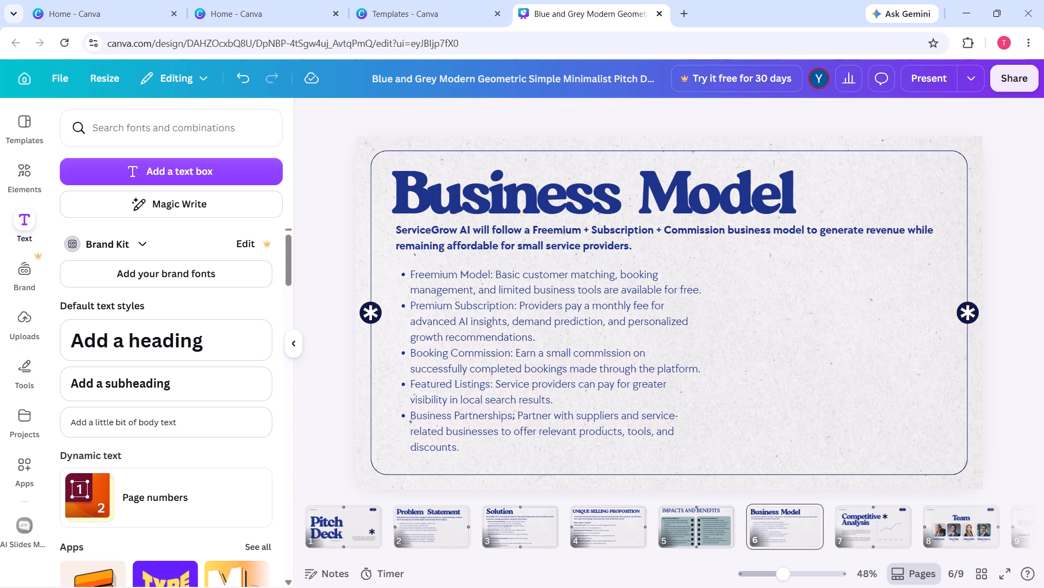
Scale up the bulleted list box slightly from its top-left corner, to text size 26.8.
click(504, 301)
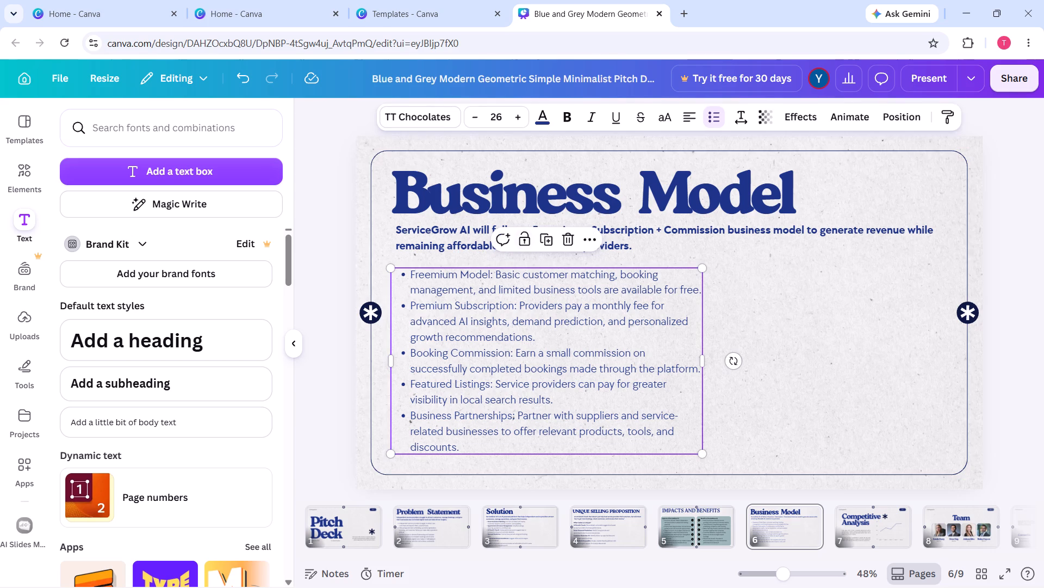
drag(388, 266, 387, 262)
drag(387, 262, 384, 254)
click(337, 393)
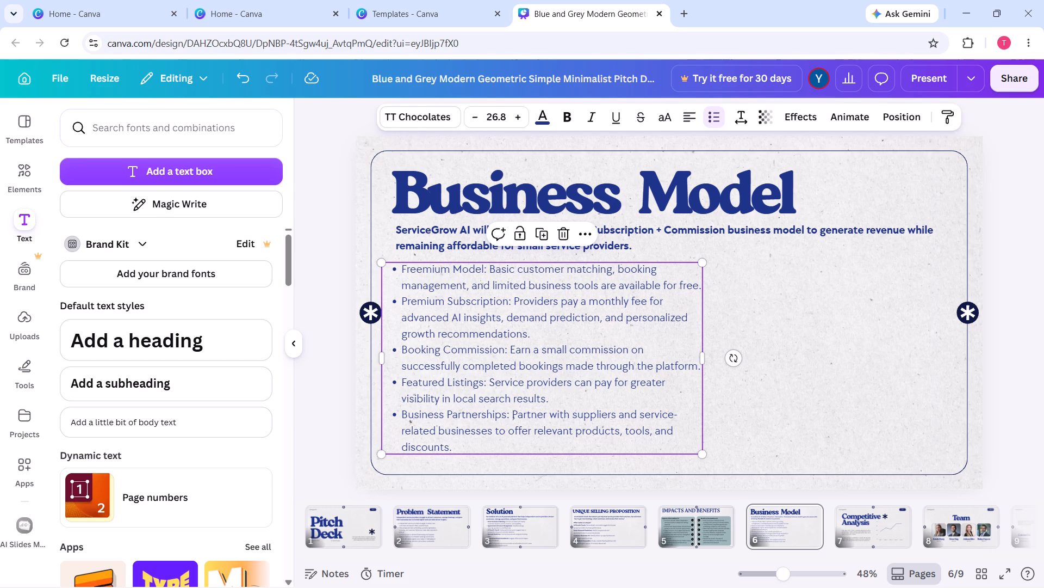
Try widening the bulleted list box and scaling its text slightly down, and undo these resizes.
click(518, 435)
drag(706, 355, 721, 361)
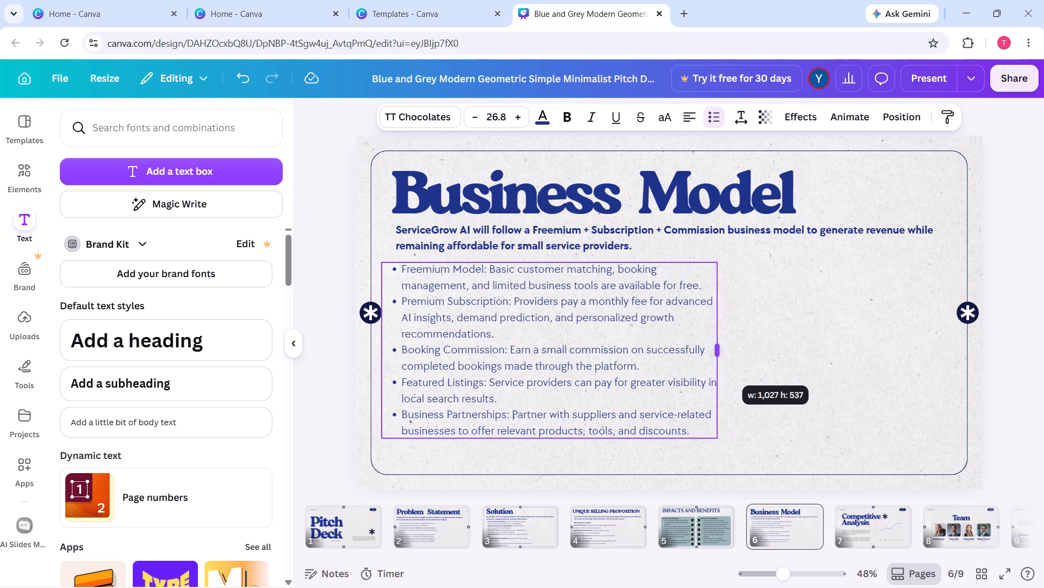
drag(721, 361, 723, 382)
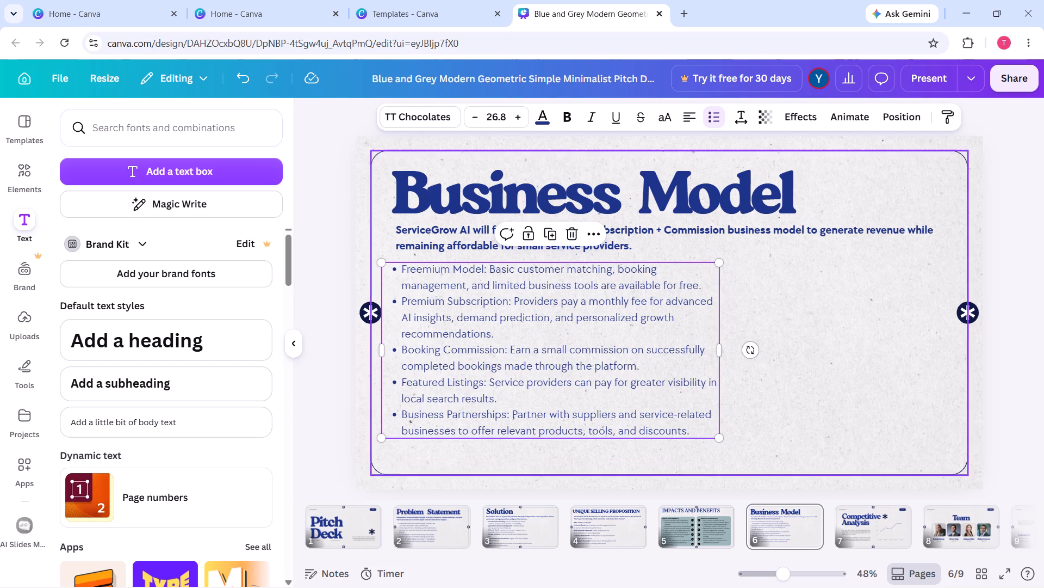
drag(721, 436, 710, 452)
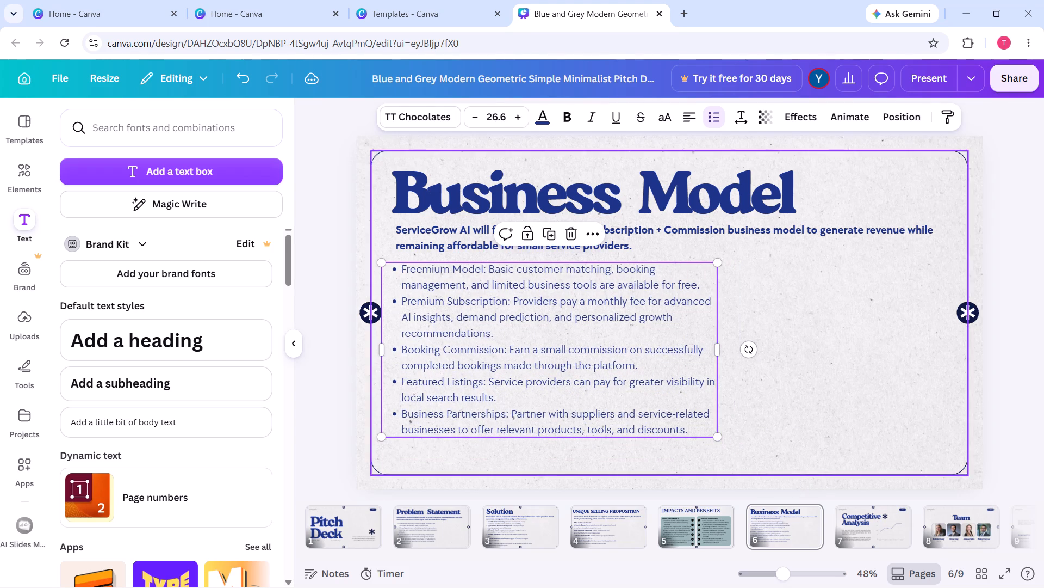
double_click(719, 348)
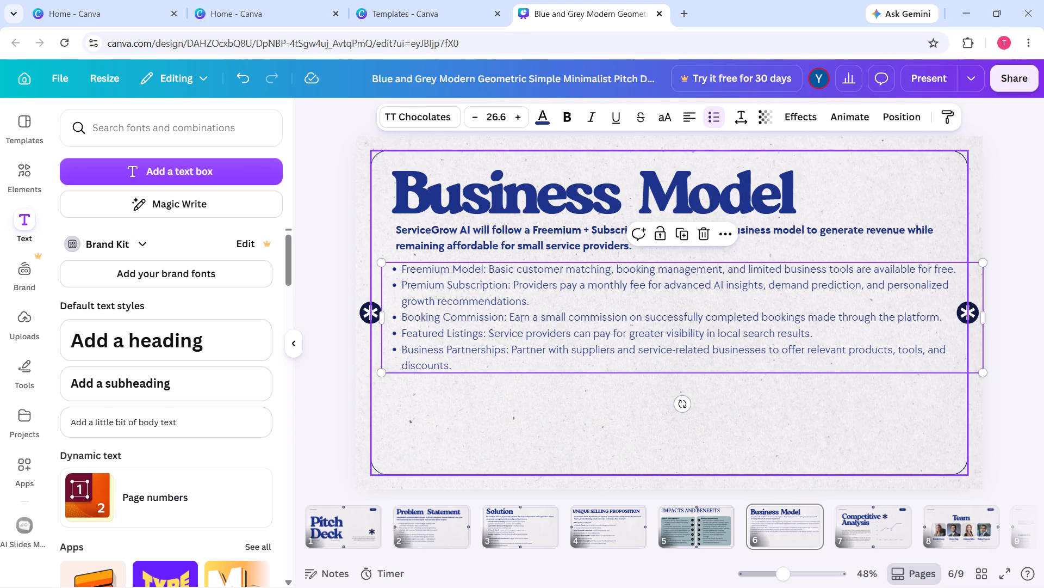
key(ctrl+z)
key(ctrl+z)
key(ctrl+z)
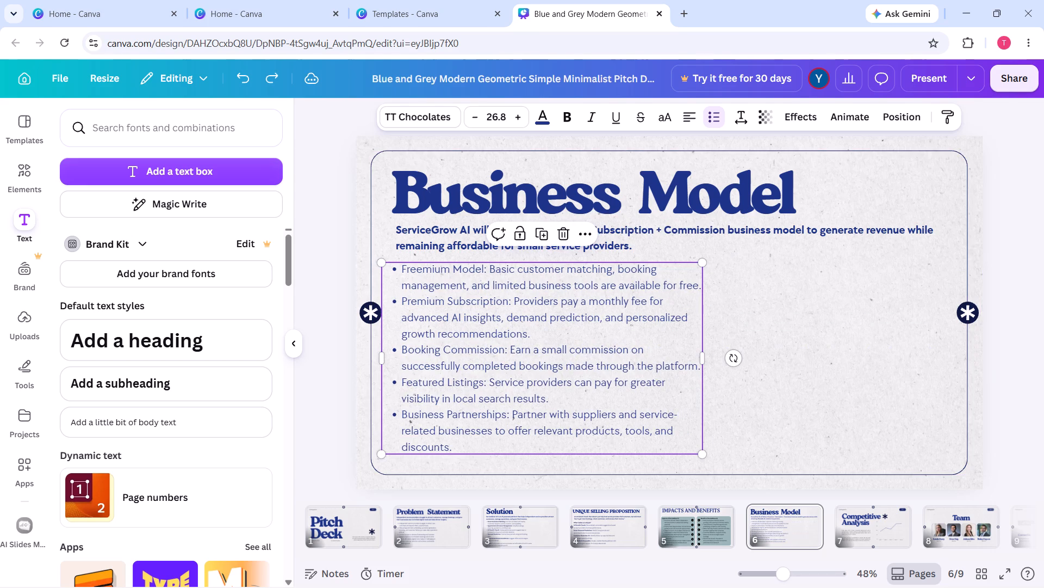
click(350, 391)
Shift the bulleted list box slightly to the right within the page, keeping its height on the page.
drag(444, 395, 450, 395)
click(323, 394)
drag(474, 330, 471, 339)
key(ctrl+z)
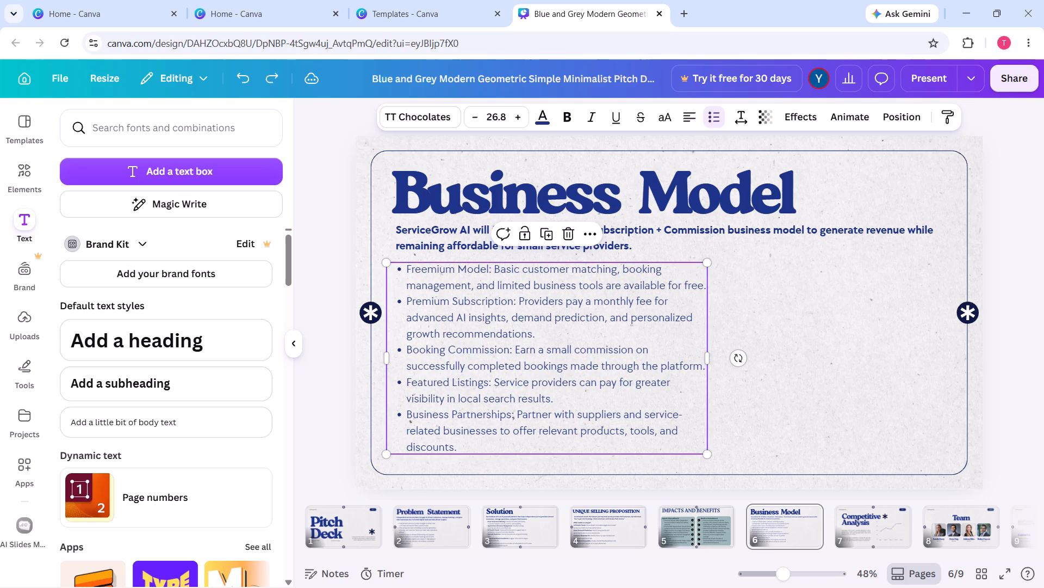
Bold the five bullets' lead-in labels with their colons: Freemium Model, Premium Subscription, Booking Commission, Featured Listings and Business Partnerships.
double_click(493, 271)
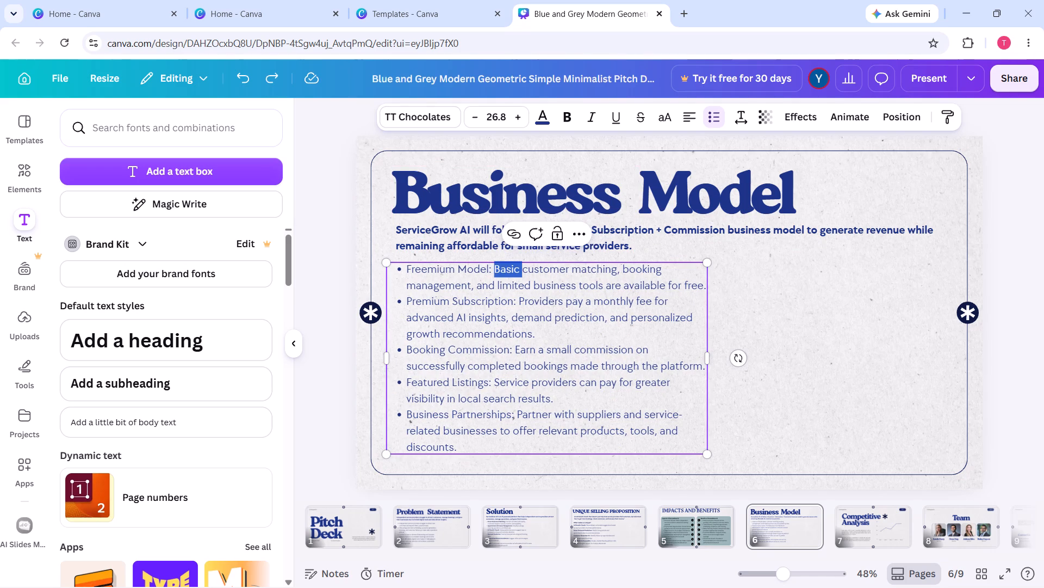
drag(493, 270, 398, 276)
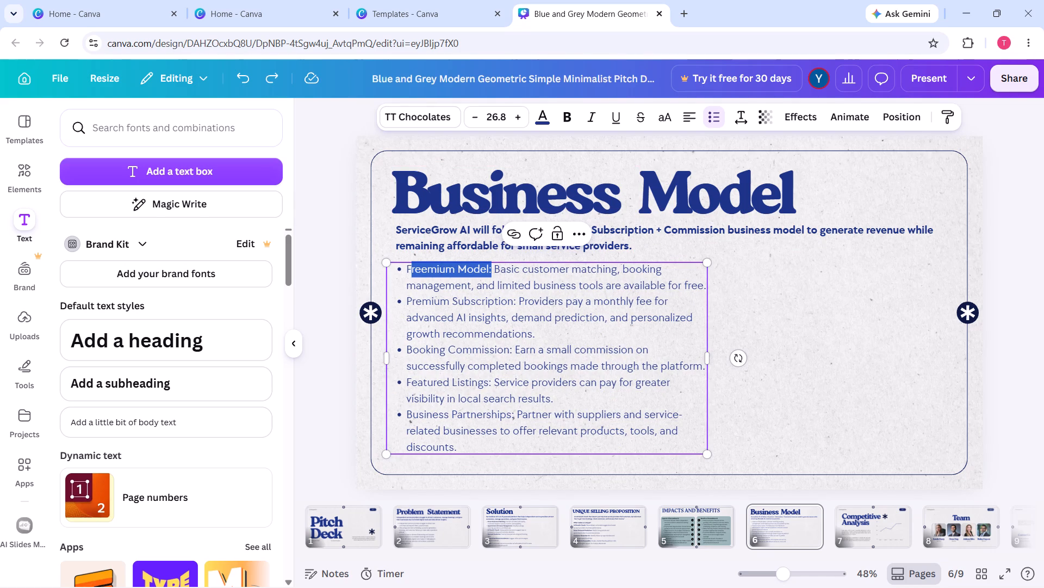
click(570, 121)
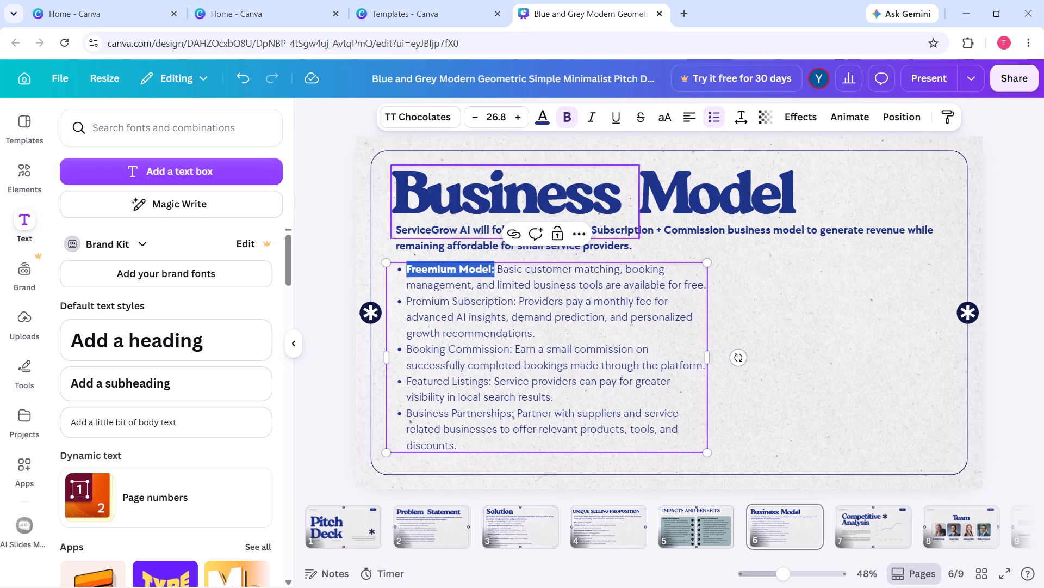
drag(516, 303, 411, 303)
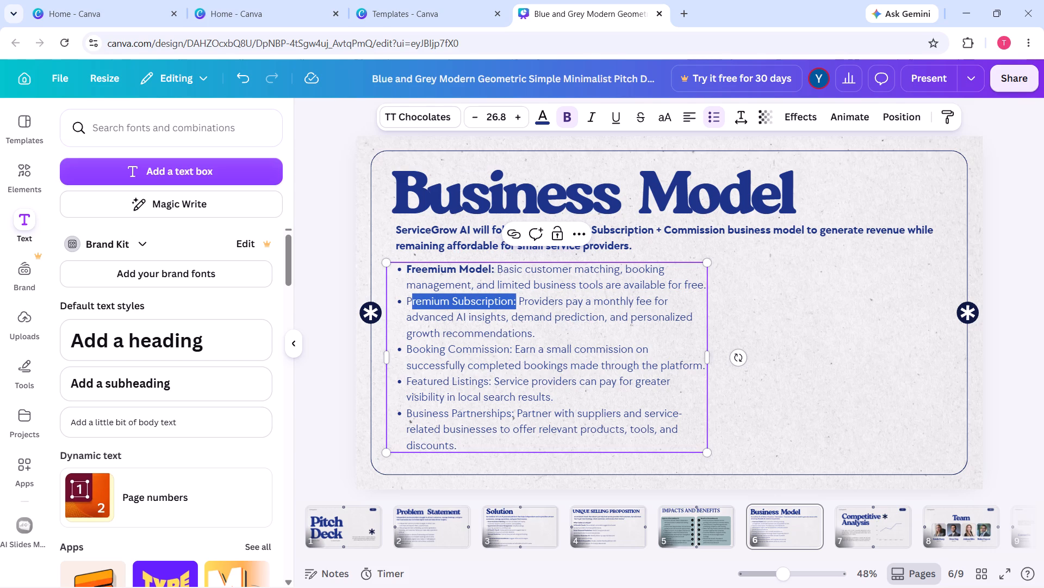
drag(411, 303, 408, 303)
click(562, 118)
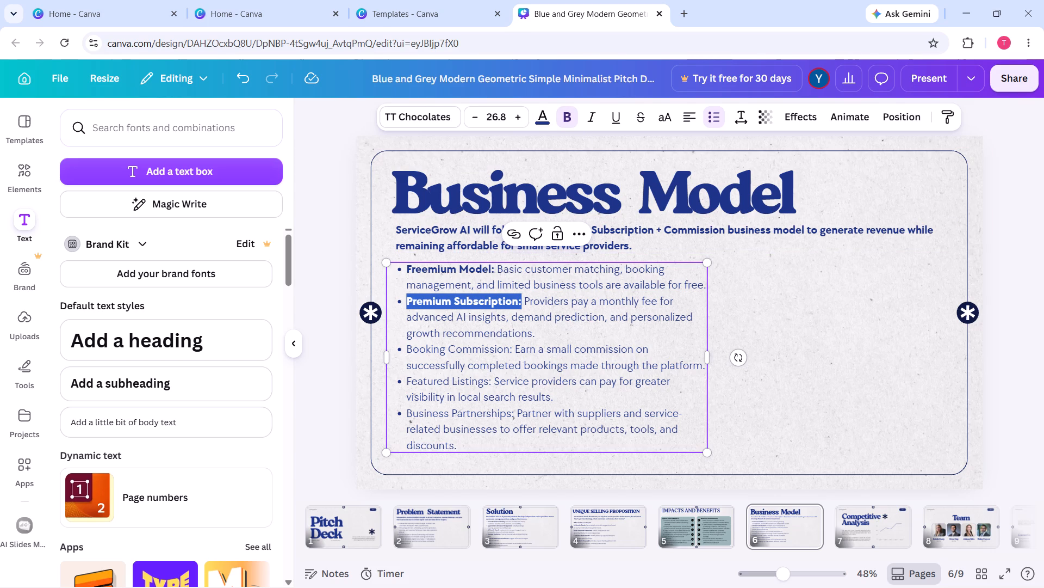
drag(513, 351, 397, 354)
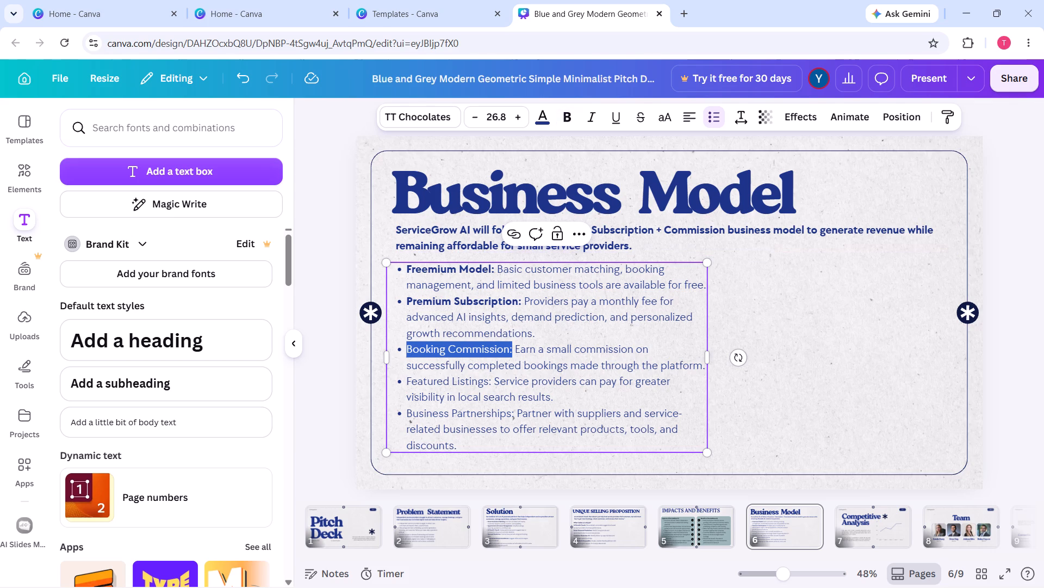
click(561, 113)
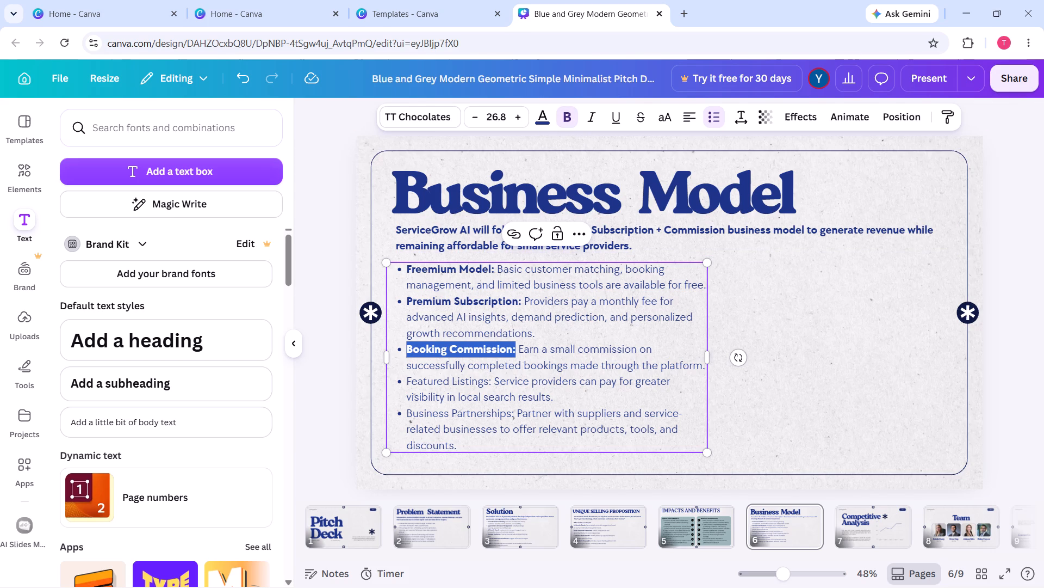
drag(492, 382, 427, 377)
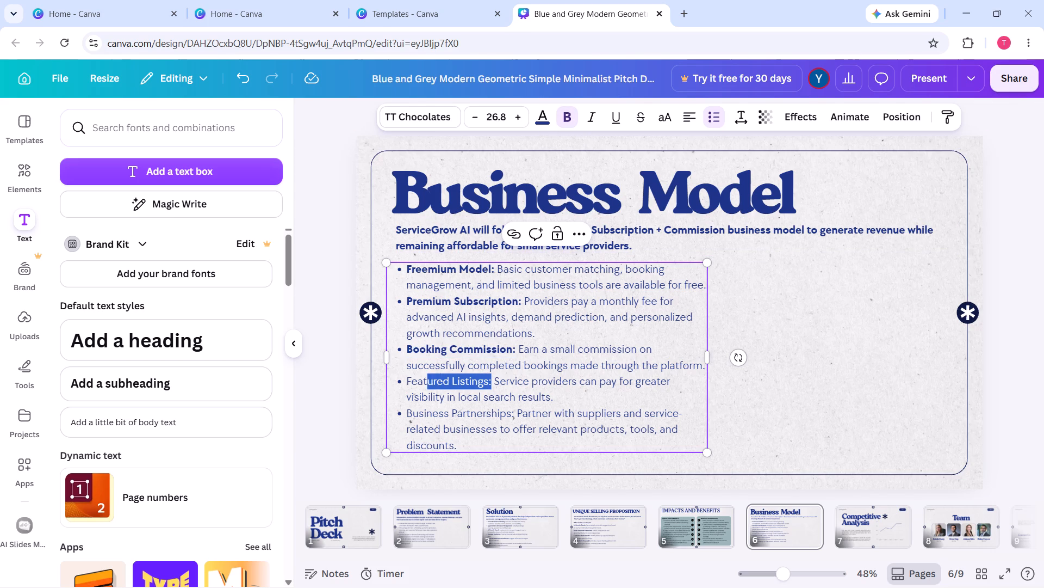
drag(427, 377, 407, 378)
click(570, 117)
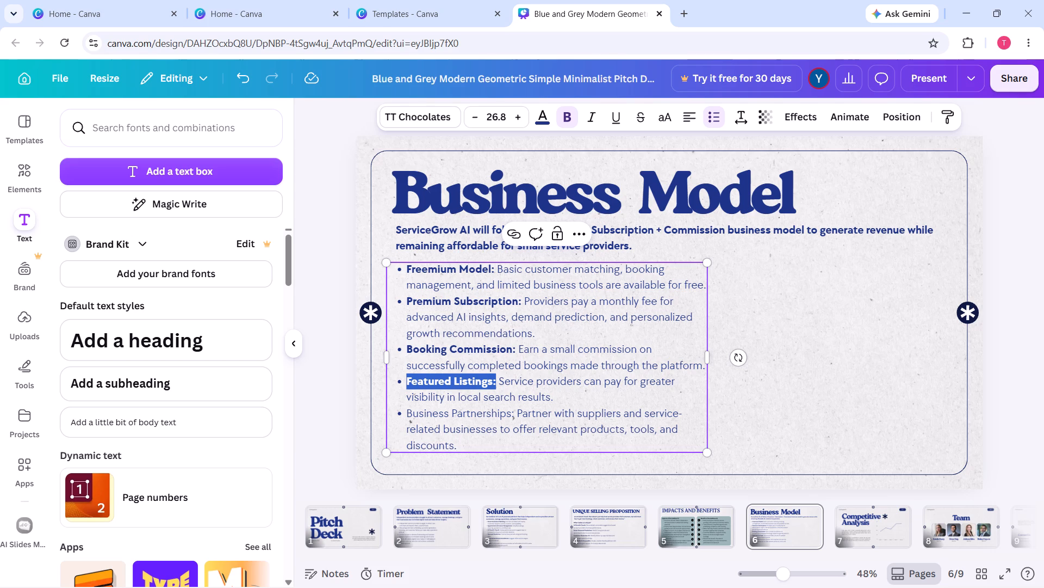
drag(515, 413, 396, 414)
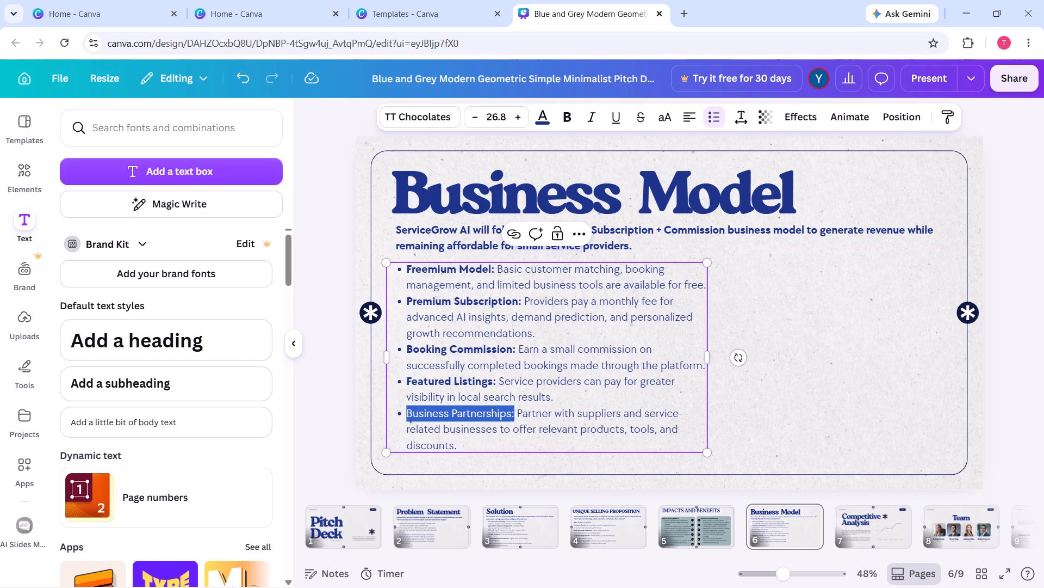
click(565, 118)
click(320, 288)
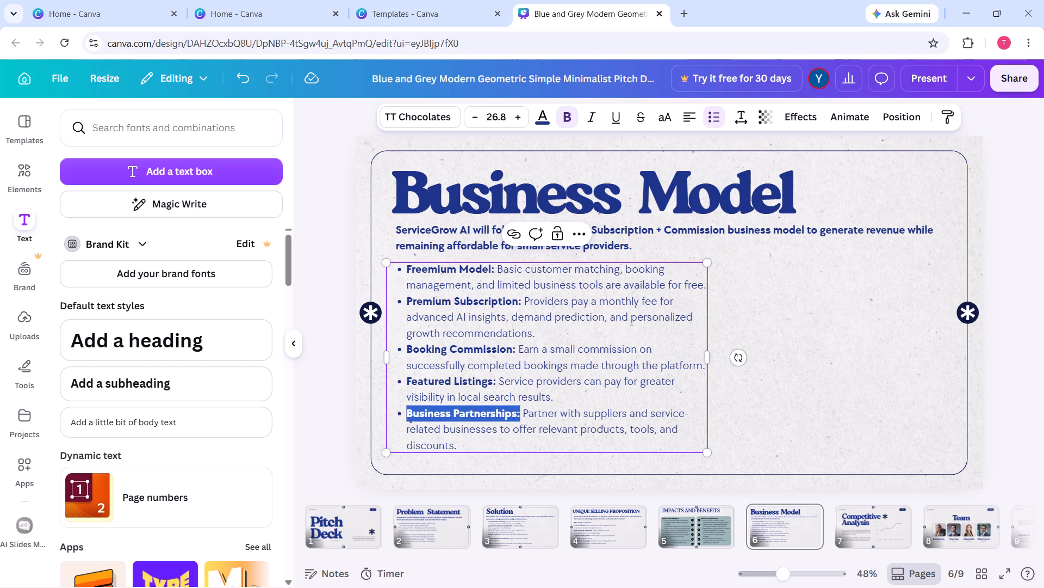
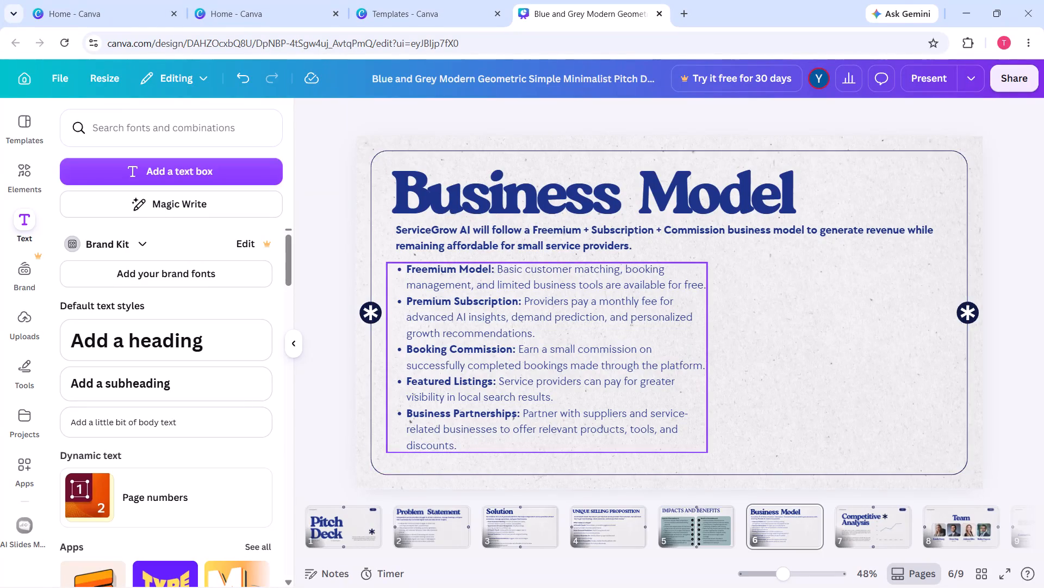
Delete the Competitive Analysis page and the Team page that follows it.
click(878, 523)
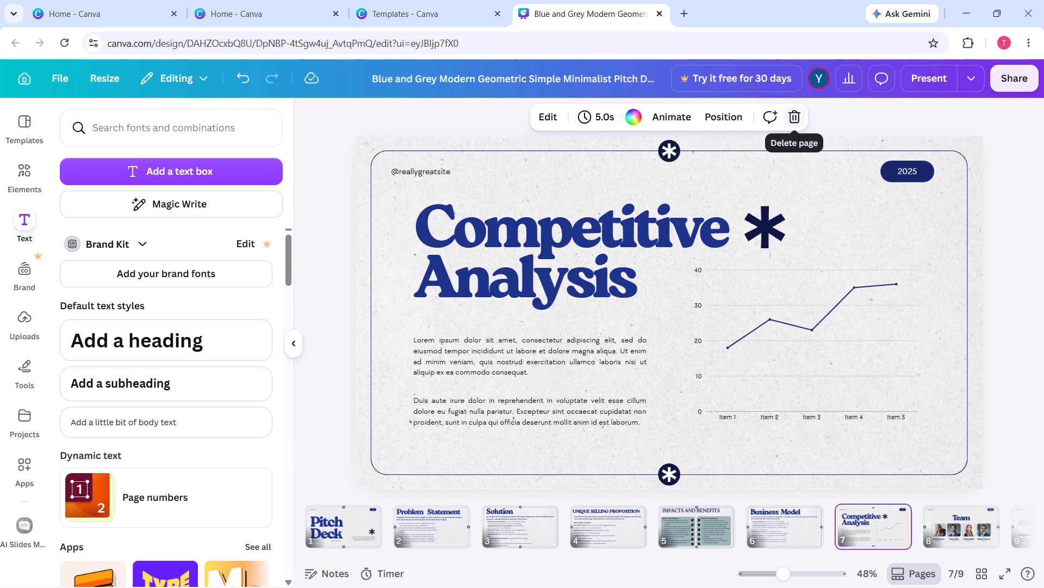
click(798, 125)
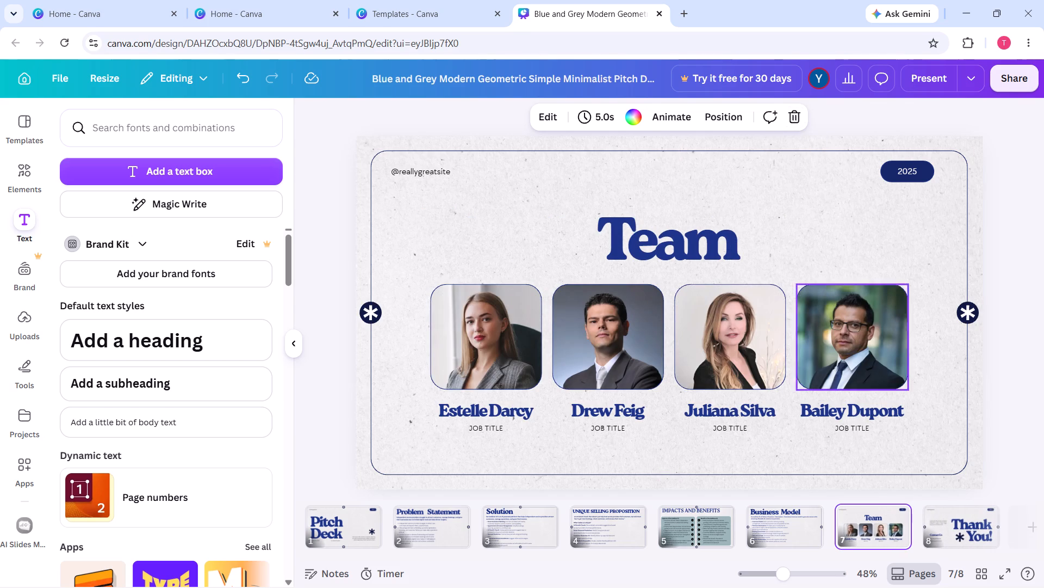
click(787, 123)
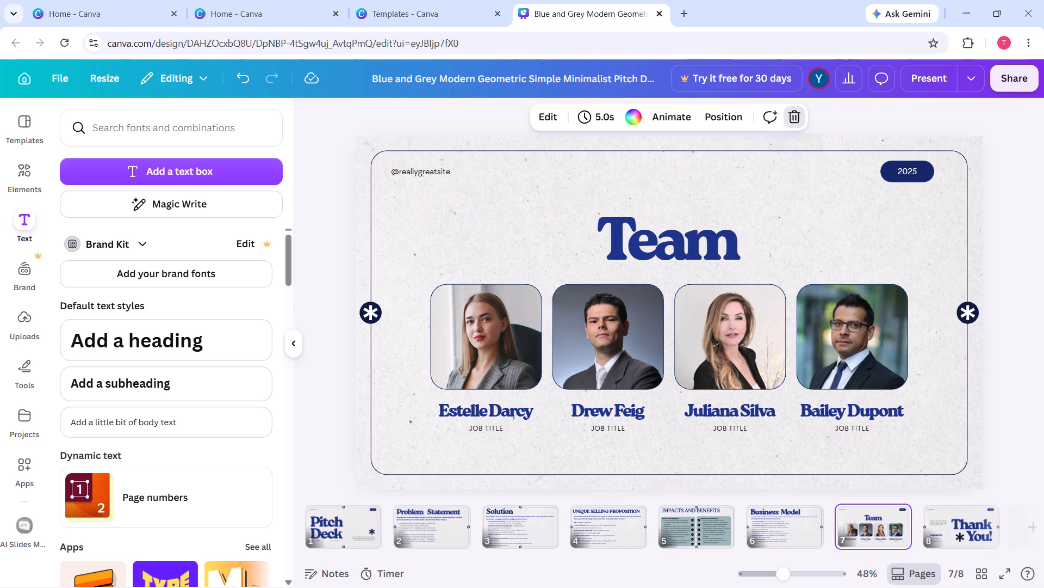
Delete the lorem ipsum paragraph, social handle, placeholder e-mail and website lines from the Thank You page, keeping Contact Us.
click(478, 262)
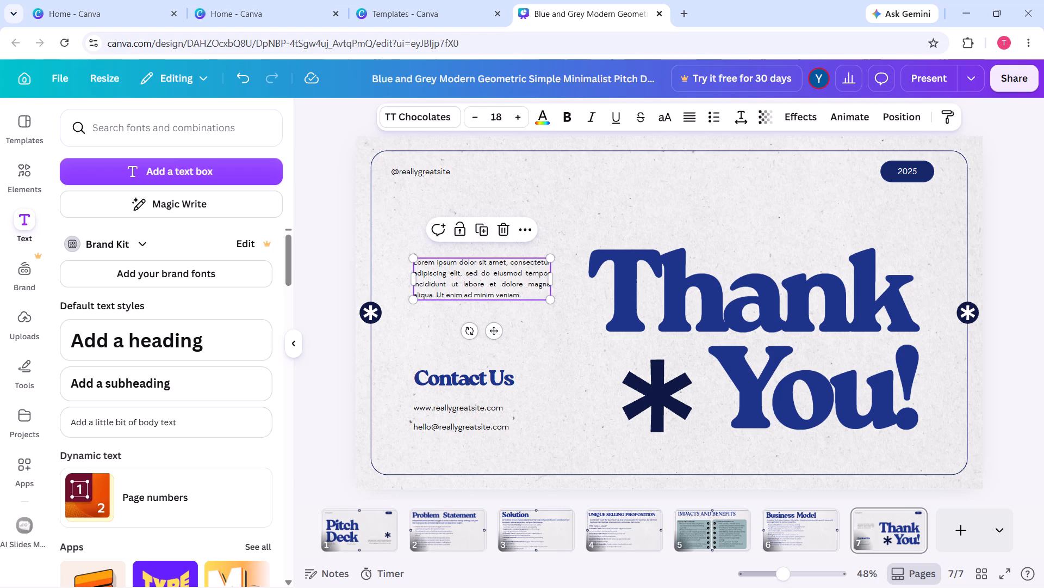
click(498, 226)
click(444, 173)
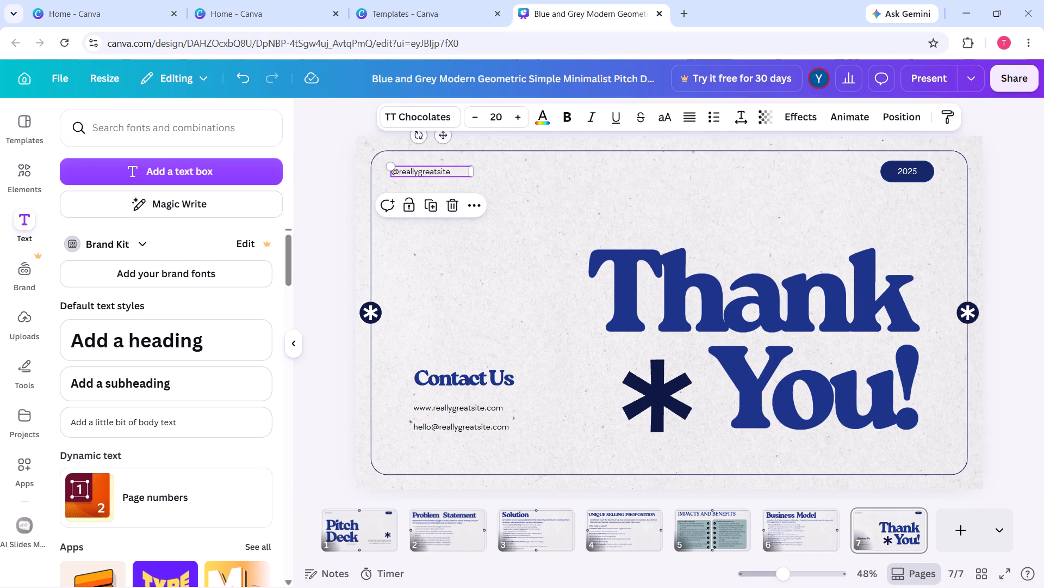
click(456, 210)
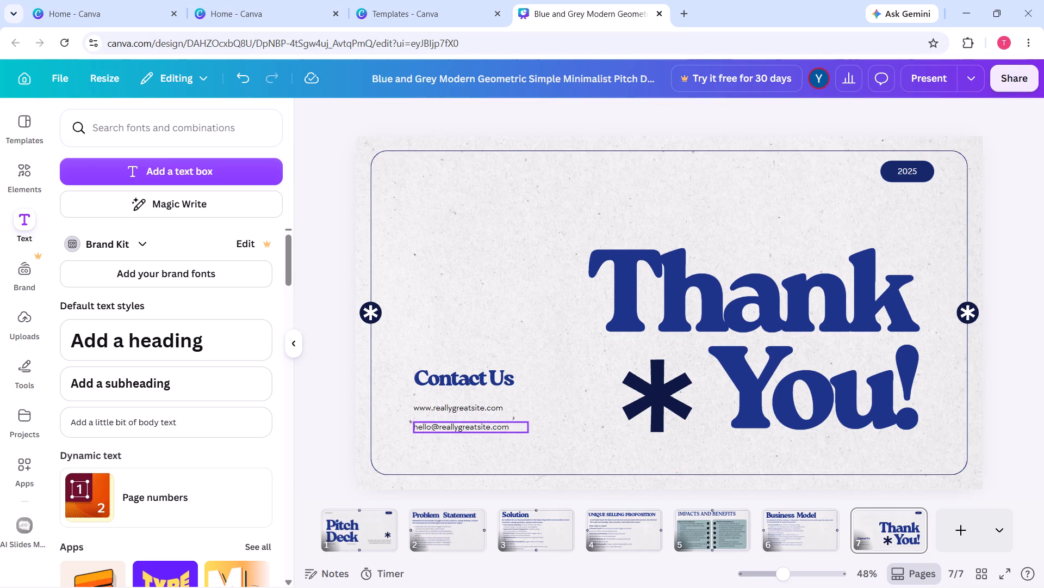
click(473, 422)
click(484, 395)
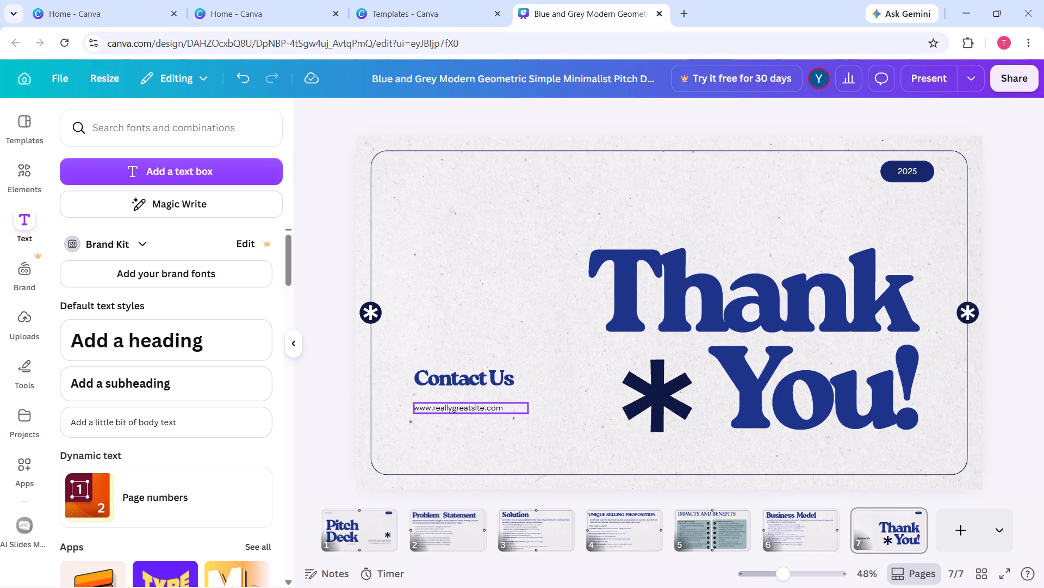
click(476, 402)
click(487, 379)
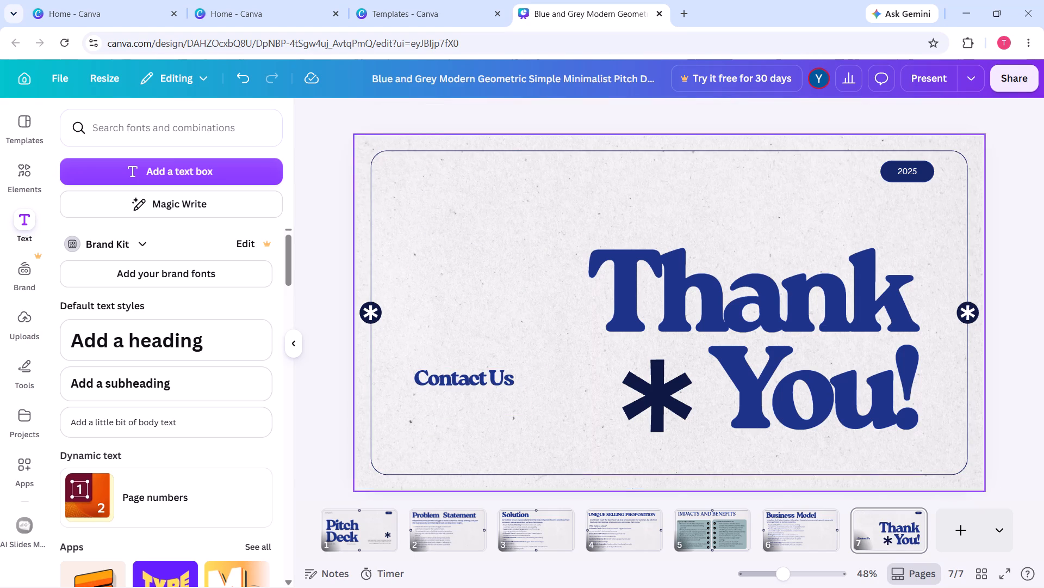
Delete the 2025 label and its dark blue pill from the Thank You page's upper-right corner.
click(924, 174)
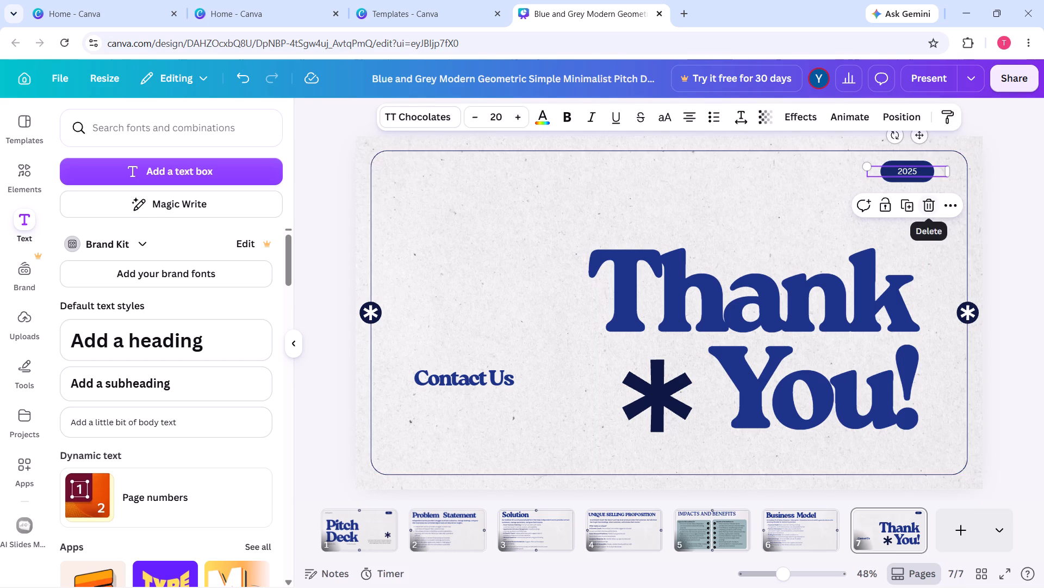
click(930, 205)
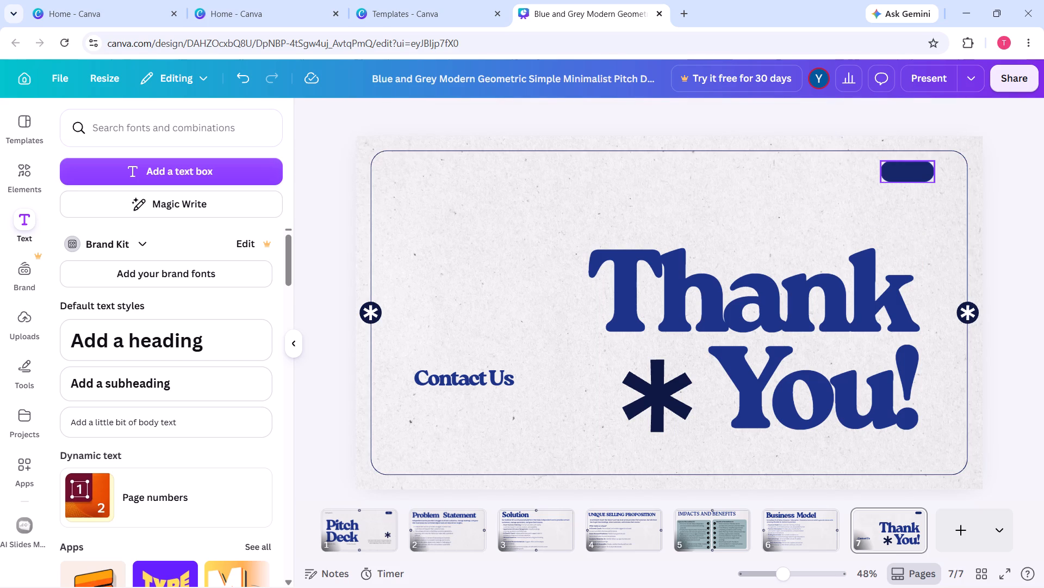
click(907, 176)
click(926, 210)
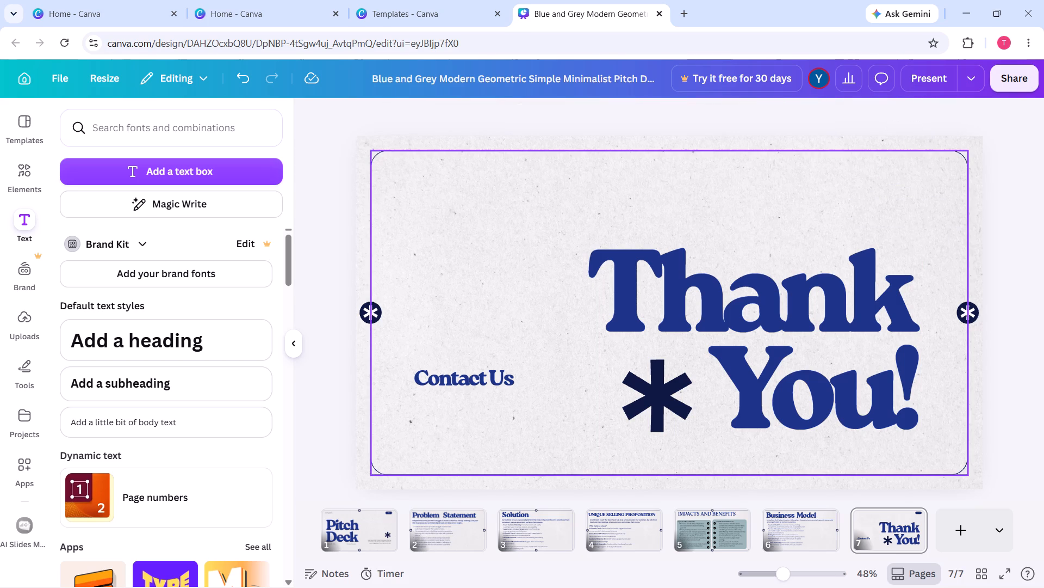
Move the Thank You! heading up and left into the upper-left part of the page frame.
drag(858, 336, 741, 281)
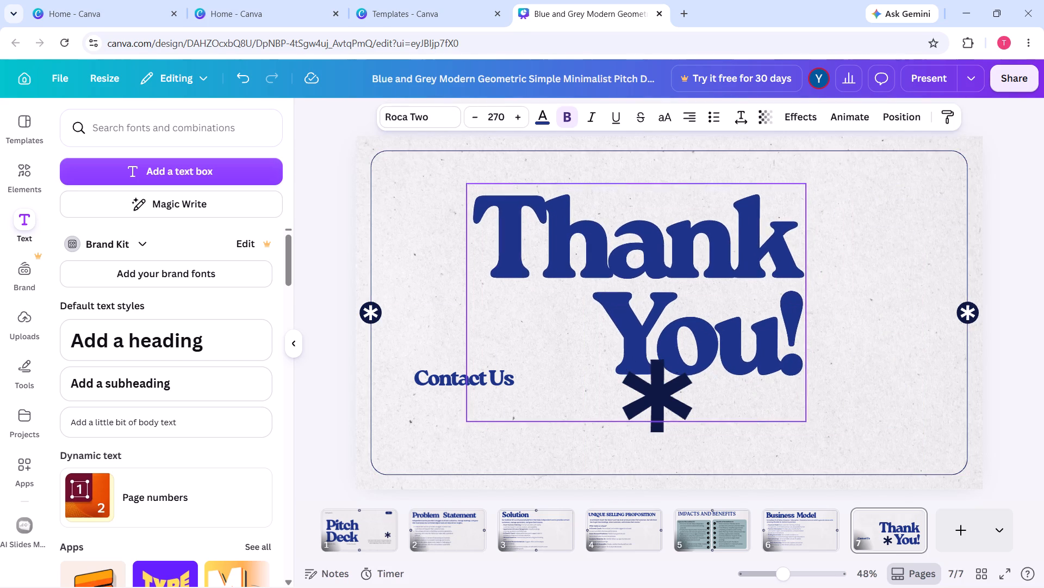
drag(741, 281, 731, 280)
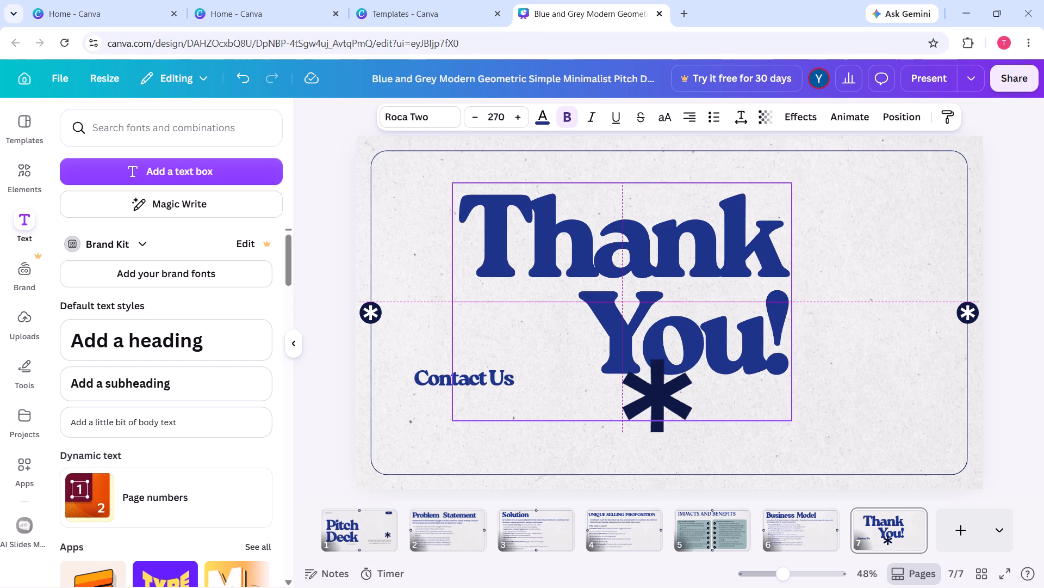
drag(731, 280, 694, 275)
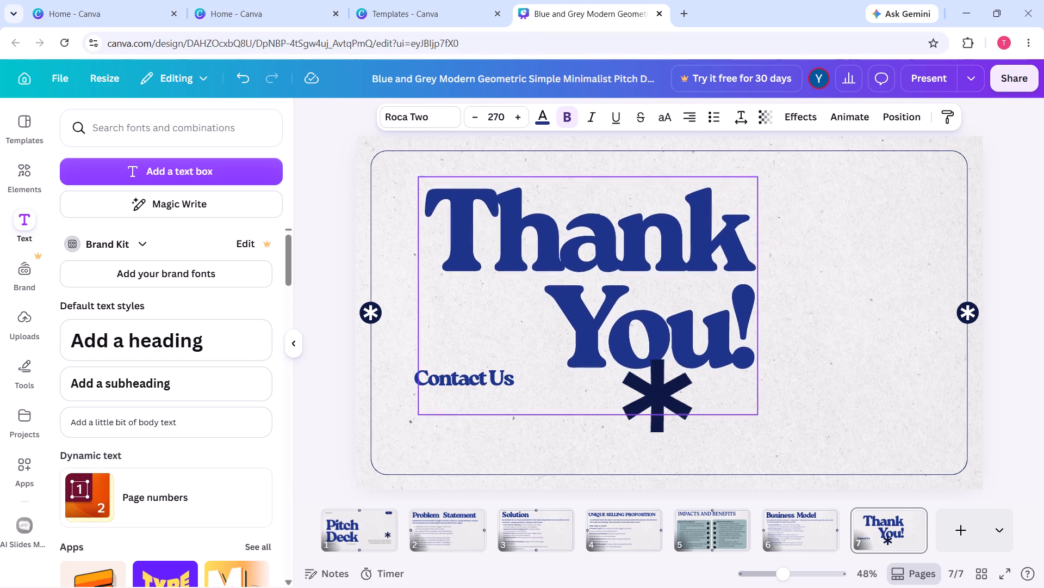
drag(694, 275, 673, 268)
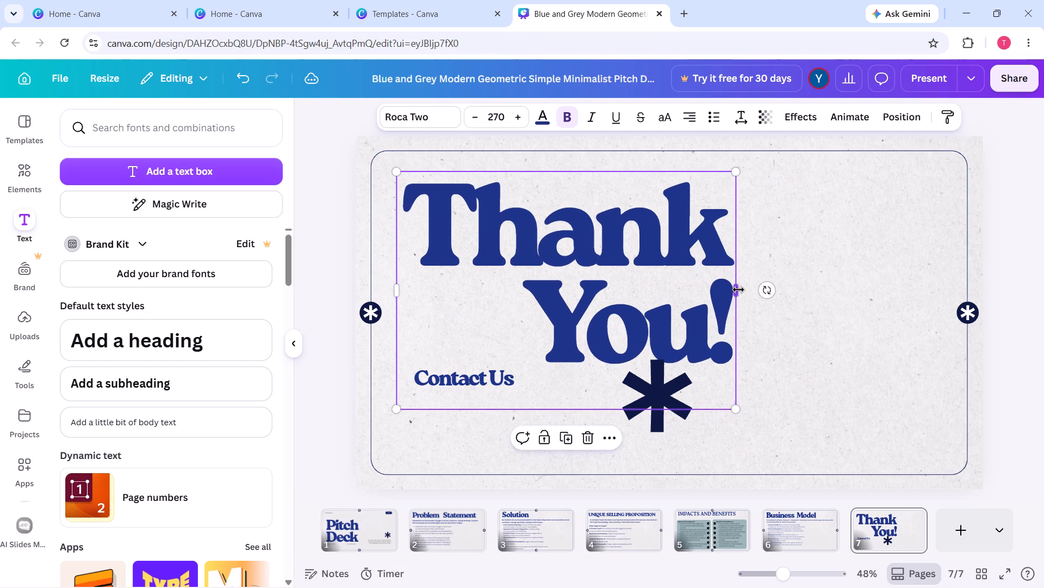
Widen the Thank You! text box to the right and scale it up to text size 296.
drag(738, 290, 888, 299)
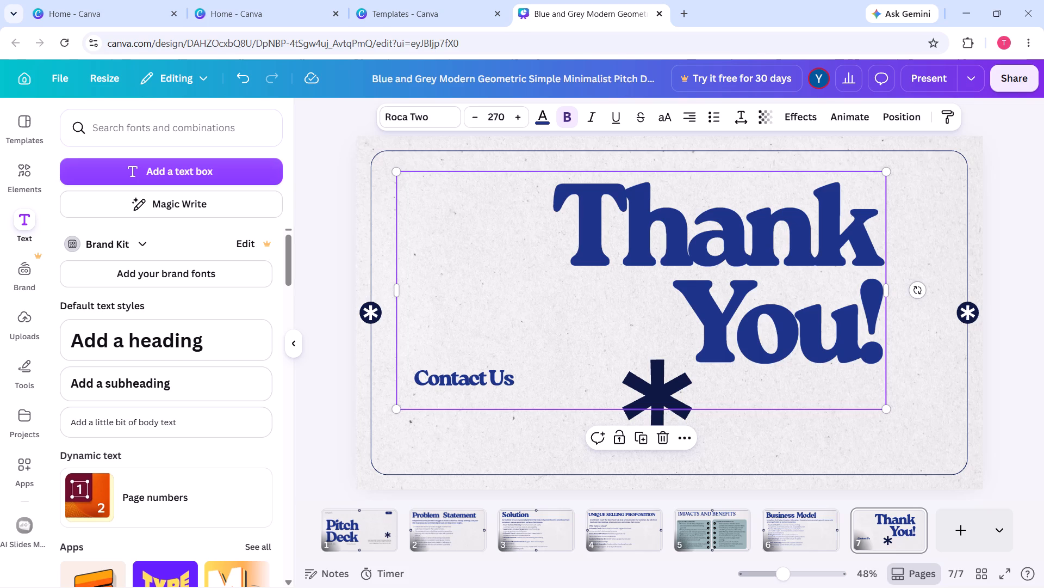
drag(888, 409, 930, 432)
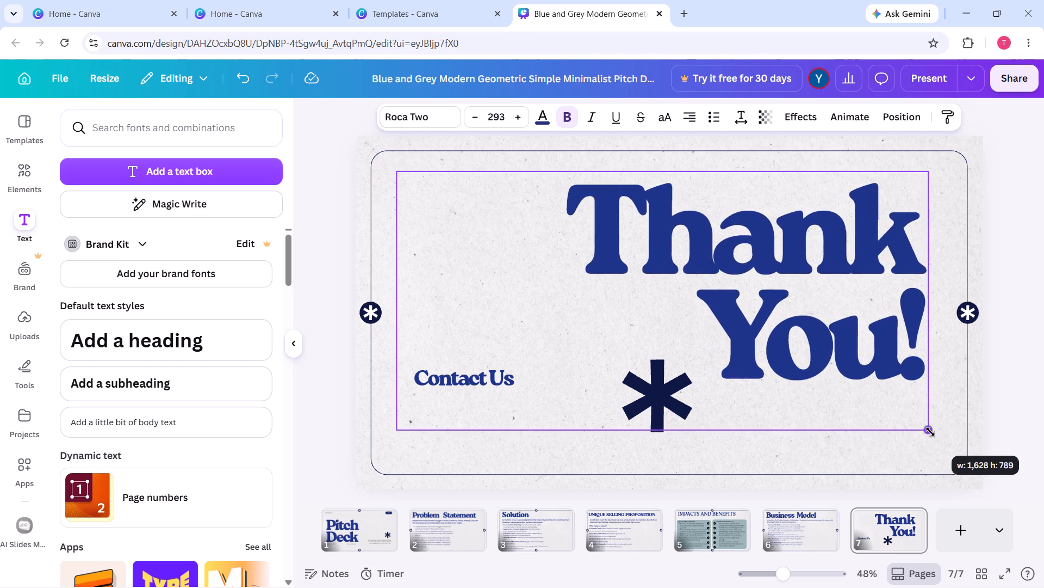
drag(930, 432, 936, 435)
Move the Thank You! heading back to the frame's upper-left area and enlarge it to text size 325.
drag(742, 285, 623, 277)
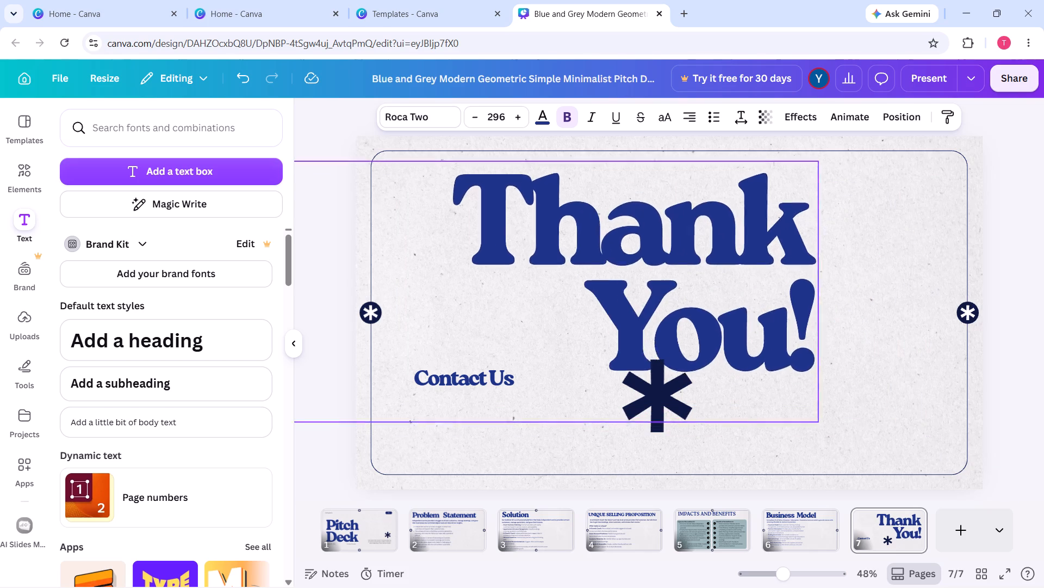
drag(623, 277, 563, 264)
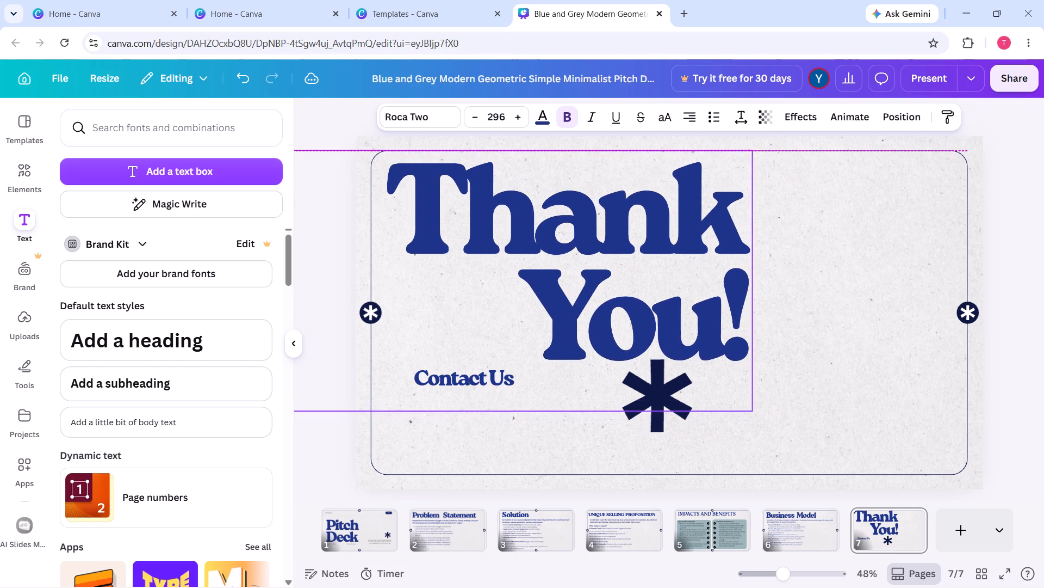
drag(563, 264, 564, 264)
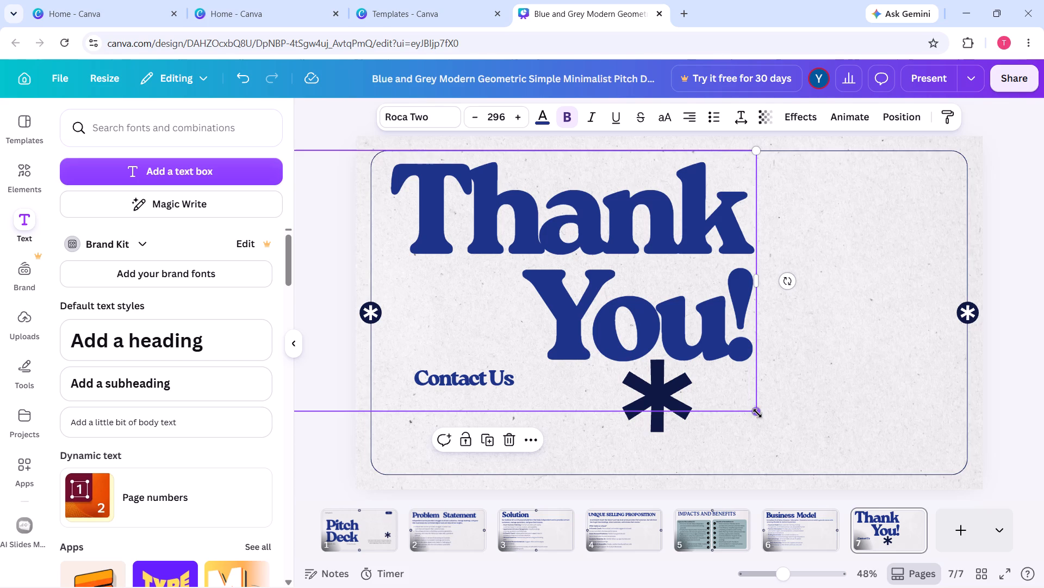
drag(757, 413, 818, 421)
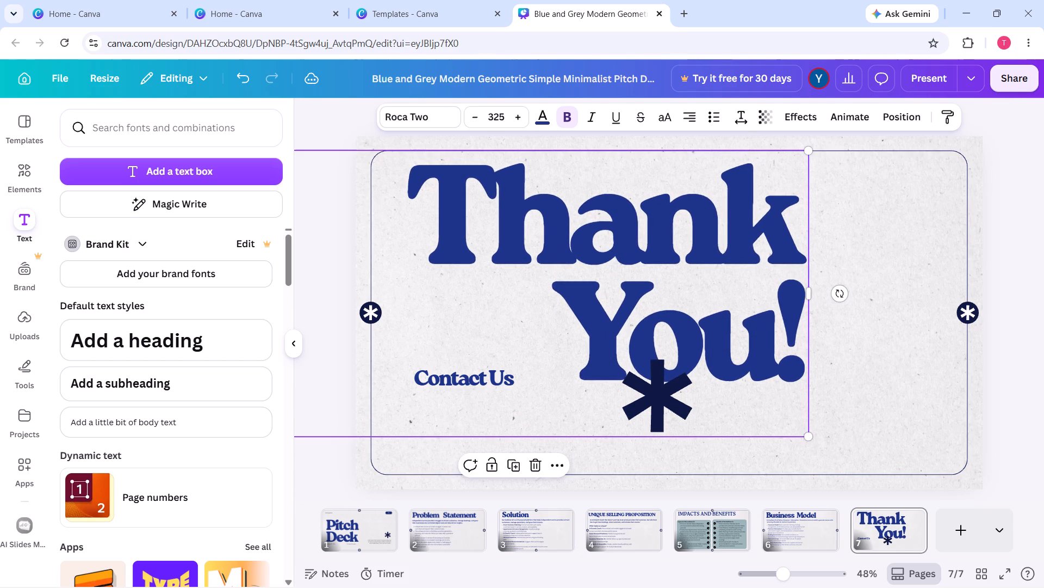
click(338, 454)
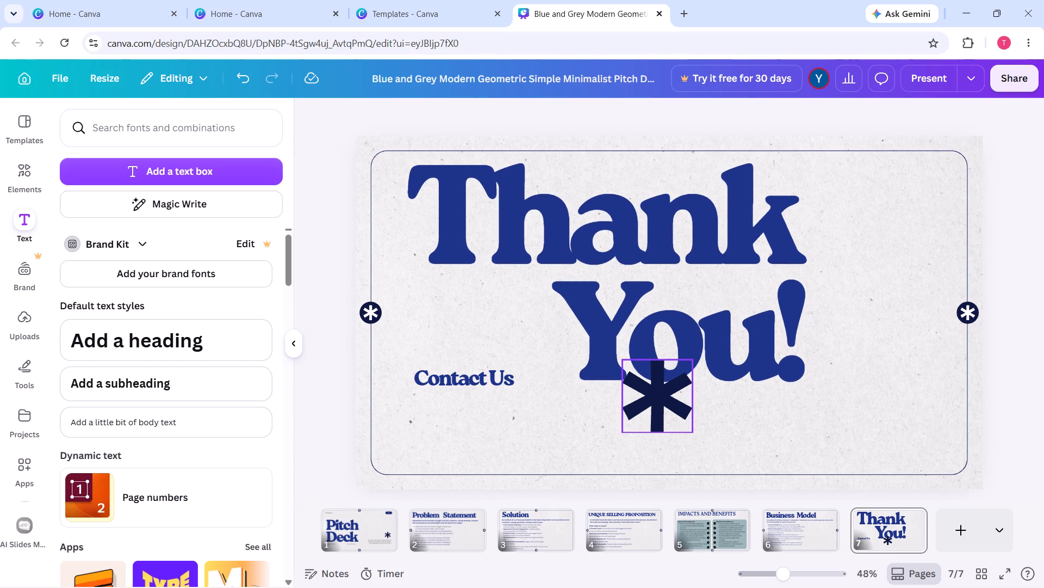
Move the large asterisk out from under the Thank You! heading and delete it.
drag(684, 407, 636, 439)
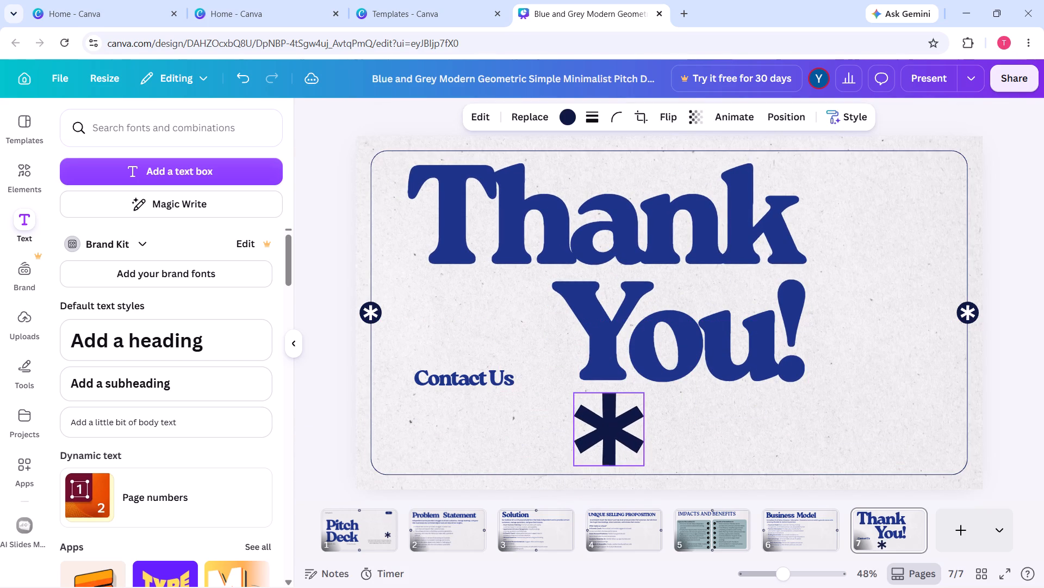
drag(636, 439, 644, 431)
click(637, 353)
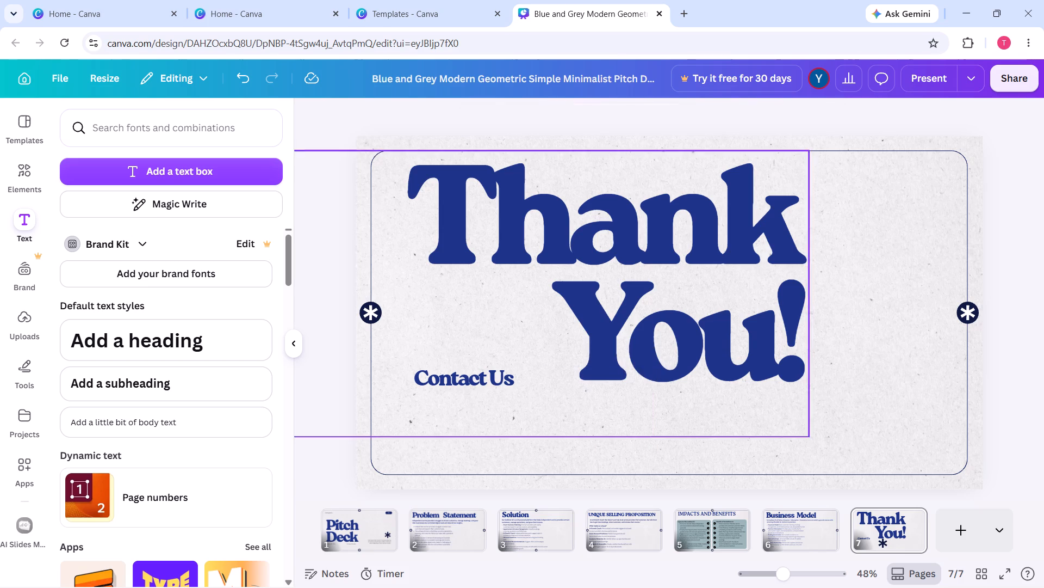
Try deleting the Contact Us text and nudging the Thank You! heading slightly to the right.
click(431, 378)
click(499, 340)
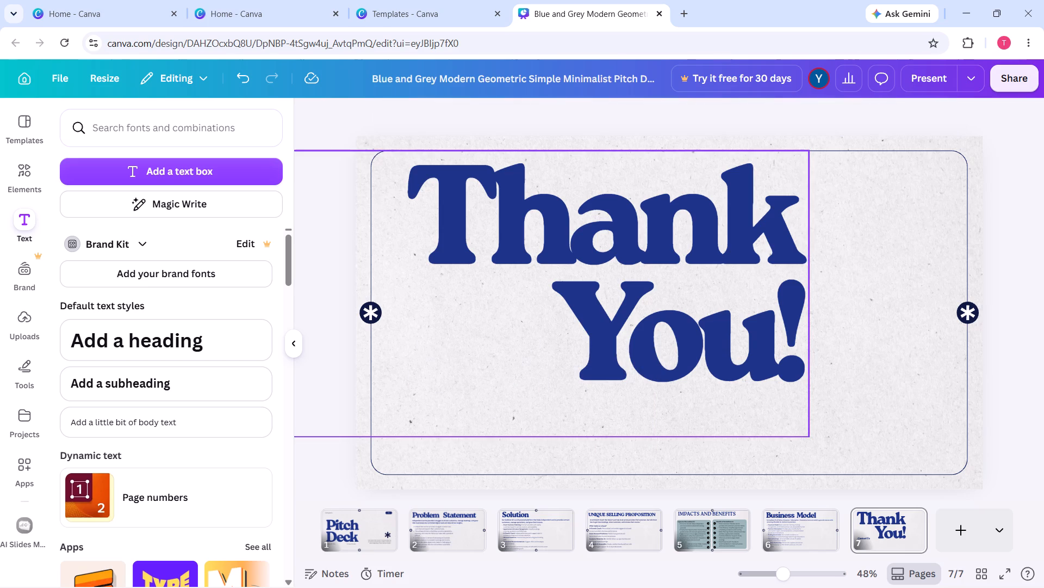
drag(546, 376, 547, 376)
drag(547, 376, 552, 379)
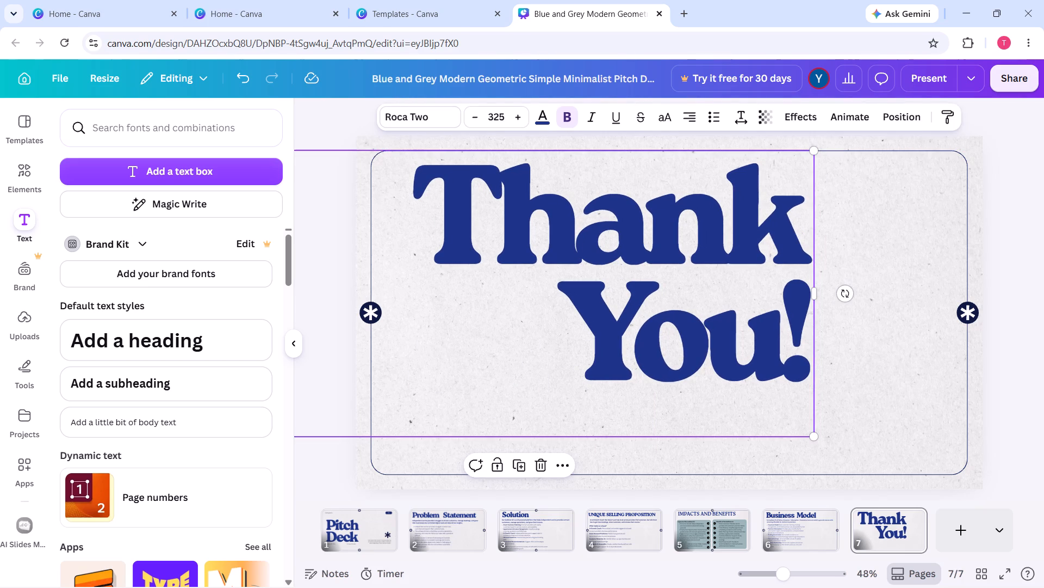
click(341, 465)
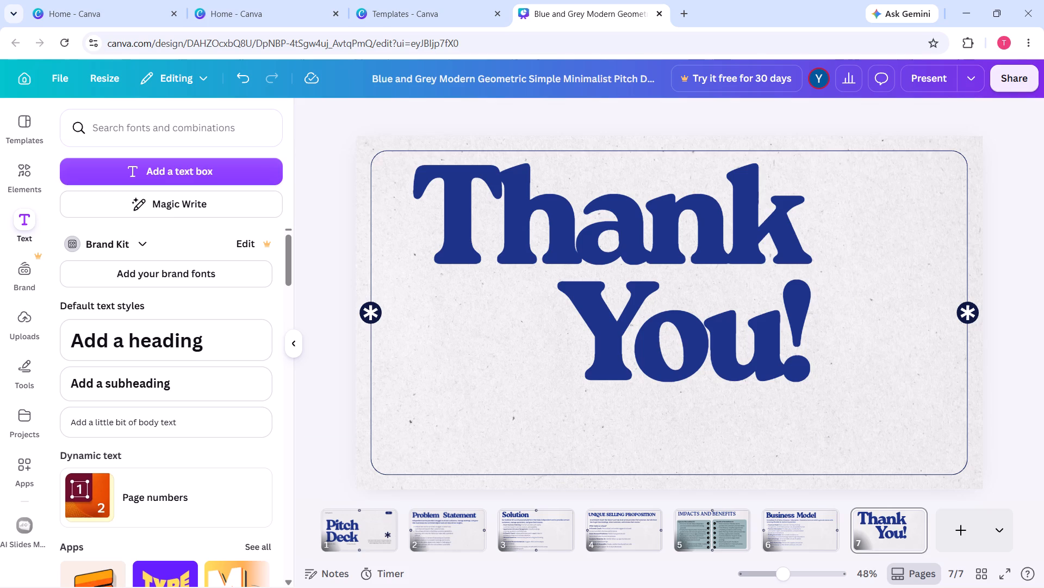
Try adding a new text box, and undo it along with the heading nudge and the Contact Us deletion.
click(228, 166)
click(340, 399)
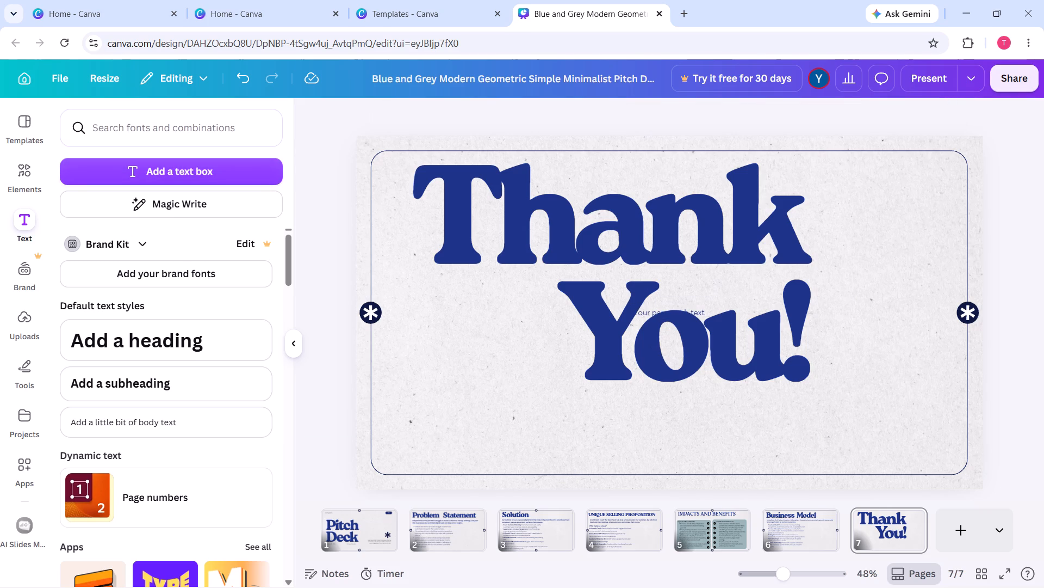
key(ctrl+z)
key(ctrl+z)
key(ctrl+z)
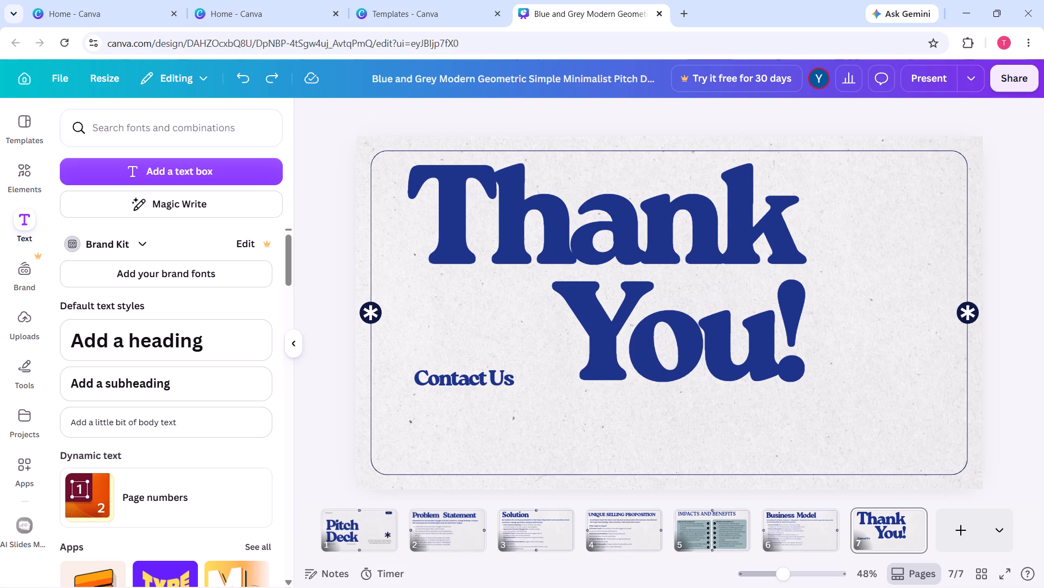
Replace the Contact Us text on the Thank You page with "Team DoraByte".
click(464, 387)
double_click(508, 381)
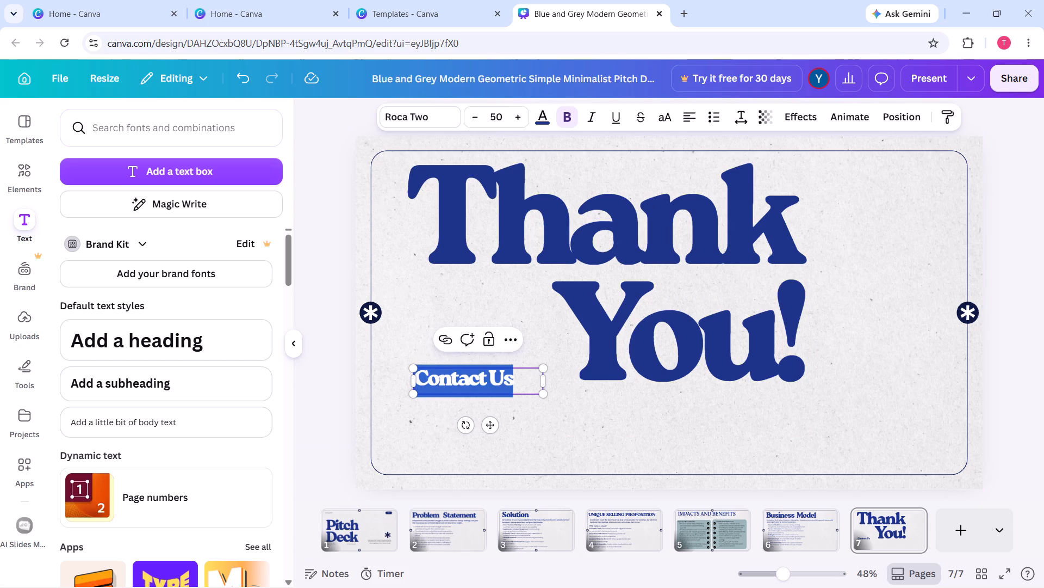
key(BackSpace)
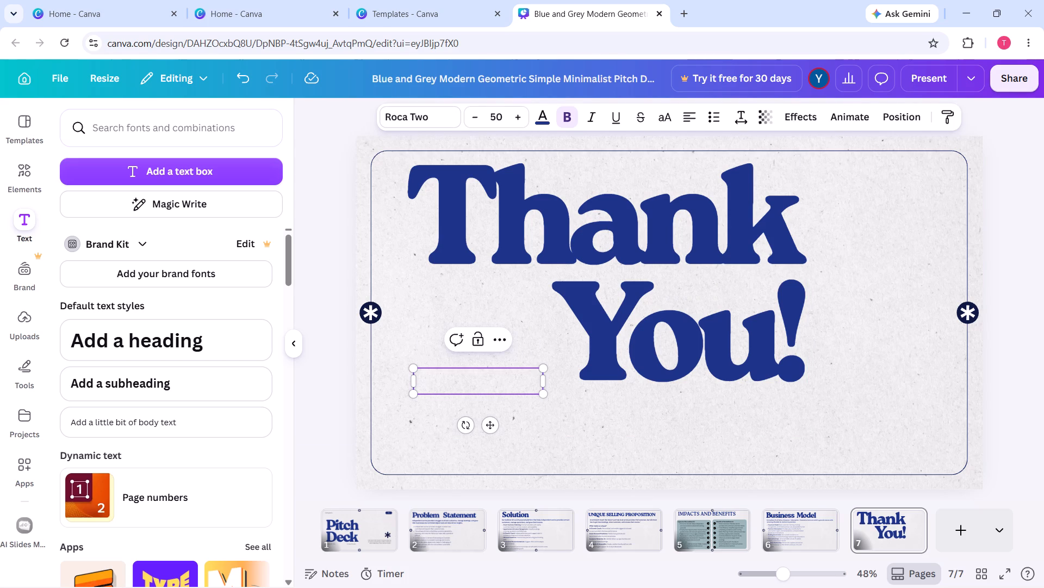
text(TE)
text(AM)
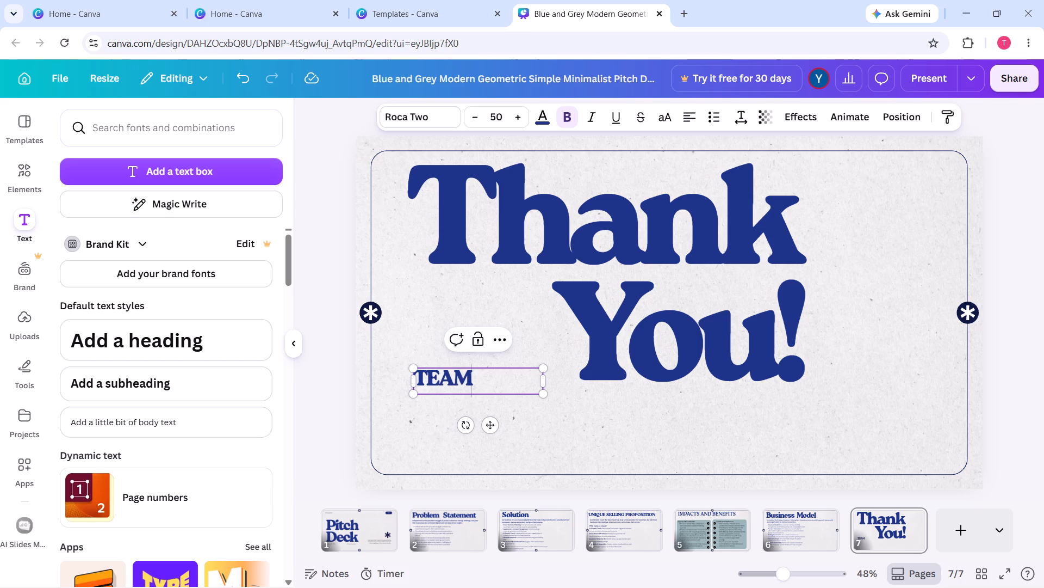
key(BackSpace)
key(BackSpace)
key(BackSpace)
text(EAM)
key(BackSpace)
text(eam)
key(space)
key(i)
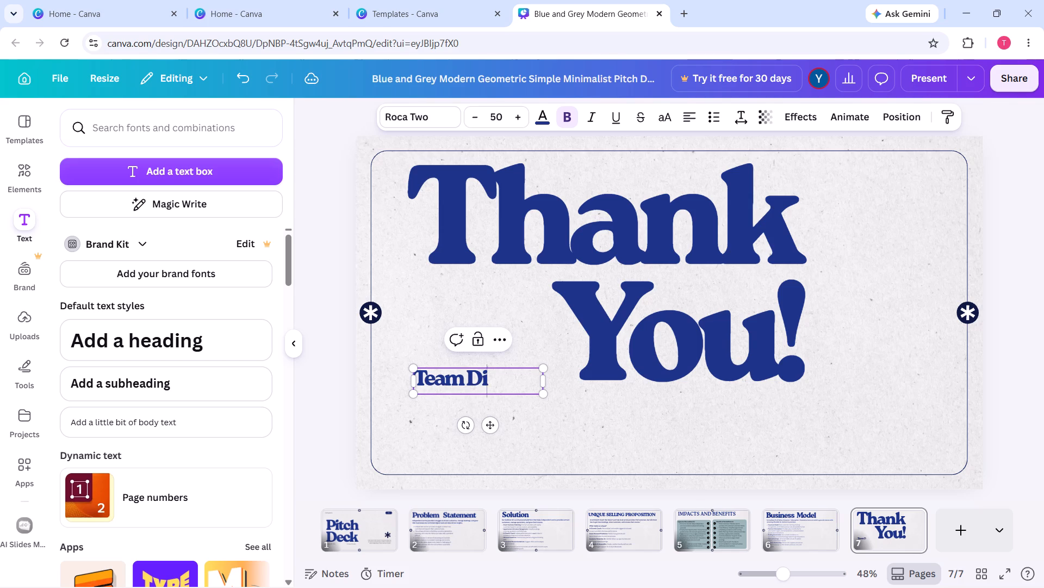
key(BackSpace)
text(ora)
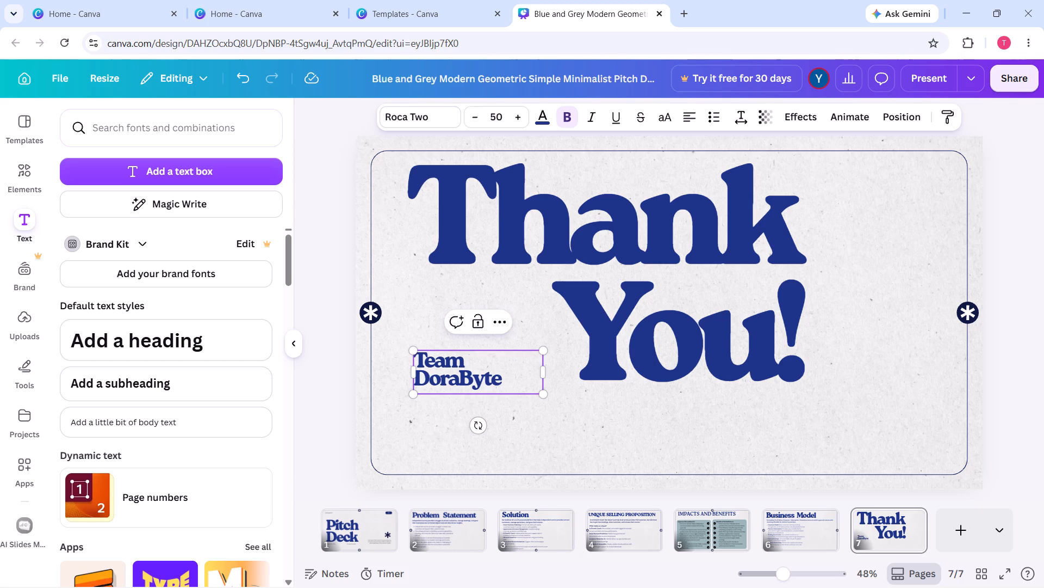
key(Return)
key(BackSpace)
click(315, 362)
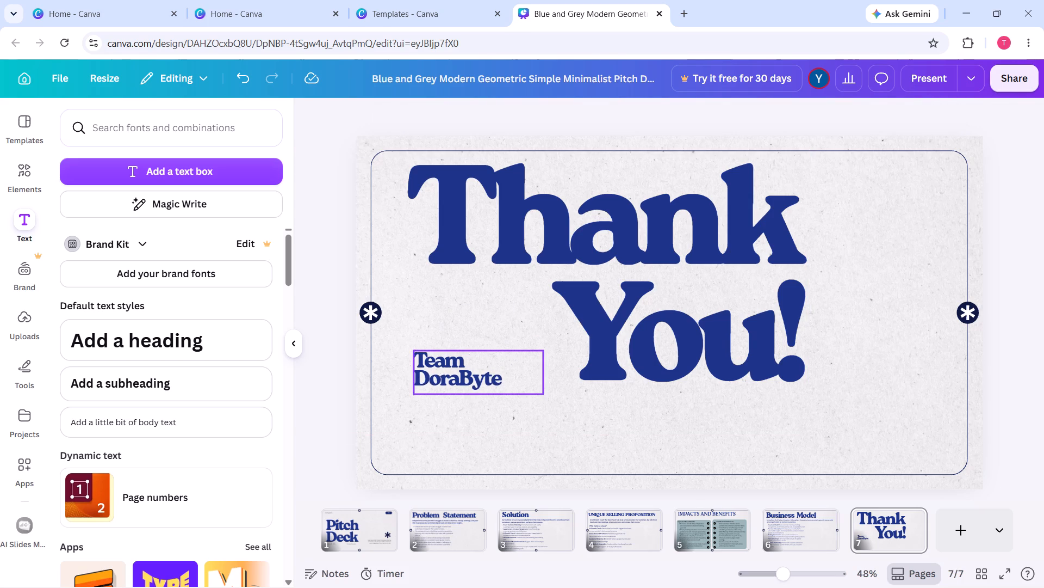
Move the Team DoraByte text to the frame's lower-left corner and widen its box to fit on one line.
drag(468, 385, 458, 442)
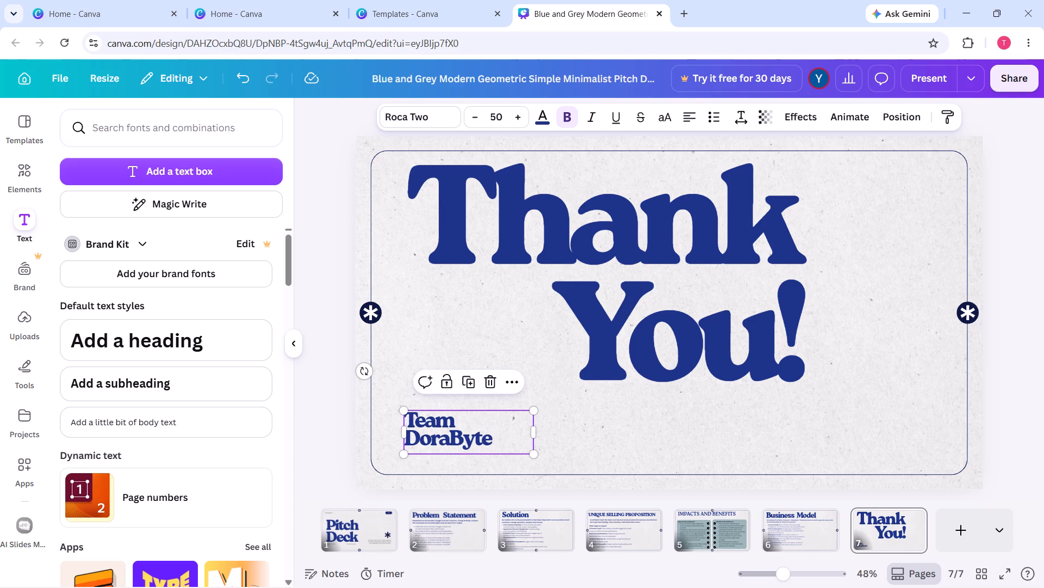
drag(536, 428, 560, 430)
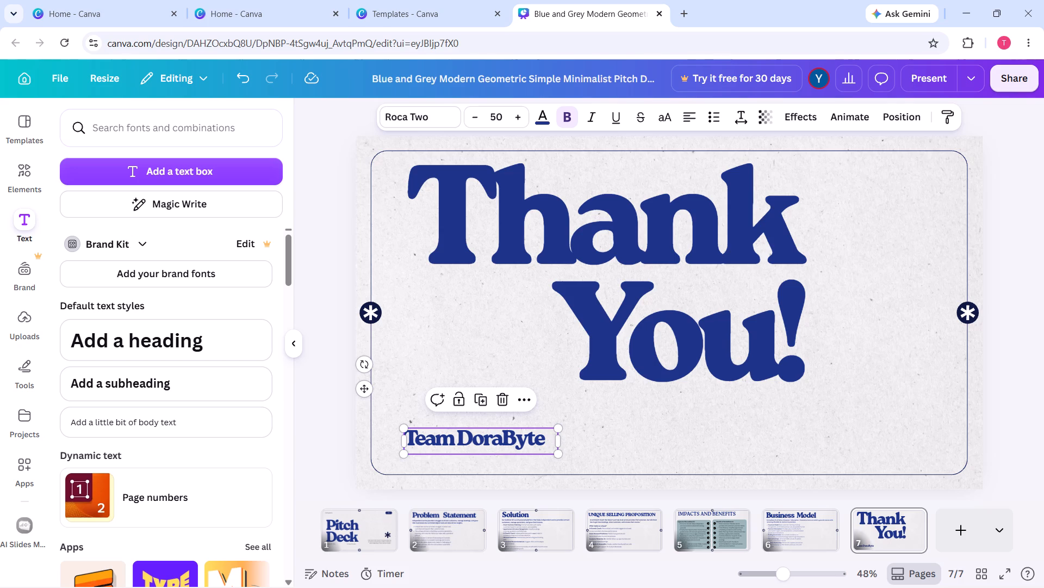
click(333, 431)
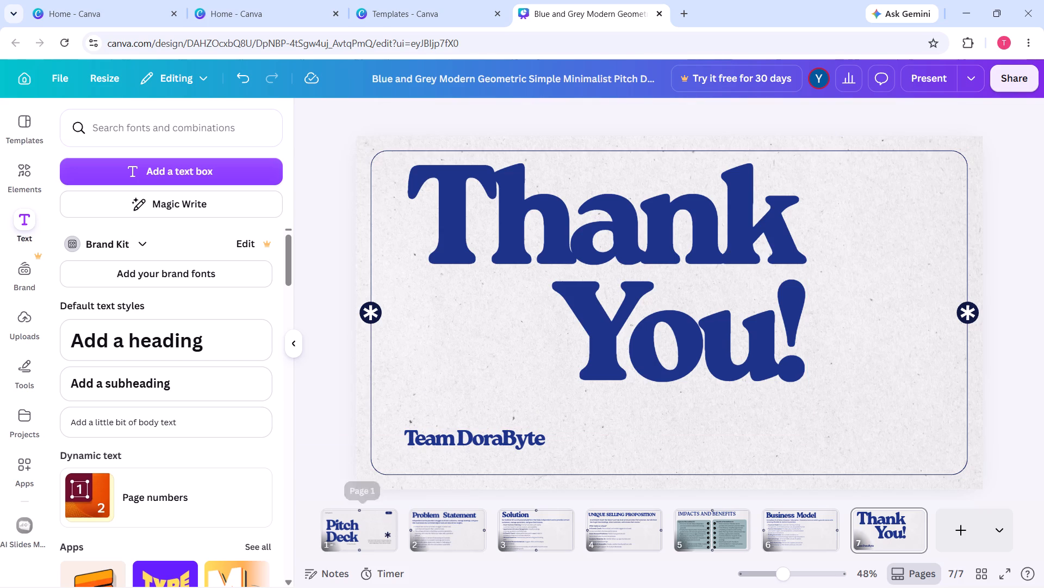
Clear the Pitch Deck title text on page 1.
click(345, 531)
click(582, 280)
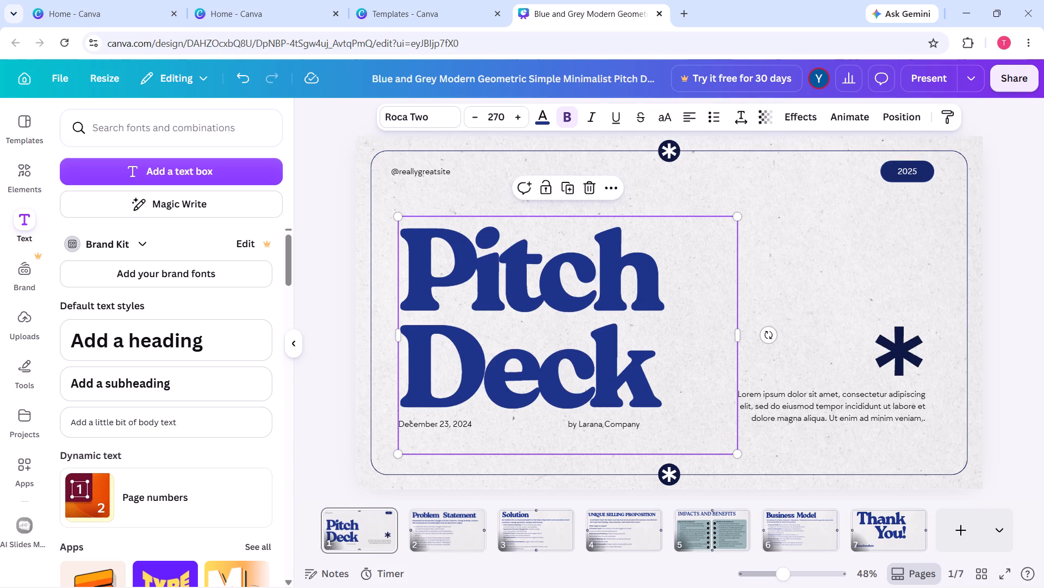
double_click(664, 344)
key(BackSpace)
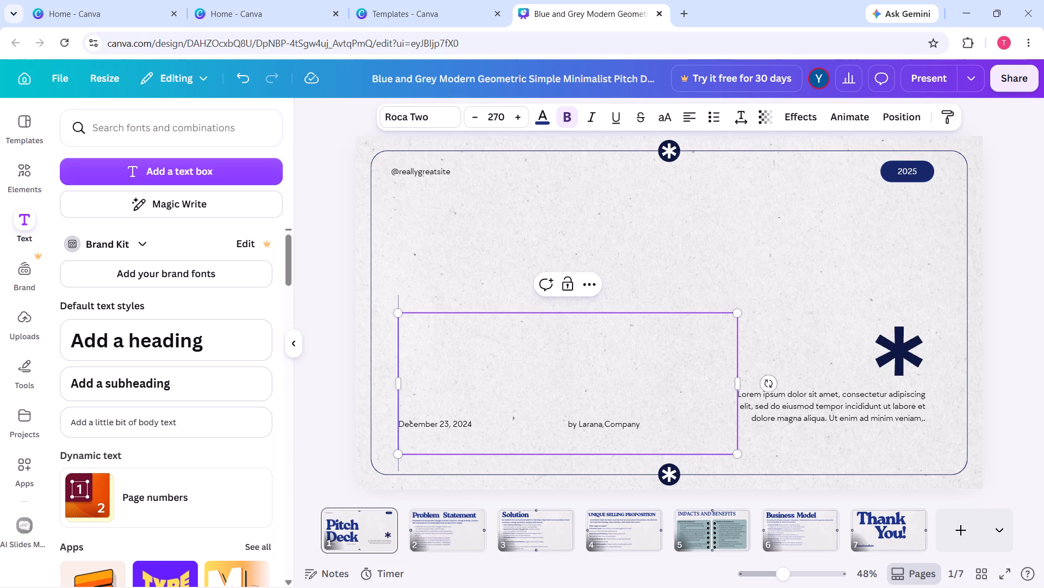
Copy the product name "ServiceGrow AI" from the opening sentence of the Solution page.
click(469, 530)
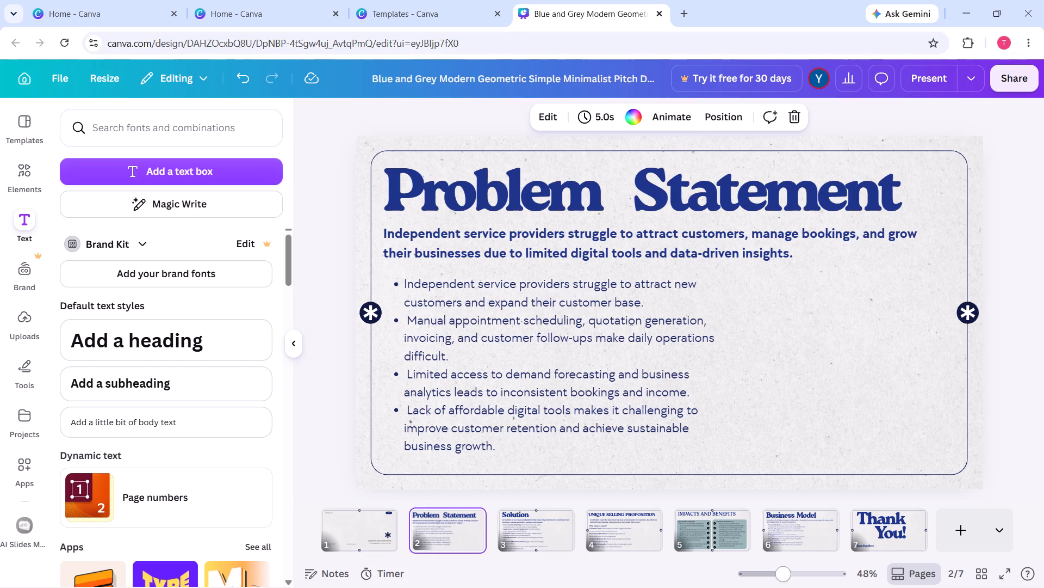
click(540, 532)
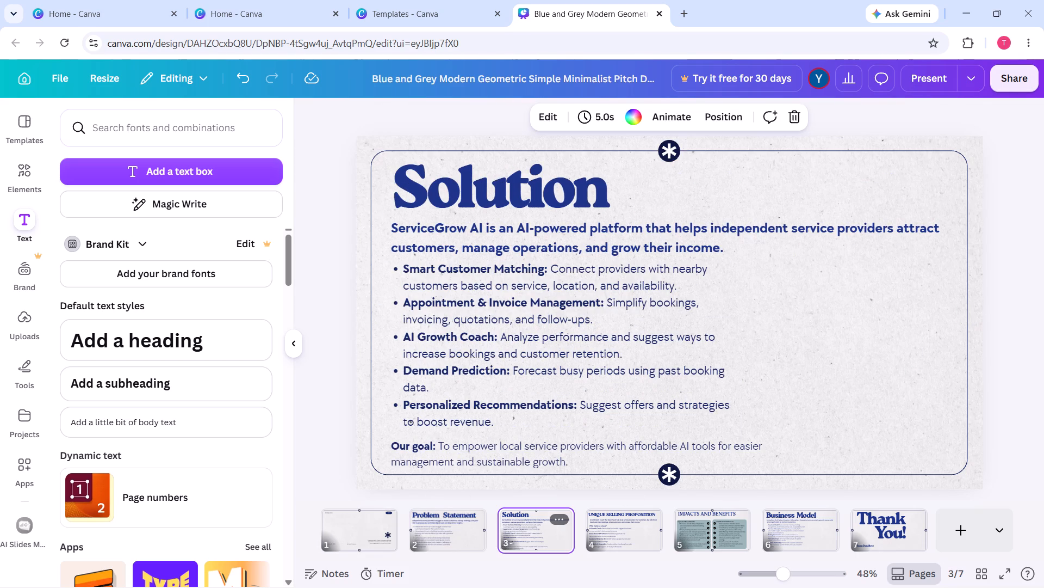
double_click(484, 230)
double_click(484, 230)
drag(484, 230, 338, 260)
click(338, 260)
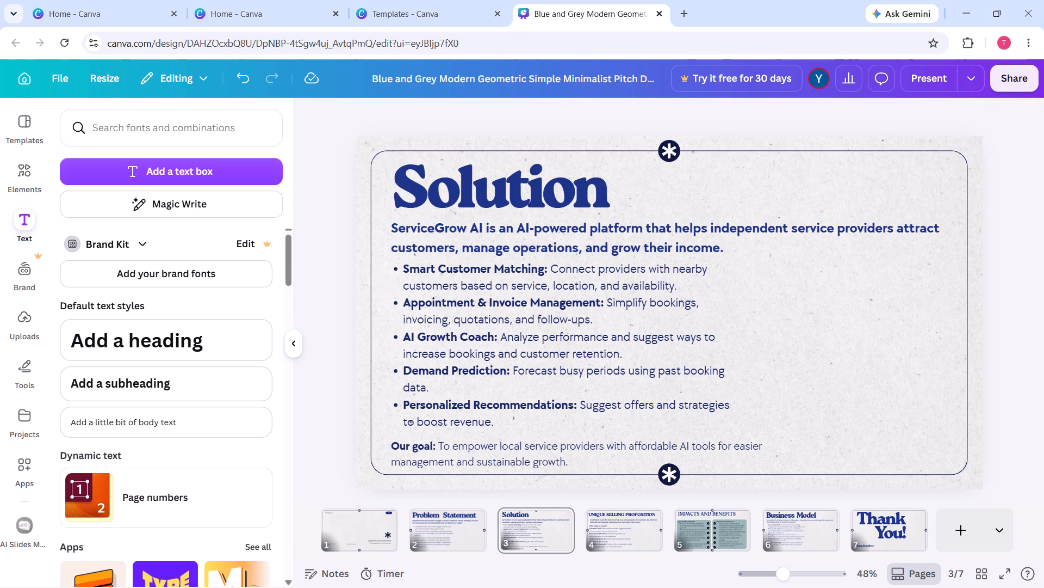
drag(457, 236, 471, 236)
key(ctrl+z)
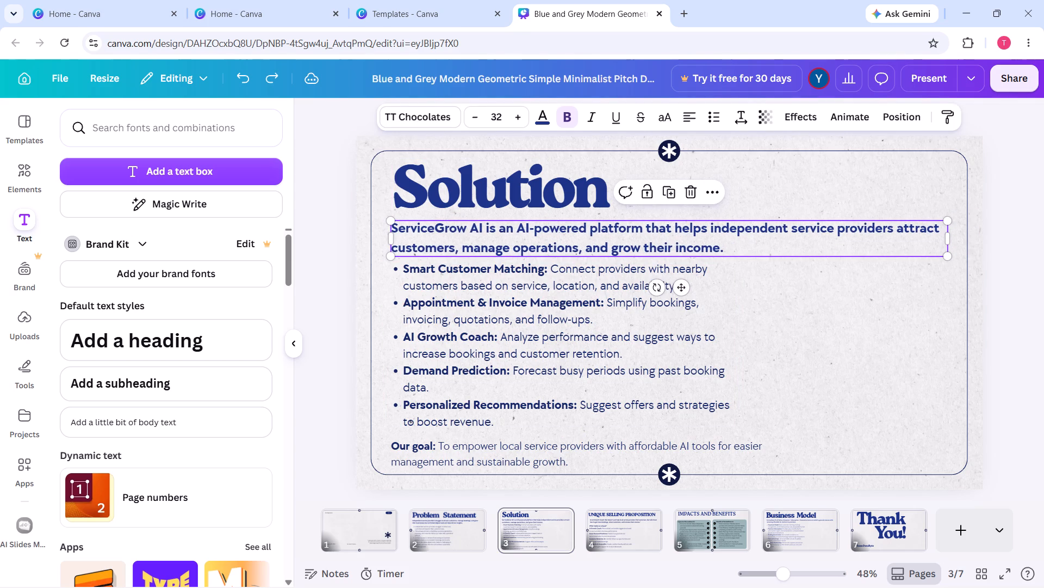
click(480, 228)
double_click(480, 228)
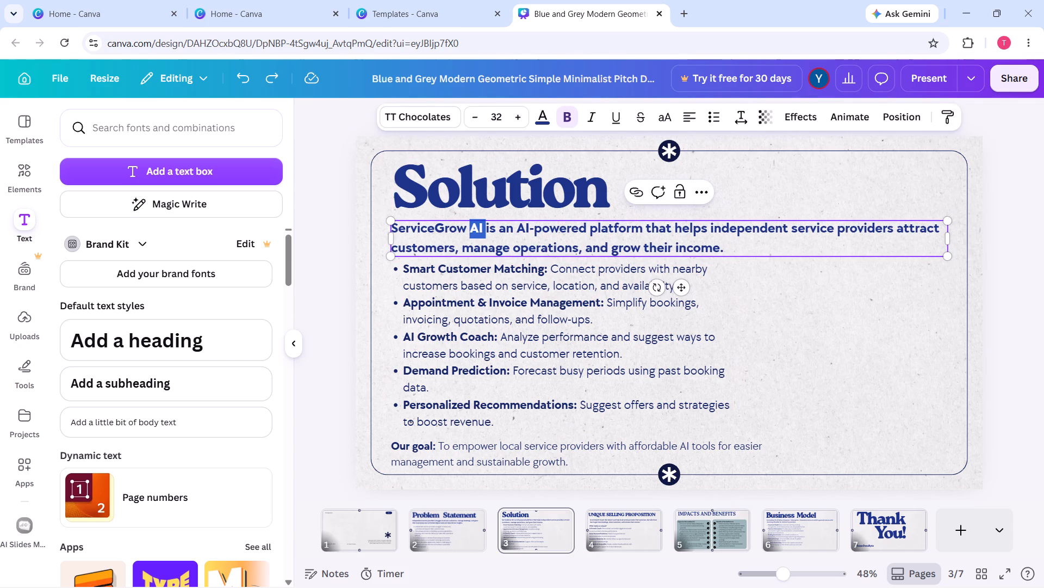
click(484, 230)
drag(484, 230, 473, 231)
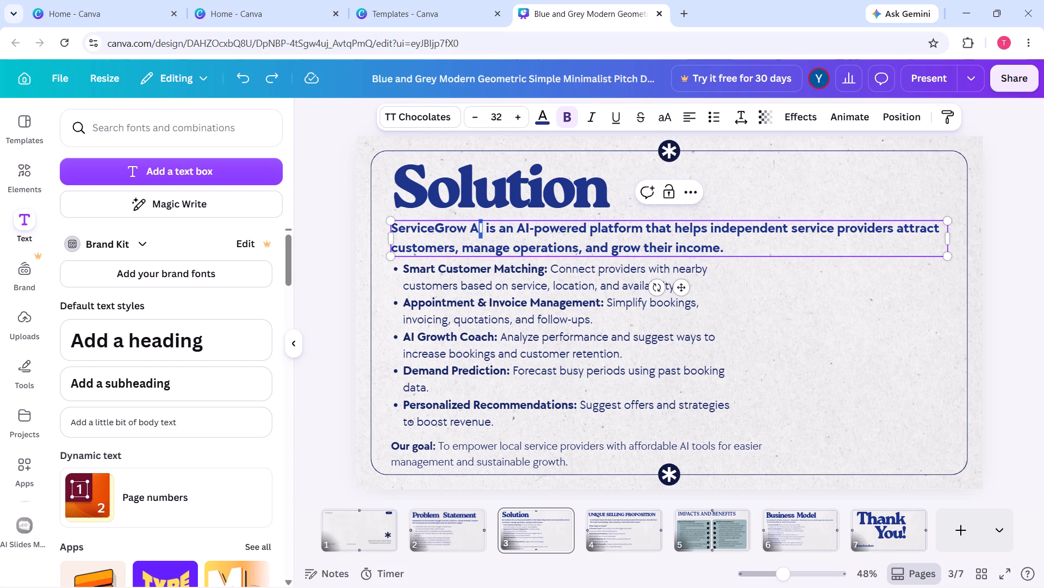
drag(473, 231, 390, 228)
key(ctrl+c)
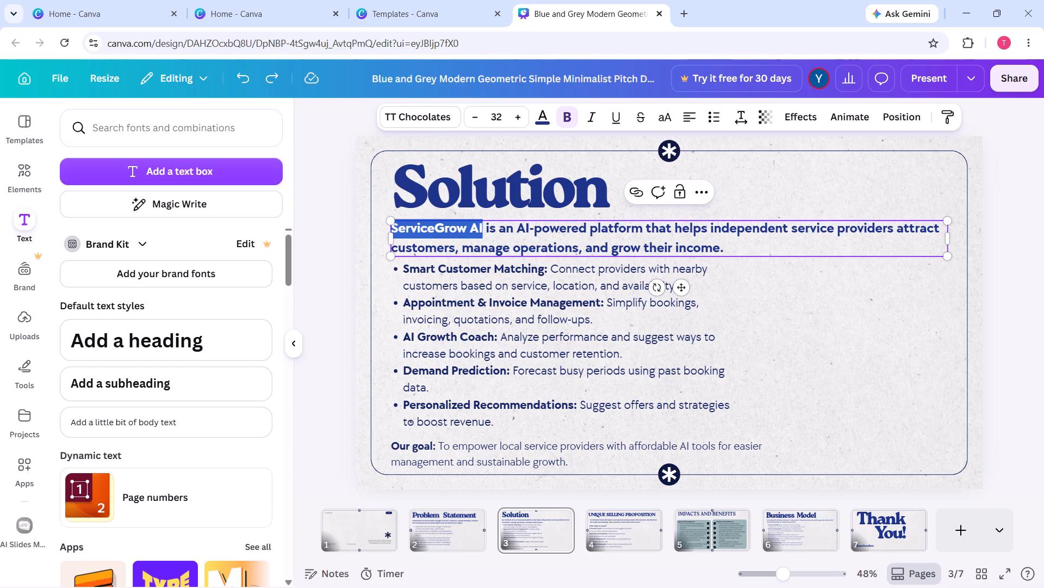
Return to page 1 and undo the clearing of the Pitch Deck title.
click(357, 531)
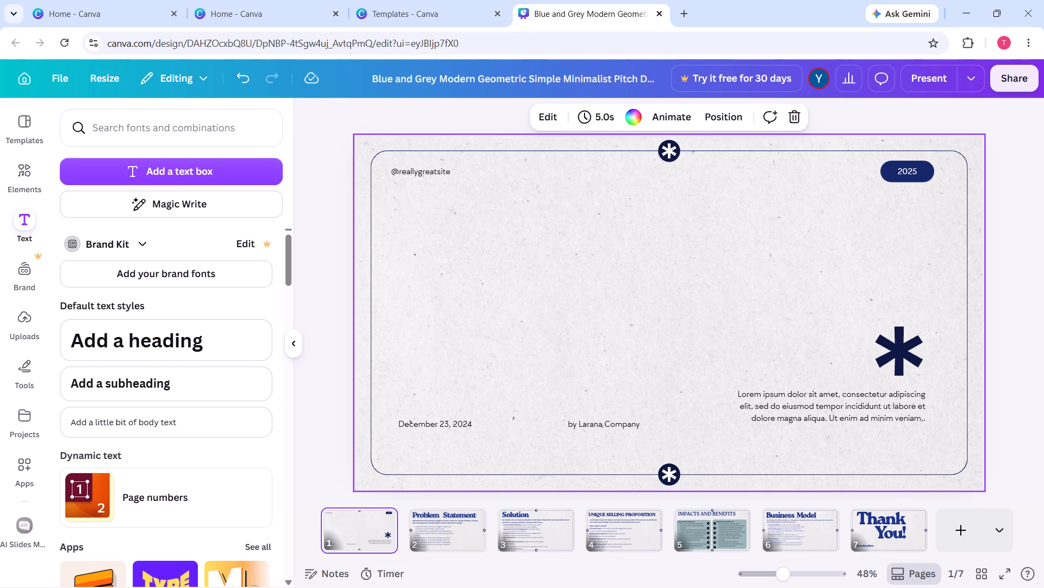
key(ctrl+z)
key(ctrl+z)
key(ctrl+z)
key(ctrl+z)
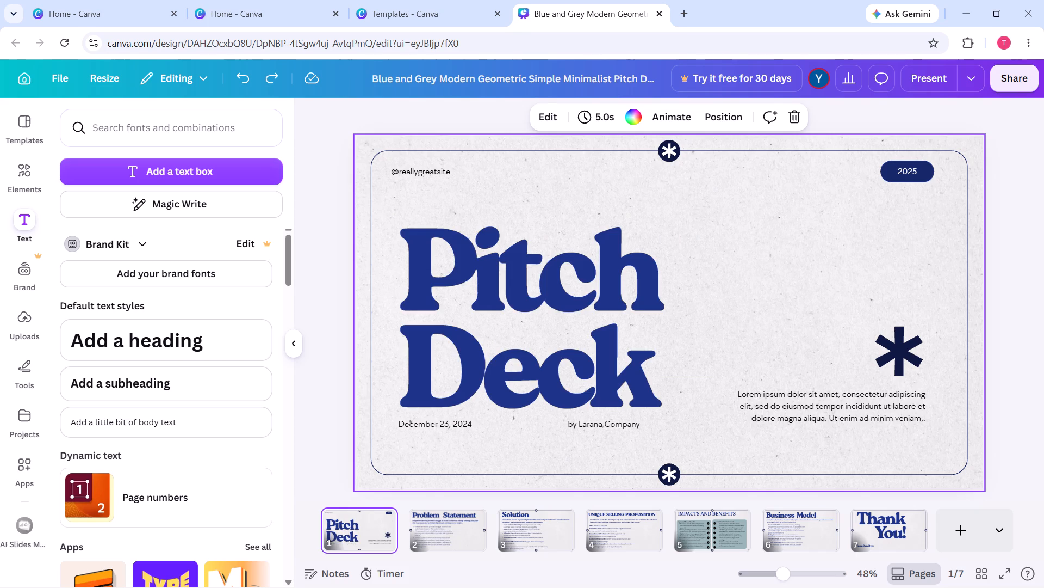
Replace the Pitch Deck title on page 1 with the copied text "ServiceGrow AI".
click(564, 333)
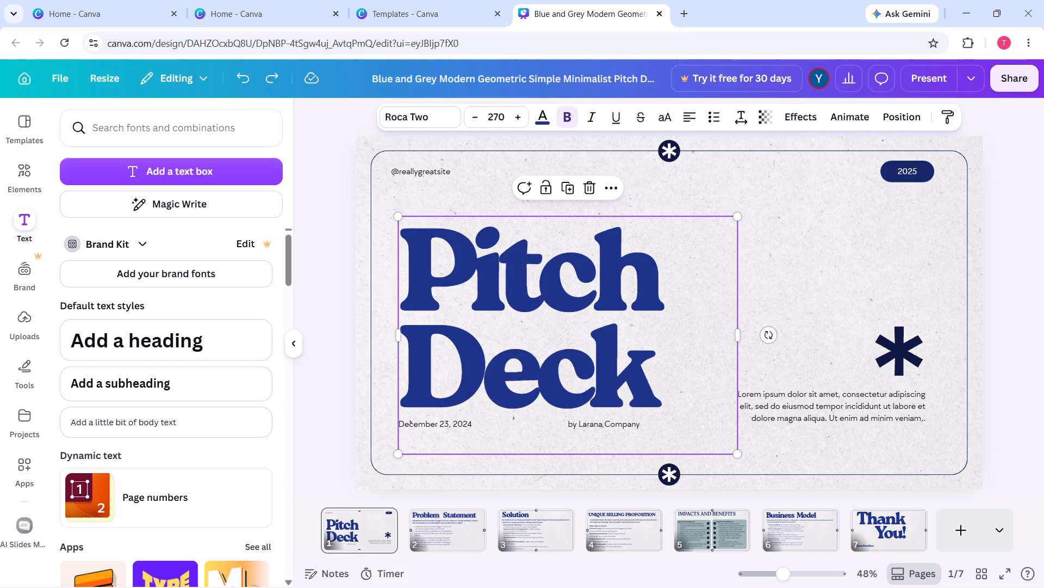
key(ctrl+a)
double_click(564, 333)
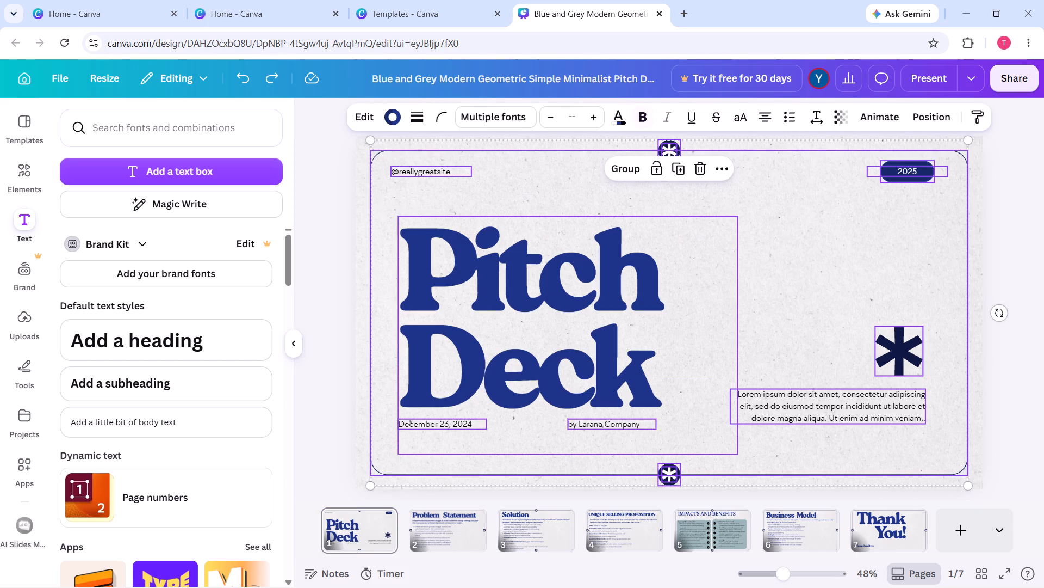
click(331, 341)
double_click(531, 352)
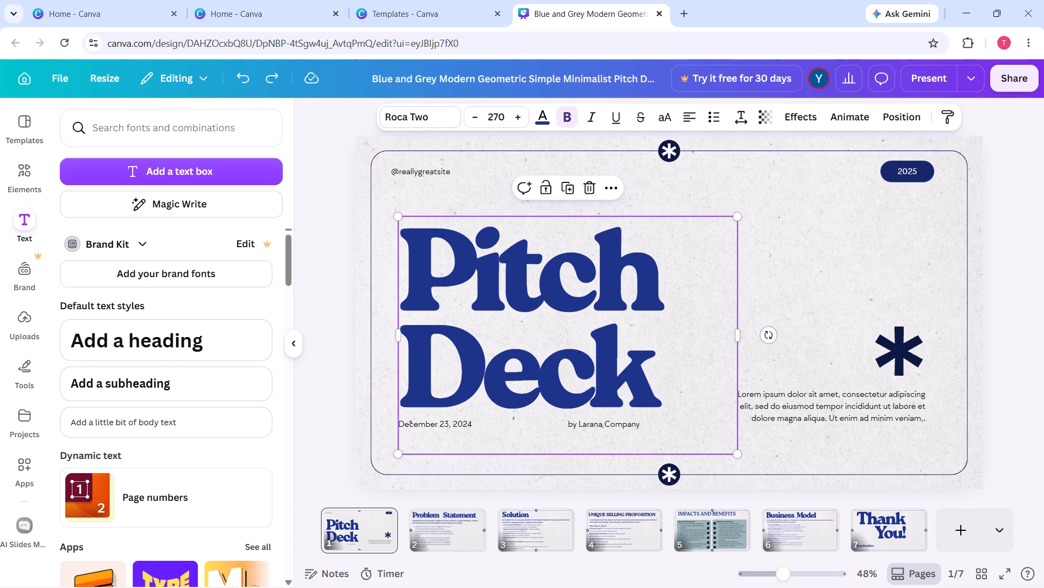
key(BackSpace)
key(ctrl+v)
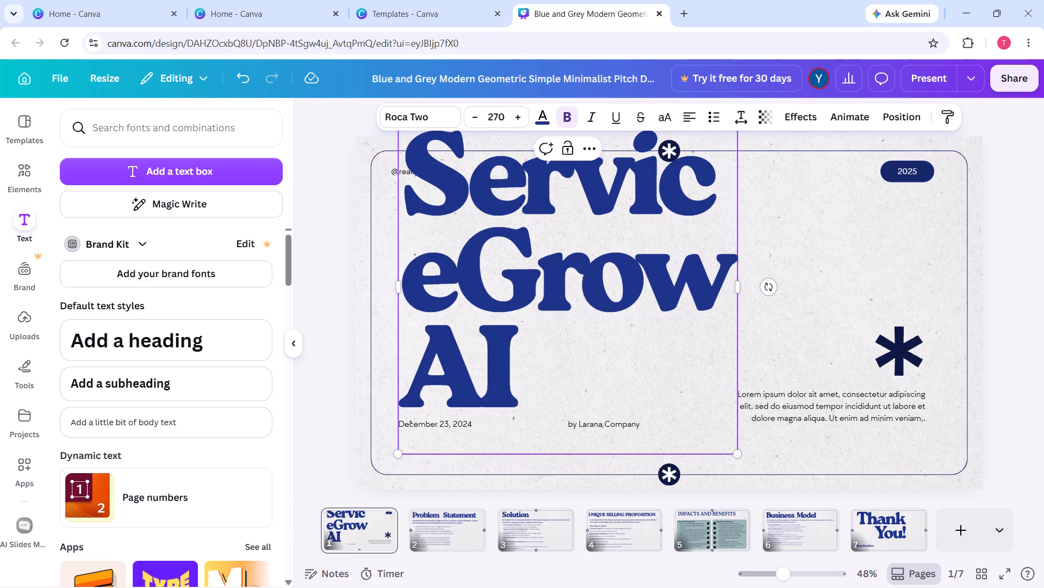
Reduce the ServiceGrow AI title's text size to about 224 so it wraps onto two lines.
triple_click(470, 111)
triple_click(470, 111)
triple_click(470, 111)
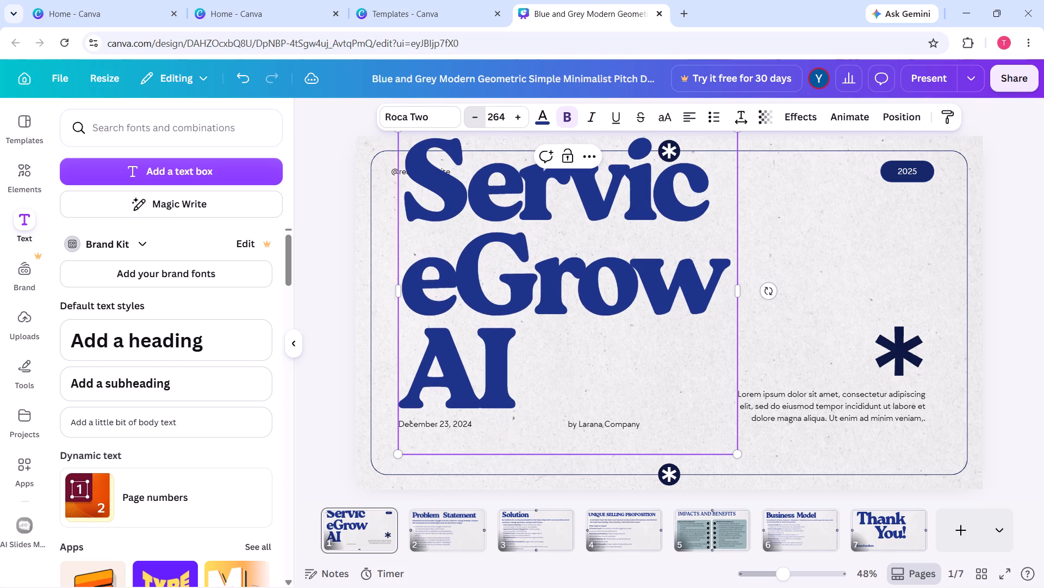
triple_click(470, 111)
triple_click(470, 111)
triple_click(470, 111)
triple_click(470, 111)
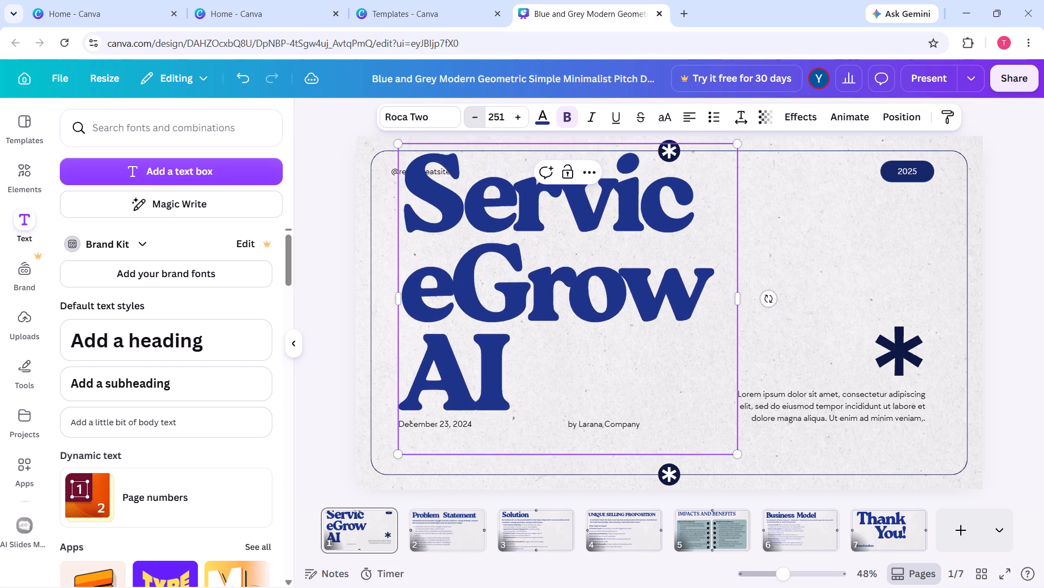
double_click(470, 111)
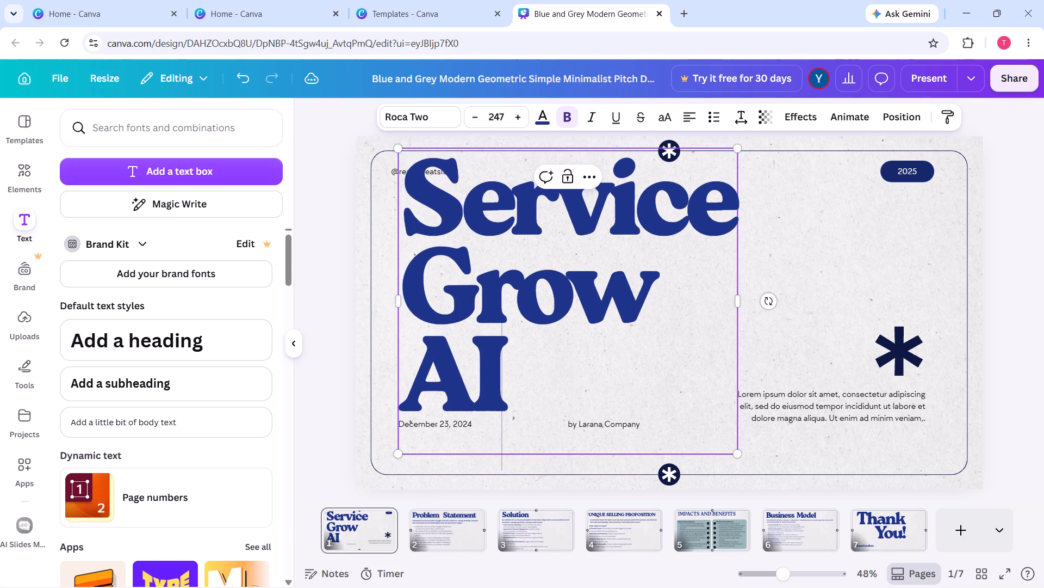
click(661, 306)
double_click(477, 119)
triple_click(477, 119)
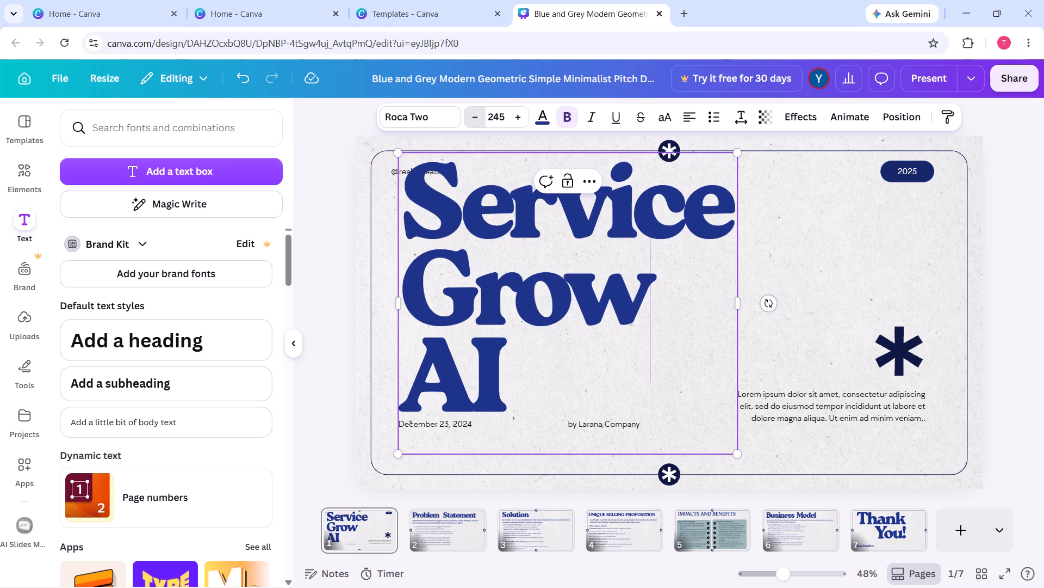
triple_click(477, 119)
triple_click(477, 119)
triple_click(477, 119)
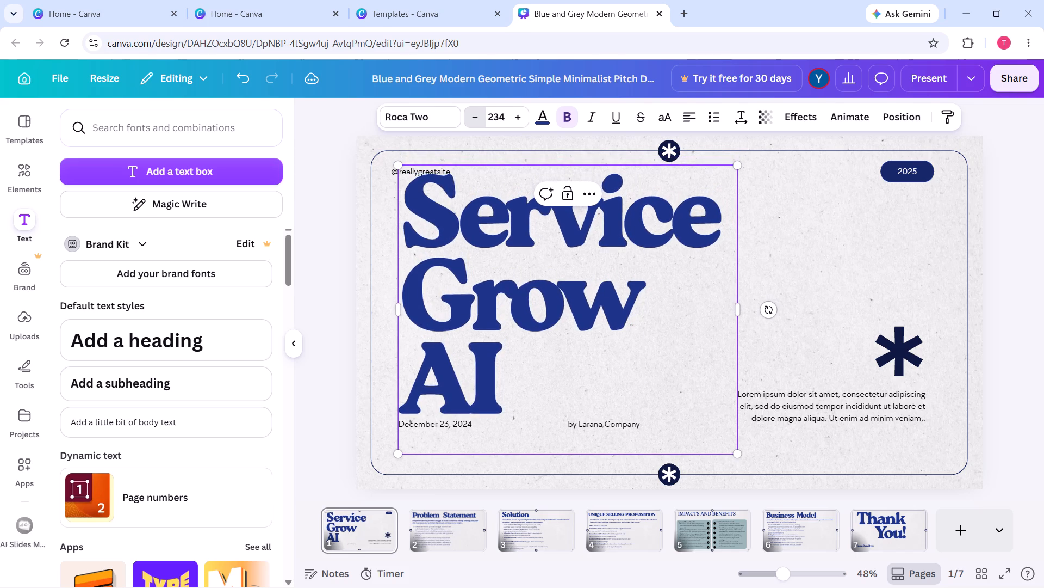
triple_click(477, 119)
triple_click(477, 119)
triple_click(477, 119)
click(477, 119)
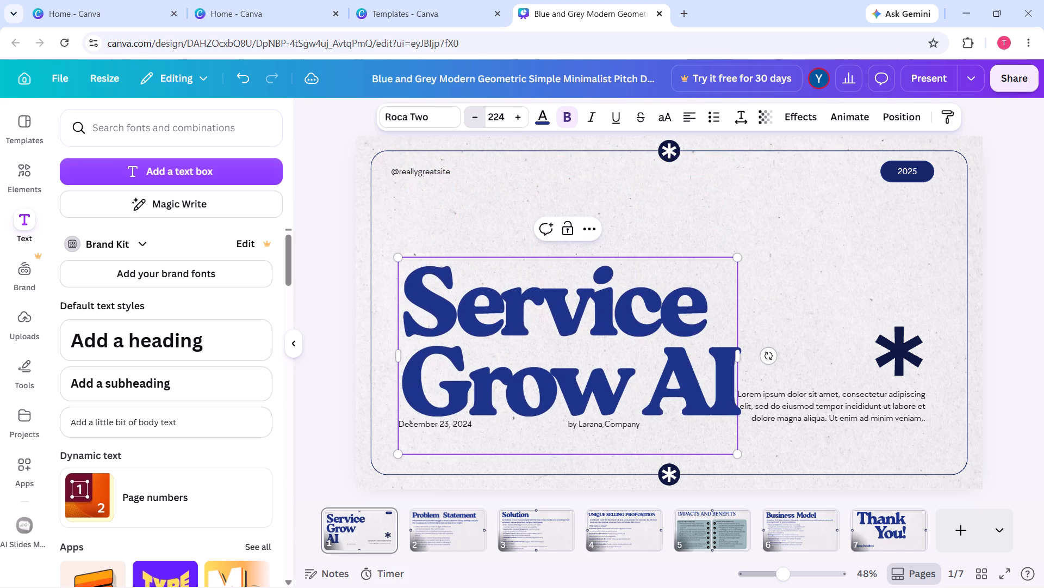
click(314, 236)
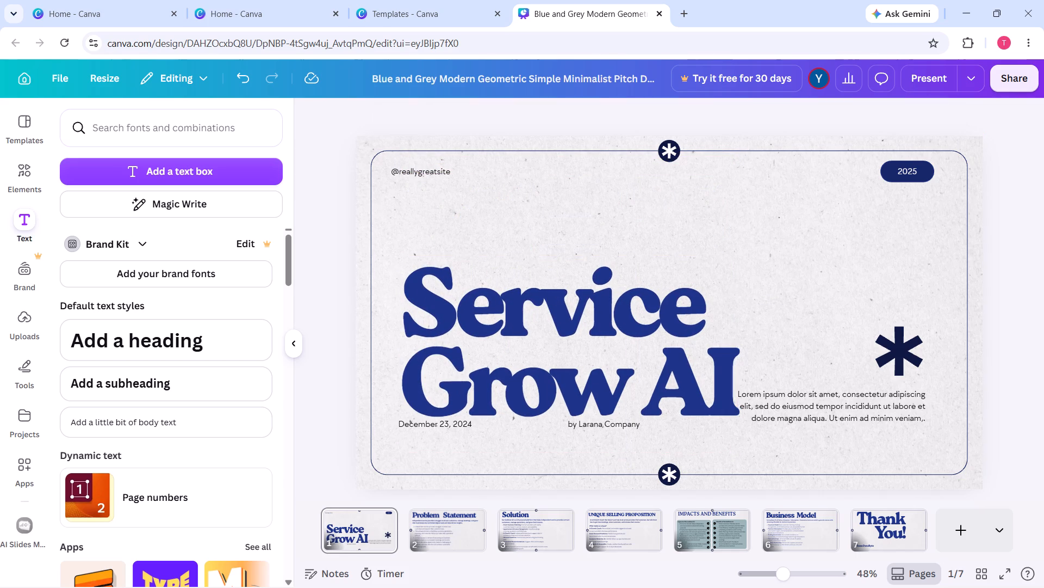
Move the ServiceGrow AI title up on the cover page, widen its text box and enlarge the text to about 234.
click(536, 531)
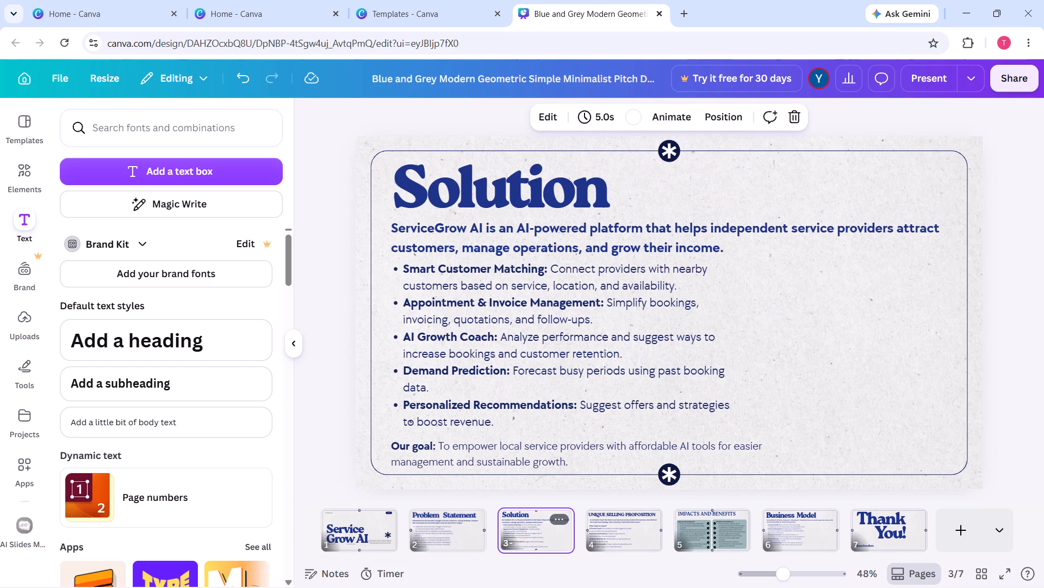
click(363, 530)
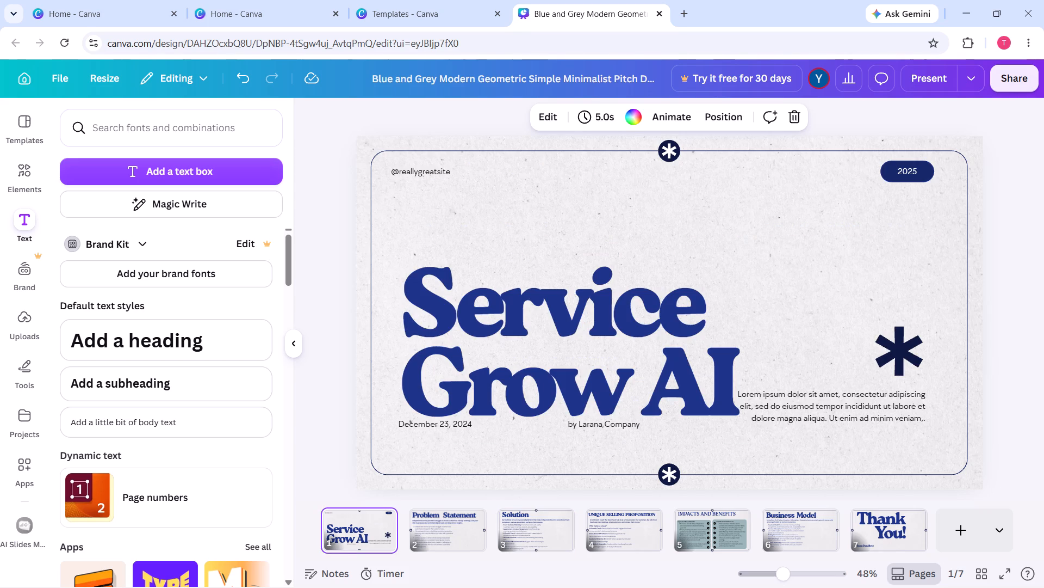
drag(638, 333, 632, 286)
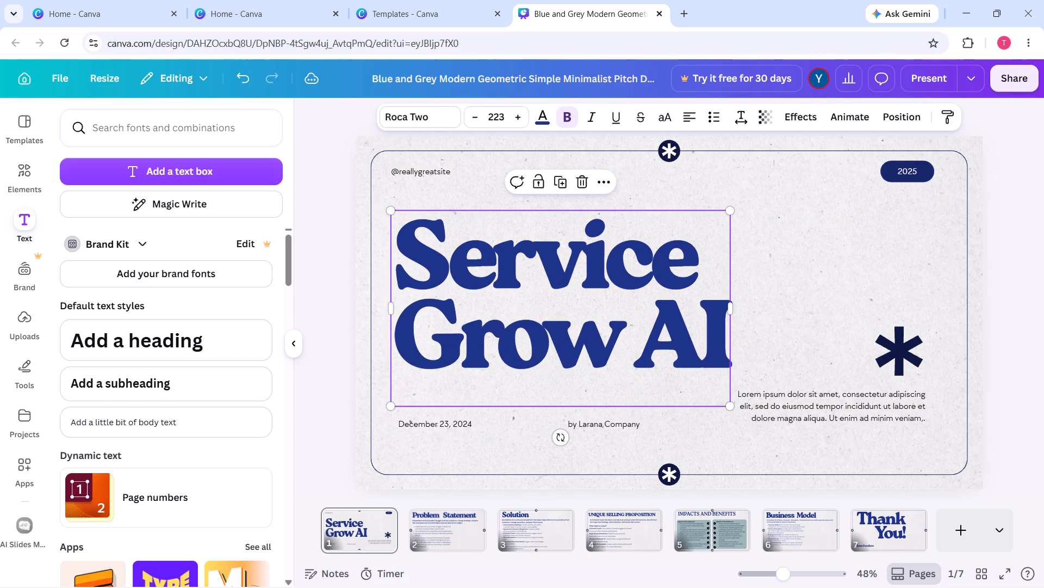
drag(733, 306, 767, 300)
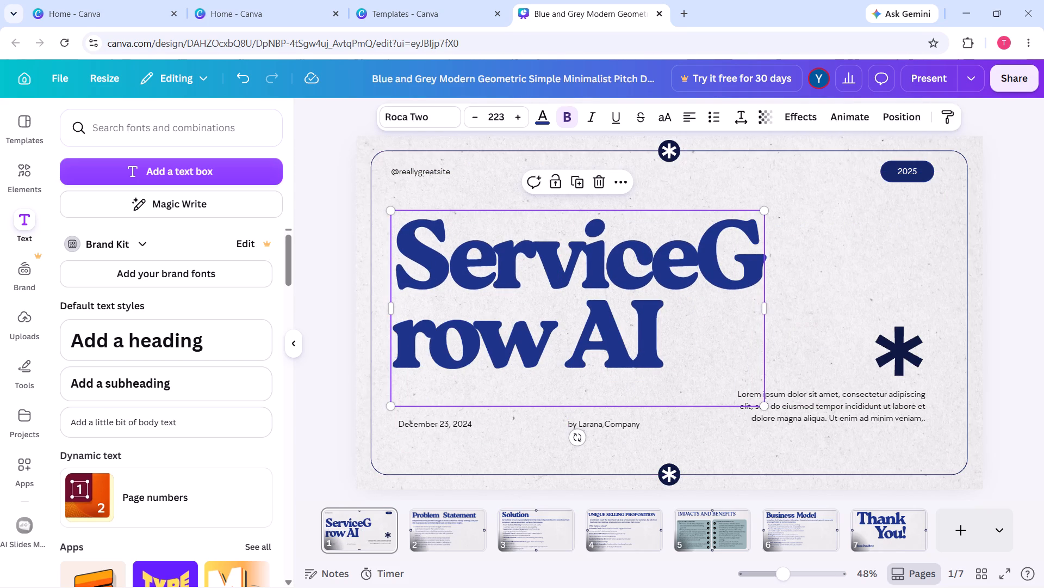
key(ctrl+z)
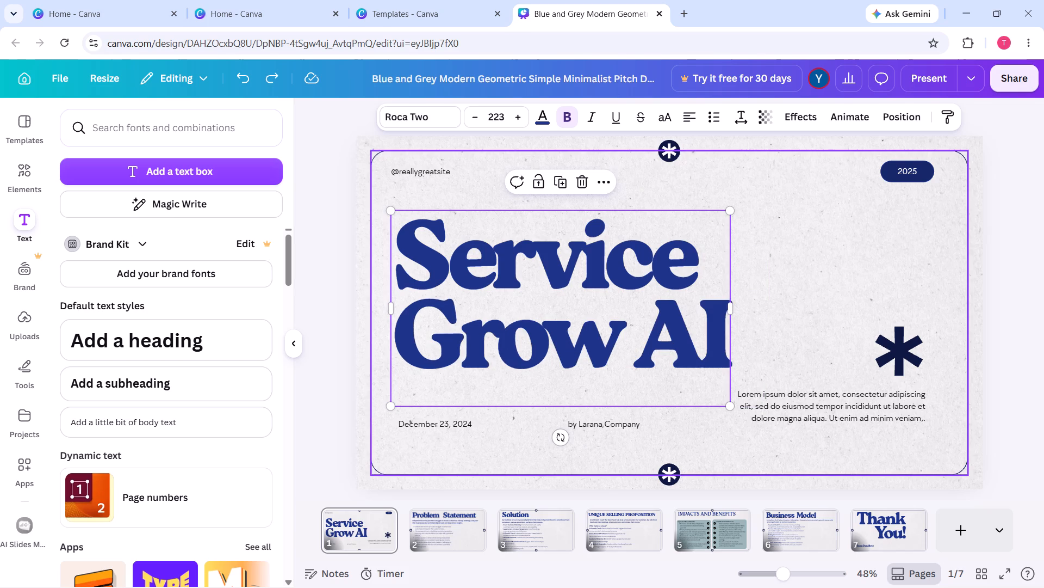
drag(735, 304, 756, 303)
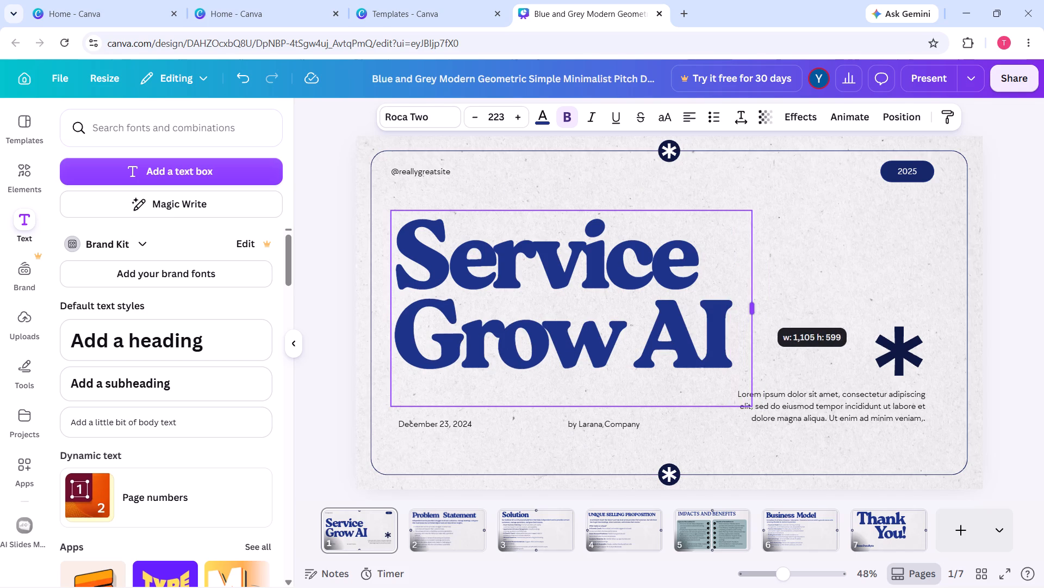
drag(756, 303, 756, 304)
drag(755, 410, 770, 411)
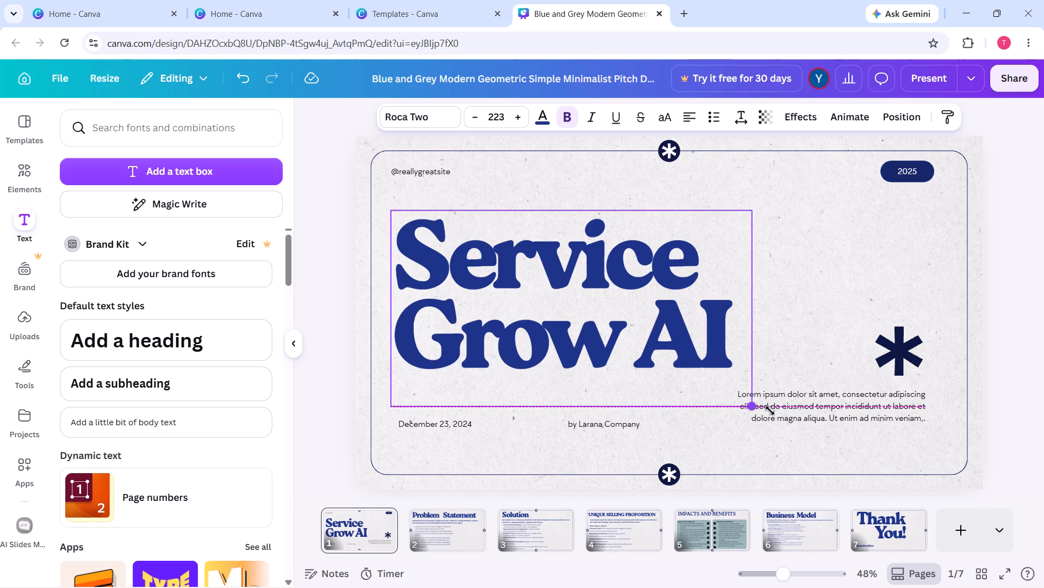
drag(770, 411, 779, 411)
Delete the lorem ipsum paragraph, the large asterisk and the 2025 label with its blue pill shape from the cover page.
click(830, 414)
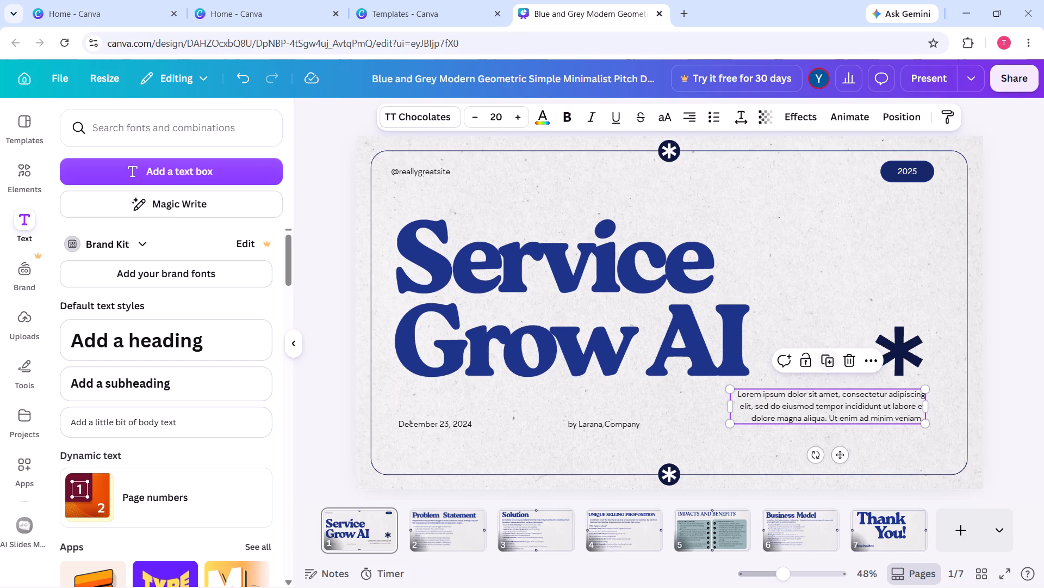
click(849, 363)
click(891, 347)
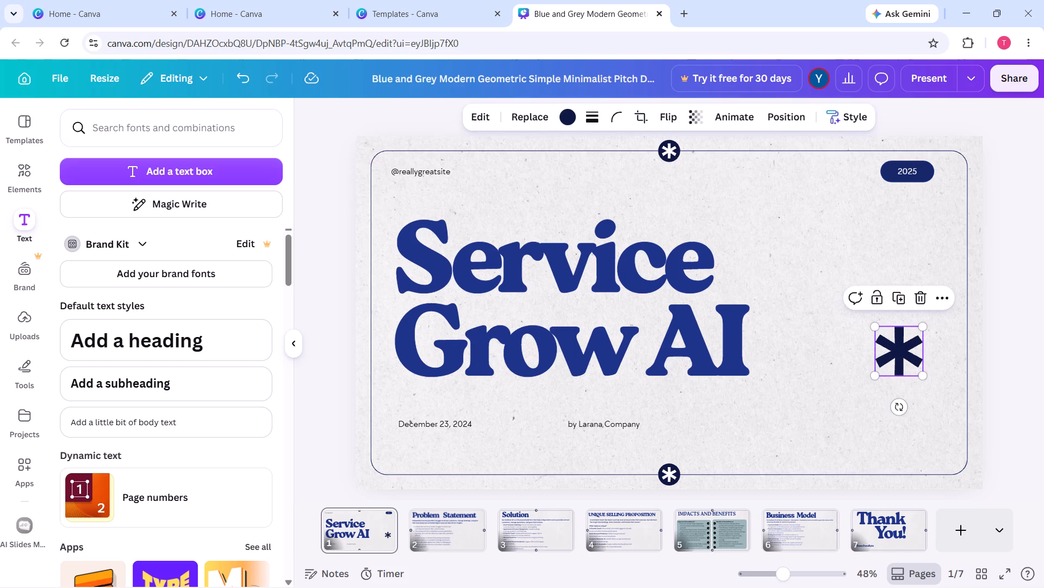
click(920, 294)
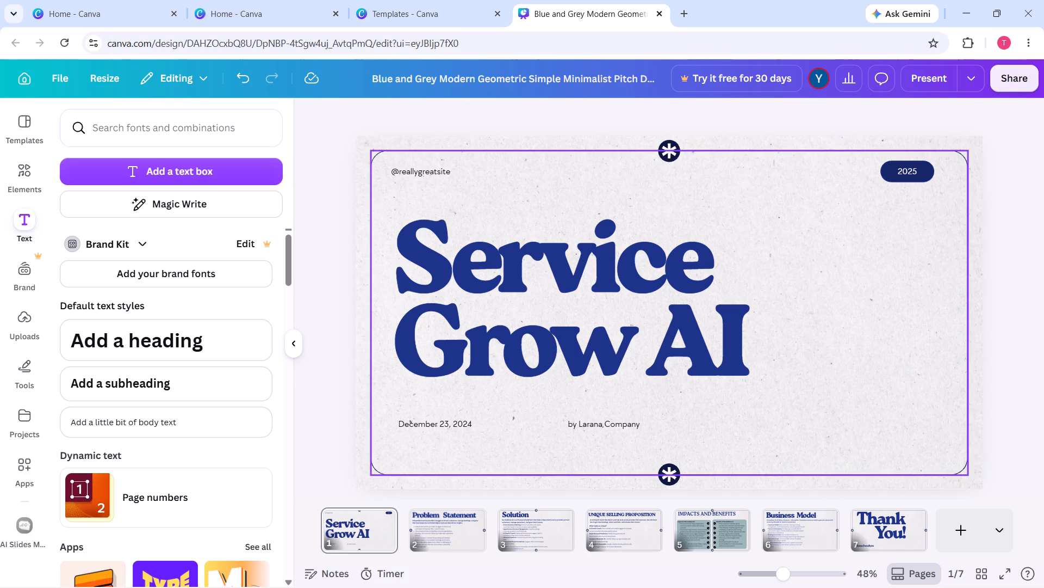
click(914, 170)
click(926, 210)
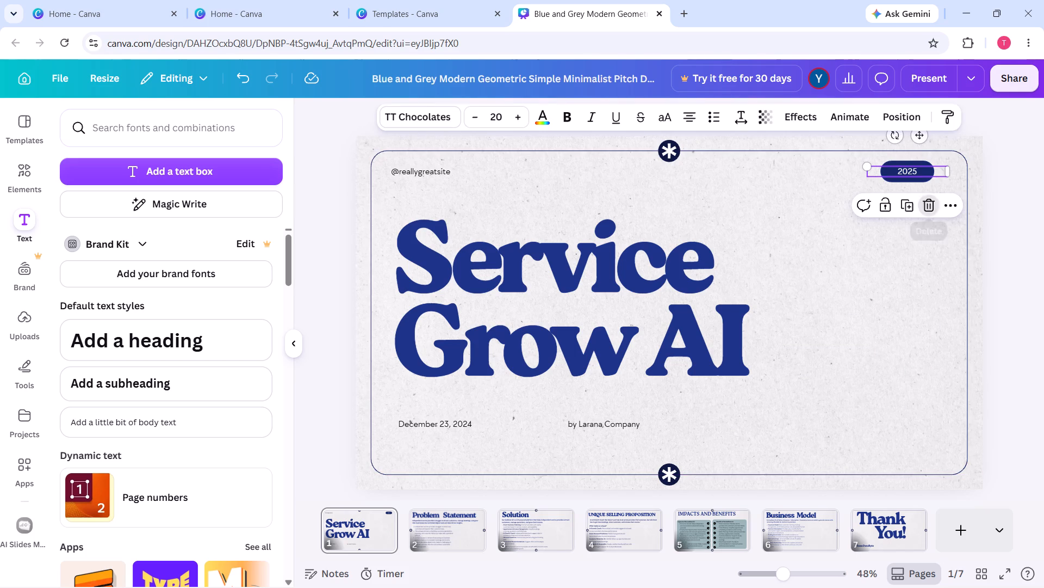
click(918, 177)
click(928, 204)
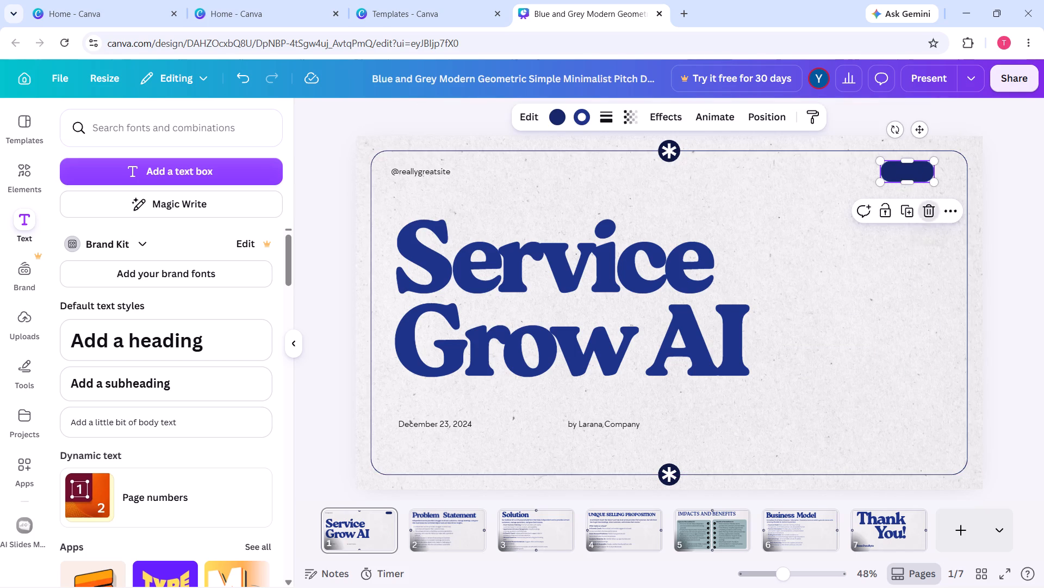
click(439, 169)
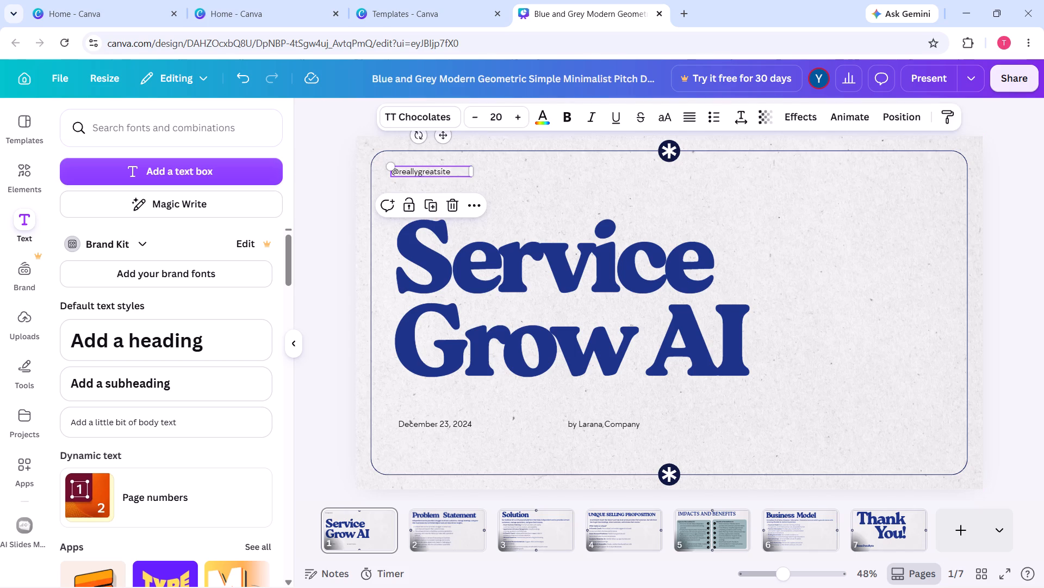
click(453, 202)
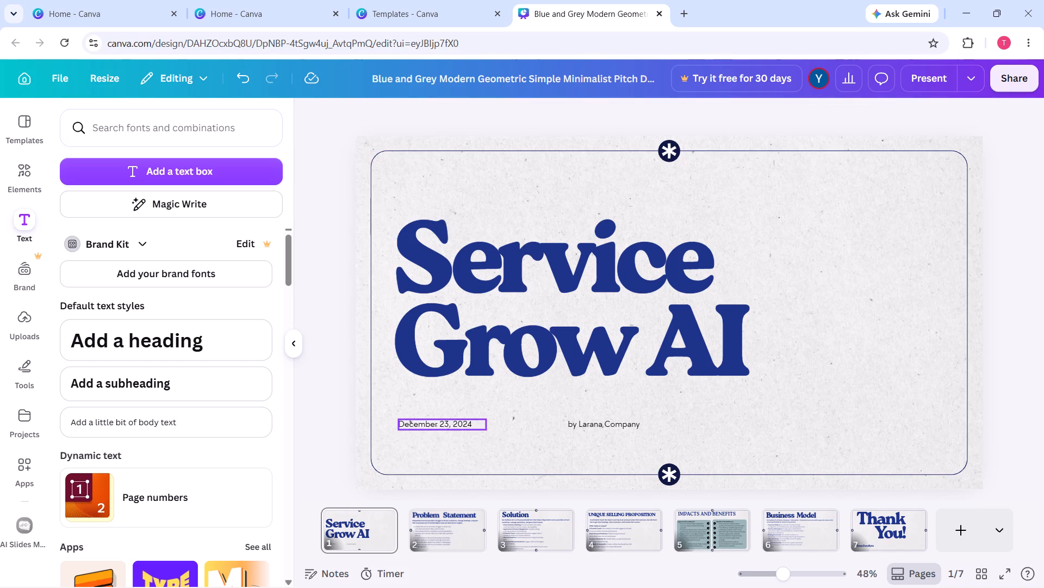
click(419, 419)
click(465, 388)
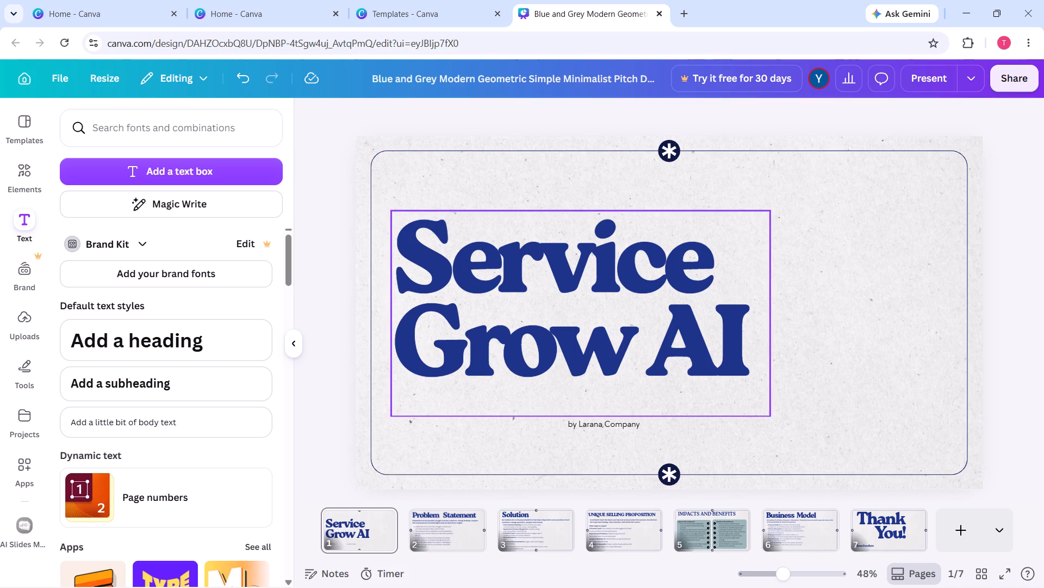
click(579, 424)
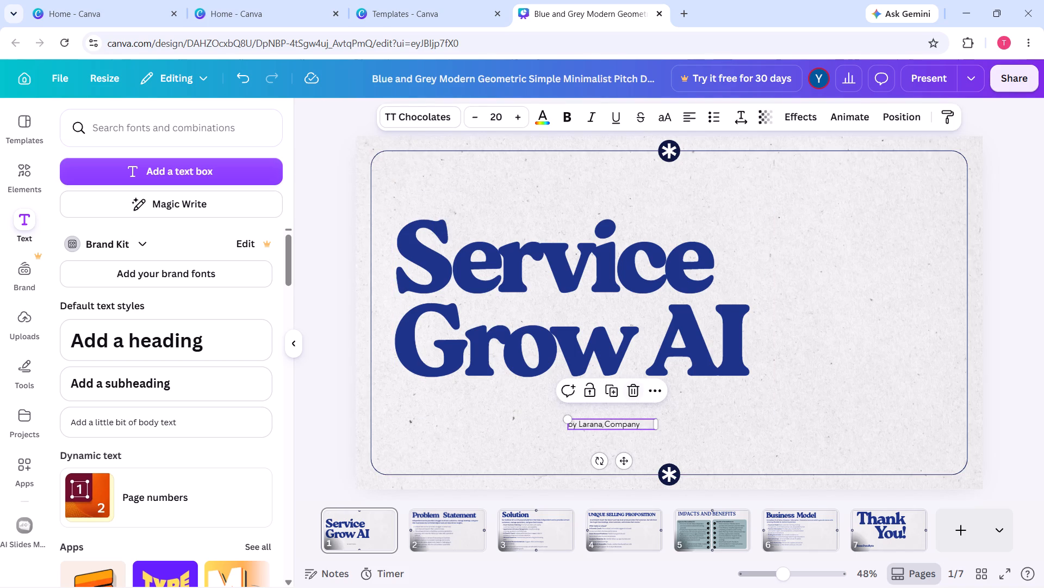
click(631, 382)
Move the ServiceGrow AI title slightly further up on the cover page.
drag(579, 318, 575, 304)
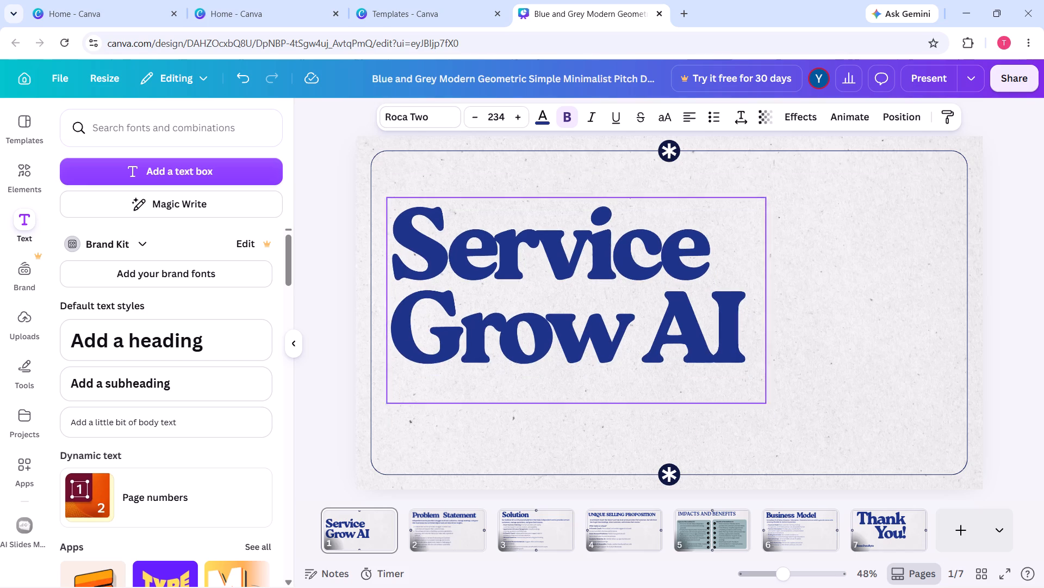
drag(575, 304, 575, 297)
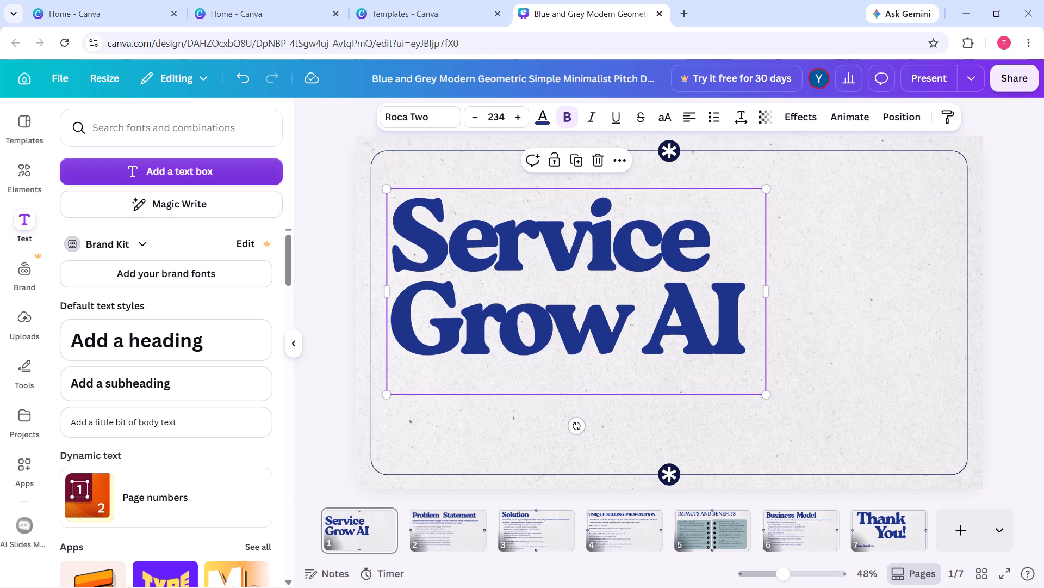
Add a text box reading "Team DoraByte" below the cover title and narrow it to roughly a third of its width.
click(251, 168)
key(BackSpace)
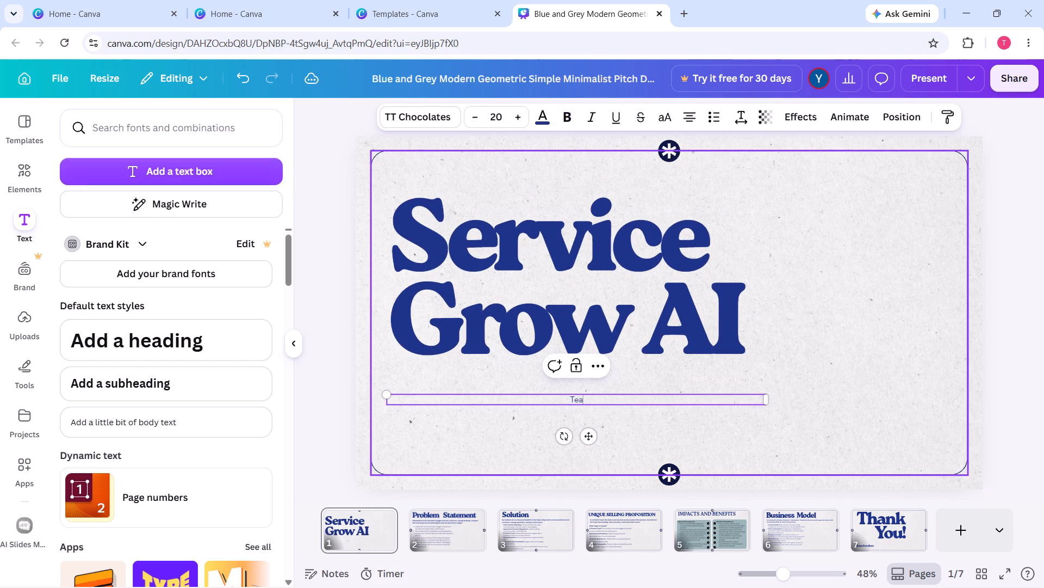
text(ora)
text(yte)
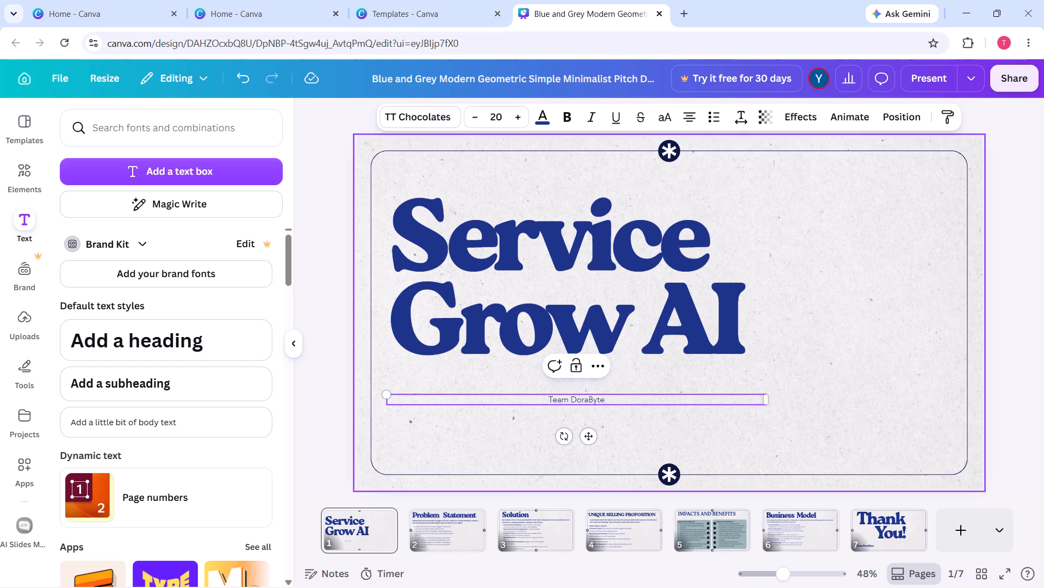
drag(769, 399, 569, 405)
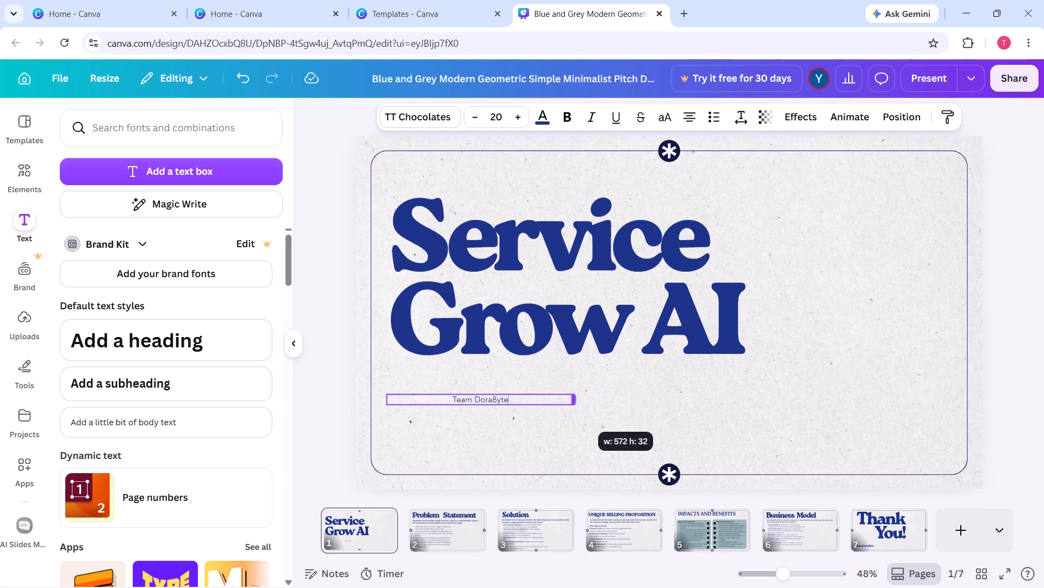
drag(569, 405, 518, 406)
Set the Team DoraByte text to size 36 and make it bold.
triple_click(520, 121)
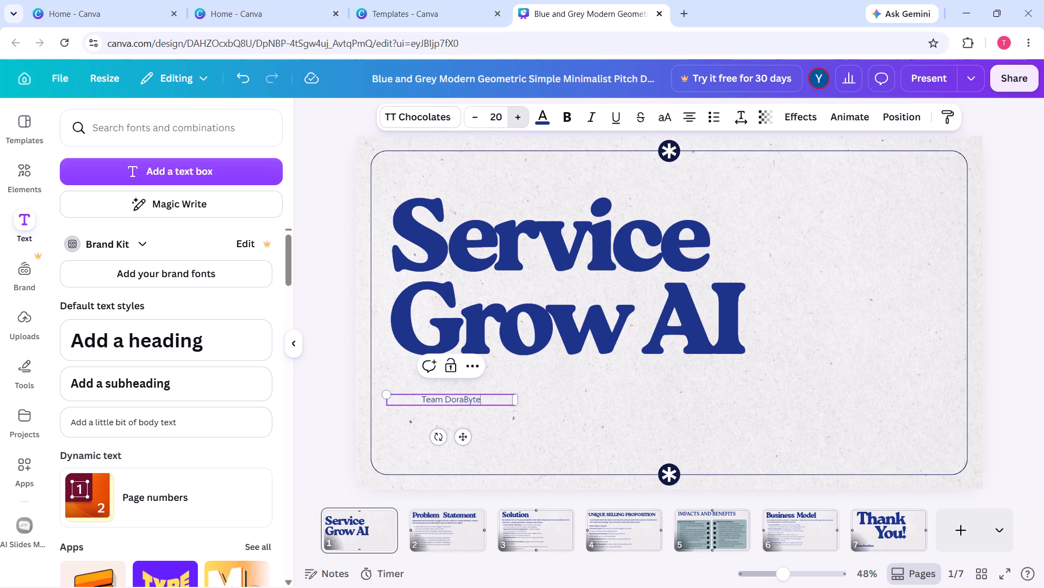
double_click(520, 121)
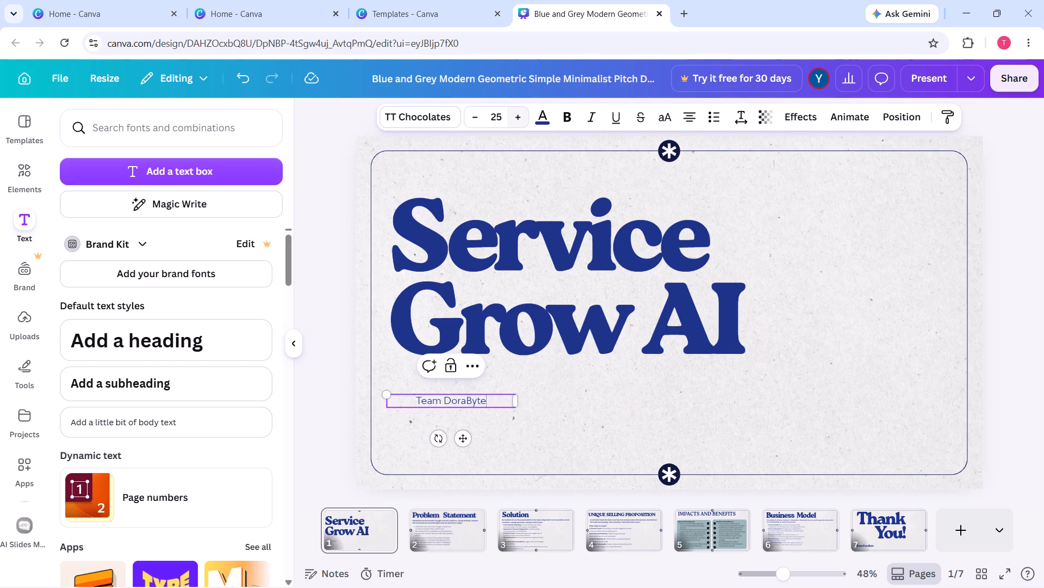
triple_click(520, 121)
triple_click(520, 121)
click(520, 121)
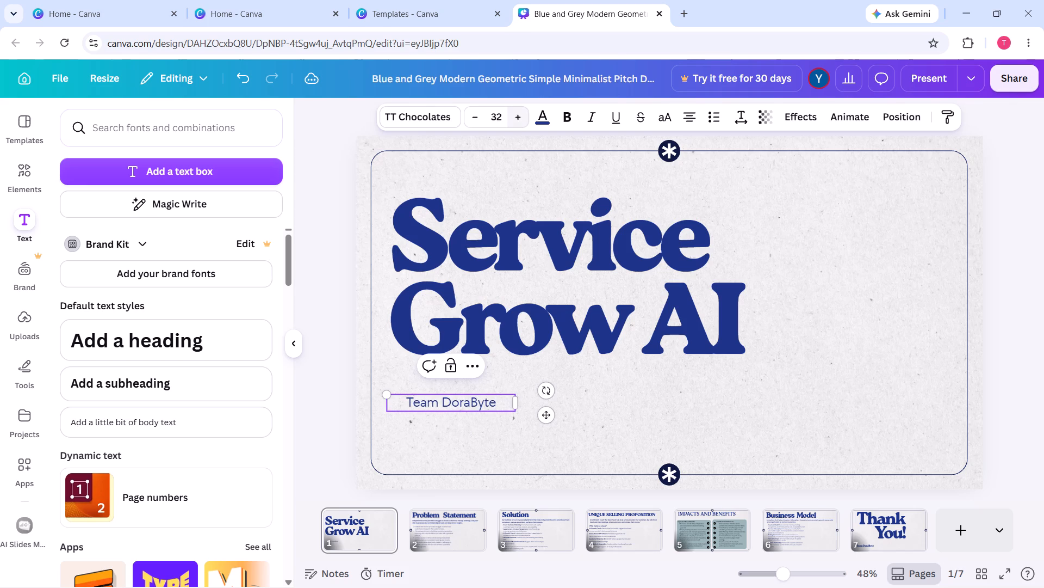
triple_click(520, 121)
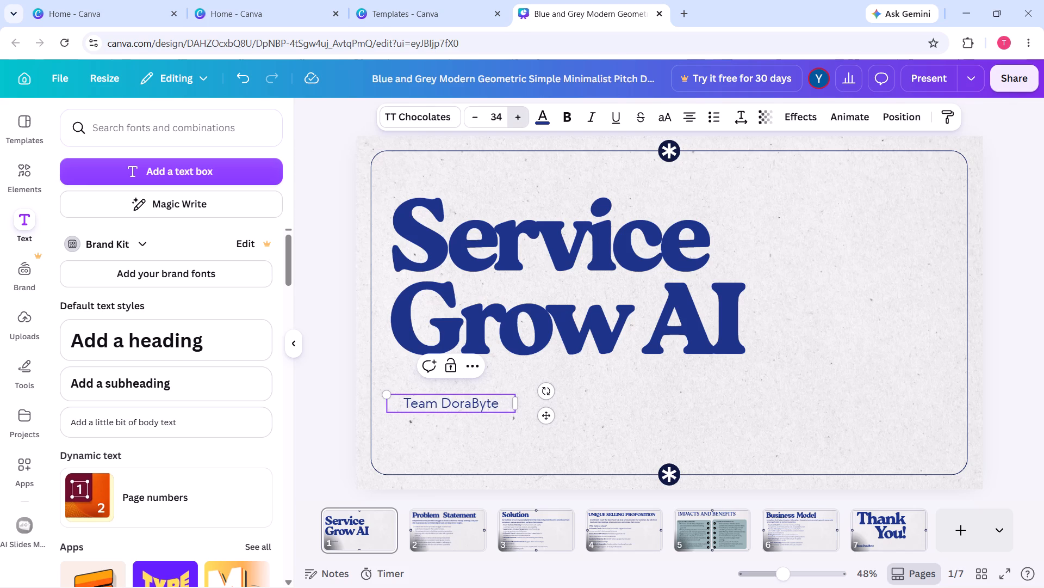
click(520, 121)
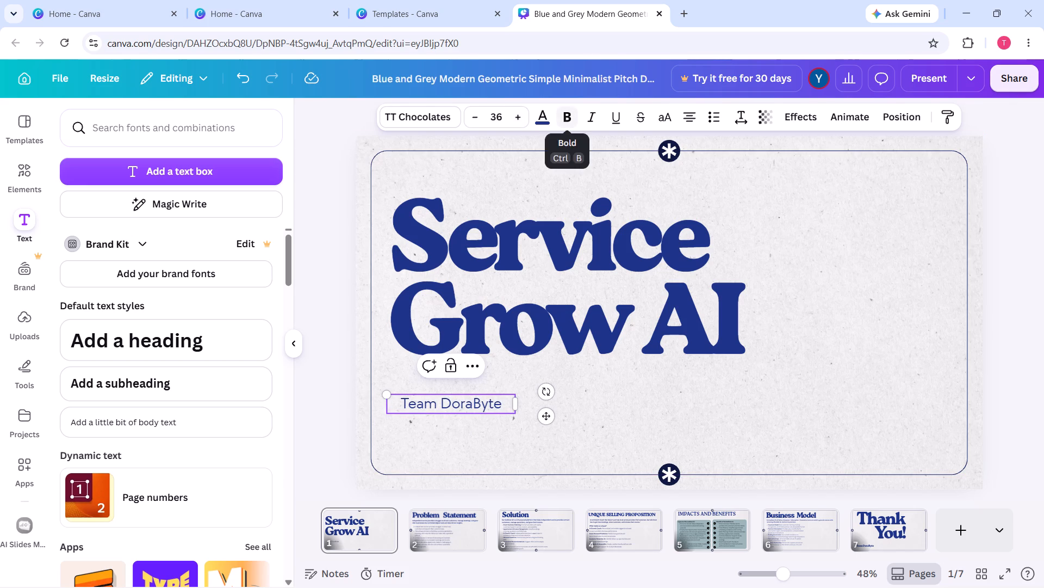
click(567, 116)
double_click(468, 404)
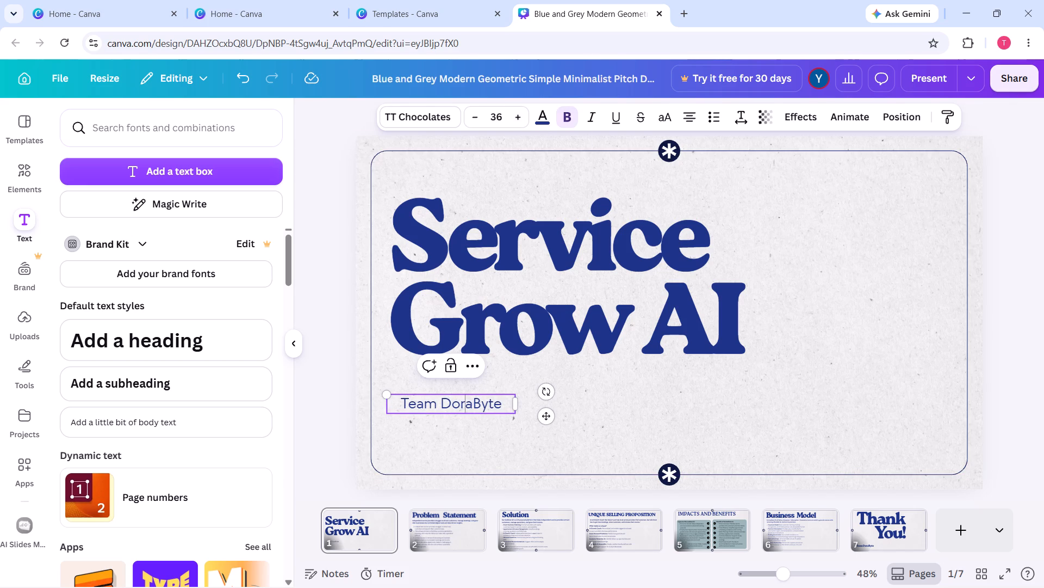
key(ctrl+a)
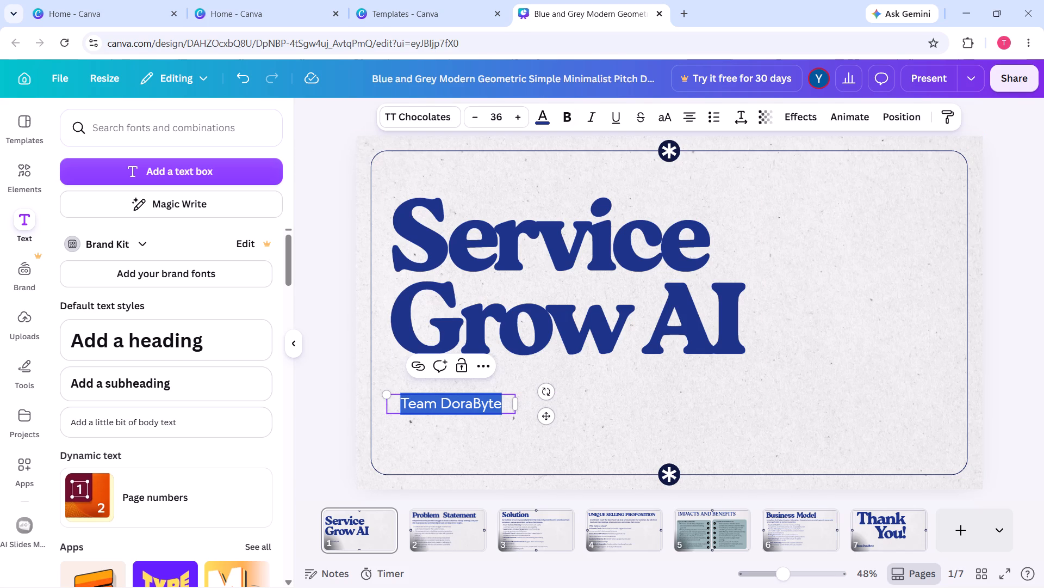
click(564, 113)
click(331, 353)
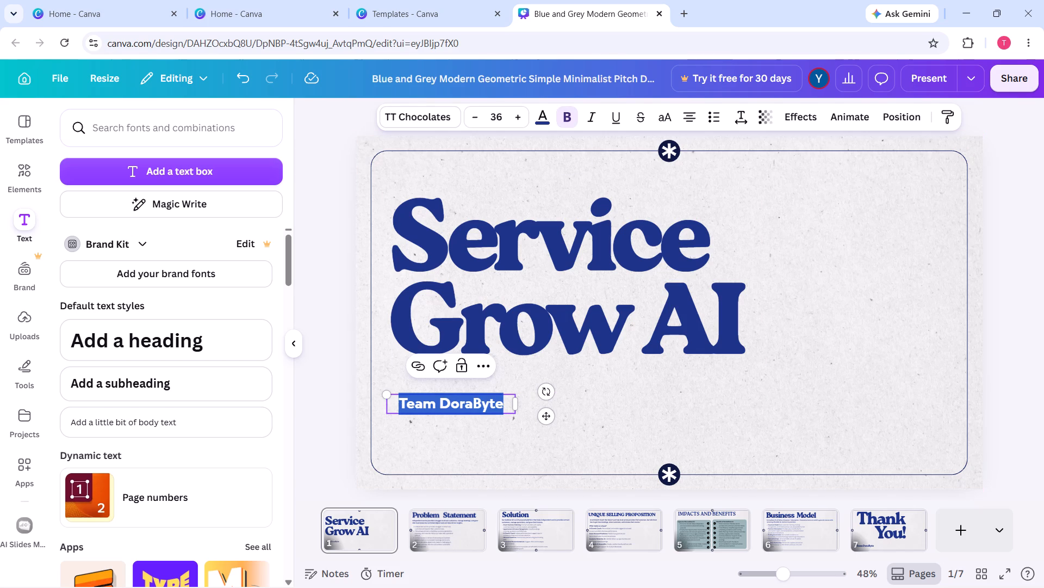
Move the Team DoraByte text to the cover page's lower-right corner inside the frame and widen its box slightly.
drag(419, 406, 788, 431)
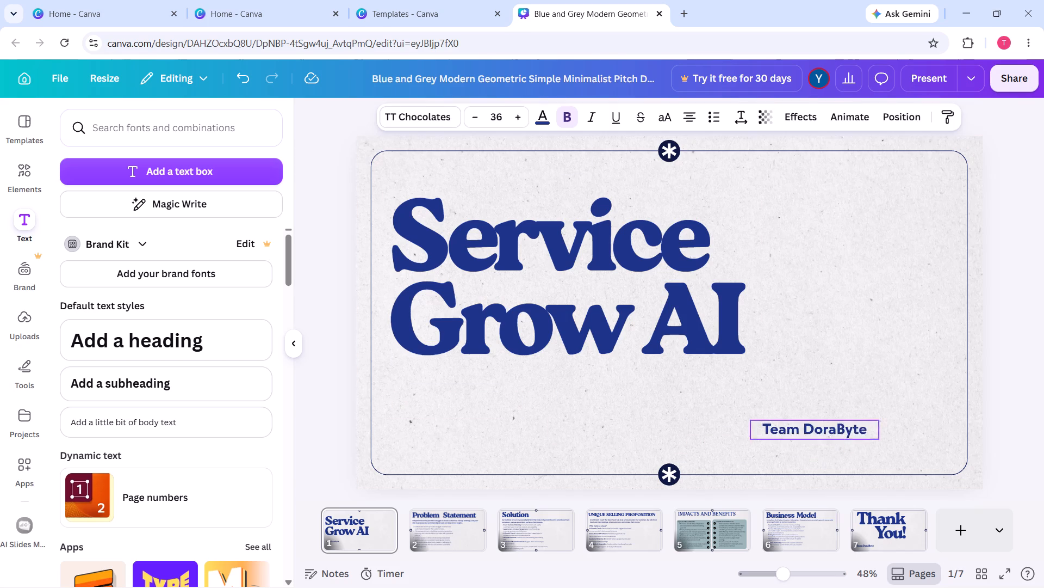
drag(788, 431, 825, 425)
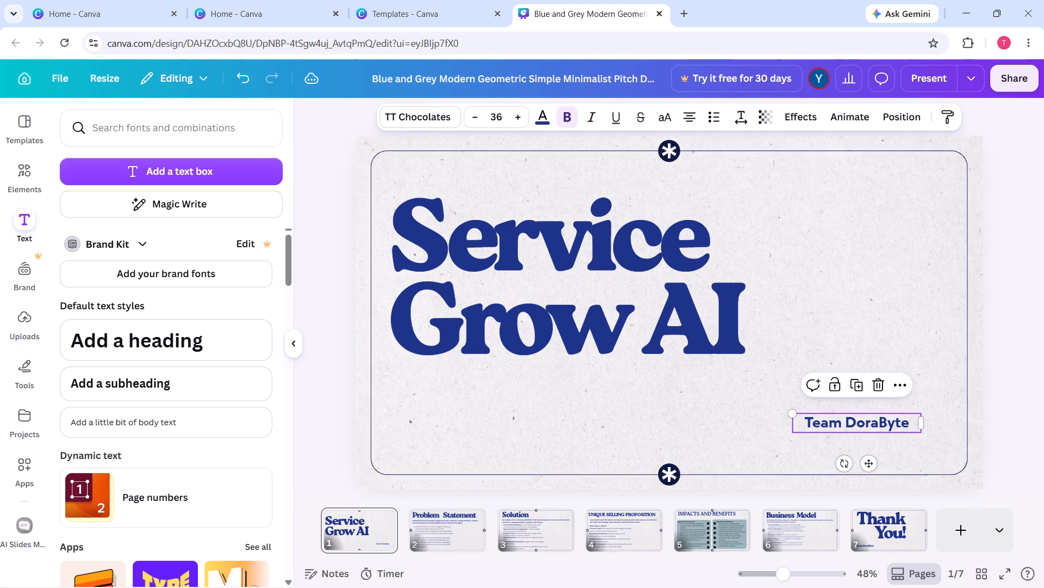
drag(923, 427, 935, 439)
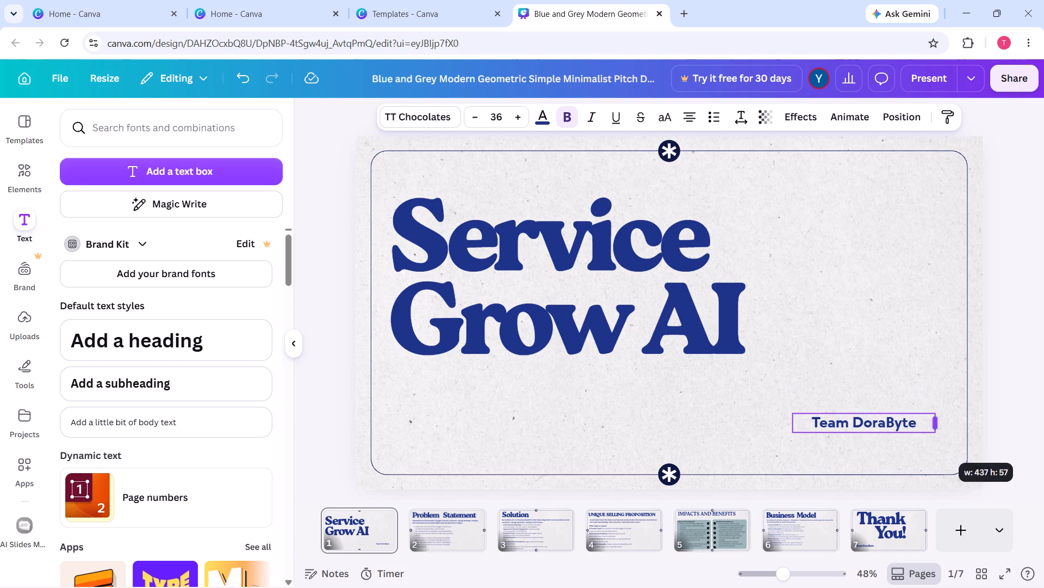
drag(935, 439, 933, 439)
Change the Team DoraByte text's font to Roca Two.
click(447, 124)
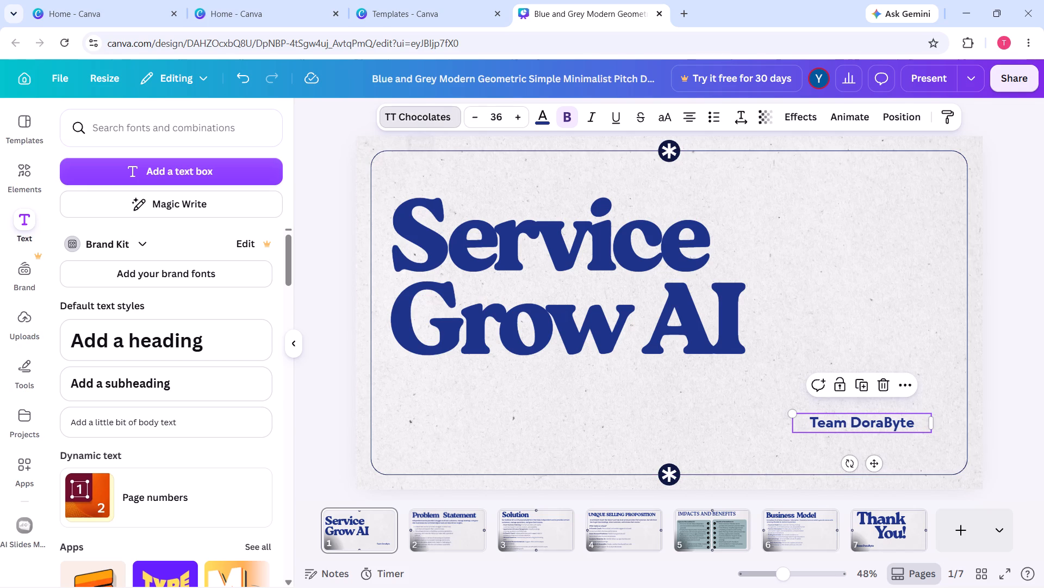
click(109, 281)
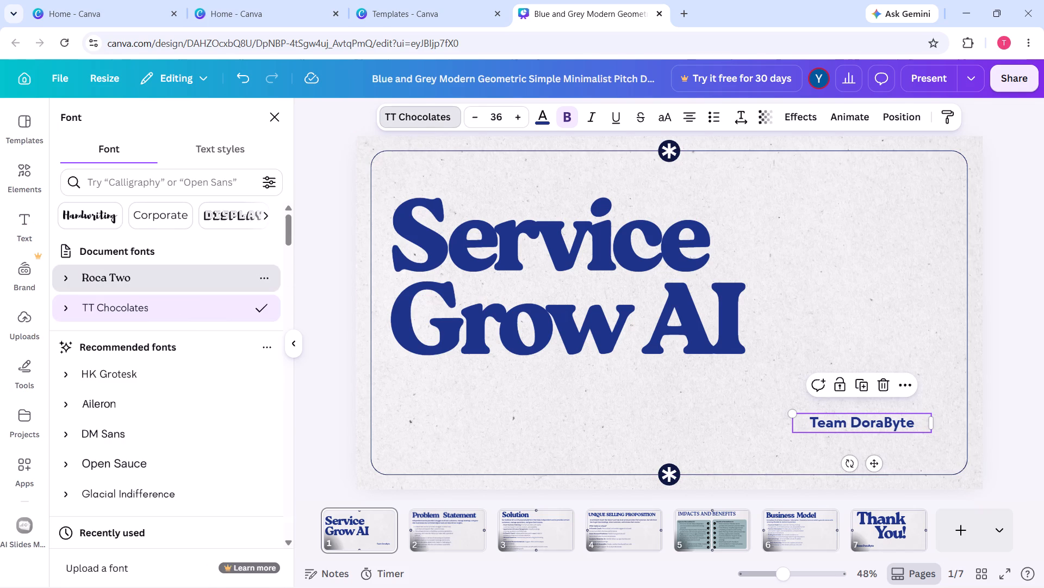
click(985, 375)
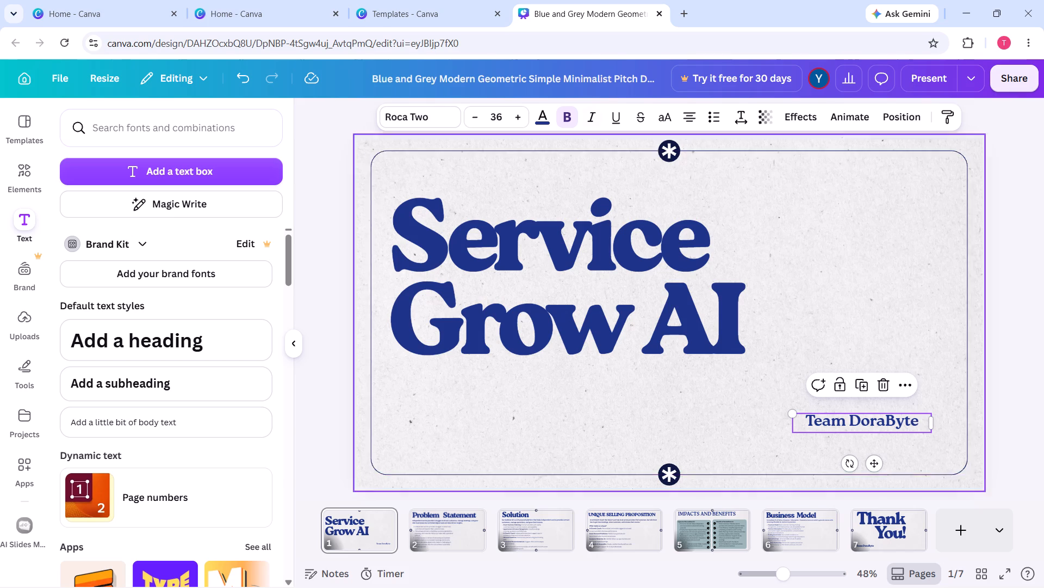
Increase the Team DoraByte text on the cover page to size 43 and deselect it.
triple_click(514, 119)
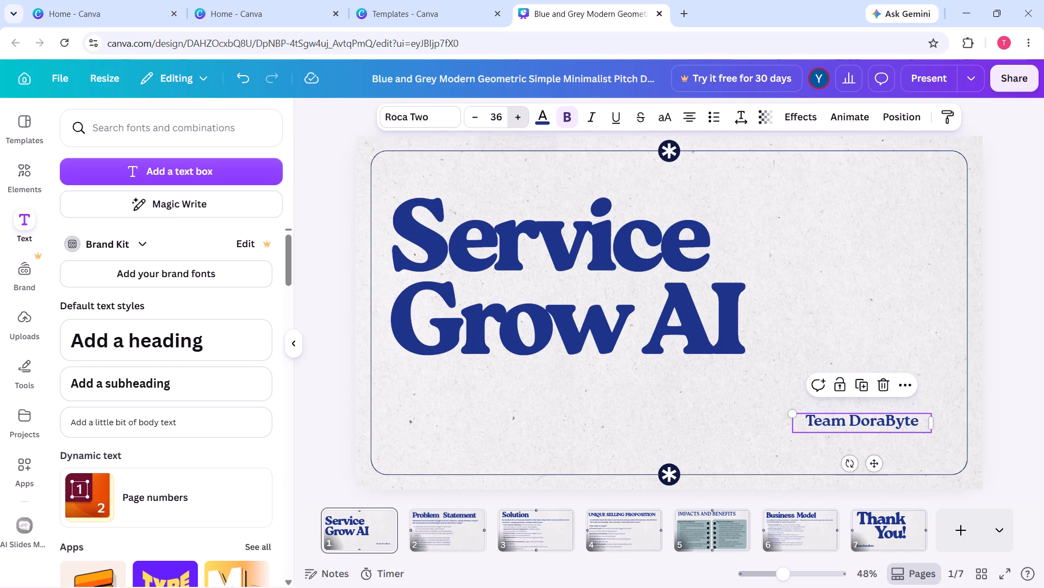
triple_click(514, 119)
click(514, 119)
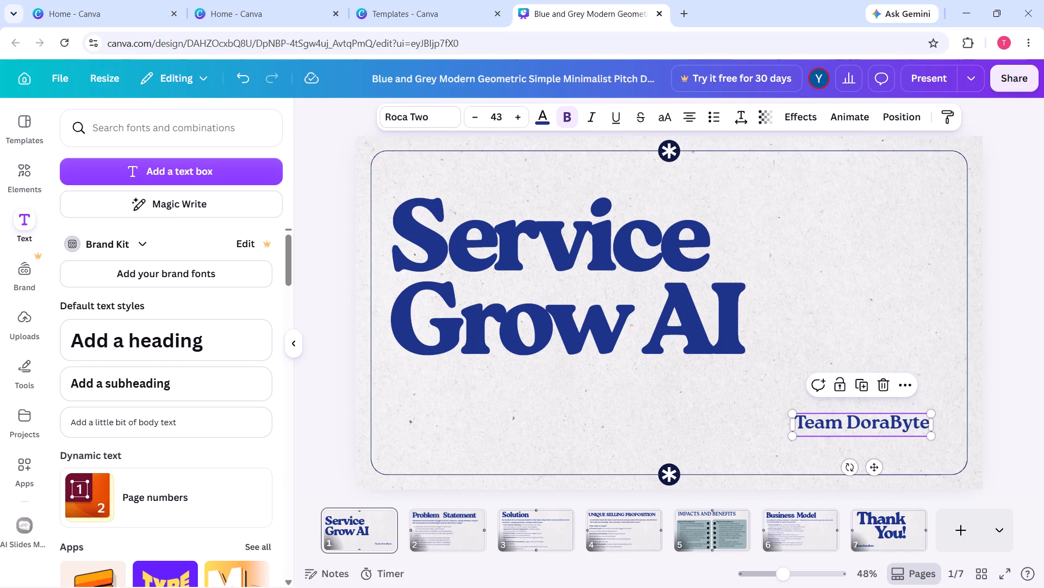
click(1020, 359)
click(885, 419)
click(1037, 350)
click(204, 131)
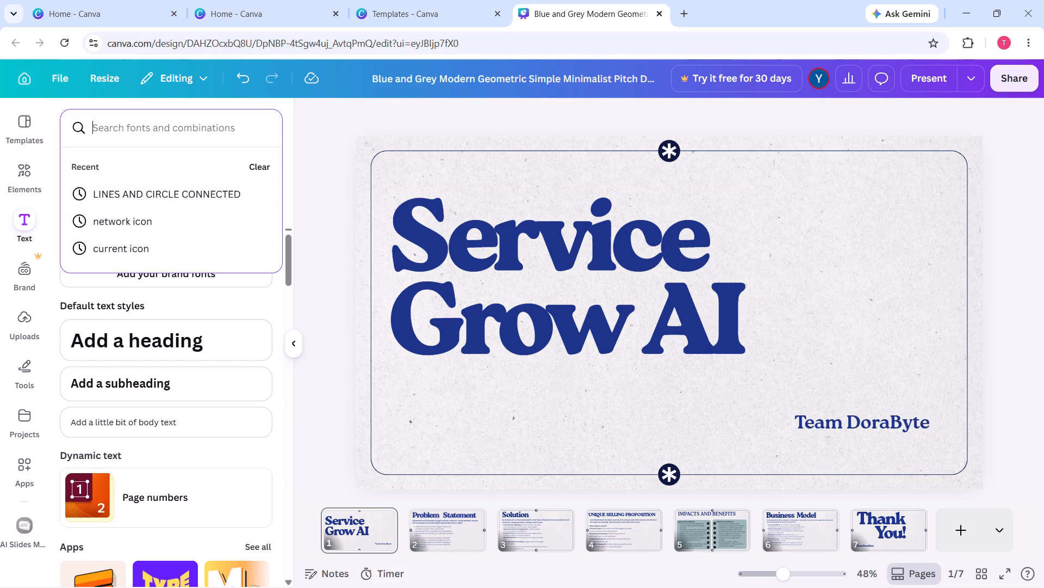
Open the Problem Statement page and capture a screenshot of its slide area.
click(446, 520)
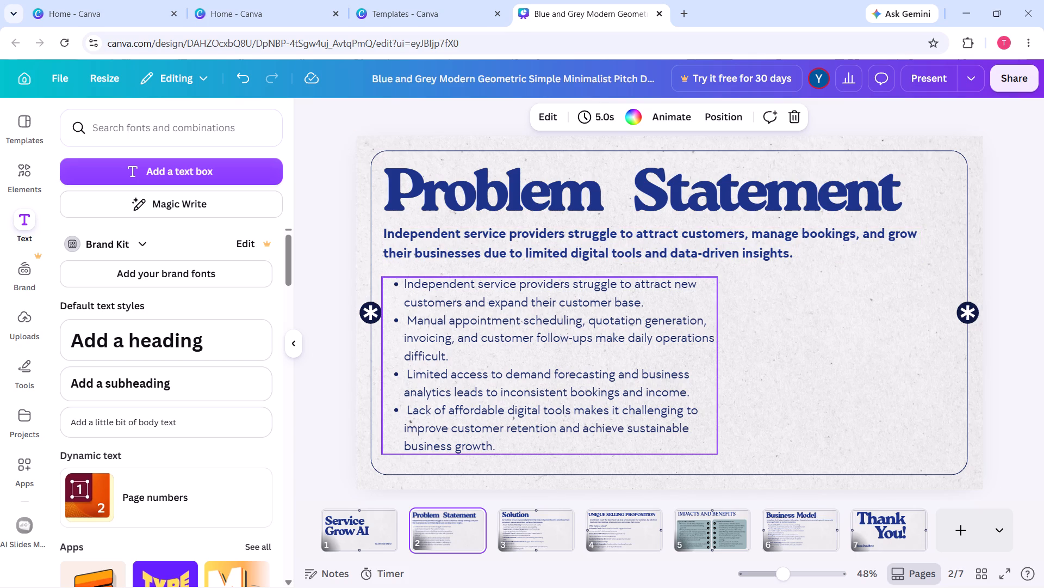
key(Print)
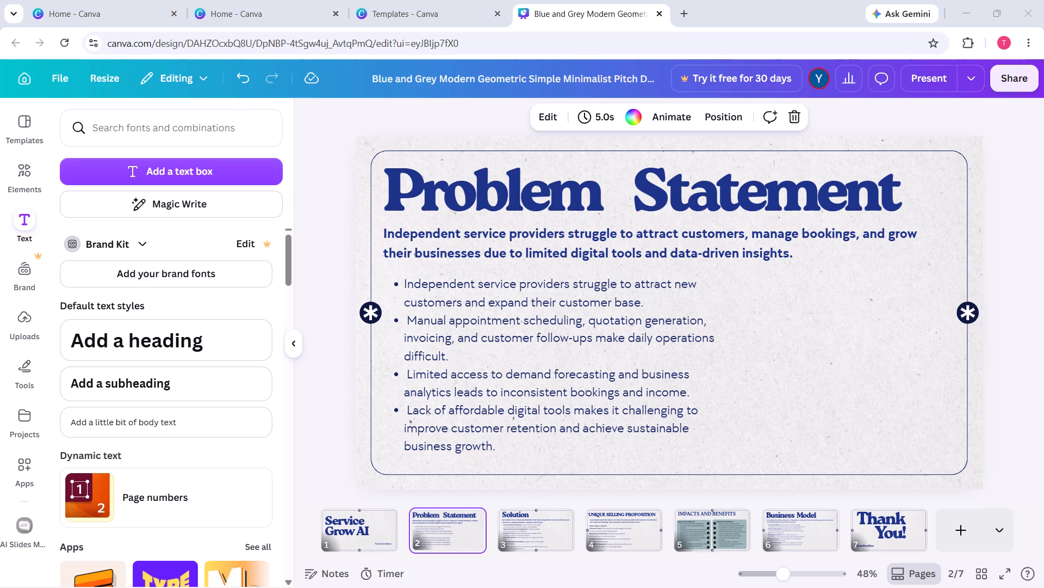
drag(369, 140, 984, 500)
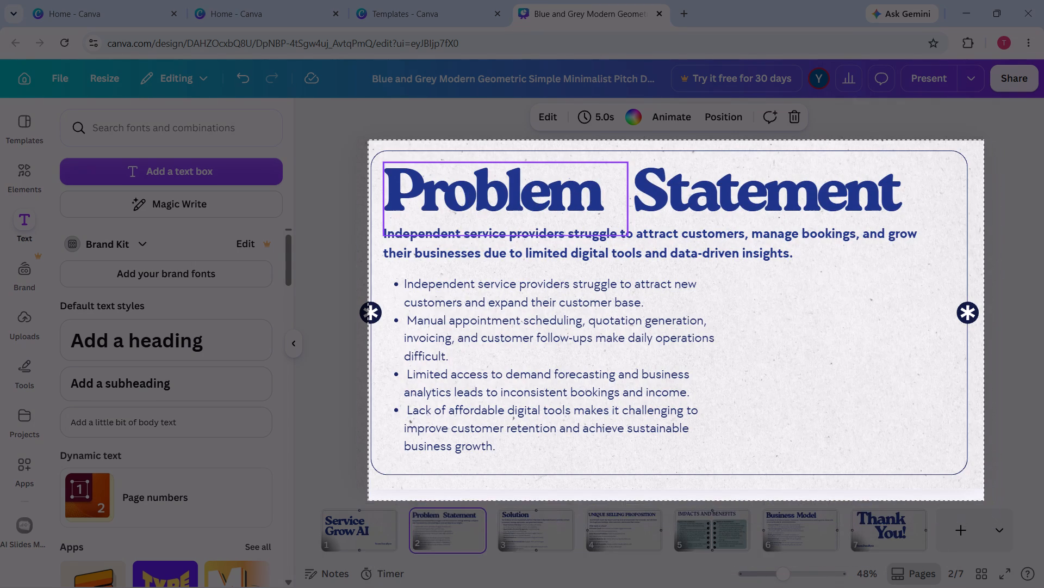
drag(984, 500, 983, 498)
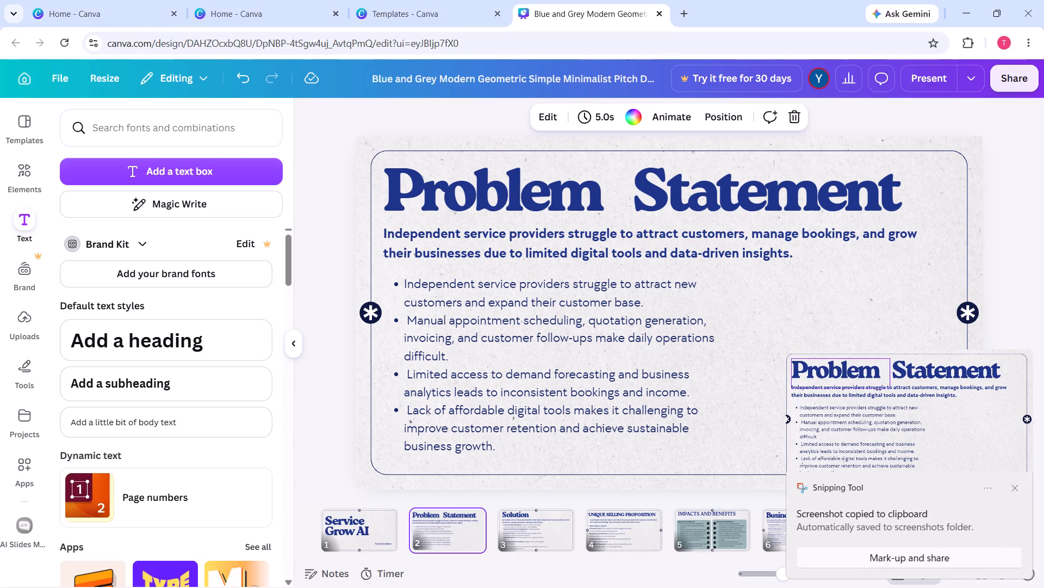
click(370, 575)
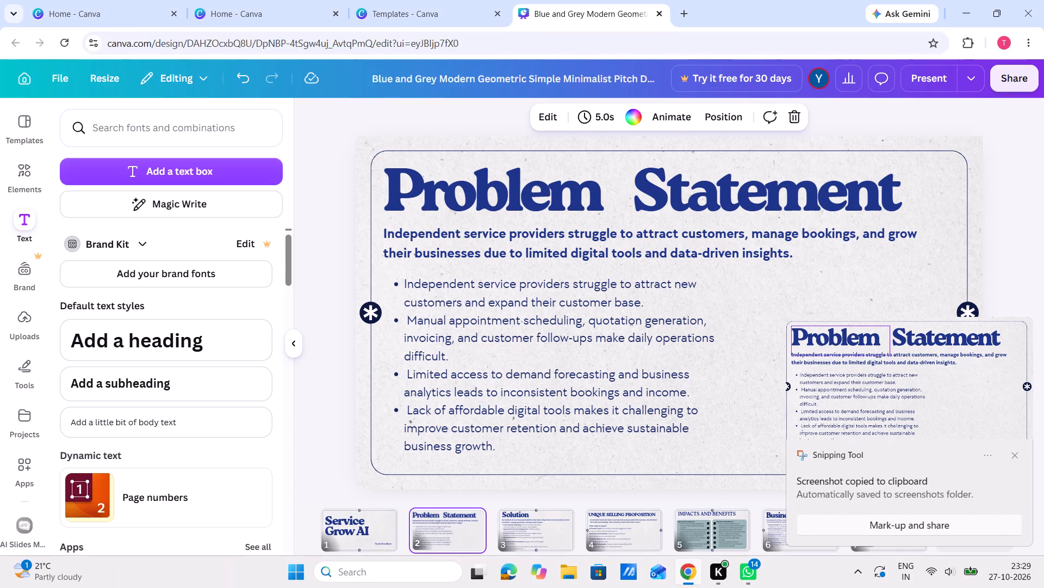
click(395, 395)
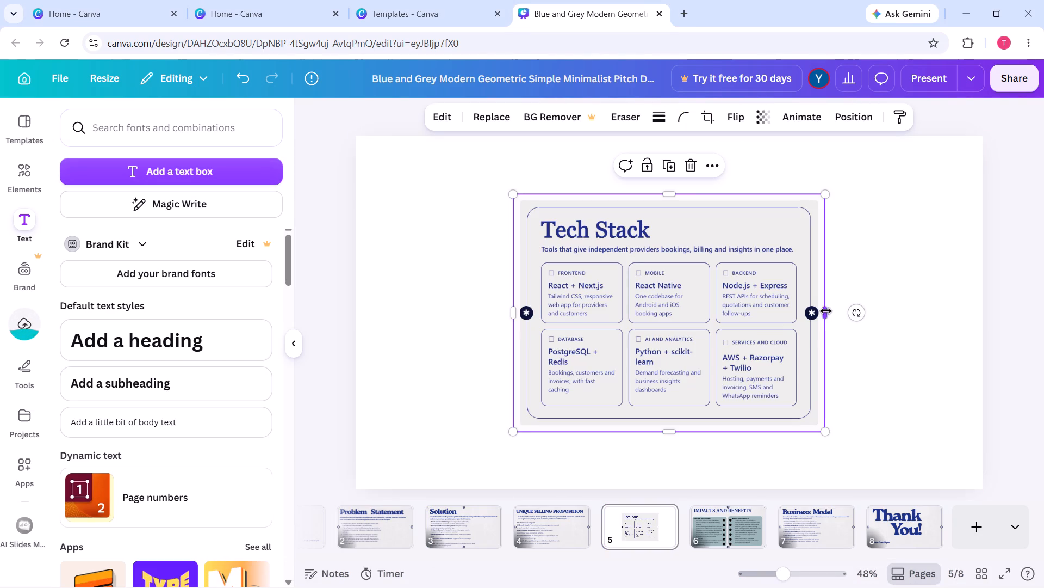
Enlarge the Tech Stack image to about 1,063 high, nearly filling the page height, and centre it on page 5.
drag(826, 311, 846, 340)
drag(846, 192, 888, 168)
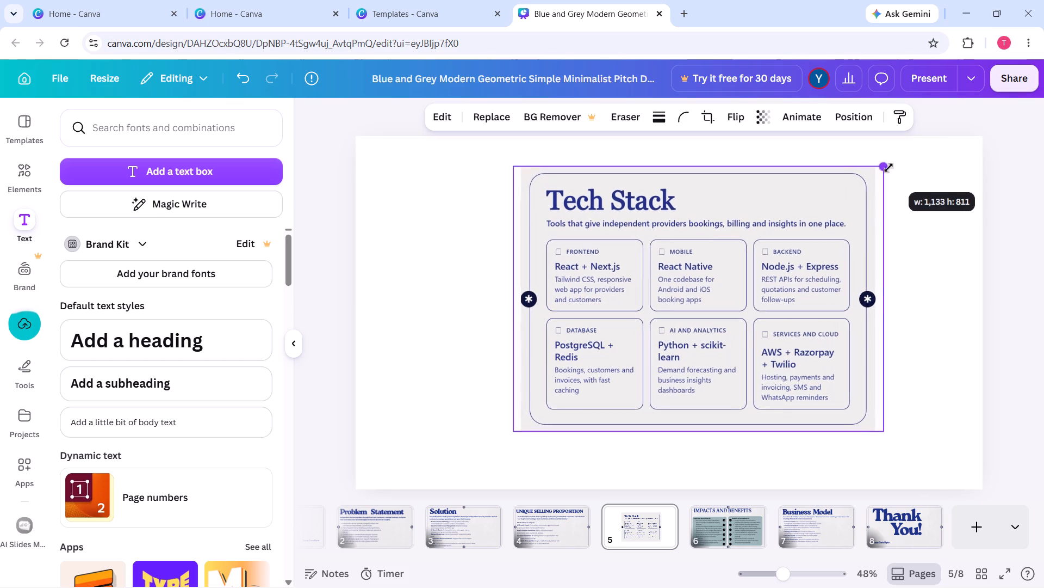
drag(888, 168, 967, 170)
drag(772, 244, 726, 280)
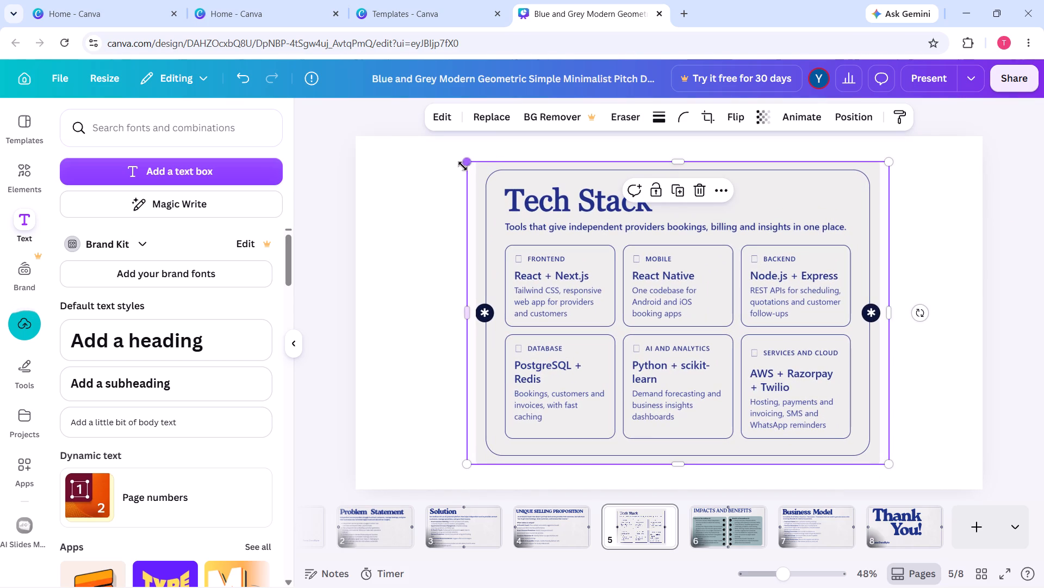
drag(464, 166, 347, 167)
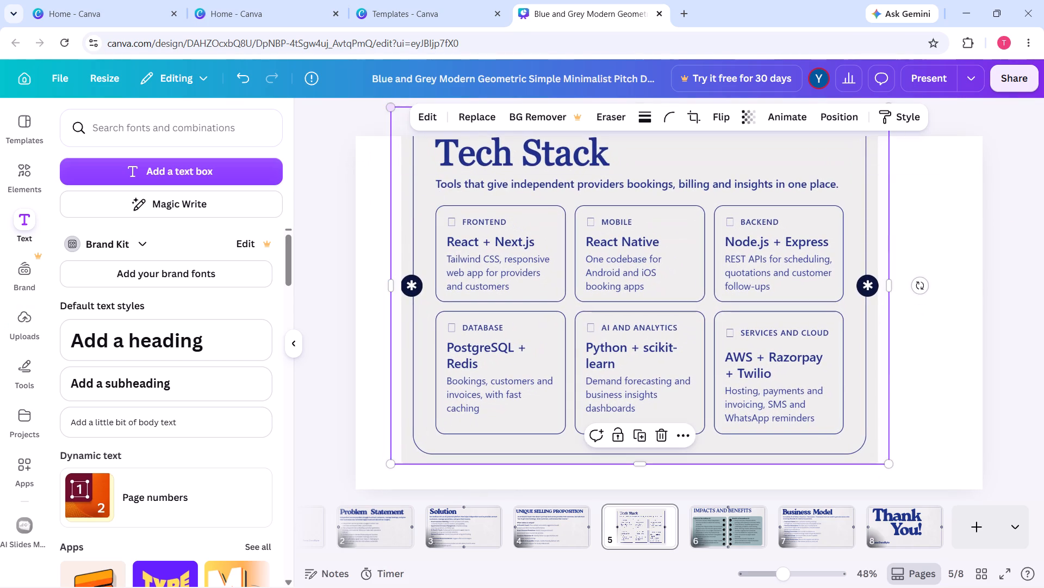
drag(637, 311, 665, 344)
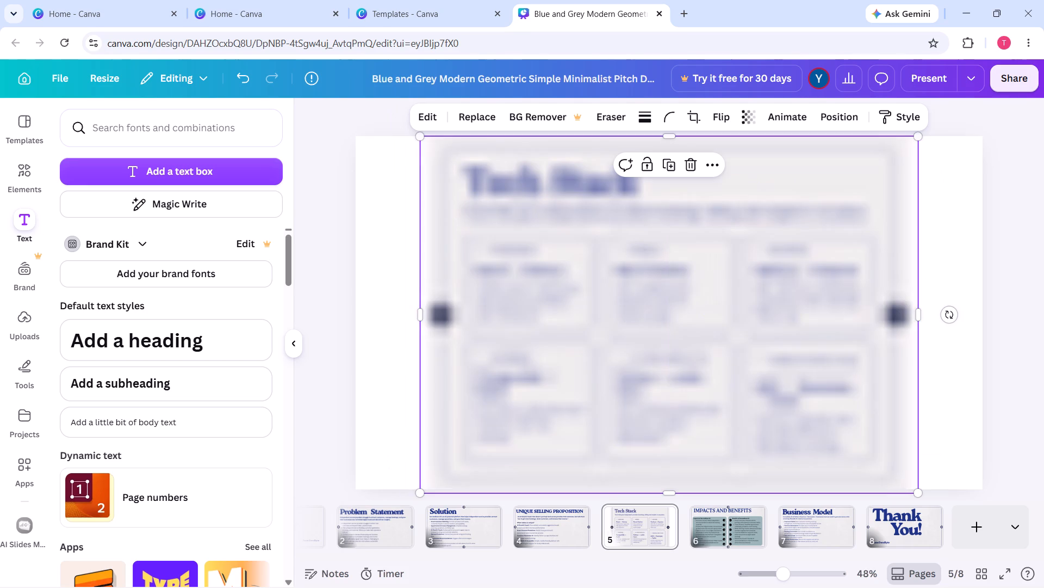
drag(921, 314, 940, 314)
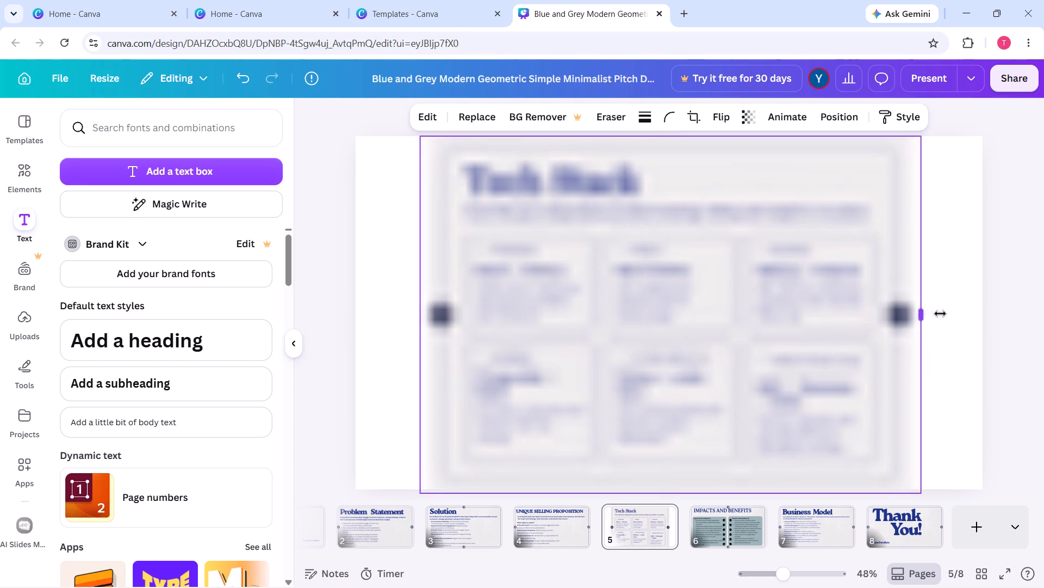
drag(940, 314, 955, 323)
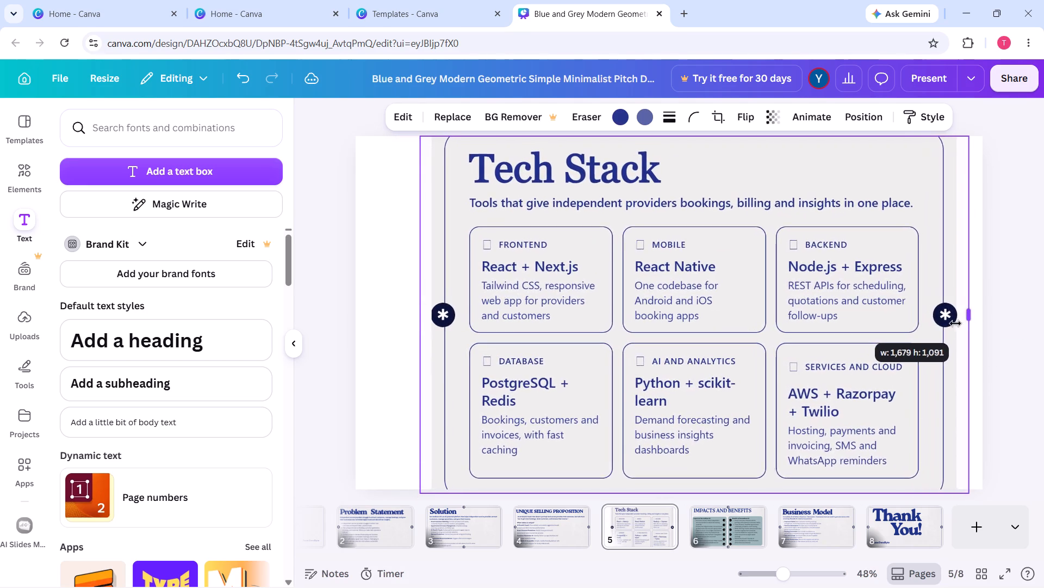
drag(955, 323, 919, 339)
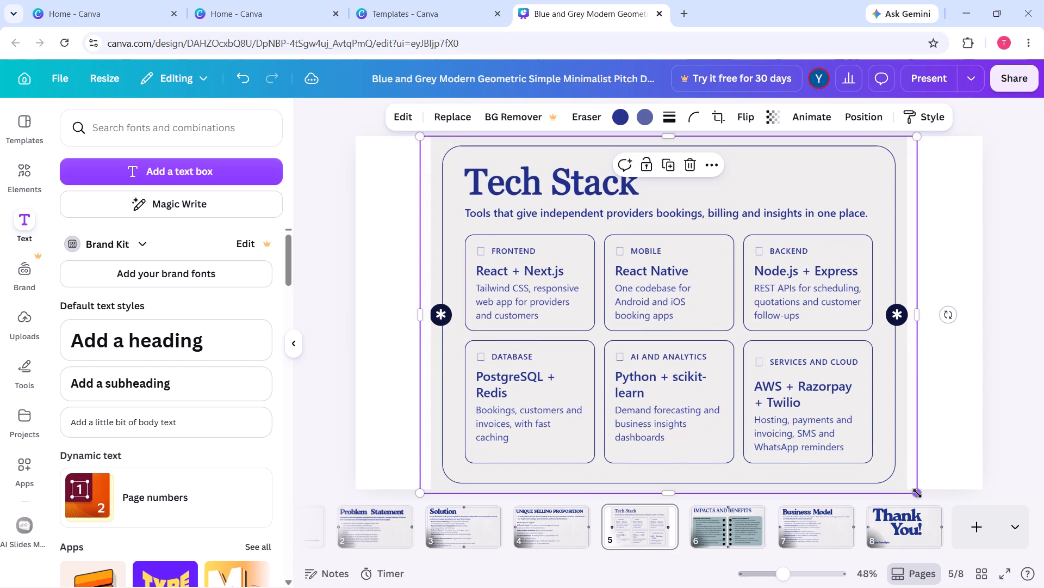
drag(917, 493, 890, 475)
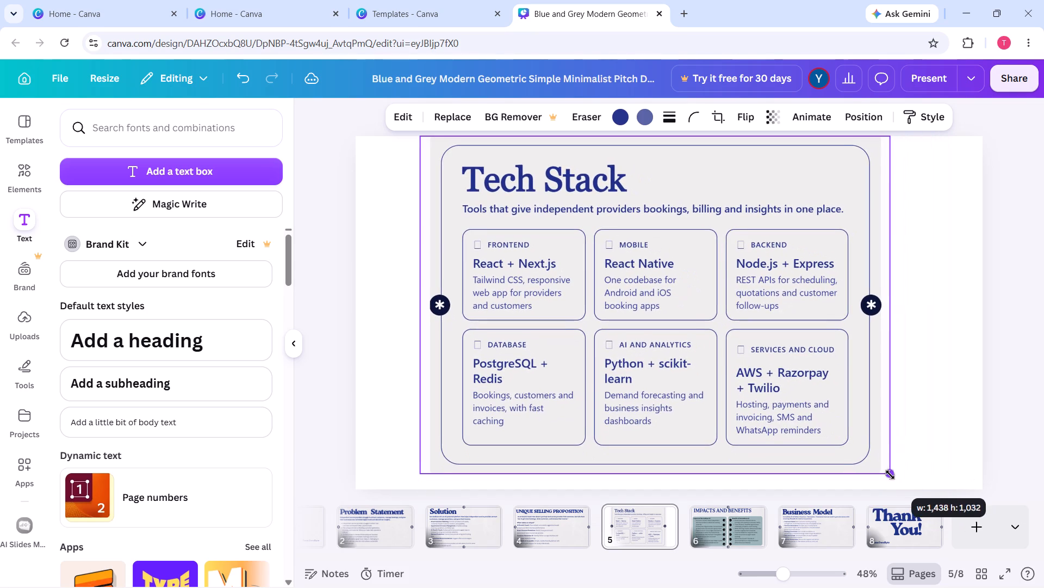
drag(890, 475, 905, 482)
drag(758, 414, 772, 416)
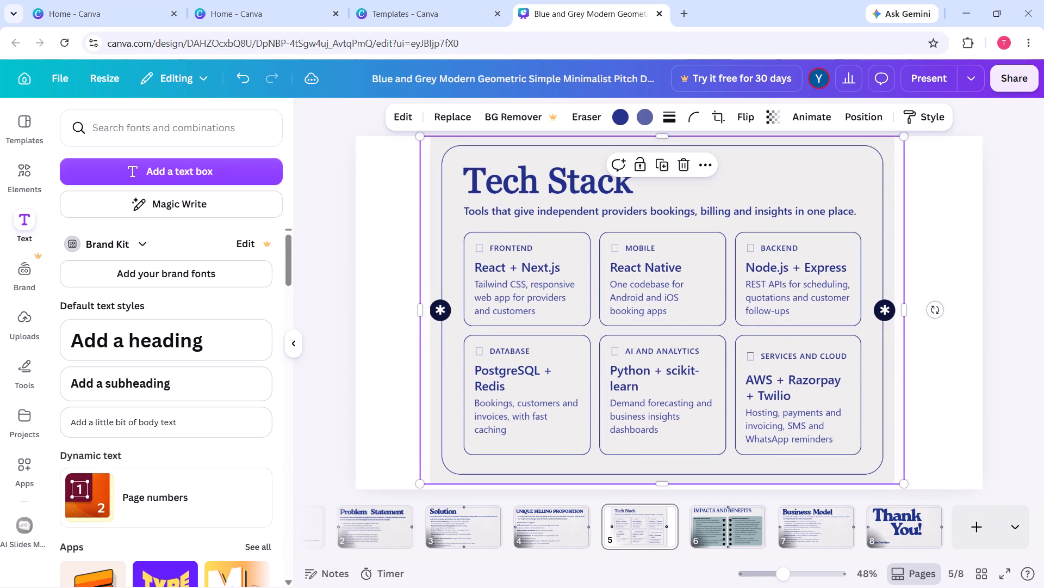
drag(772, 416, 764, 416)
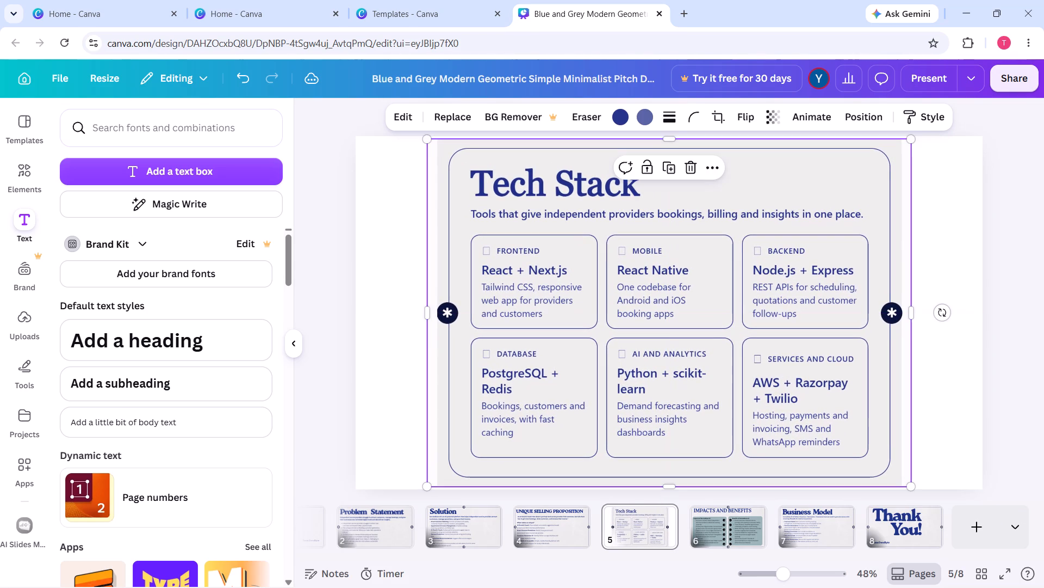
Widen the Tech Stack image on both sides to span the full page width, keeping its height at about 1,063.
drag(427, 314, 385, 334)
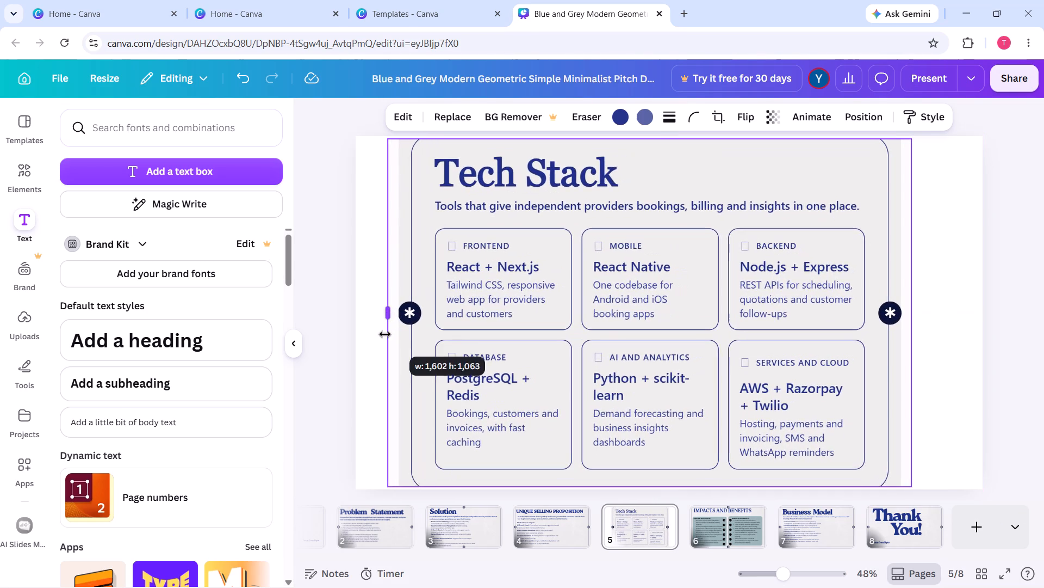
drag(385, 334, 347, 354)
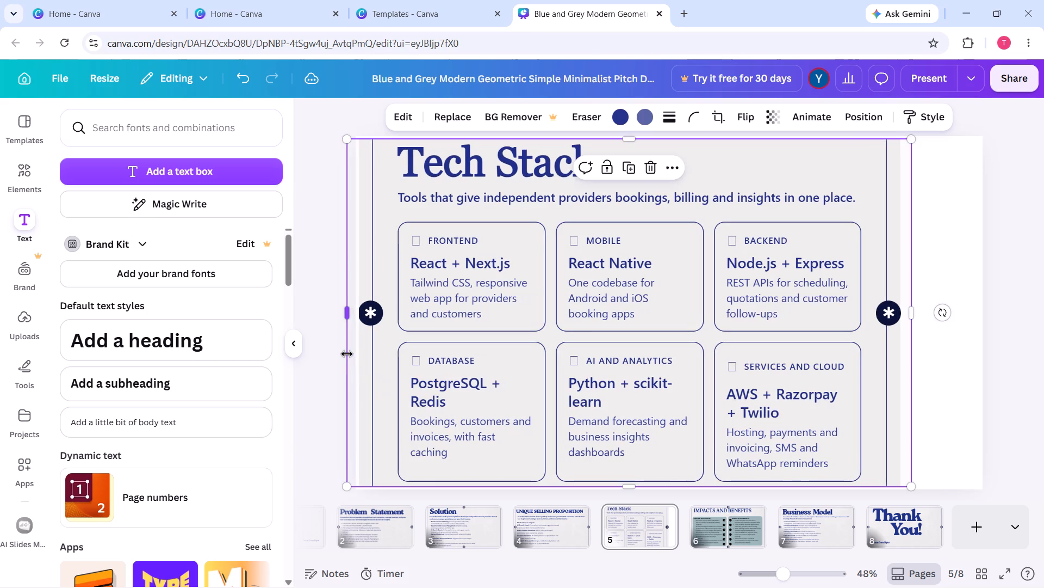
drag(915, 312, 958, 315)
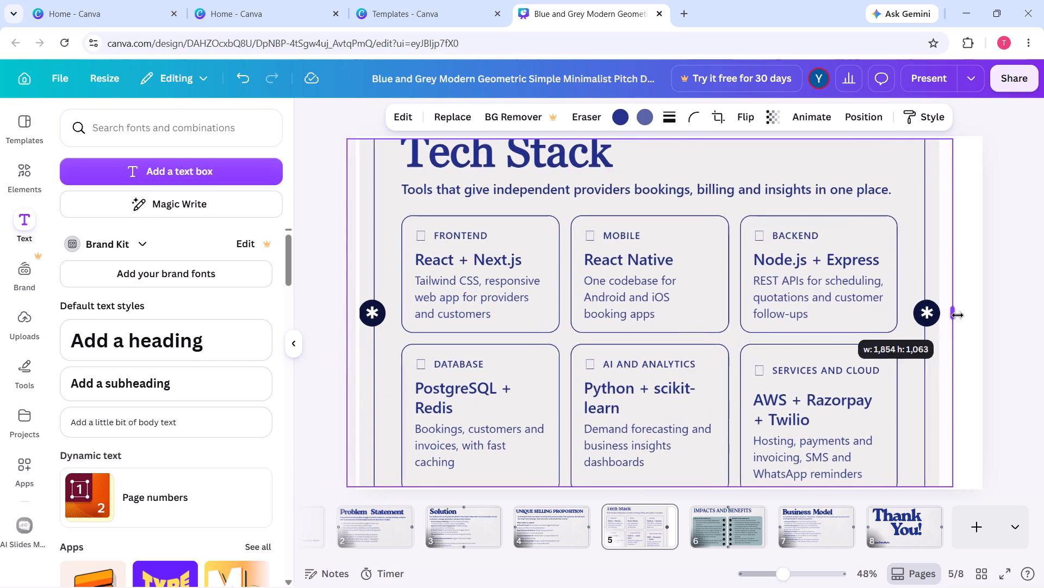
drag(958, 315, 987, 318)
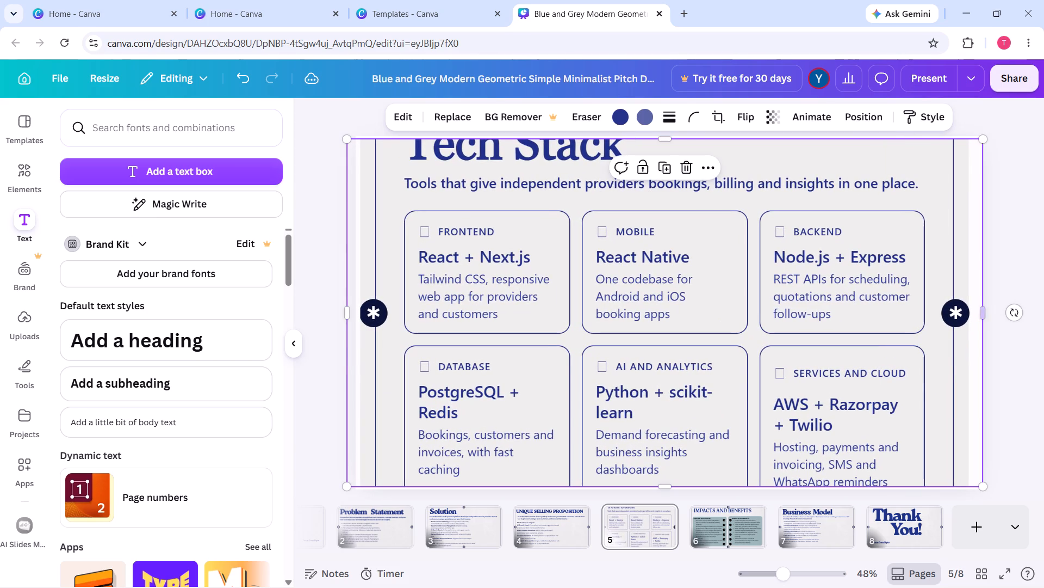
Undo the recent side widenings of the Tech Stack image on page 5.
click(983, 309)
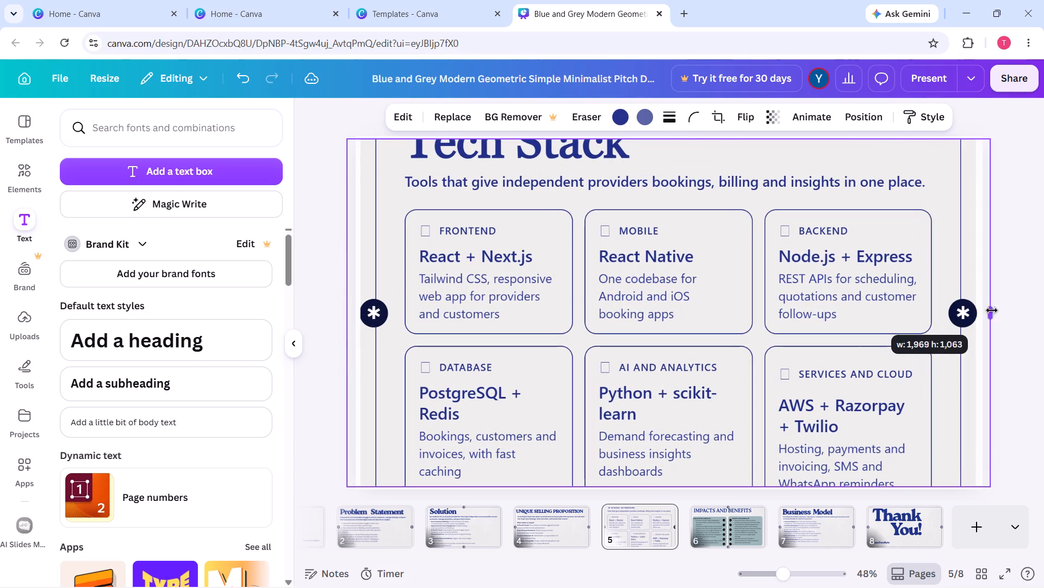
key(ctrl+z)
key(ctrl+z)
key(ctrl+z)
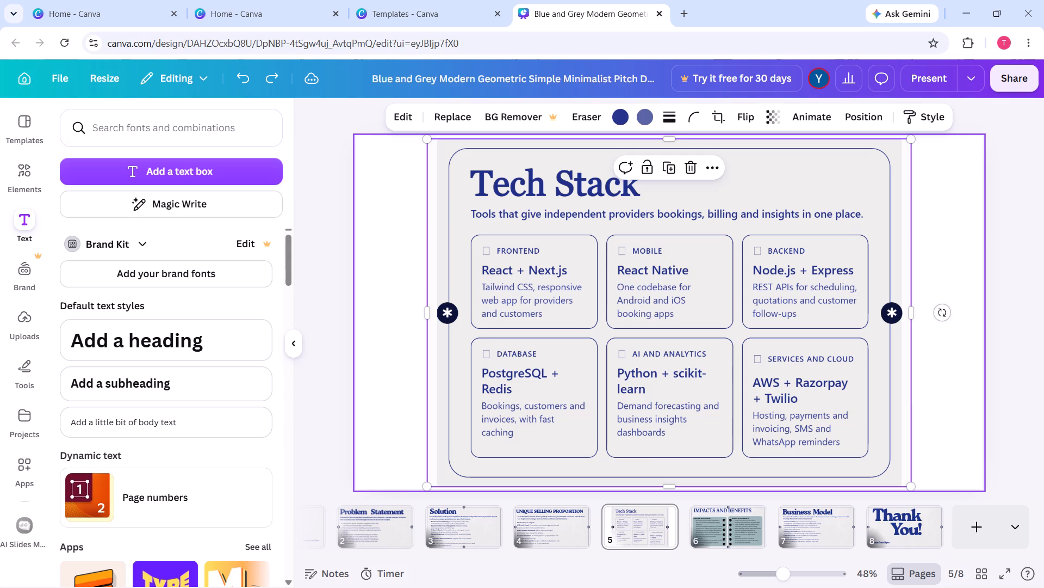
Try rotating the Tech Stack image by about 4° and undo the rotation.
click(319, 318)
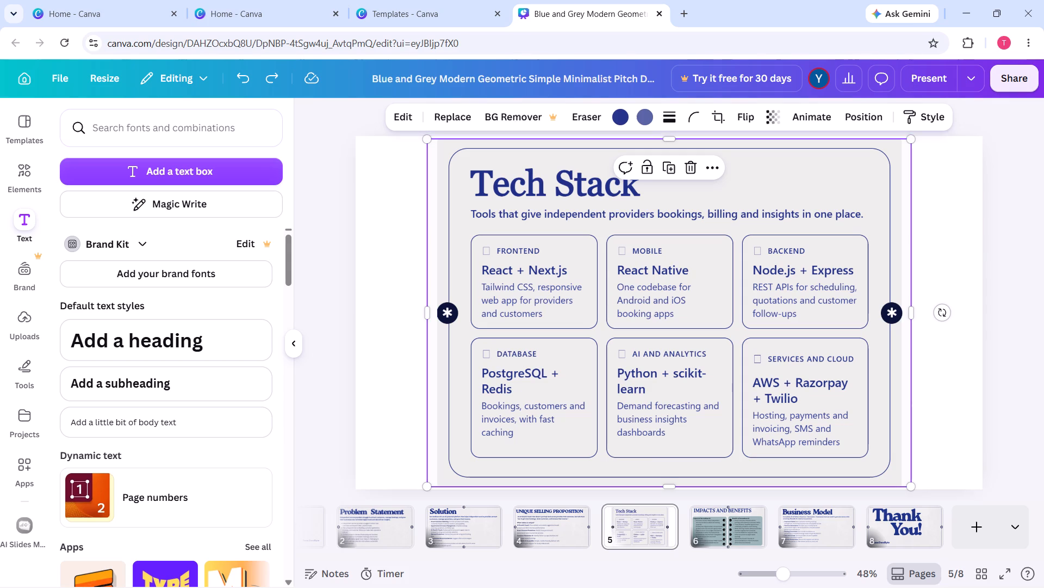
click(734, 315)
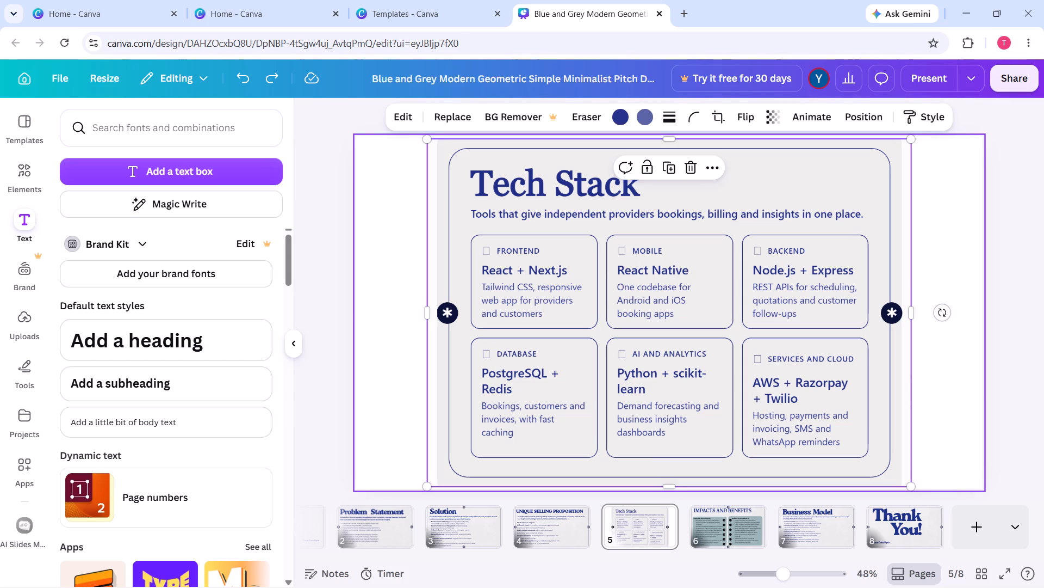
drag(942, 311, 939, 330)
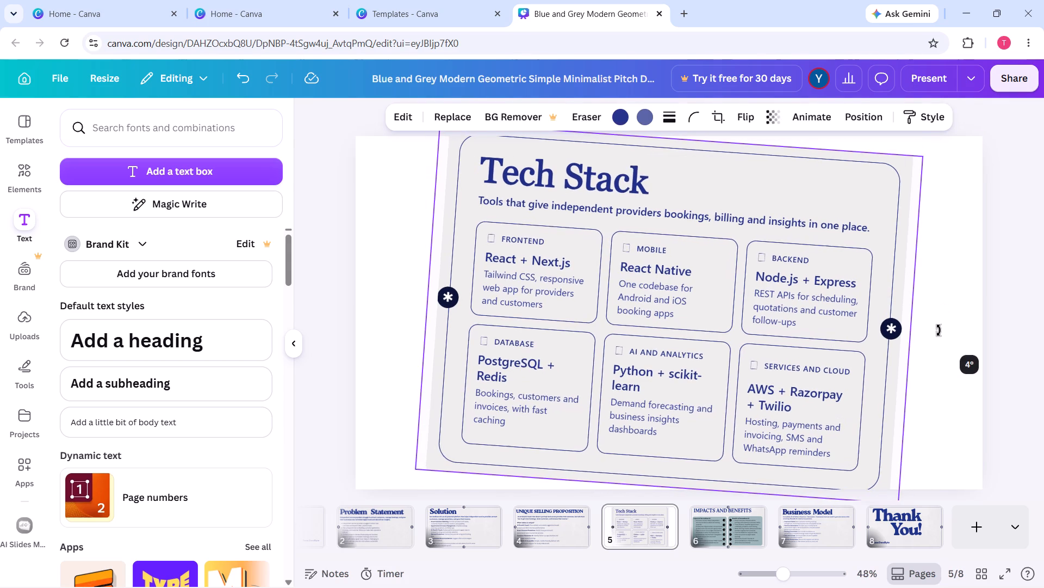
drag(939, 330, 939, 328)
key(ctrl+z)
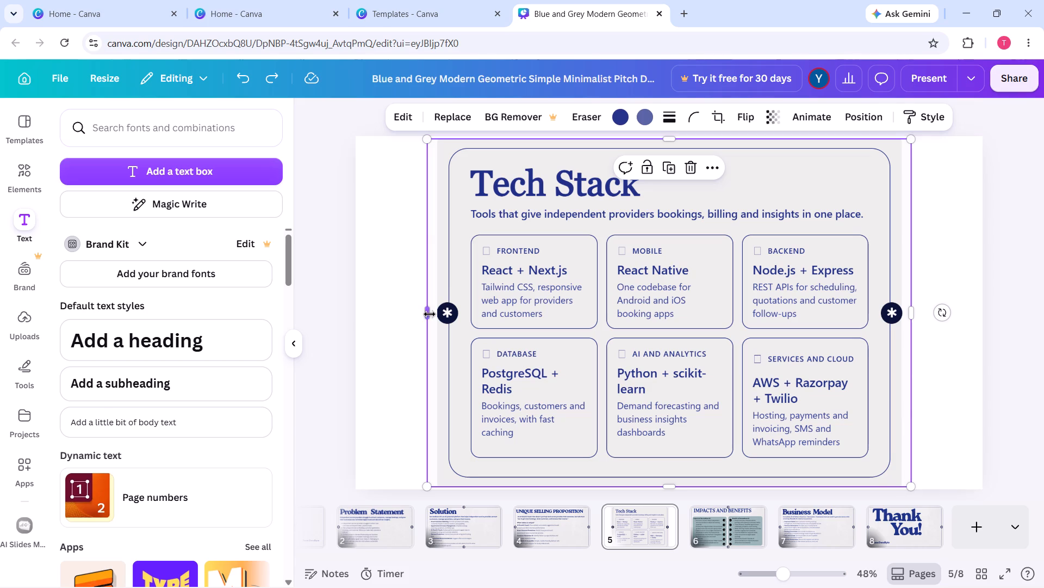
Widen the Tech Stack image slightly on both sides, keeping white page margins beside it, and deselect it.
drag(428, 314, 411, 323)
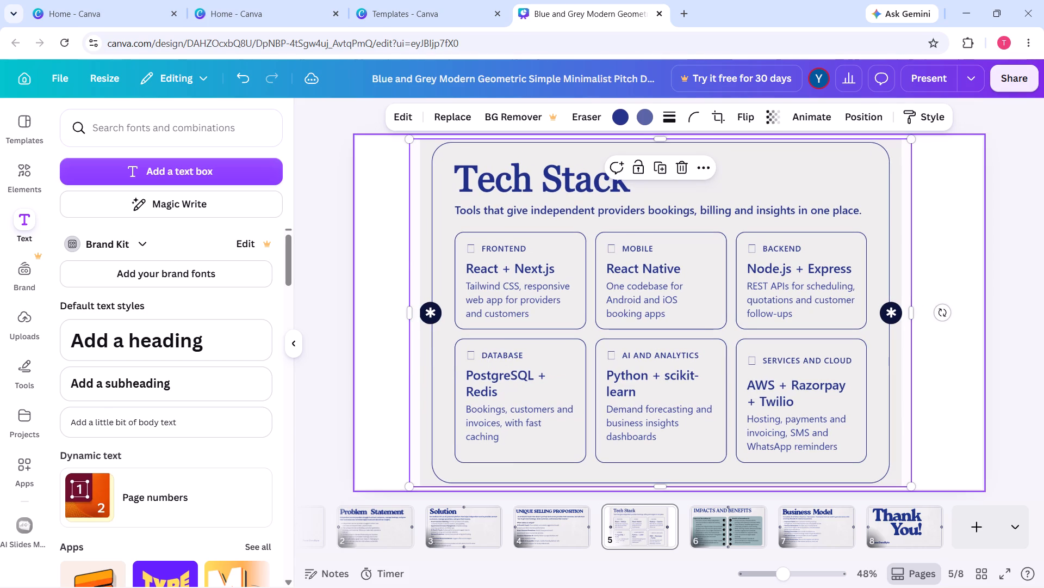
drag(914, 314, 919, 314)
click(943, 351)
double_click(964, 333)
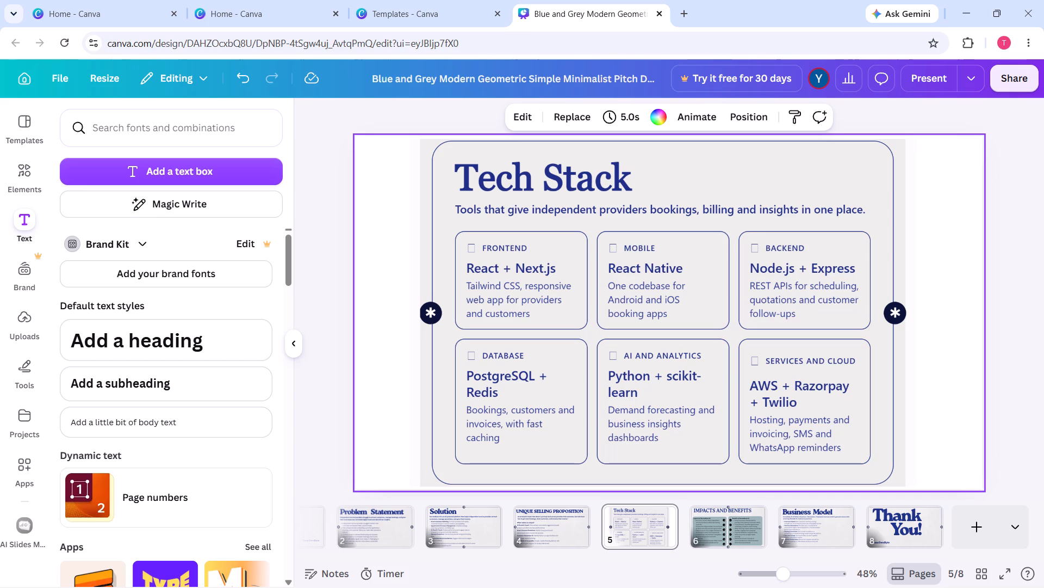
drag(980, 342, 935, 357)
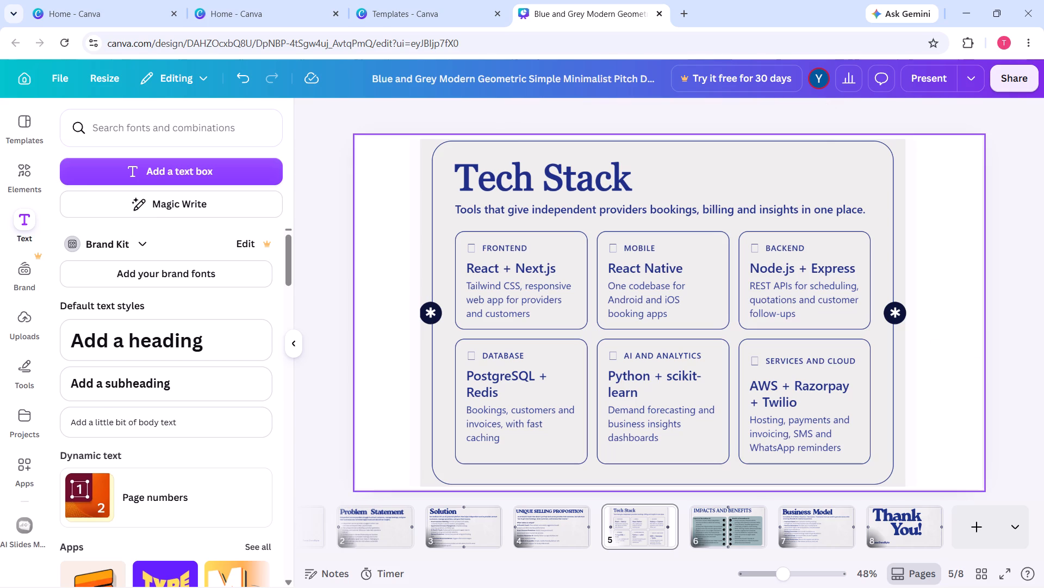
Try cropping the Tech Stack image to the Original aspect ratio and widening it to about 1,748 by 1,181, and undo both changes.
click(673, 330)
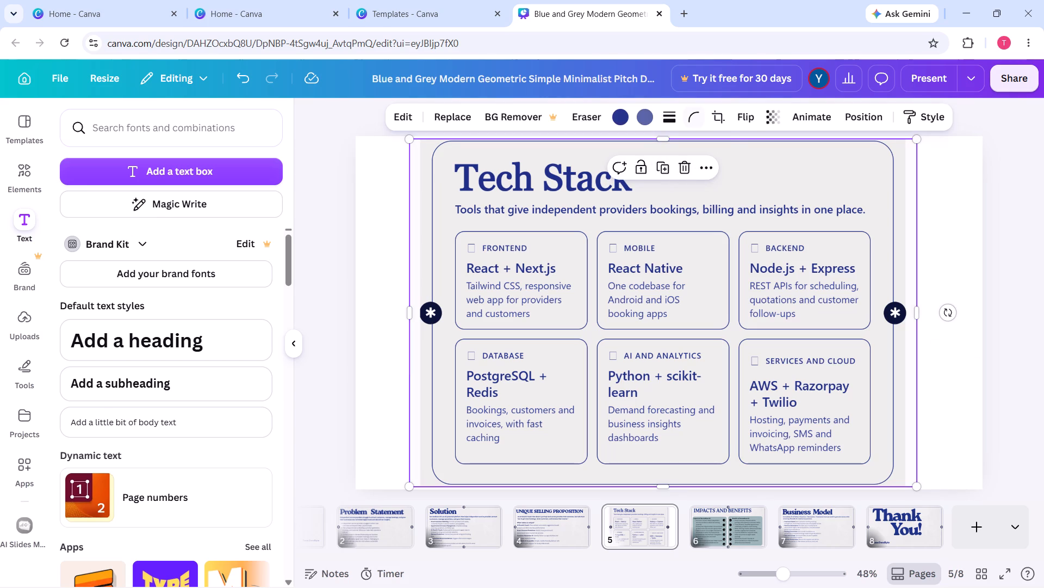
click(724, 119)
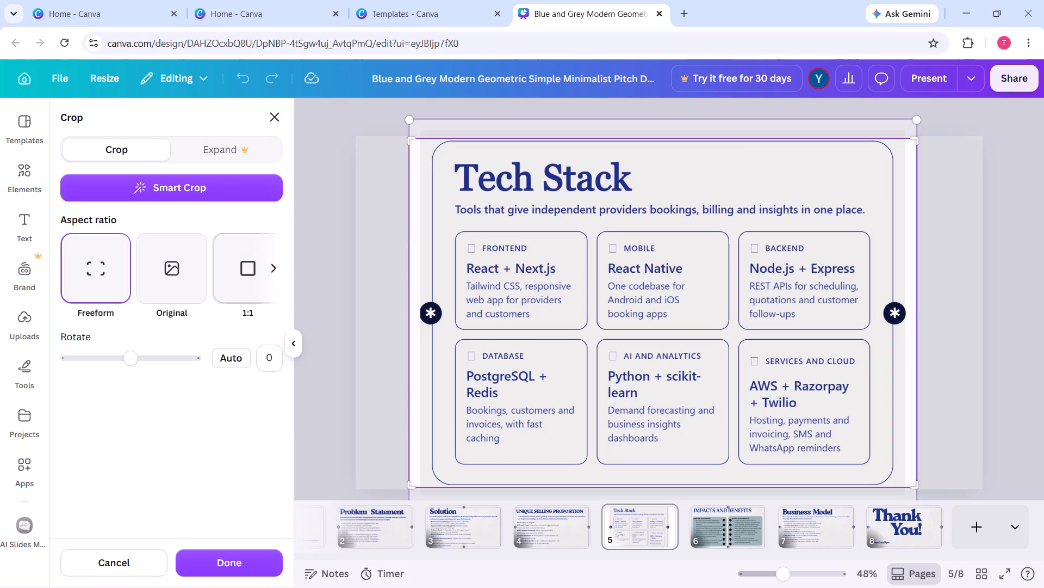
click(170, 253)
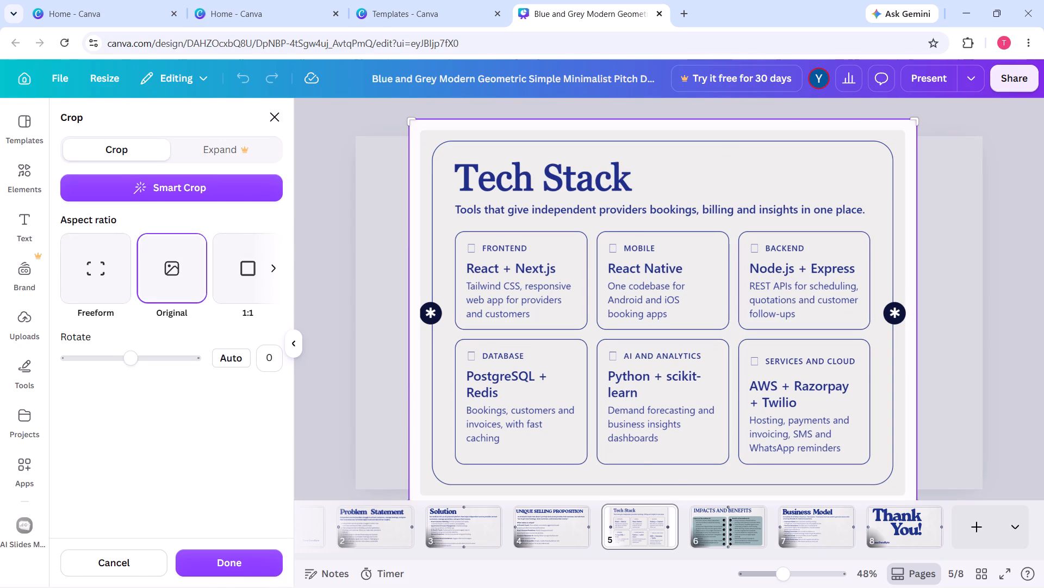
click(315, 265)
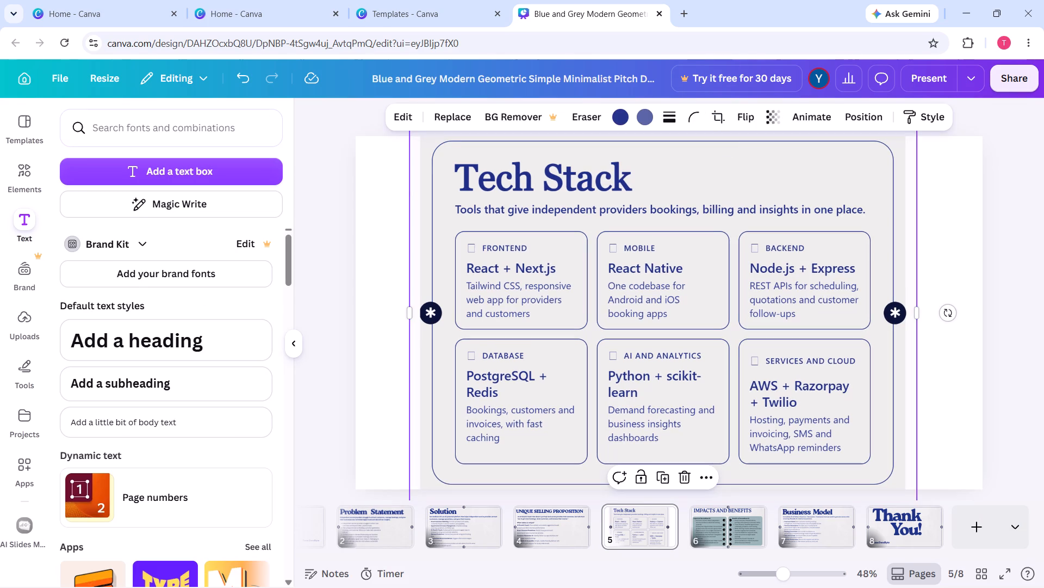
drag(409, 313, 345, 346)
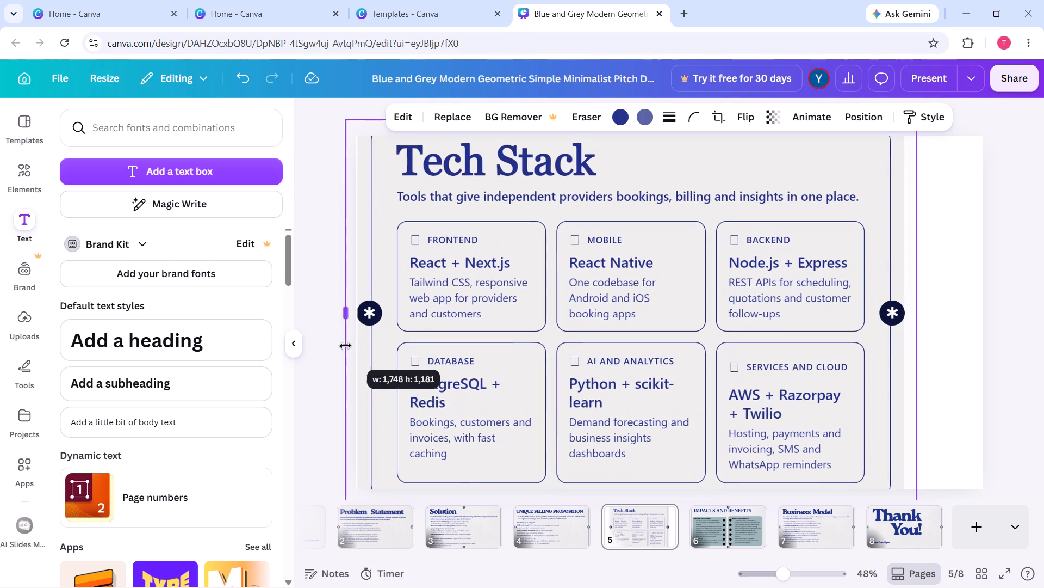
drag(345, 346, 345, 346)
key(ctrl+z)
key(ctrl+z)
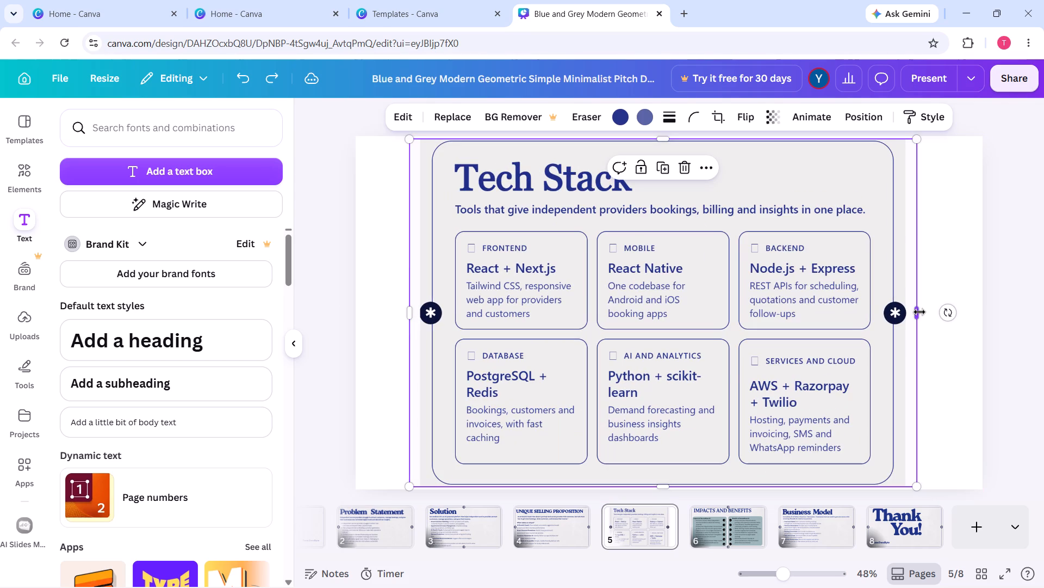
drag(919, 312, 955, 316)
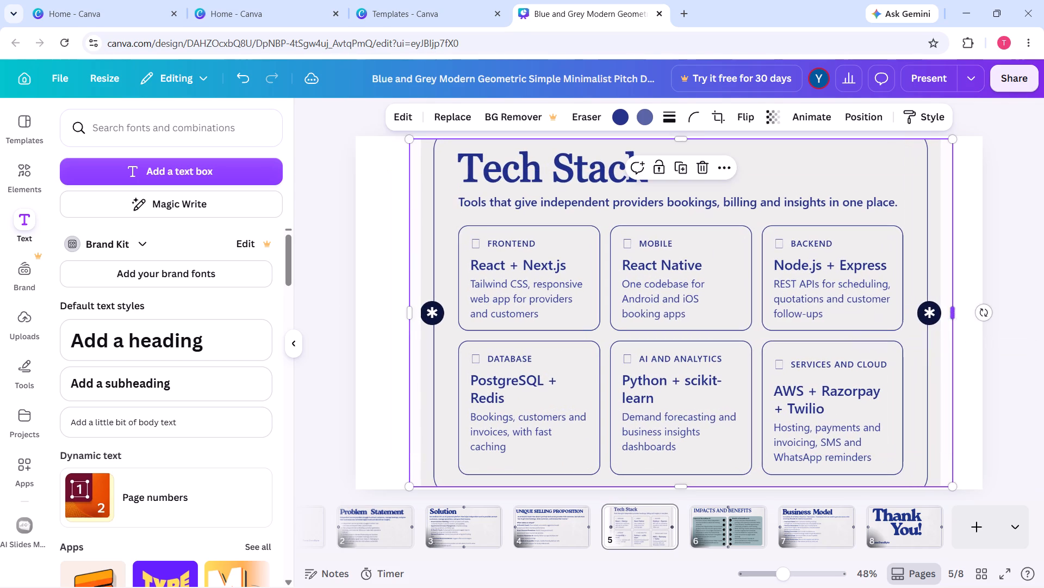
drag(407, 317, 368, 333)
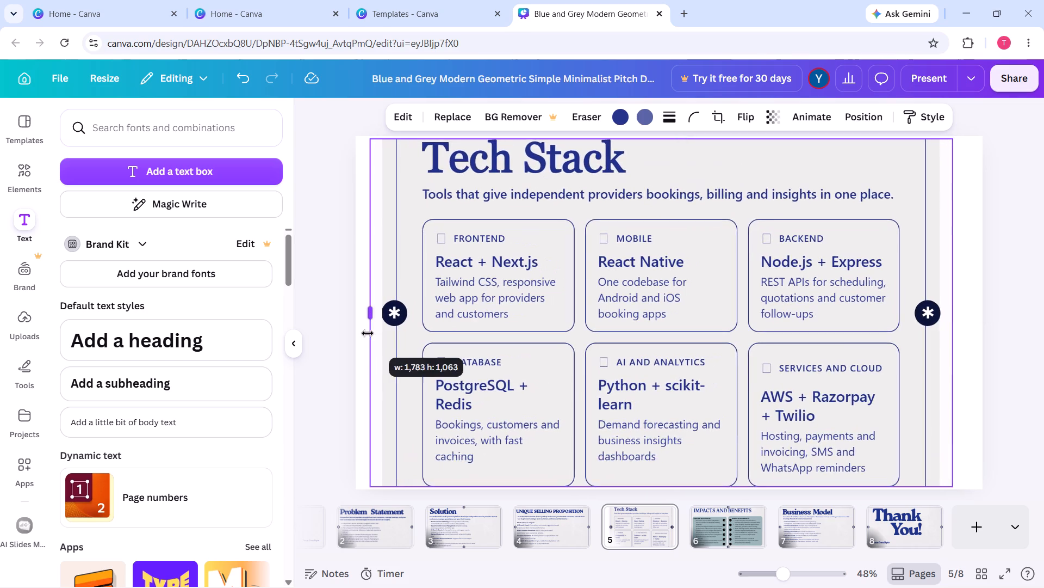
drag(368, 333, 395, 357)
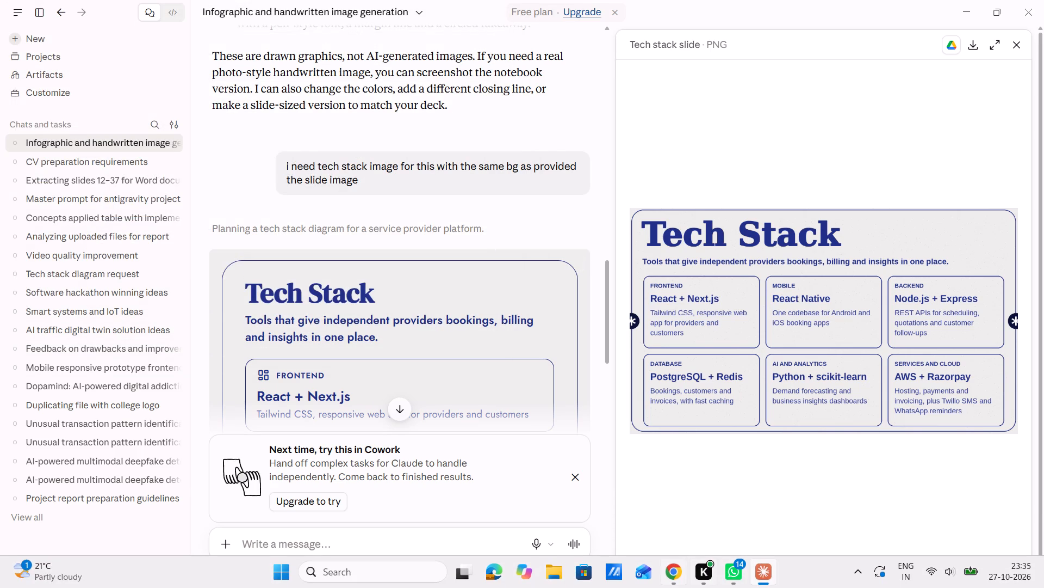
Switch to File Explorer, preview the downloaded Tech Stack image in the Gallery, and copy it.
click(673, 574)
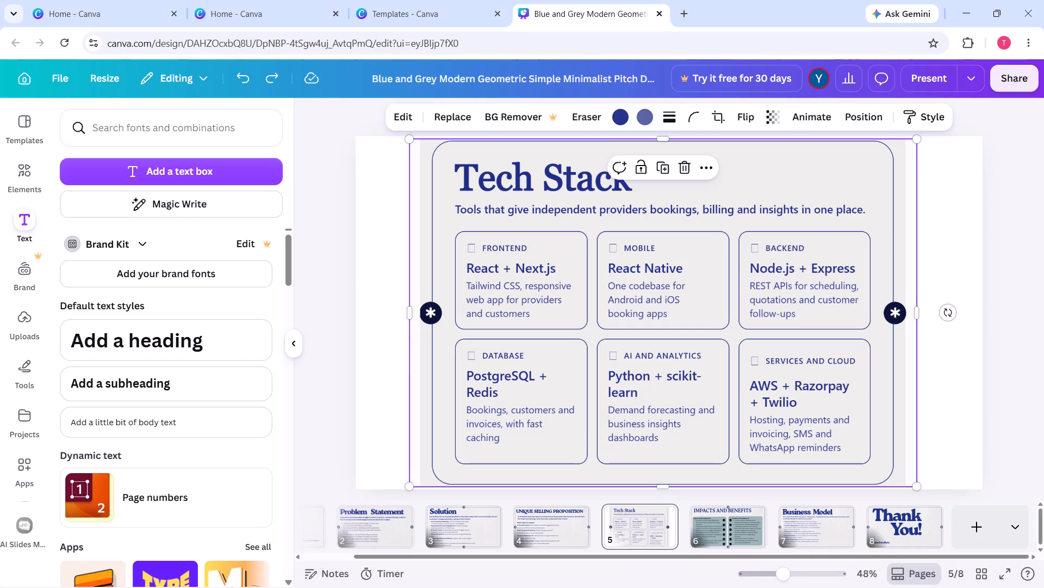
click(550, 573)
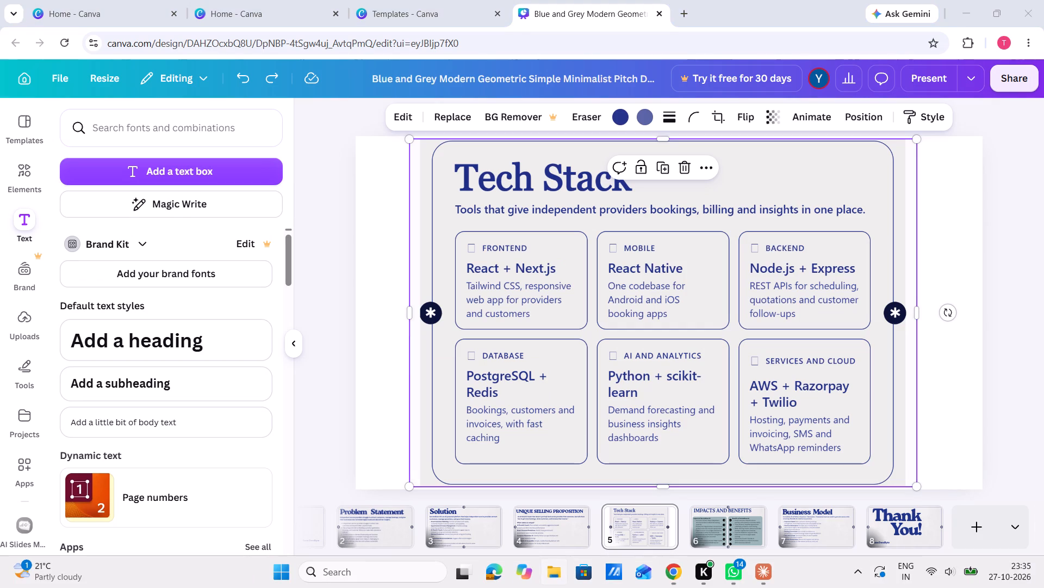
click(58, 132)
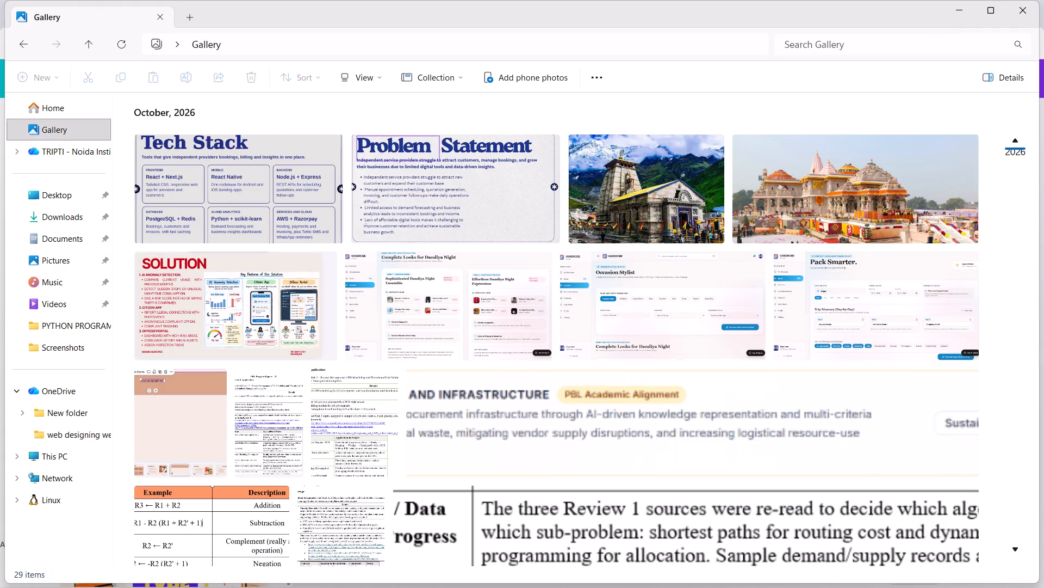
click(225, 220)
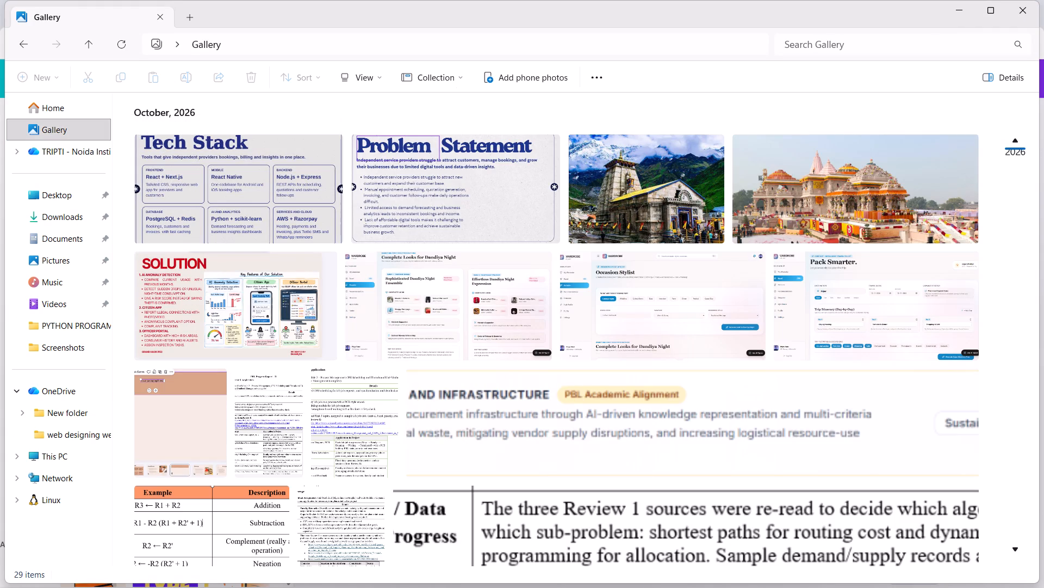
double_click(225, 220)
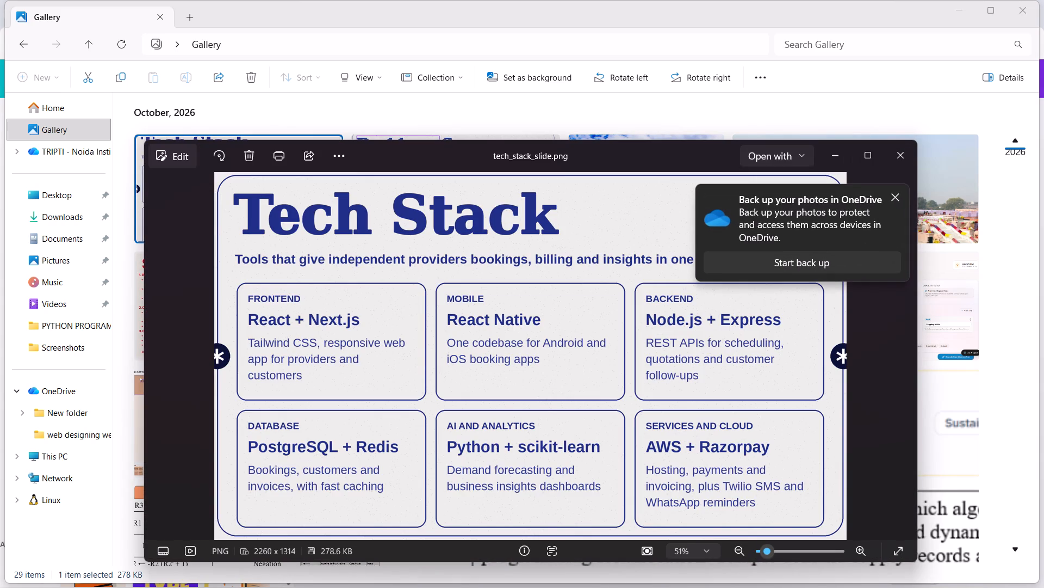
click(832, 158)
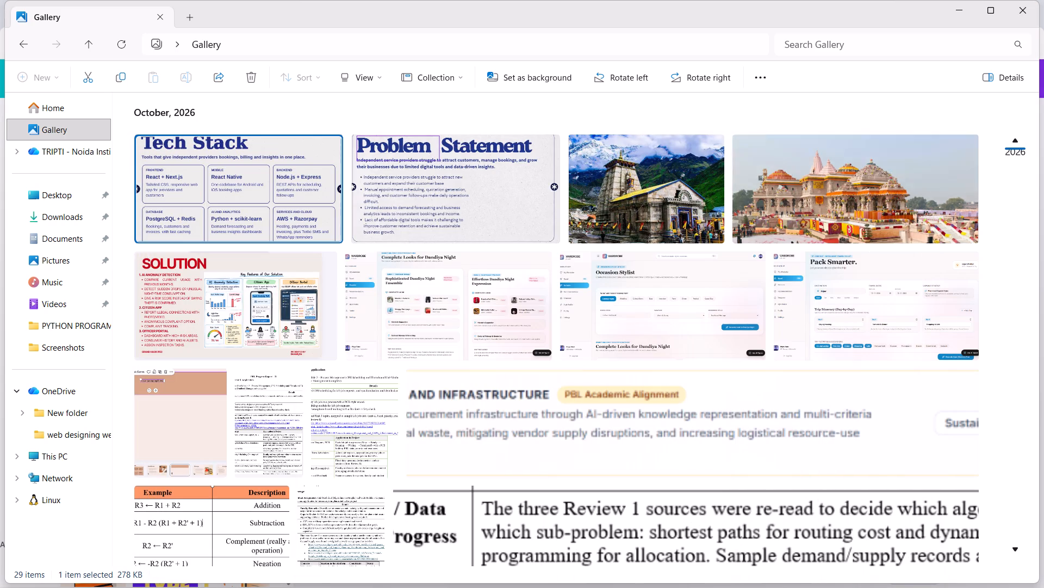
click(119, 75)
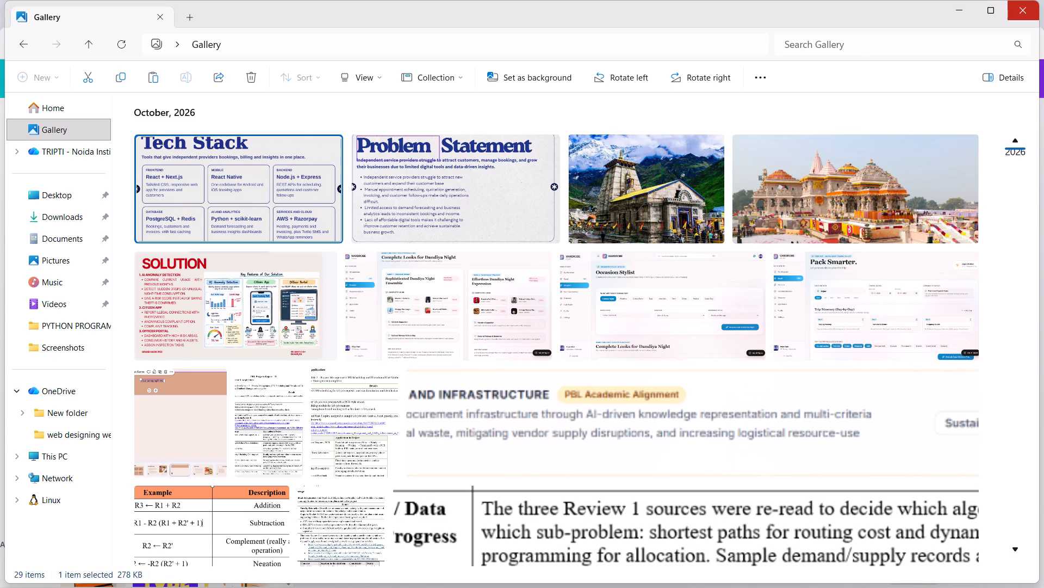
click(965, 9)
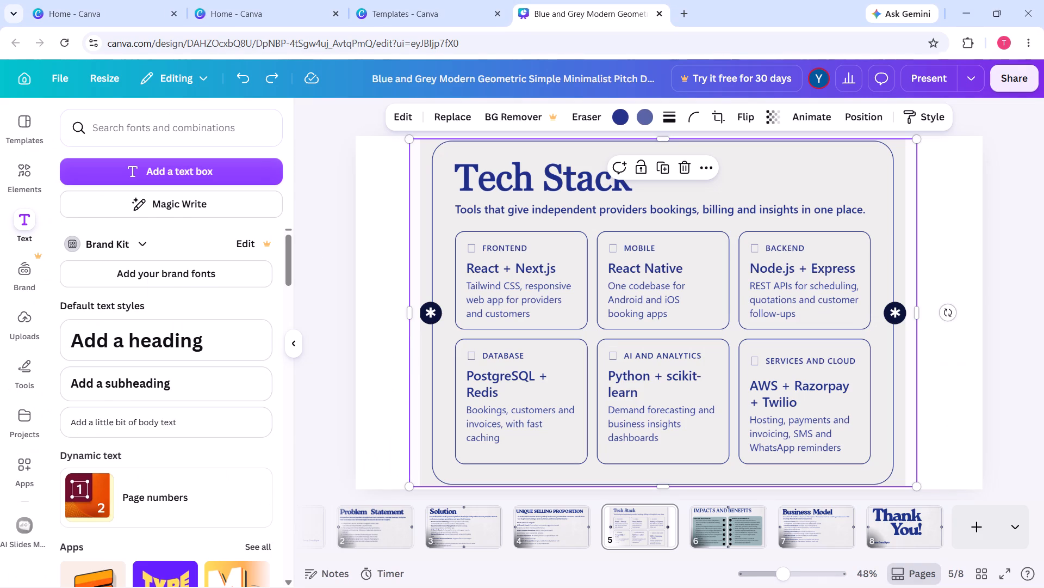
Switch to Canva and replace the old Tech Stack image on page 5 with the copied tech_stack_slide image.
click(688, 170)
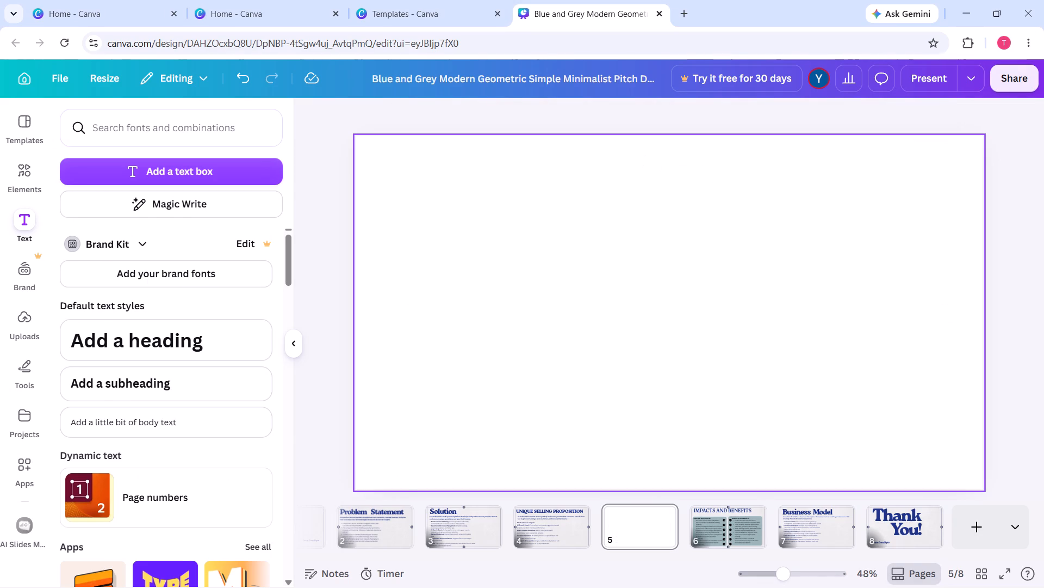
key(ctrl+v)
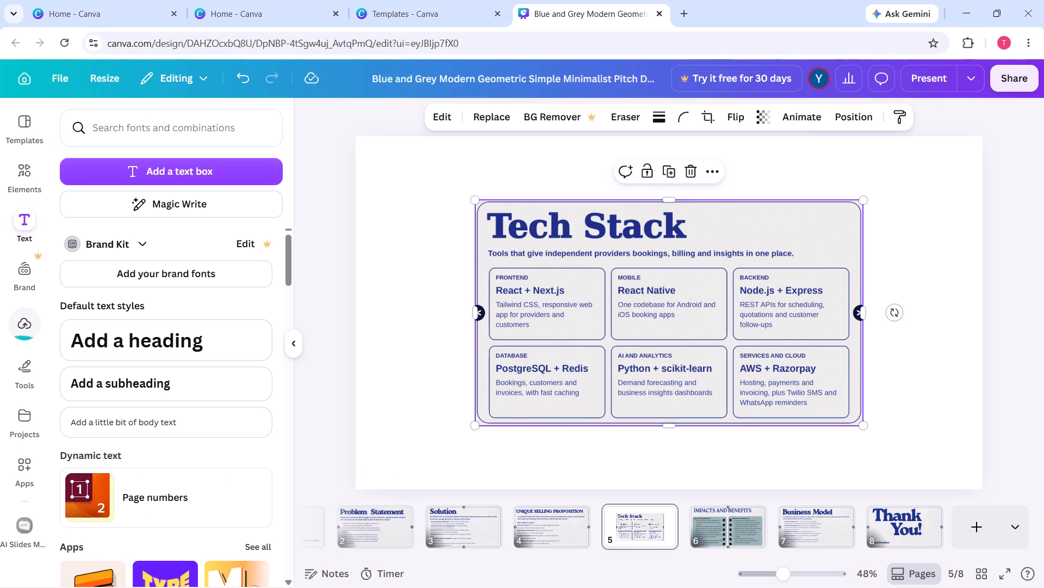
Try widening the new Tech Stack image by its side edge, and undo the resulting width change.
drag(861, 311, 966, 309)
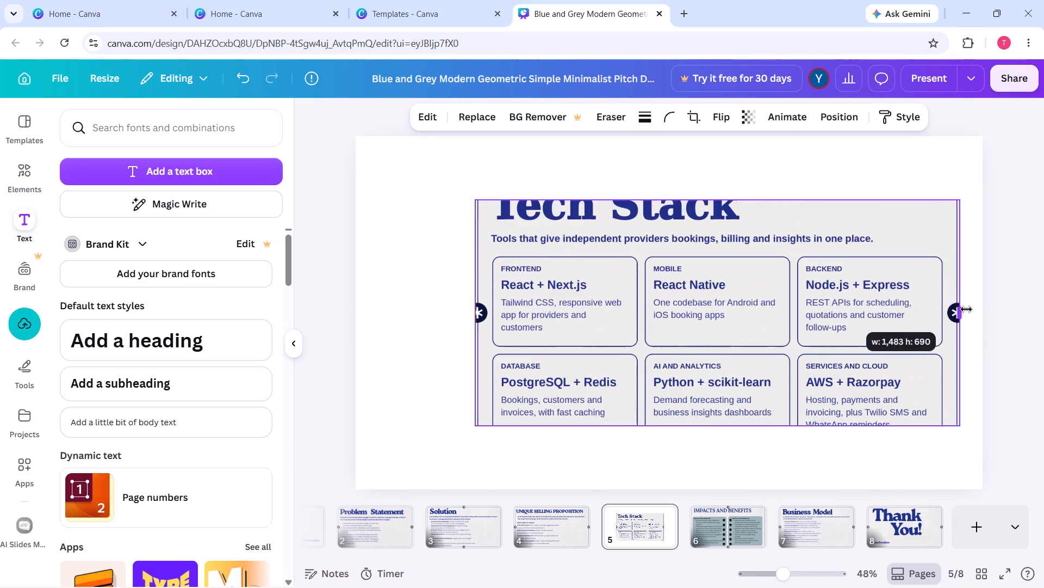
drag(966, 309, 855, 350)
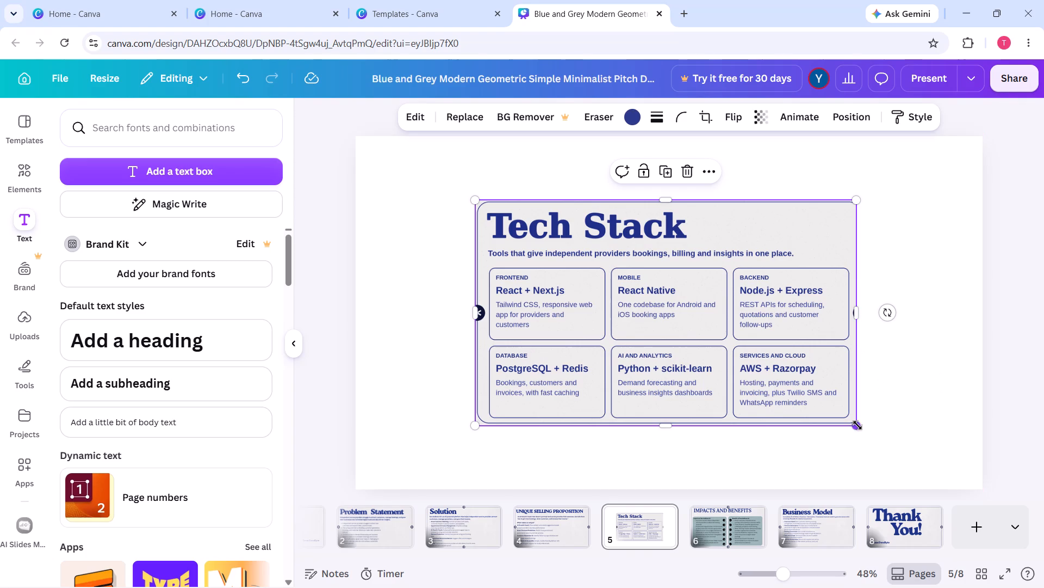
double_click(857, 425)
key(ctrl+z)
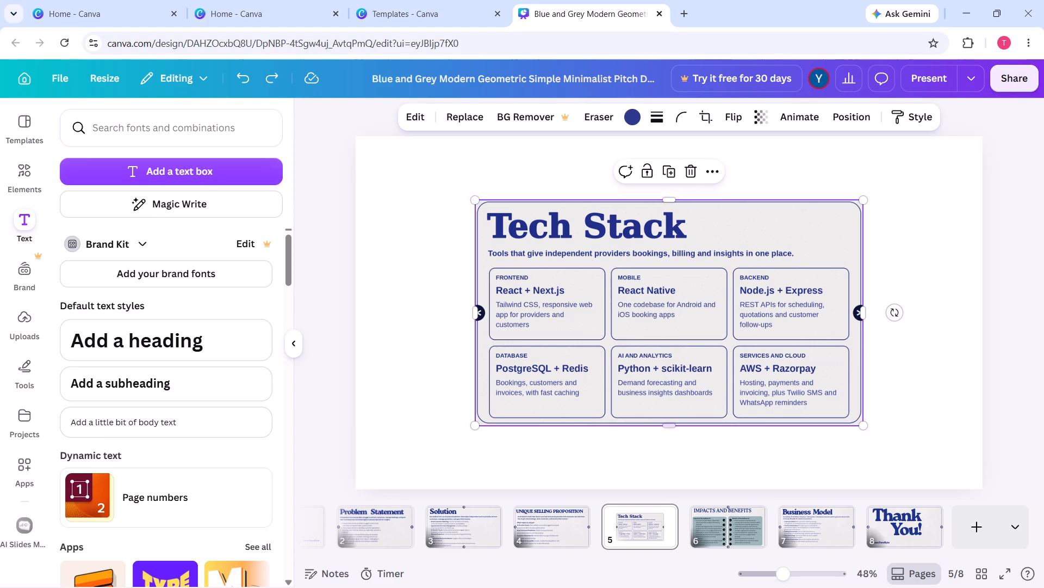
Enlarge the Tech Stack image proportionally to about 1,556 by 904, moving it up so it reaches the page's right edge.
drag(865, 424, 968, 479)
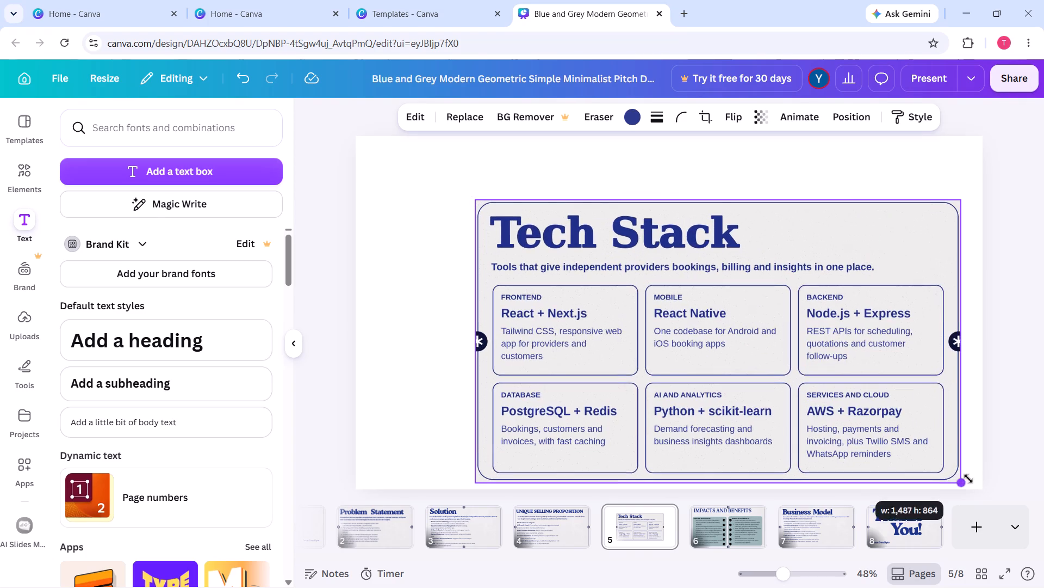
drag(968, 479, 983, 469)
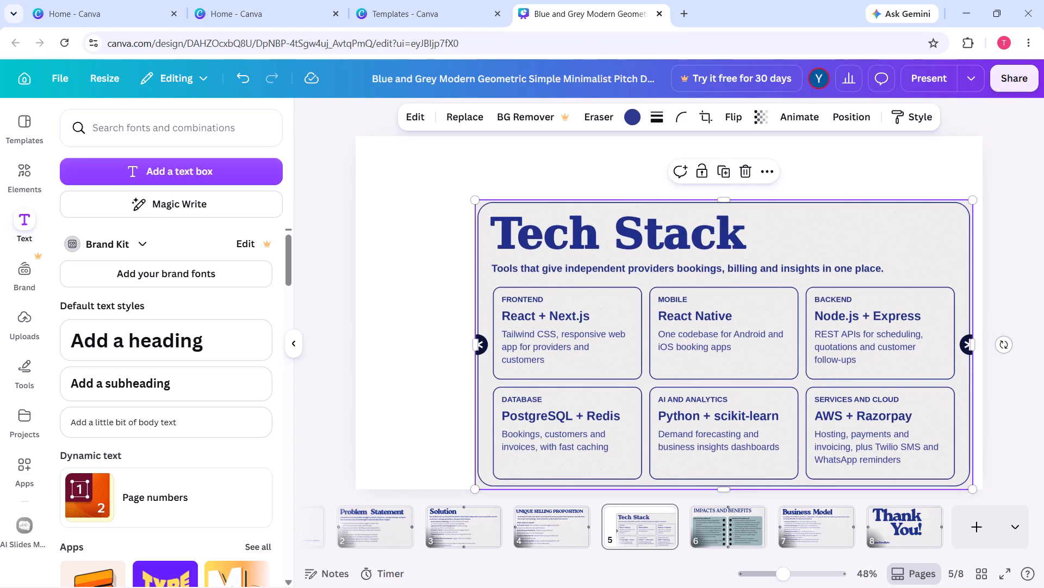
drag(742, 328, 742, 313)
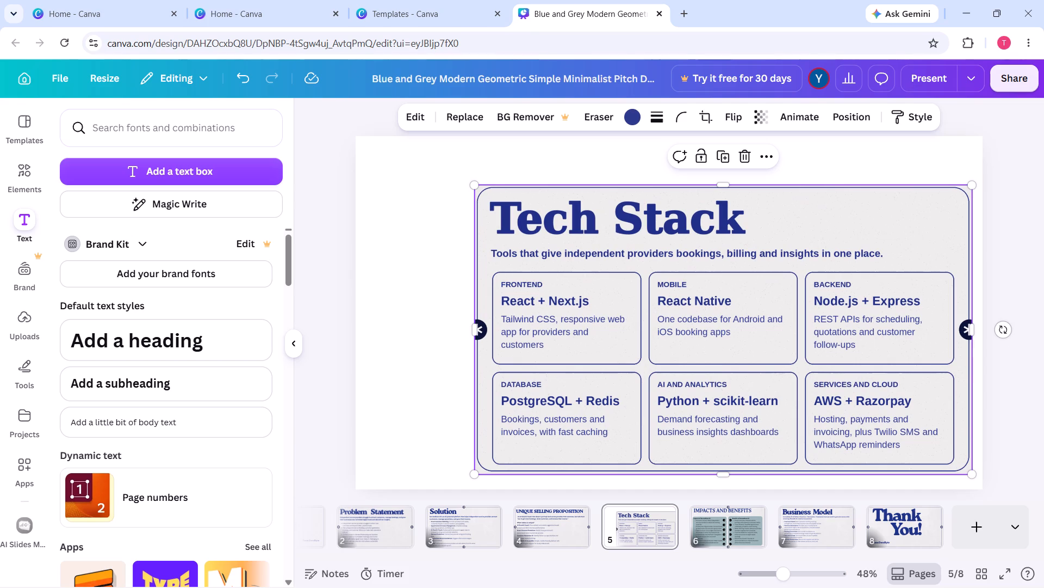
drag(970, 473, 978, 483)
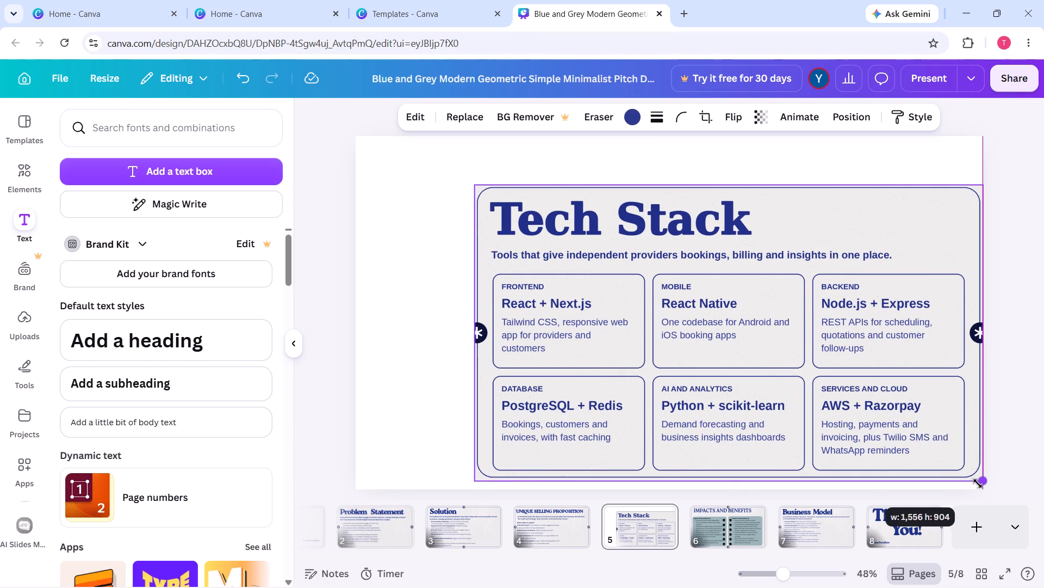
drag(978, 483, 978, 484)
Enlarge and reposition the Tech Stack image, extending both sides to the page edges so it fills page 5.
drag(474, 184, 394, 157)
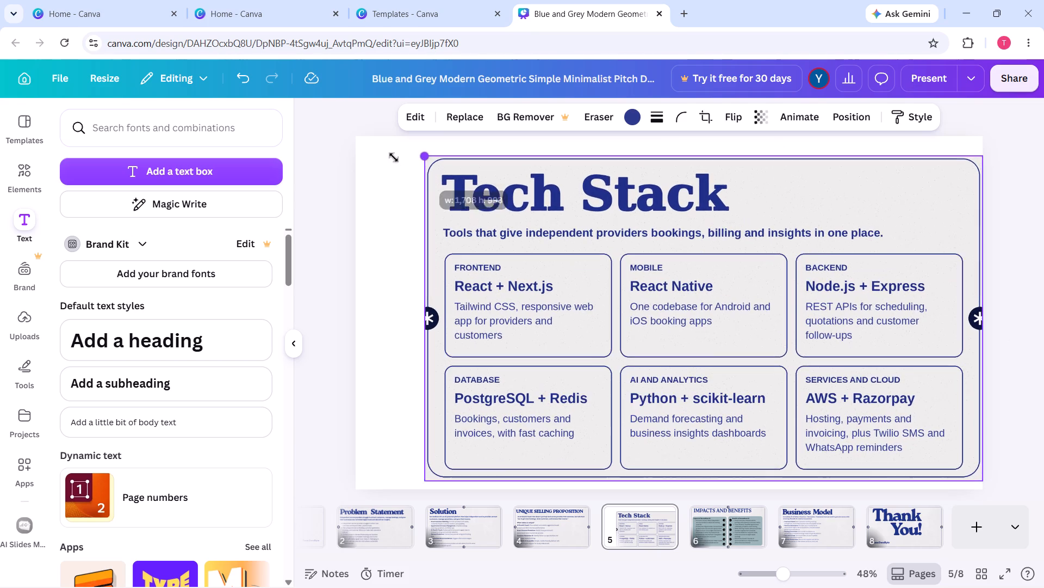
drag(394, 157, 345, 174)
drag(586, 267, 583, 286)
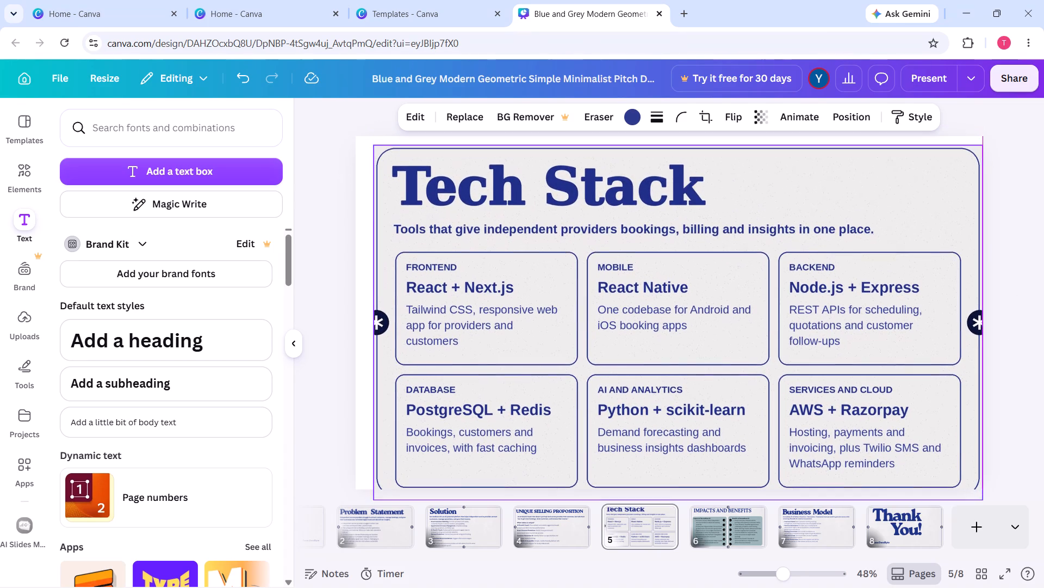
drag(583, 286, 577, 280)
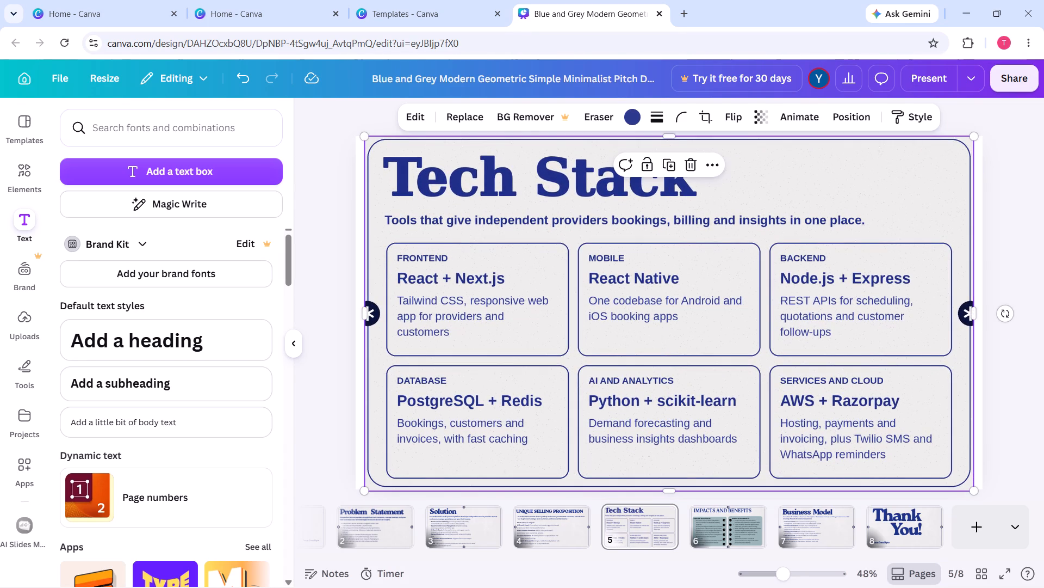
drag(978, 314, 985, 318)
drag(365, 311, 357, 311)
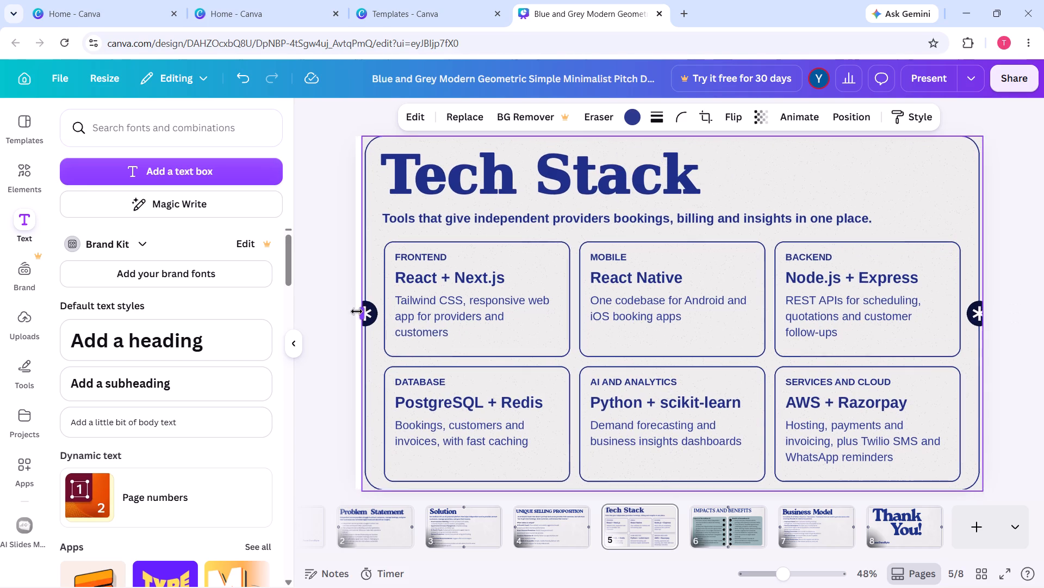
drag(357, 311, 356, 312)
click(309, 326)
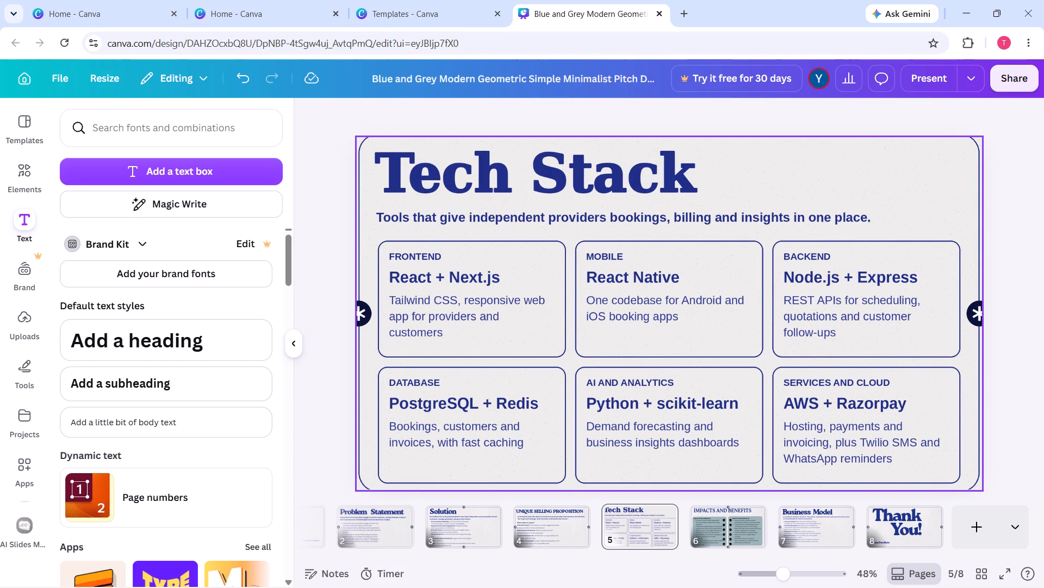
click(968, 165)
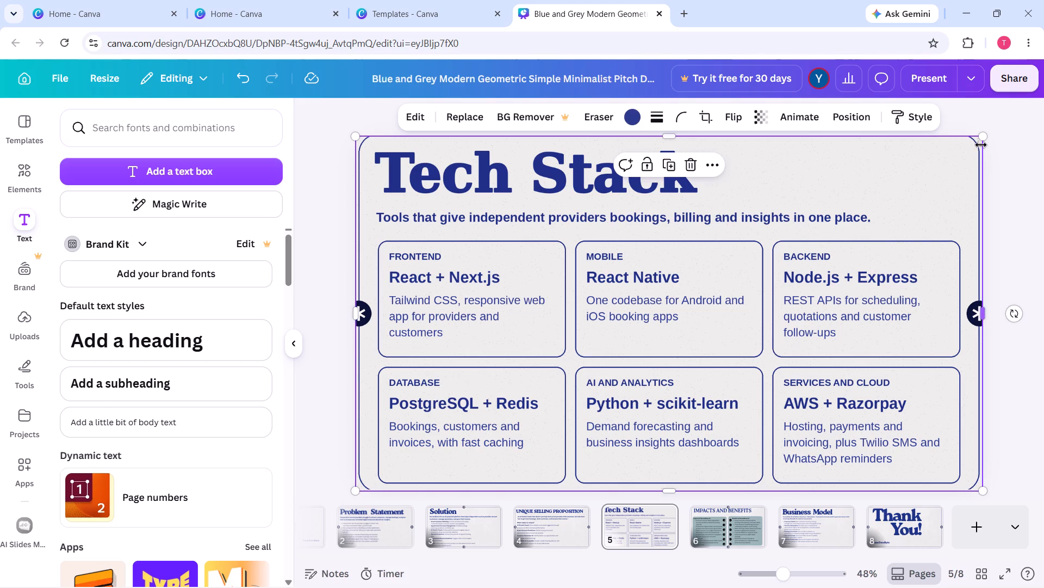
click(983, 140)
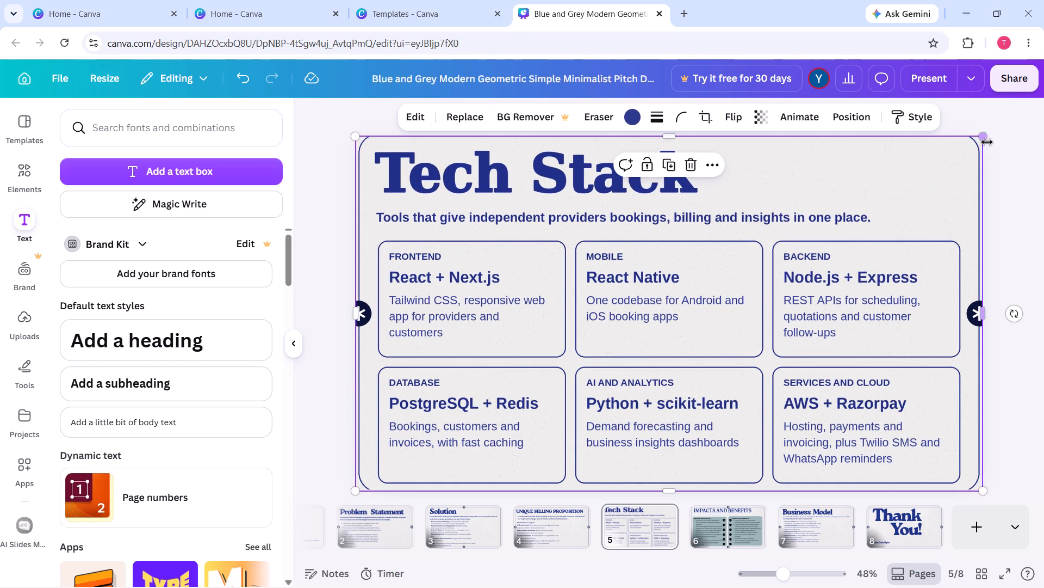
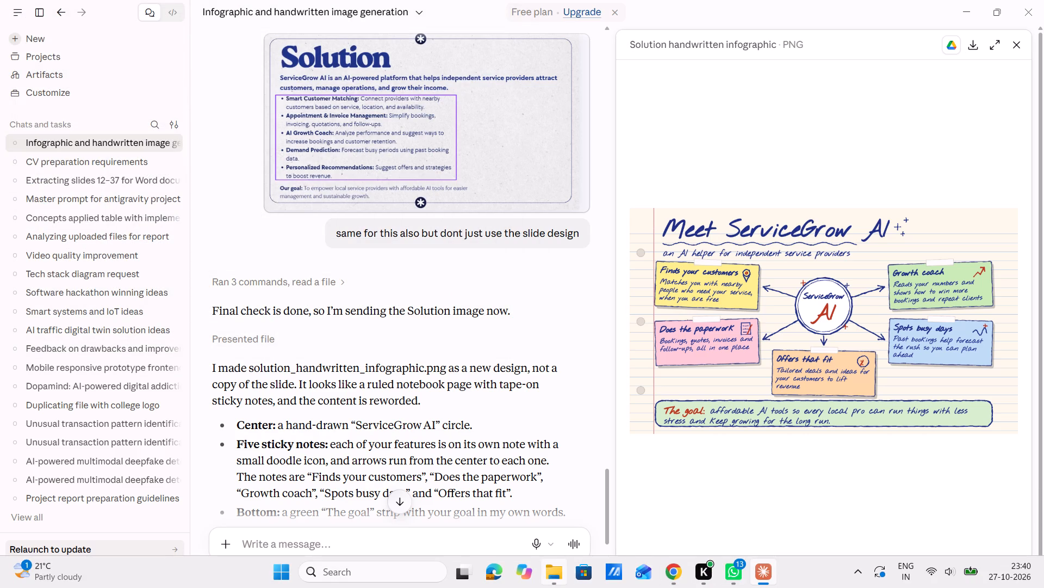
Switch to File Explorer and refresh the Gallery to look for the saved Solution infographic.
click(560, 572)
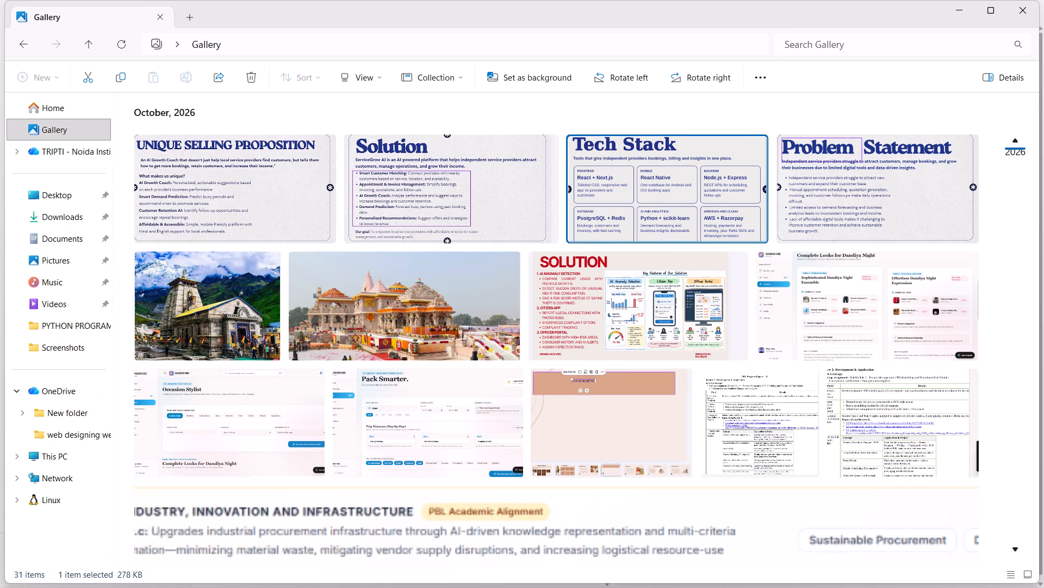
scroll(418, 289, up, 7)
click(122, 45)
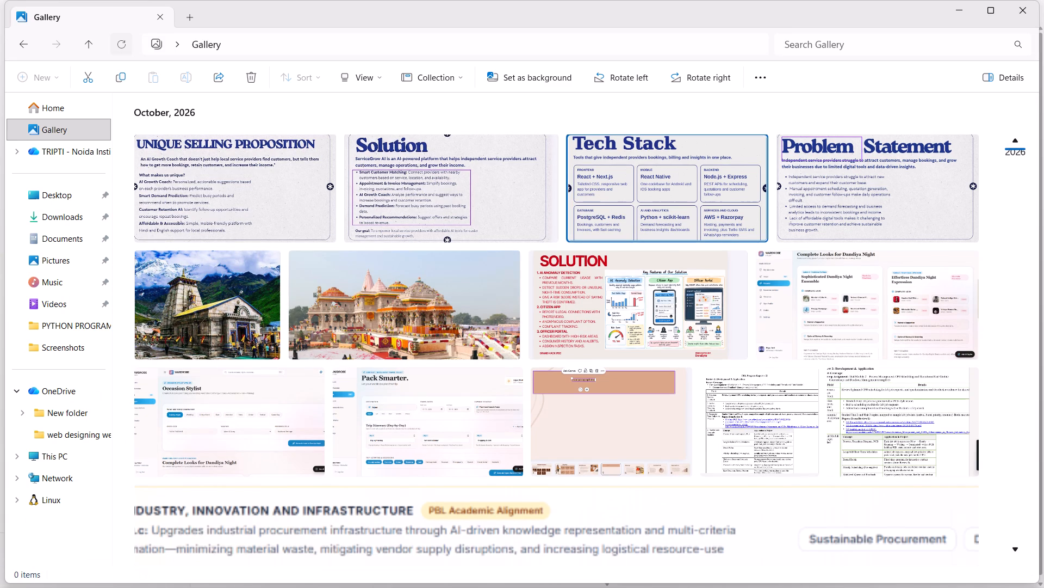
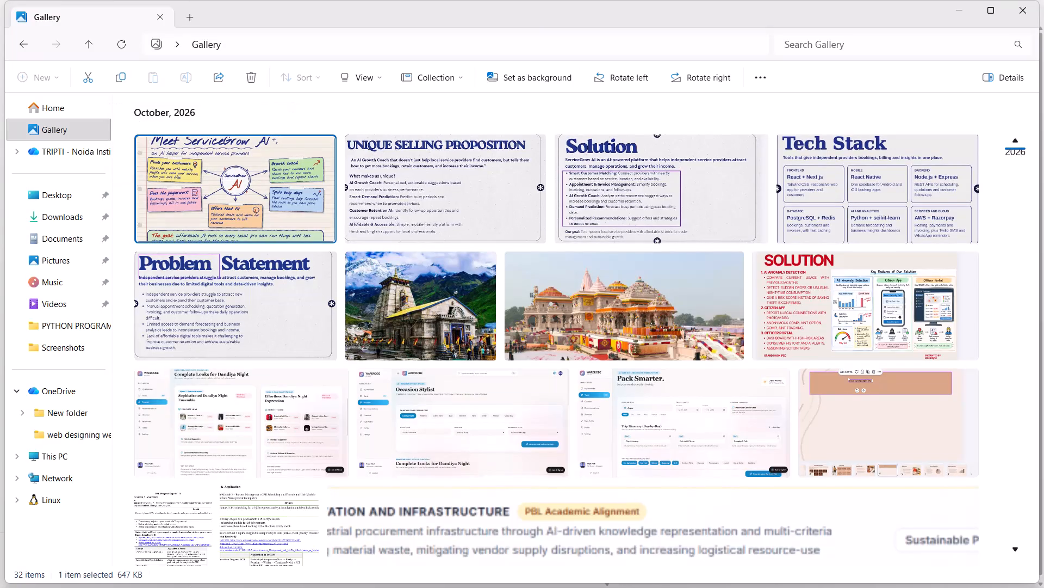
Copy the saved Solution infographic from the Gallery and paste it onto the Solution slide (page 3) of the Canva deck.
click(125, 77)
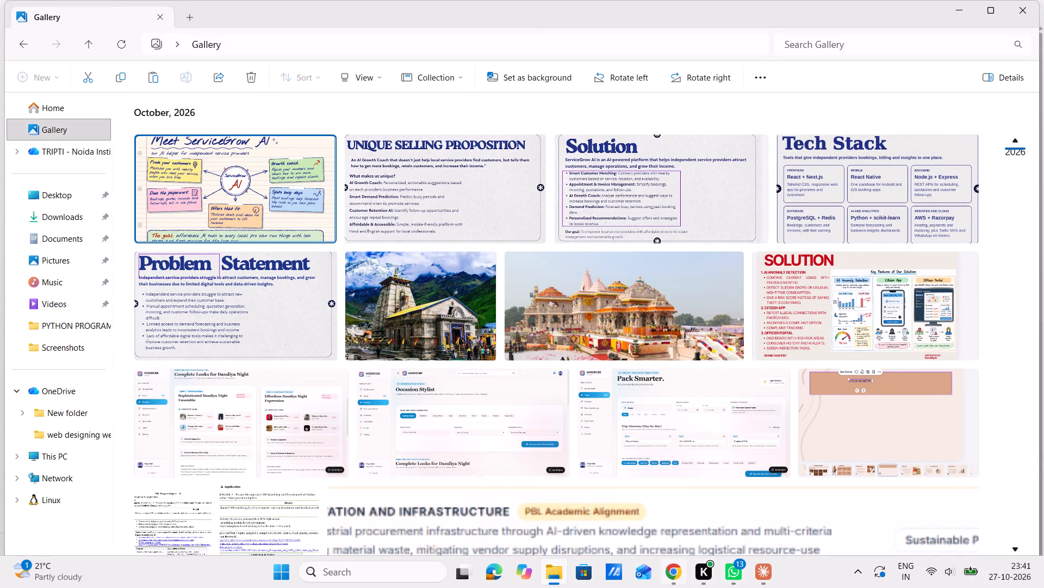
click(679, 580)
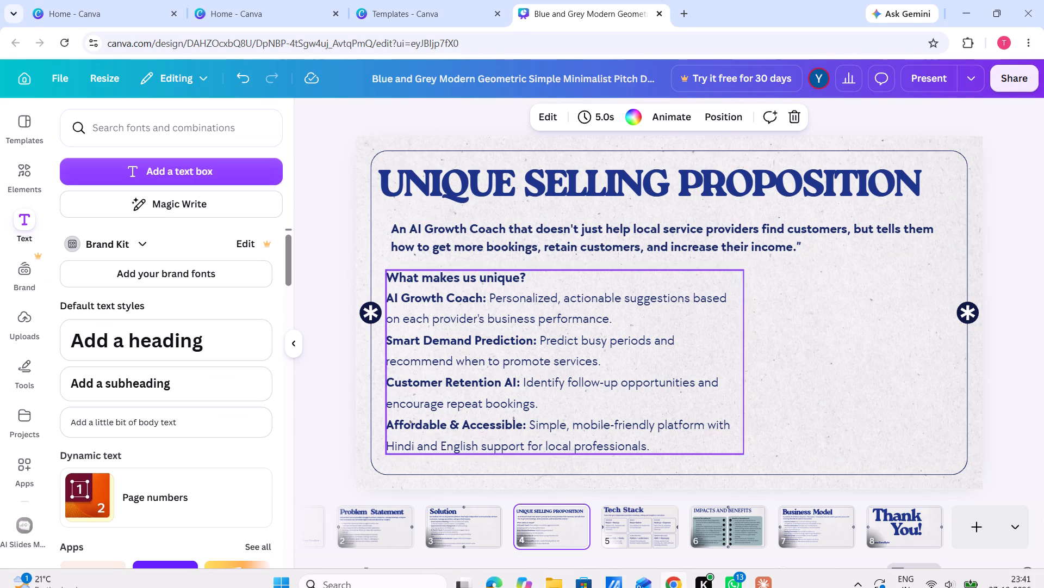
click(471, 528)
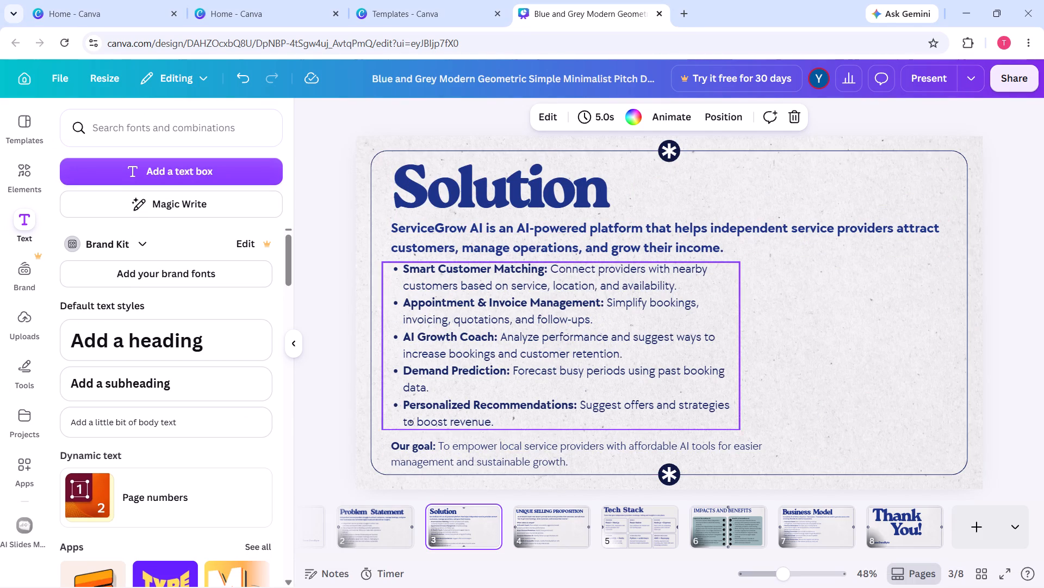
key(ctrl+v)
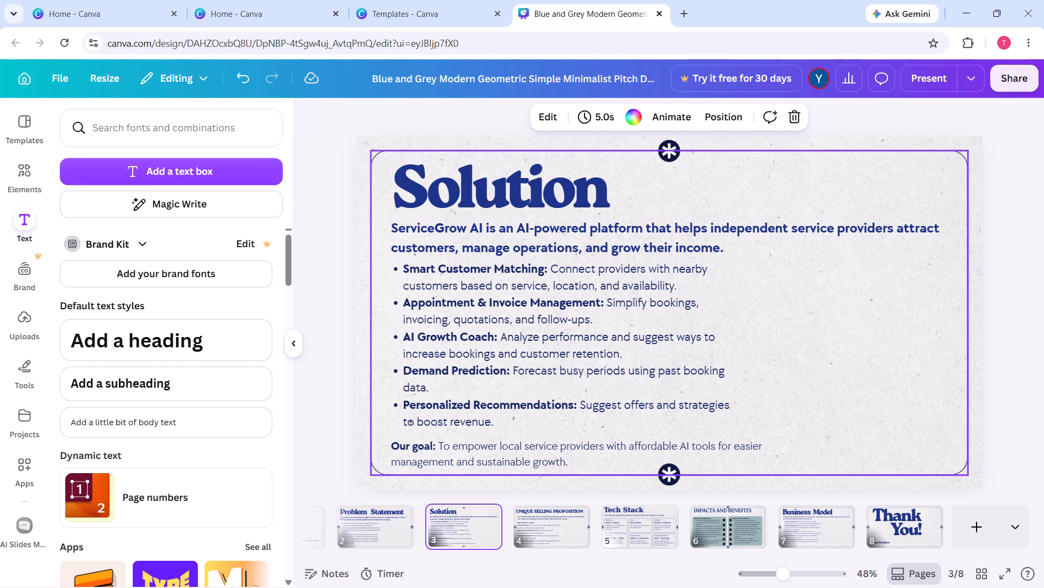
Shrink the pasted infographic to about 713 wide and place it beside the bullet list, below the slide's introductory sentence.
drag(828, 335, 894, 362)
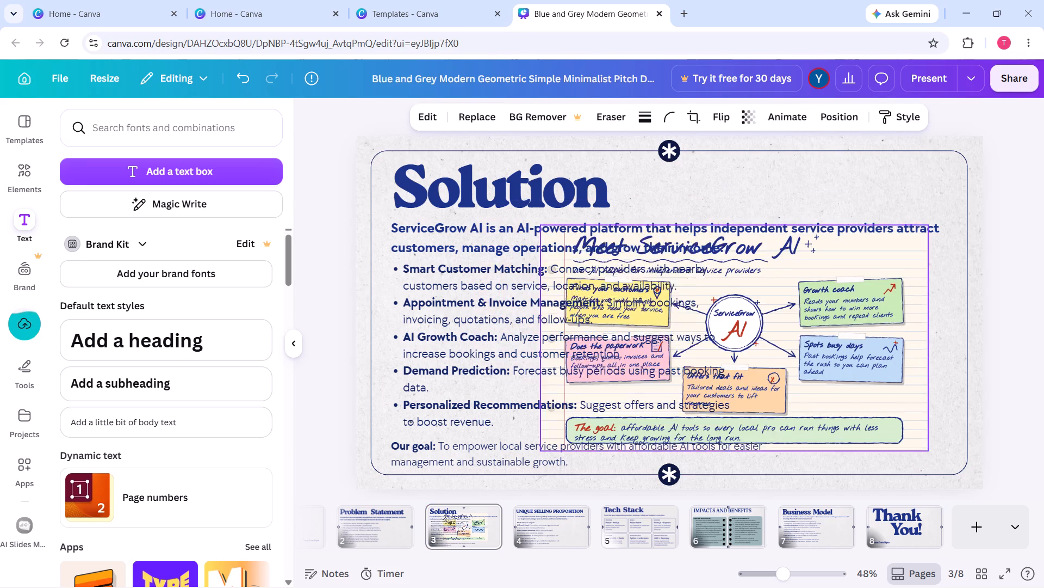
drag(894, 362, 924, 371)
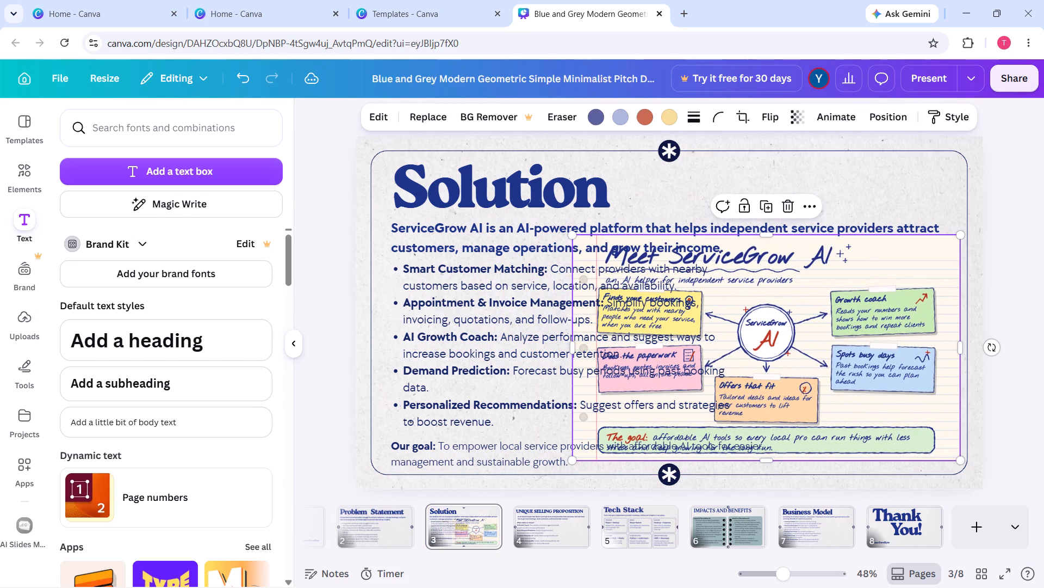
drag(958, 347, 872, 396)
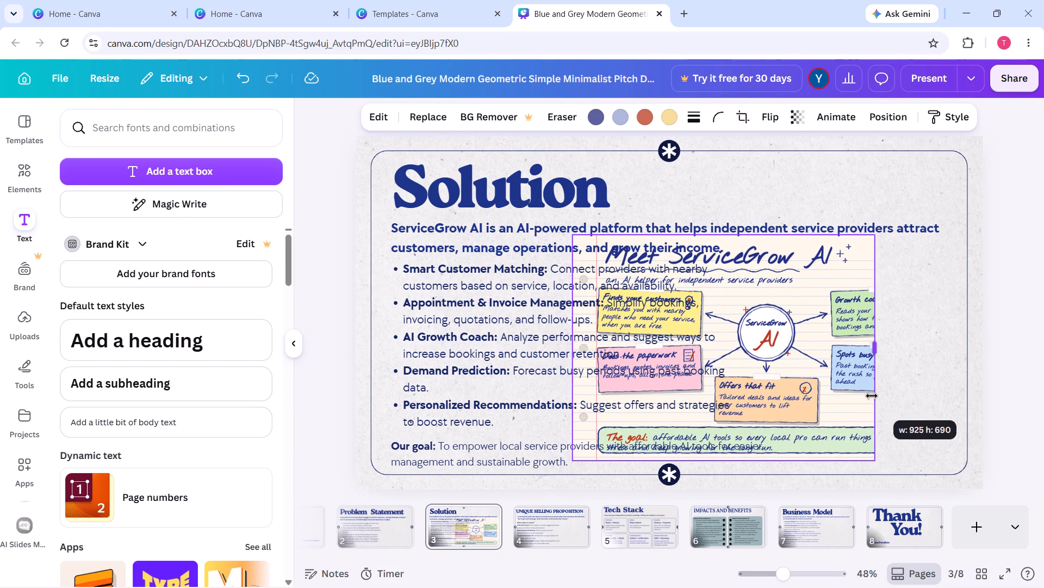
drag(872, 396, 947, 378)
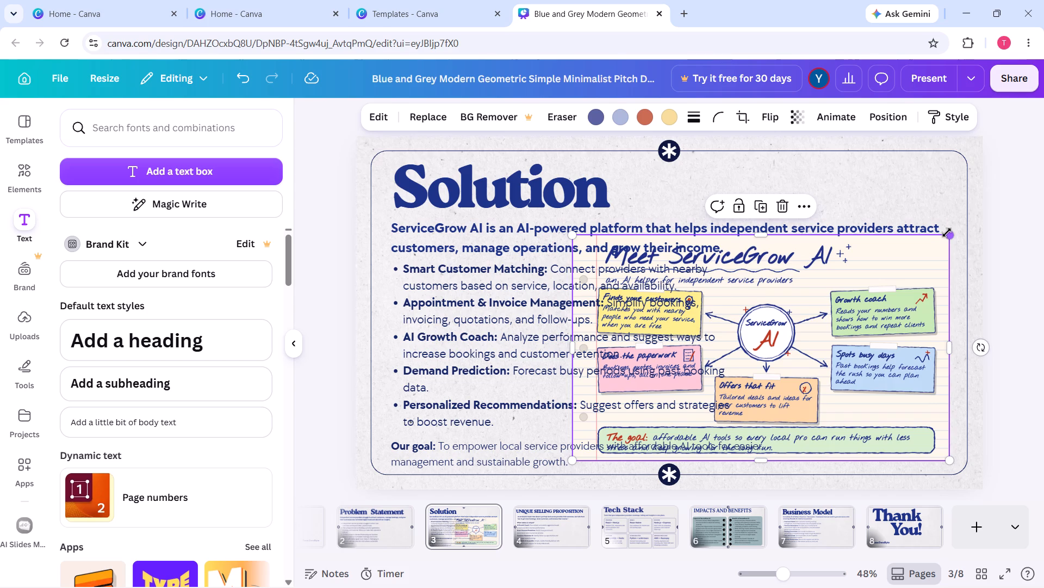
drag(947, 232, 876, 324)
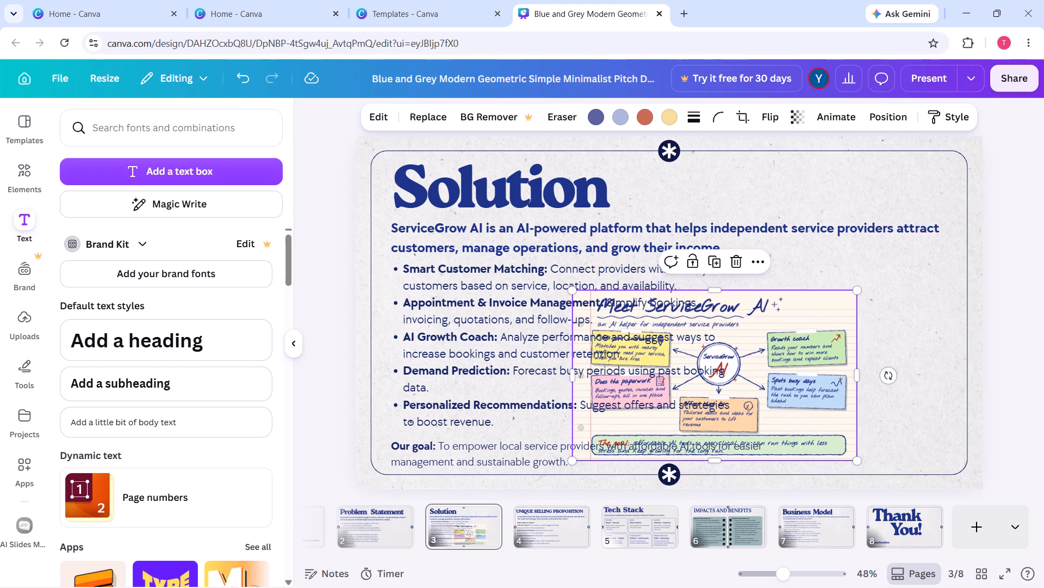
drag(815, 316, 921, 284)
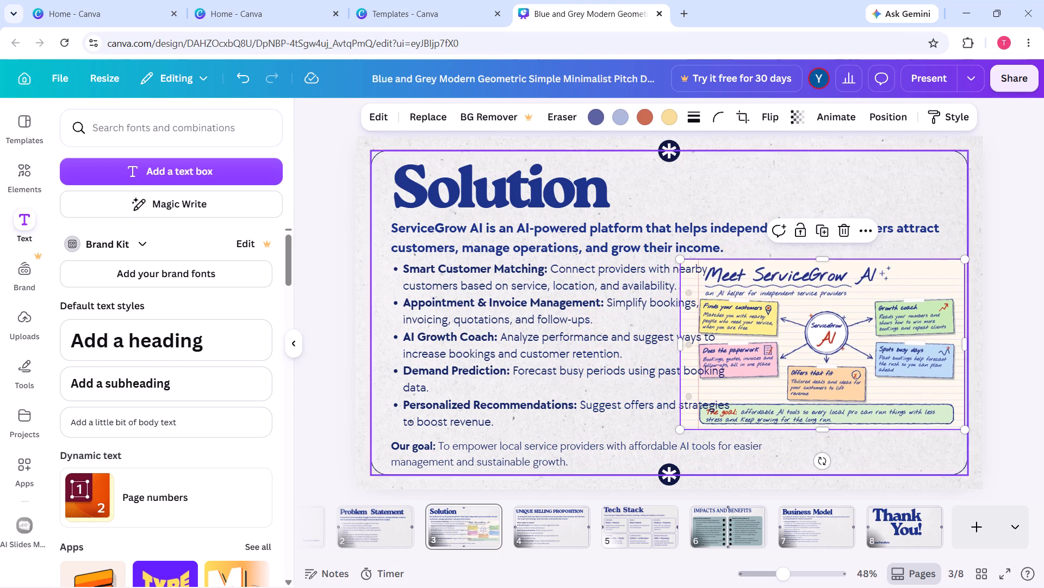
drag(966, 258, 931, 319)
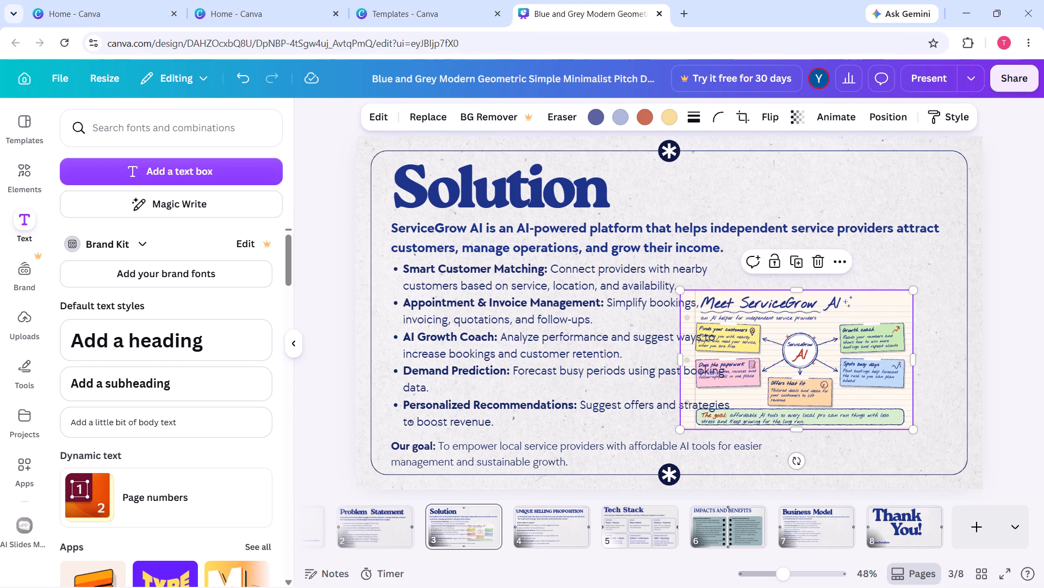
drag(860, 353, 898, 334)
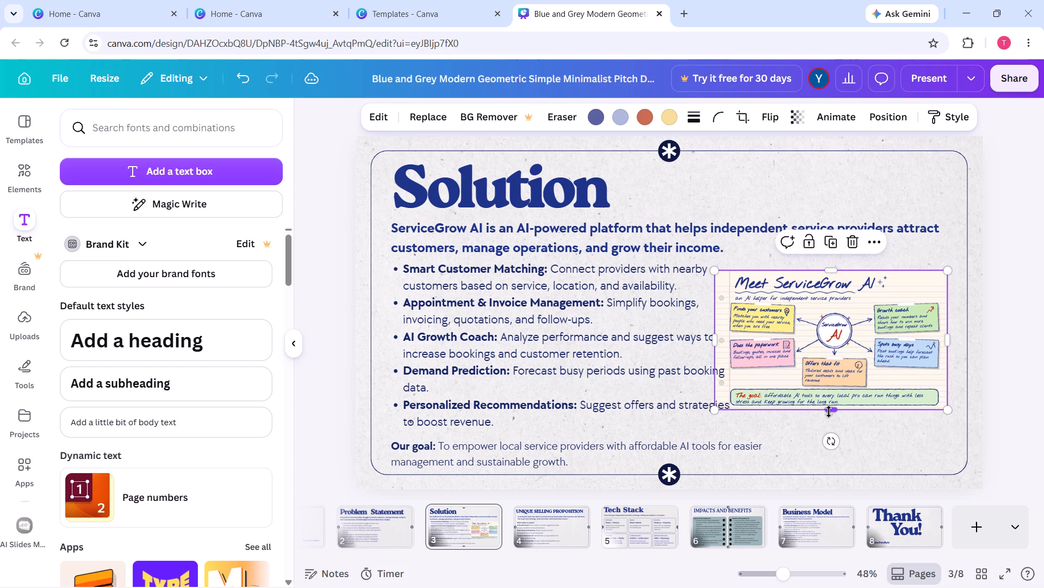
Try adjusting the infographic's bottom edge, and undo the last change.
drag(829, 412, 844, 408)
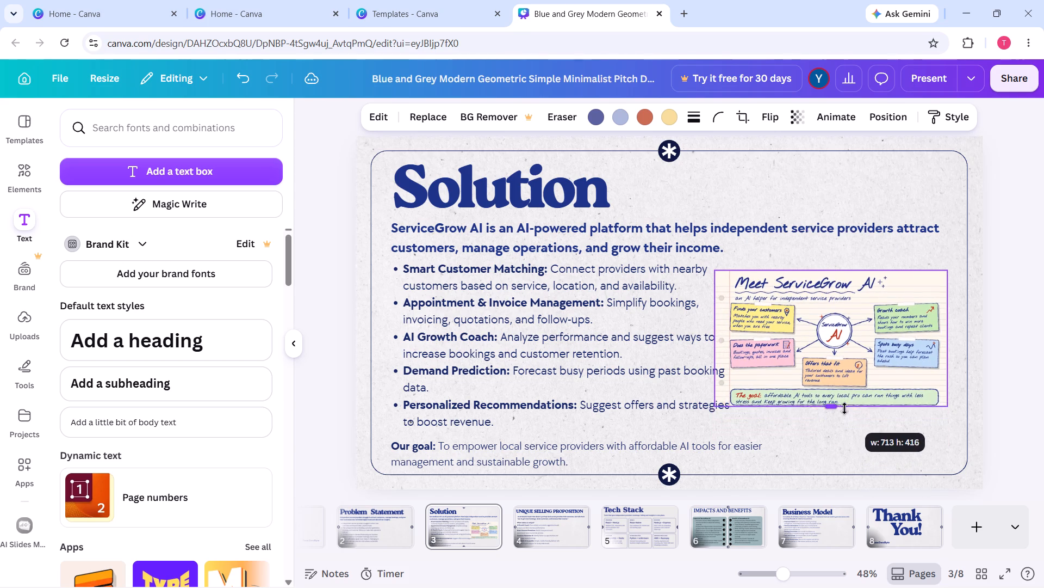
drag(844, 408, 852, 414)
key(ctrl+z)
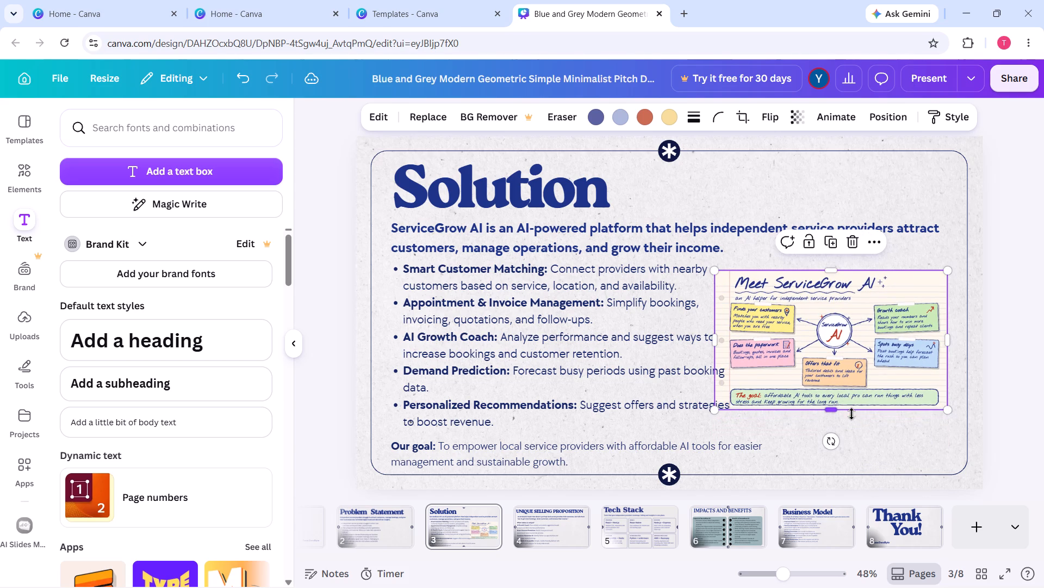
Enlarge the infographic proportionally to about 775 × 463, extending it to the slide's right border line.
drag(950, 268, 954, 264)
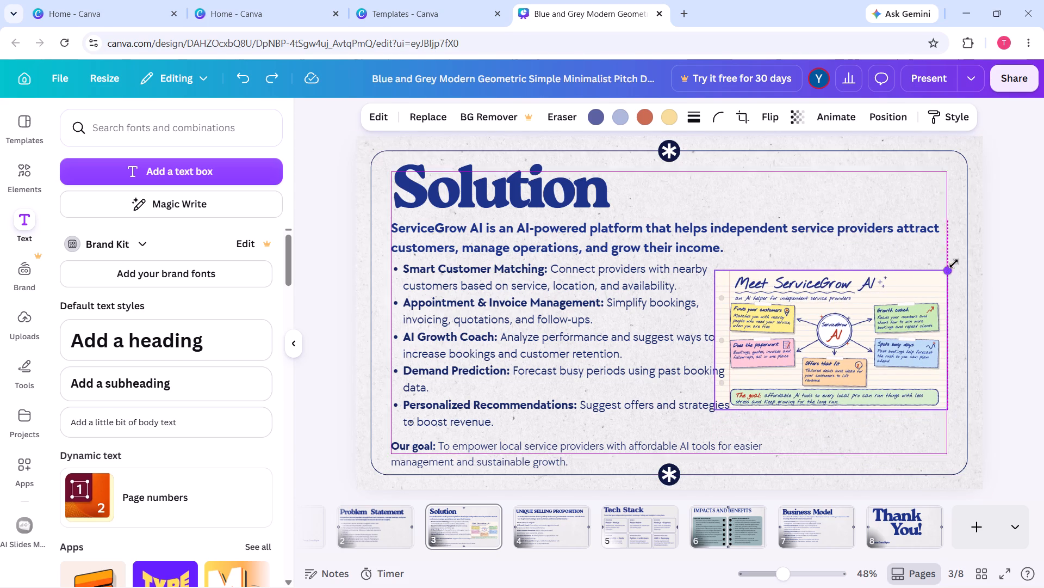
drag(954, 264, 967, 252)
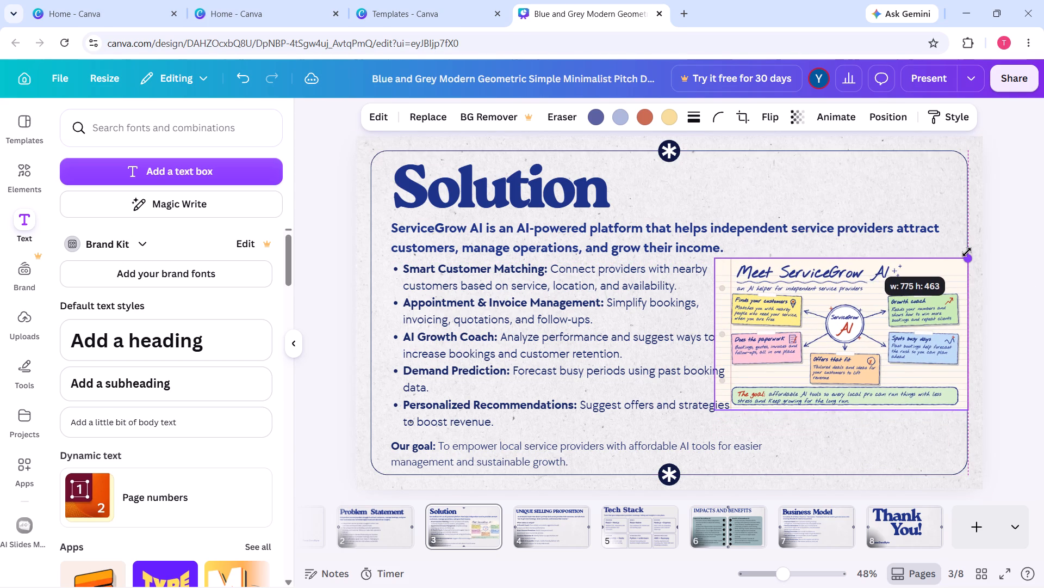
drag(967, 252, 964, 252)
Narrow the bullet list text box to about 932 wide so it clears the infographic.
click(651, 340)
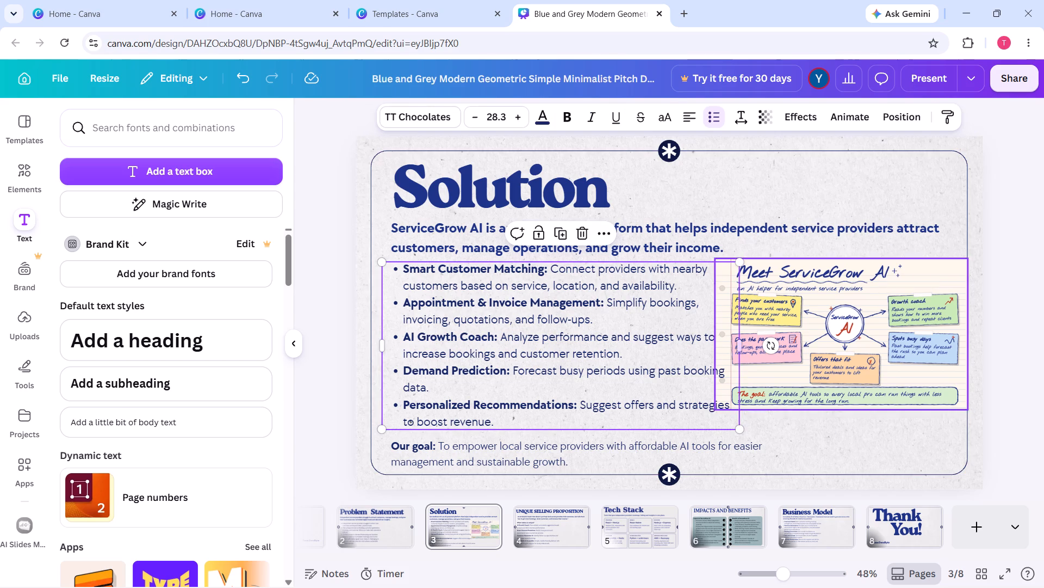
drag(742, 349, 689, 365)
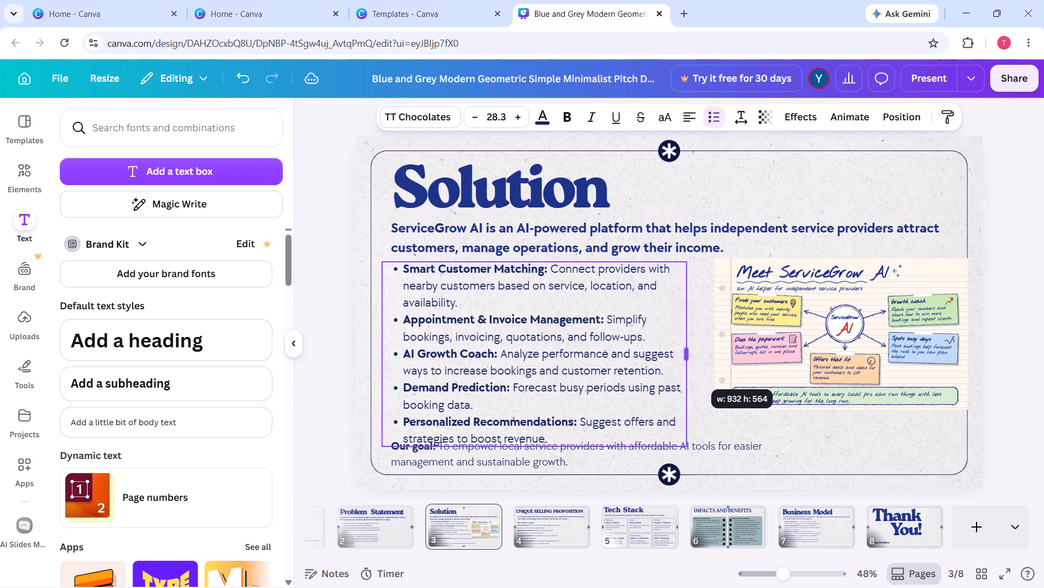
drag(689, 365, 693, 364)
Move the "Our goal" text slightly lower, below the bullet list, and widen its text box.
drag(632, 459, 633, 464)
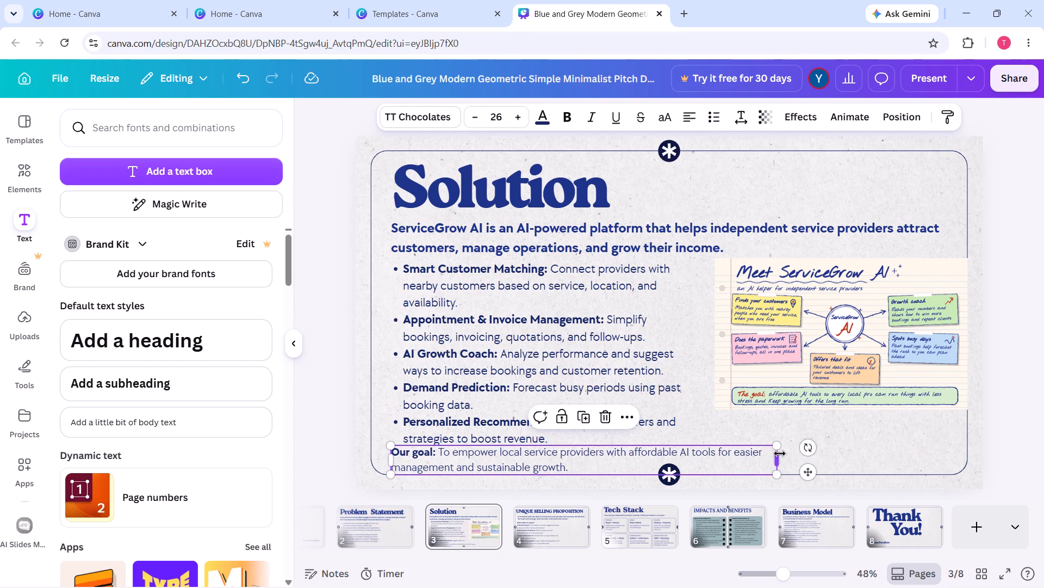
drag(779, 458, 842, 454)
click(320, 468)
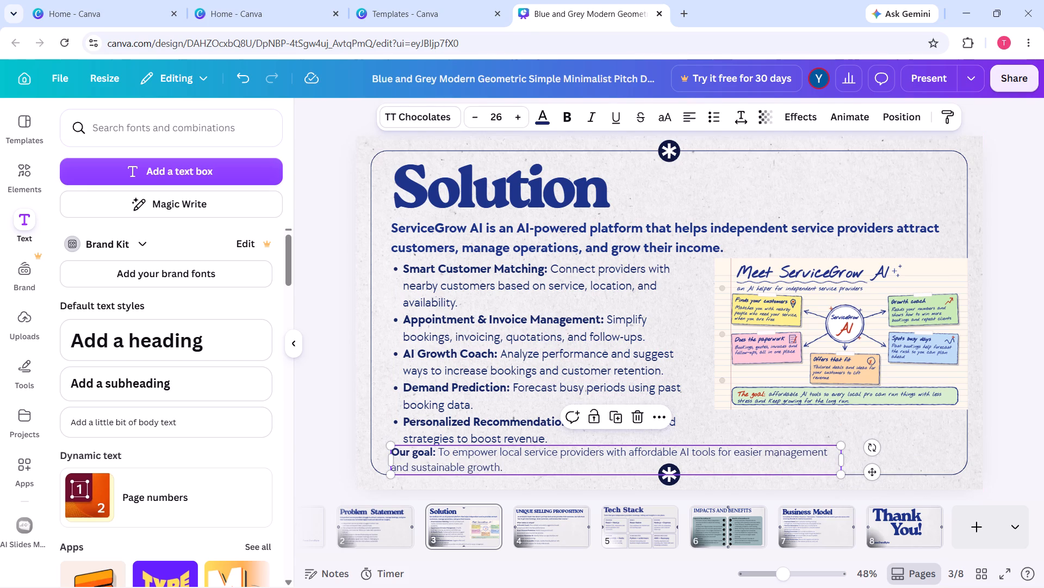
Move the infographic closer to the bullet list, extend its top edge slightly upward and enlarge it to fill the space inside the border.
drag(797, 382, 771, 398)
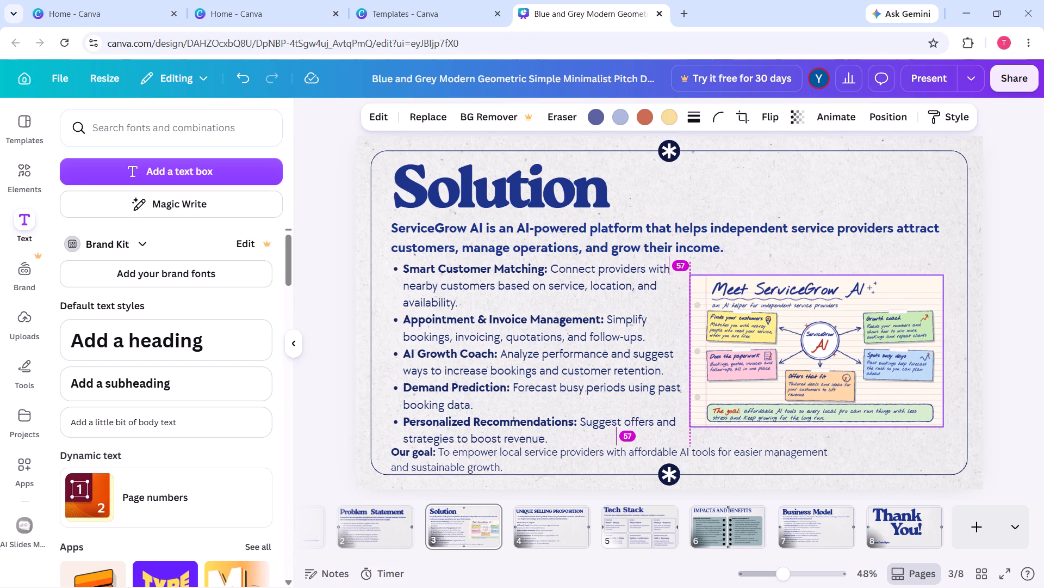
drag(771, 398, 774, 392)
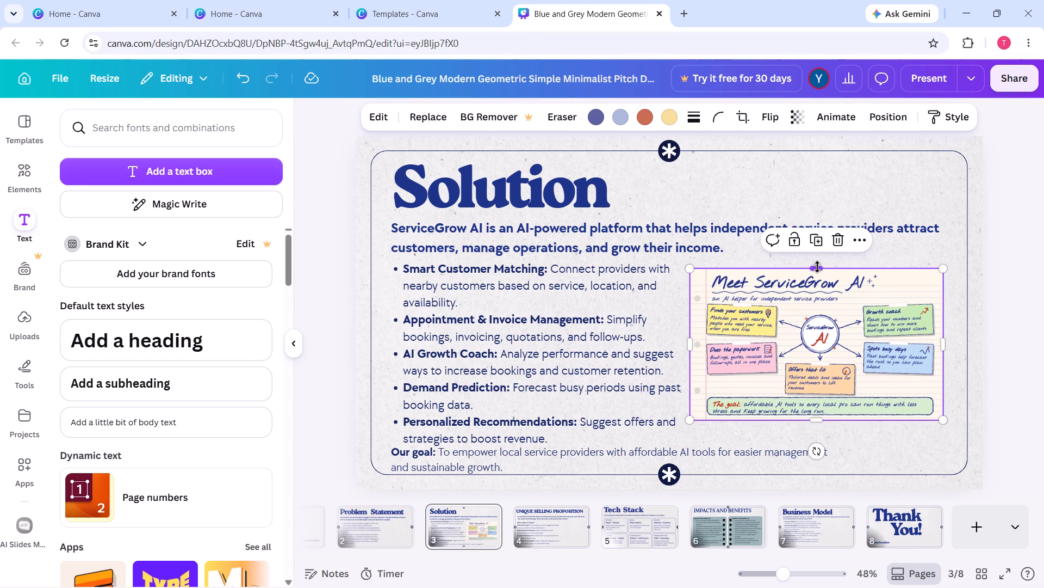
drag(817, 267, 830, 256)
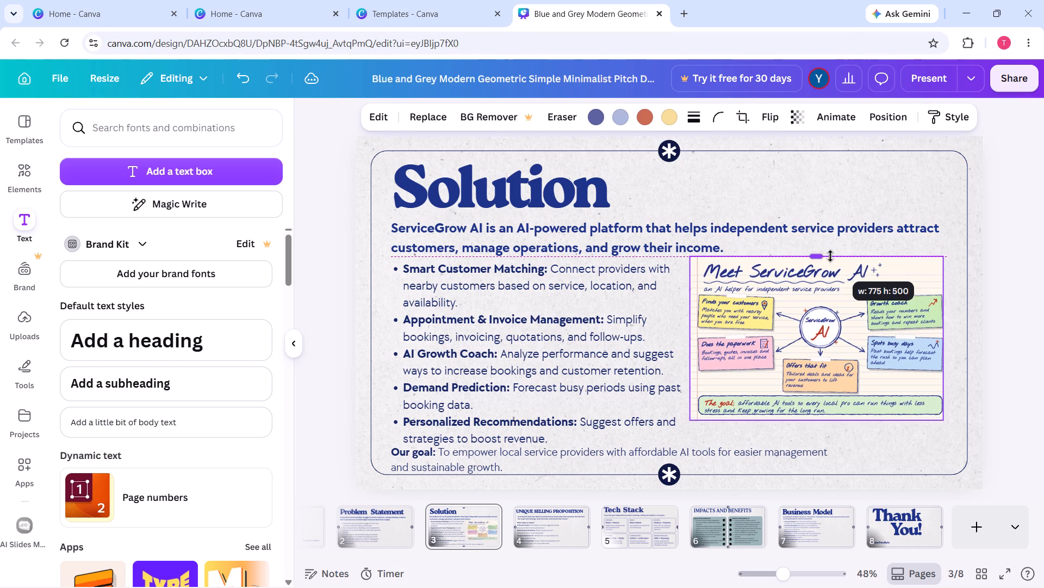
drag(830, 256, 830, 258)
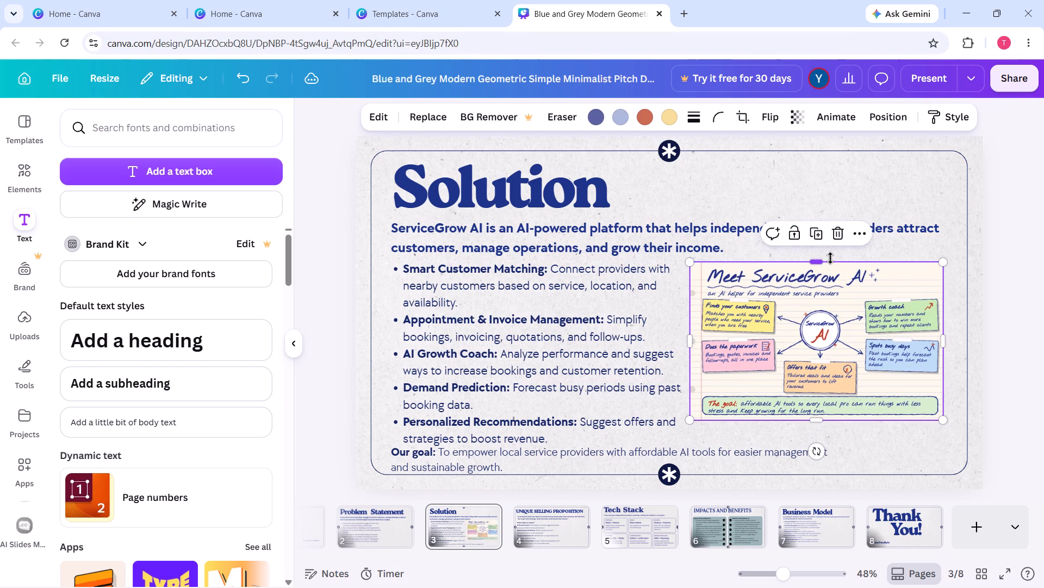
click(821, 422)
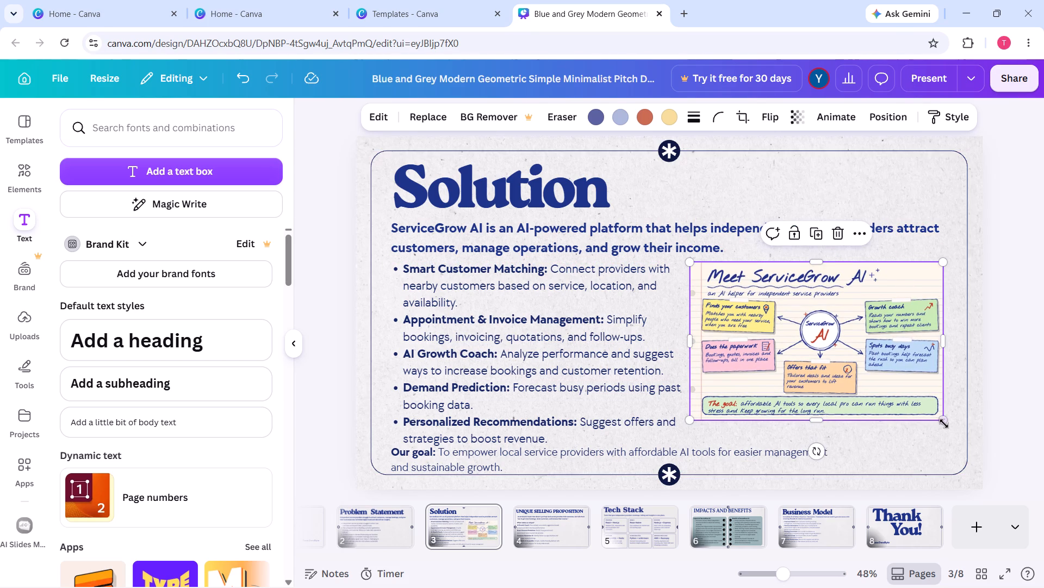
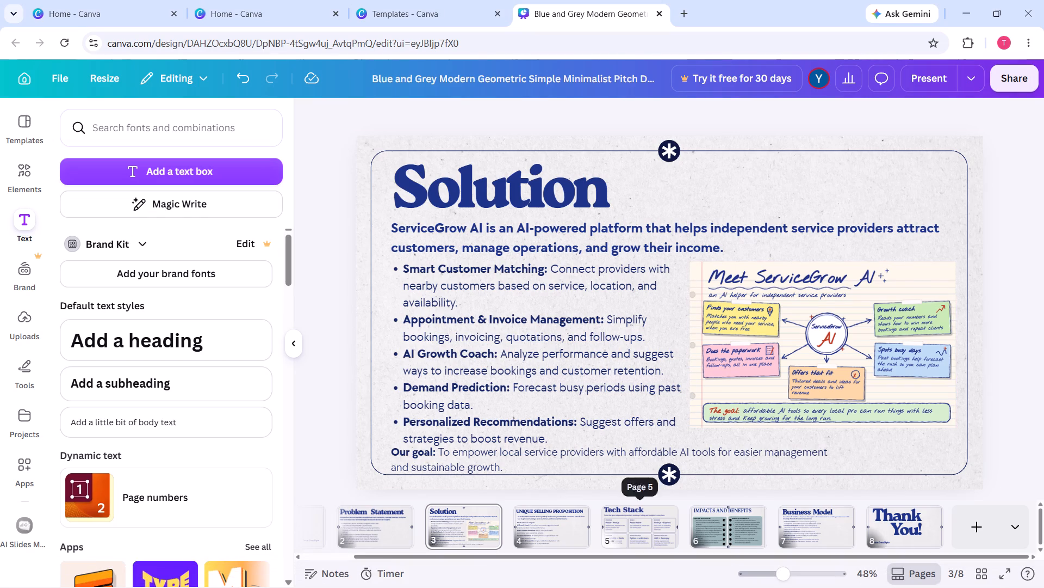
click(394, 534)
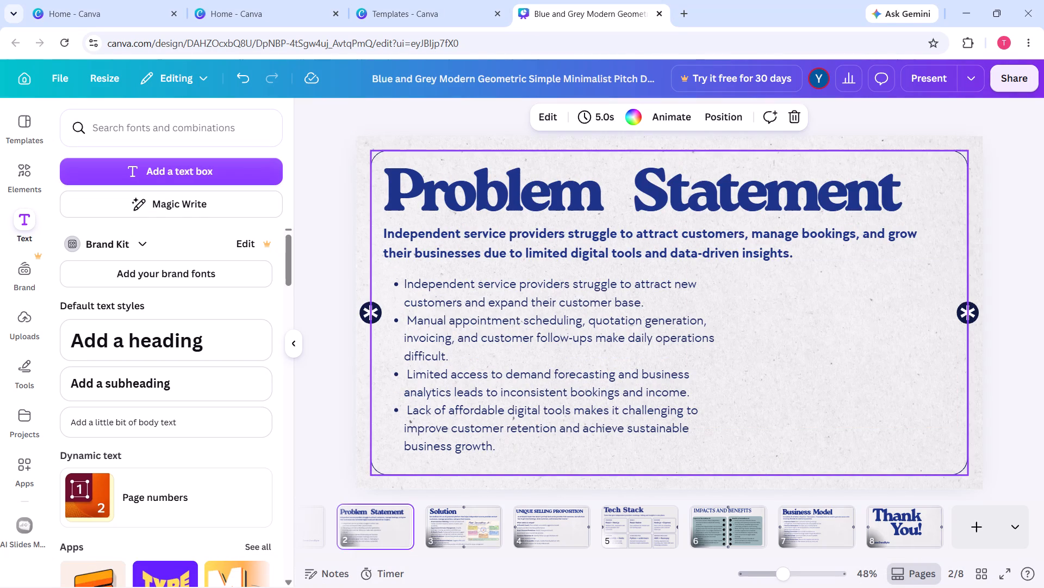
key(ctrl+v)
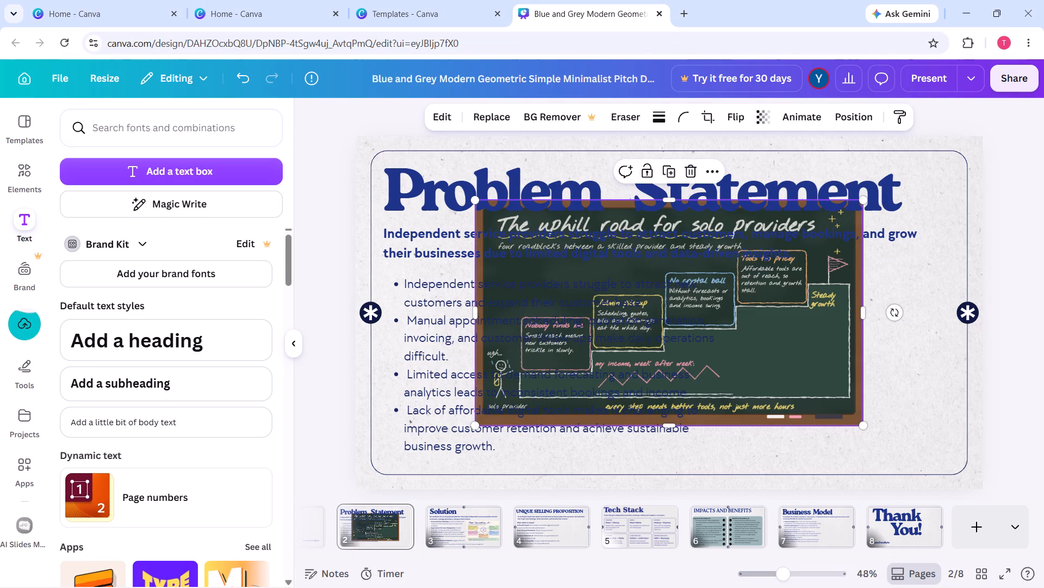
Shrink the chalkboard infographic proportionally and move it to the slide's right side, beside the Problem Statement bullet points.
drag(842, 365, 916, 417)
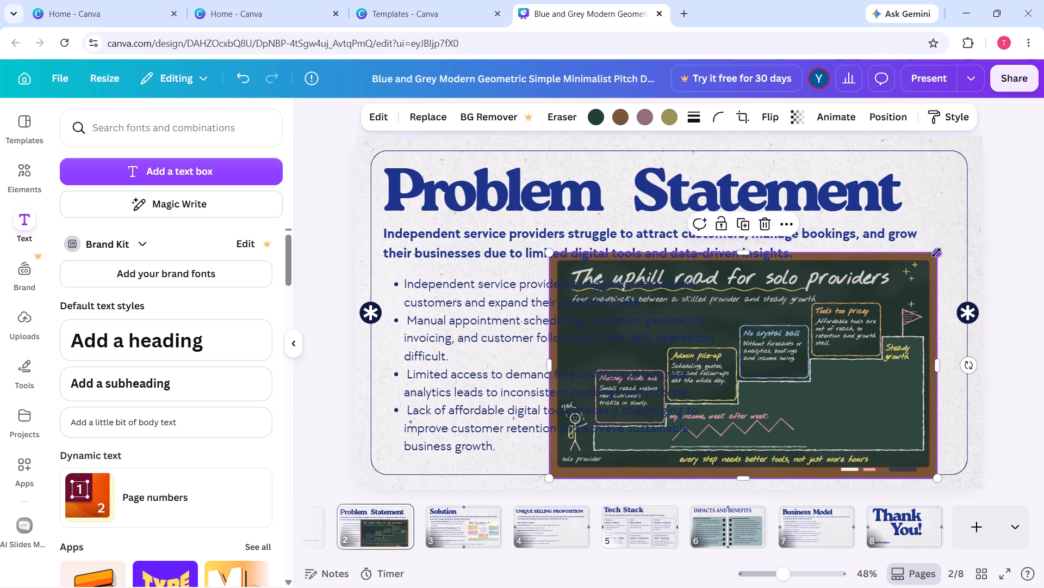
drag(936, 253, 852, 395)
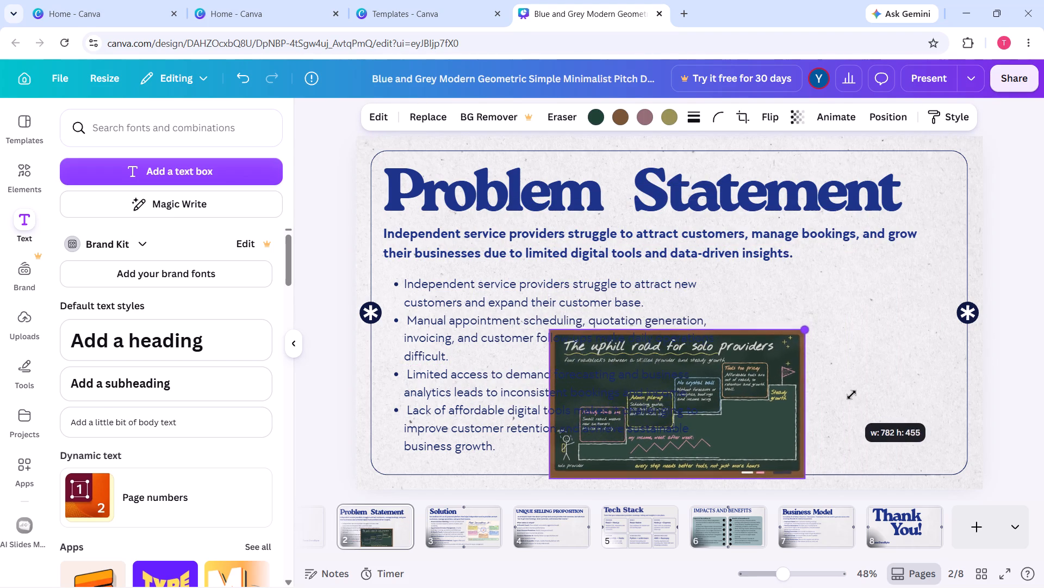
drag(852, 395, 857, 393)
drag(784, 411, 929, 336)
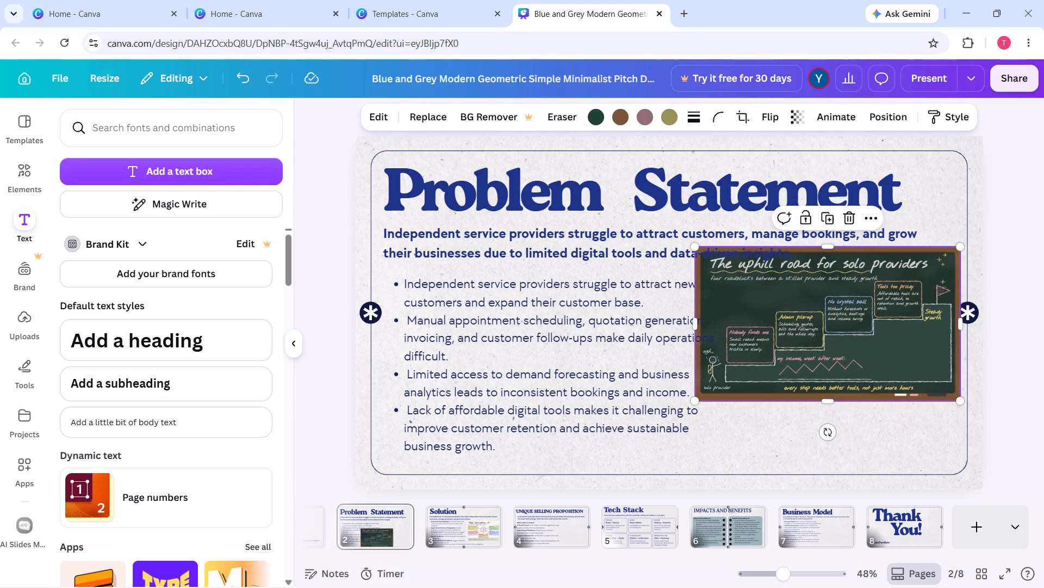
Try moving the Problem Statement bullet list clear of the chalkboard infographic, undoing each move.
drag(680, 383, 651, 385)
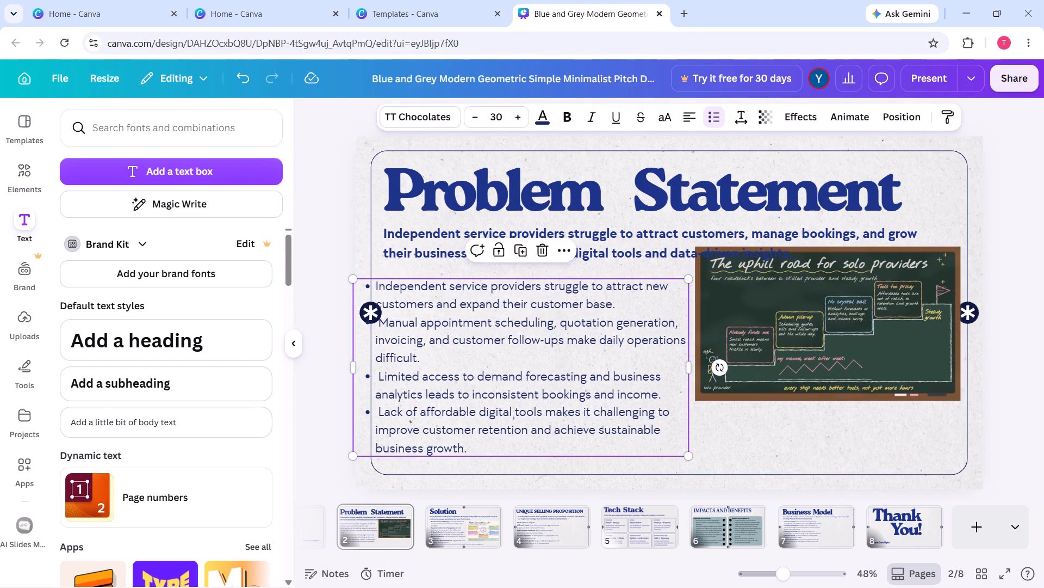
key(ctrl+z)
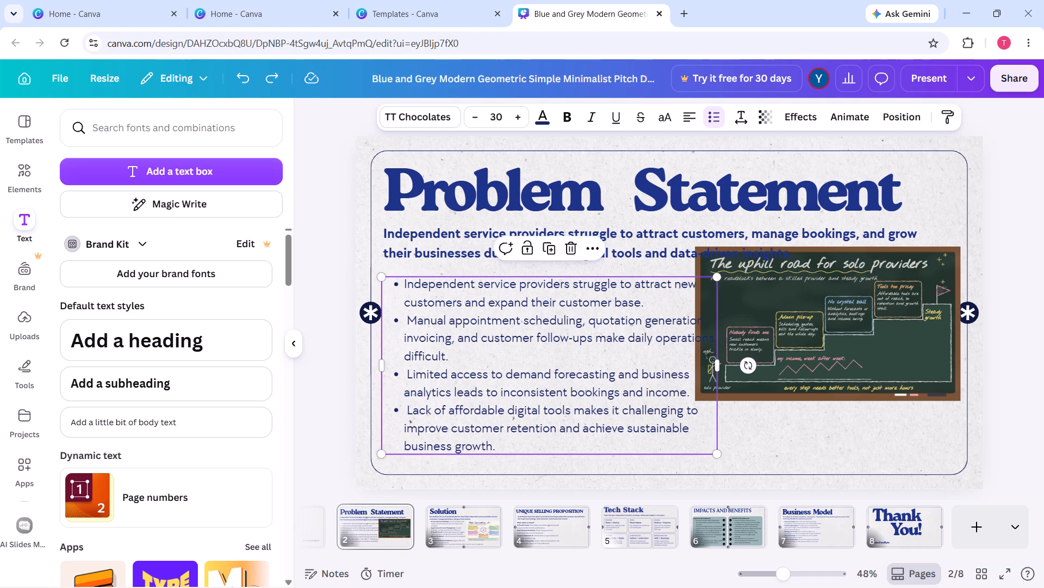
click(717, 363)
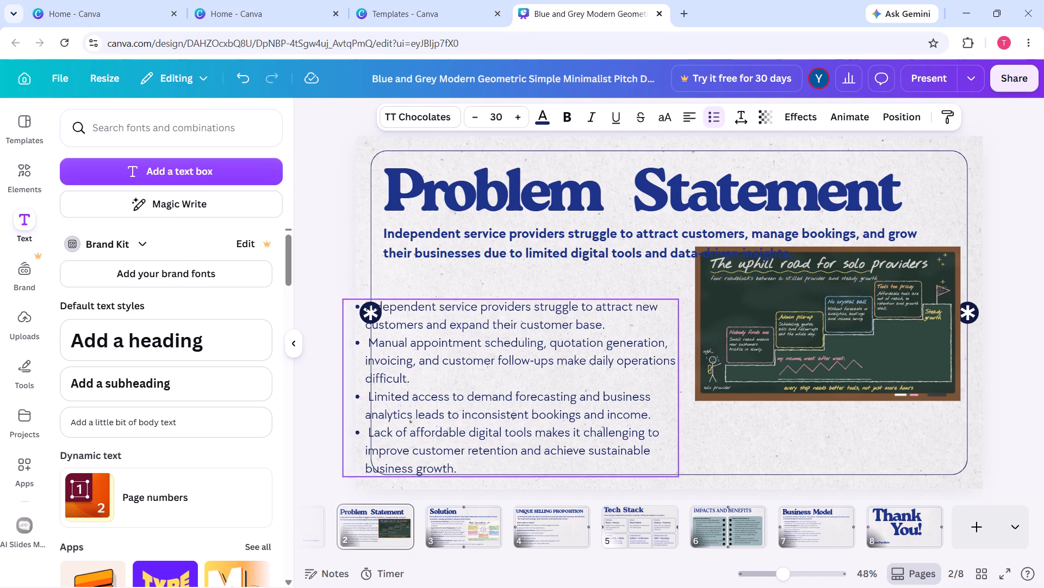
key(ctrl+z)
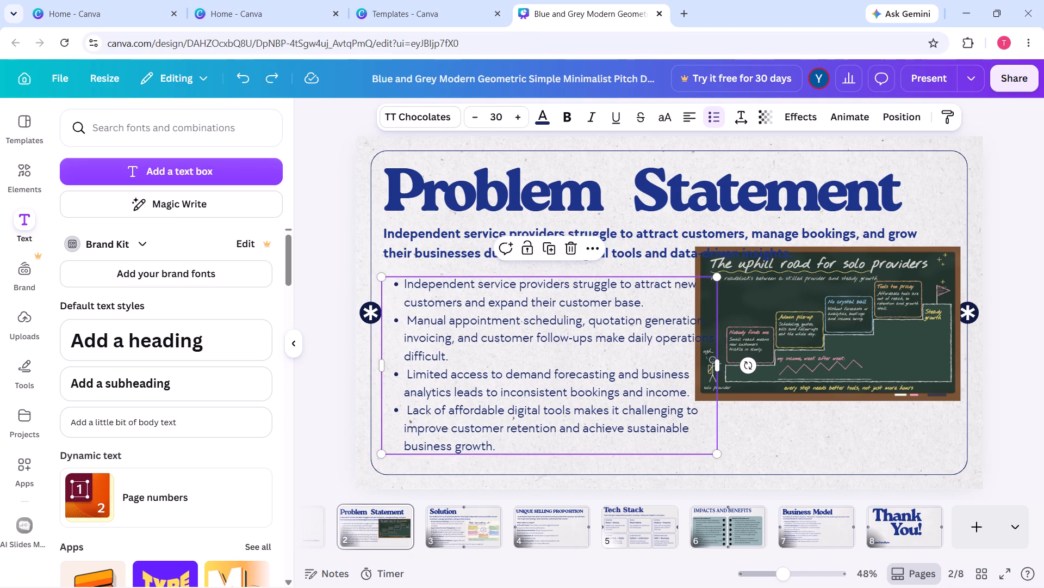
Narrow the Problem Statement bullet text box to about 920 wide and shift it up slightly, closer to the bold subheading.
drag(719, 366, 683, 387)
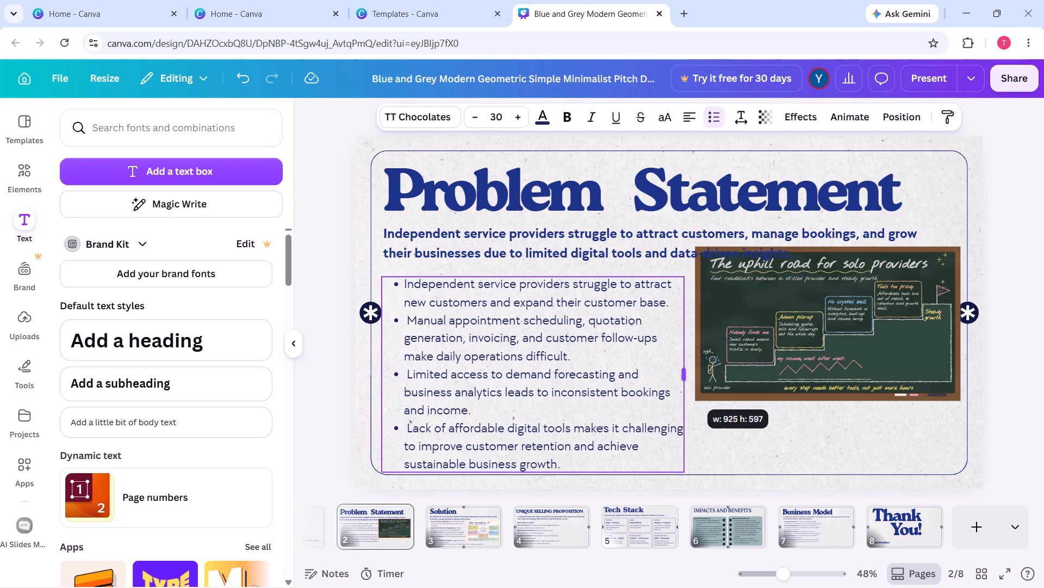
drag(683, 387, 682, 388)
drag(611, 377, 610, 365)
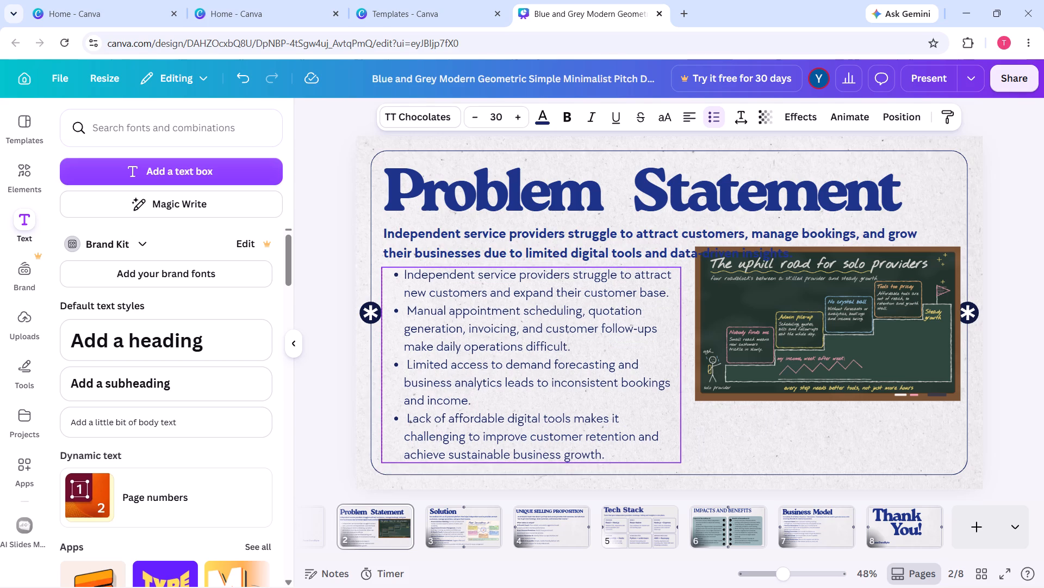
drag(610, 365, 607, 369)
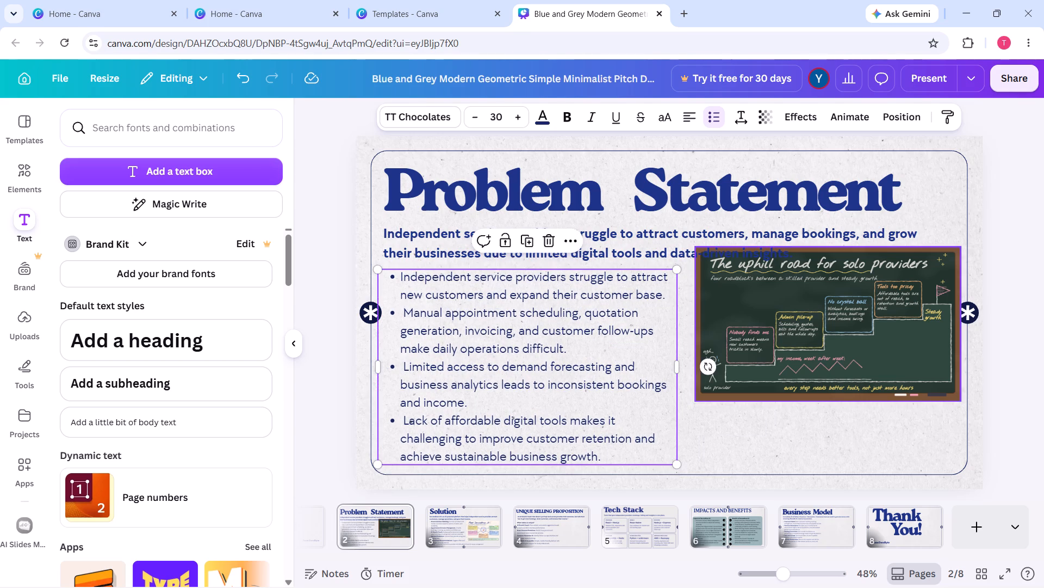
Move the chalkboard infographic below the bold subheading, beside the bullets, and enlarge it proportionally to about 869 by 505.
drag(759, 360, 741, 390)
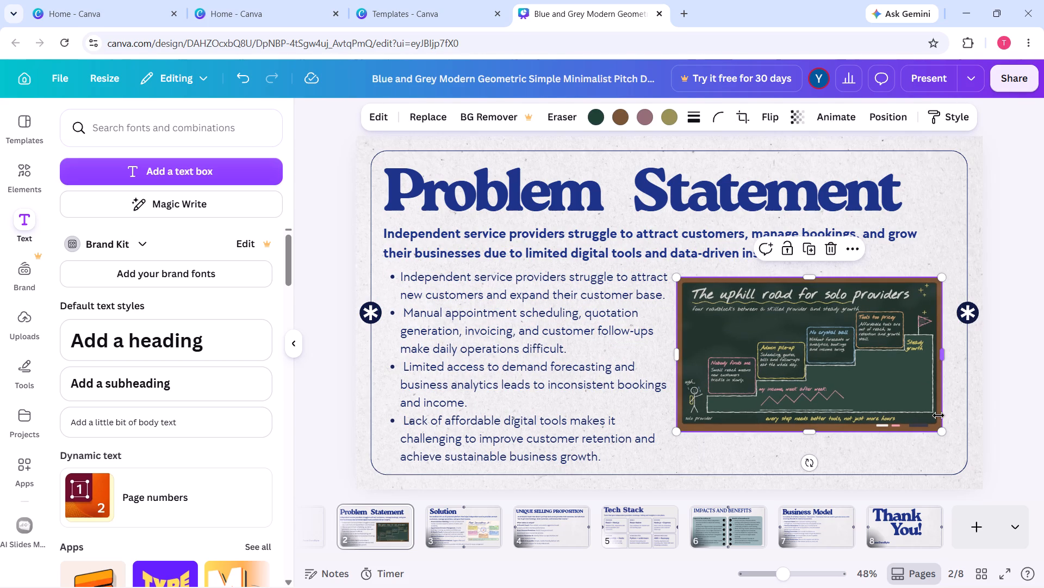
drag(944, 433, 960, 446)
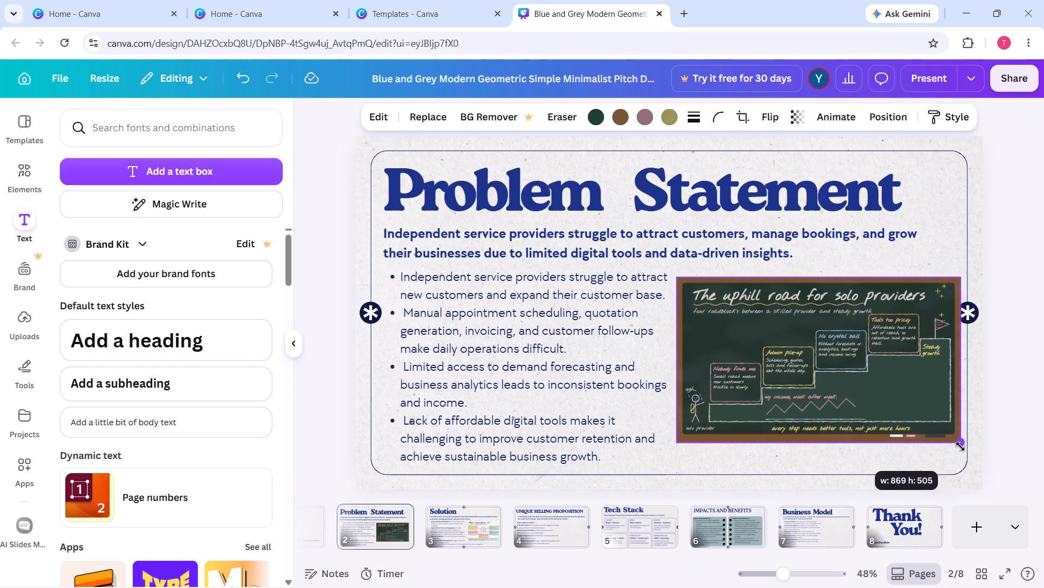
drag(960, 446, 960, 447)
drag(884, 397, 882, 397)
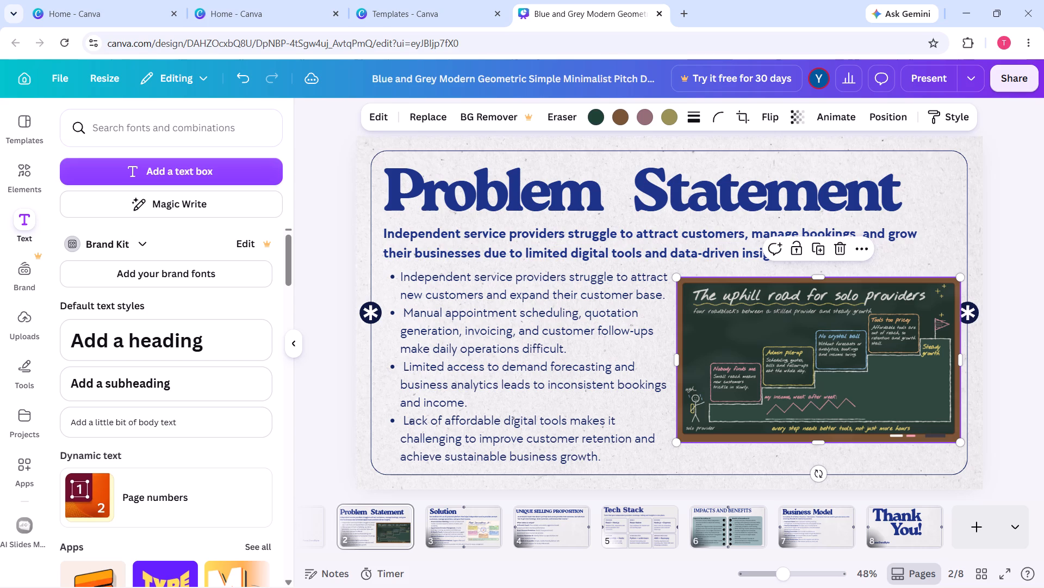
drag(882, 397, 878, 396)
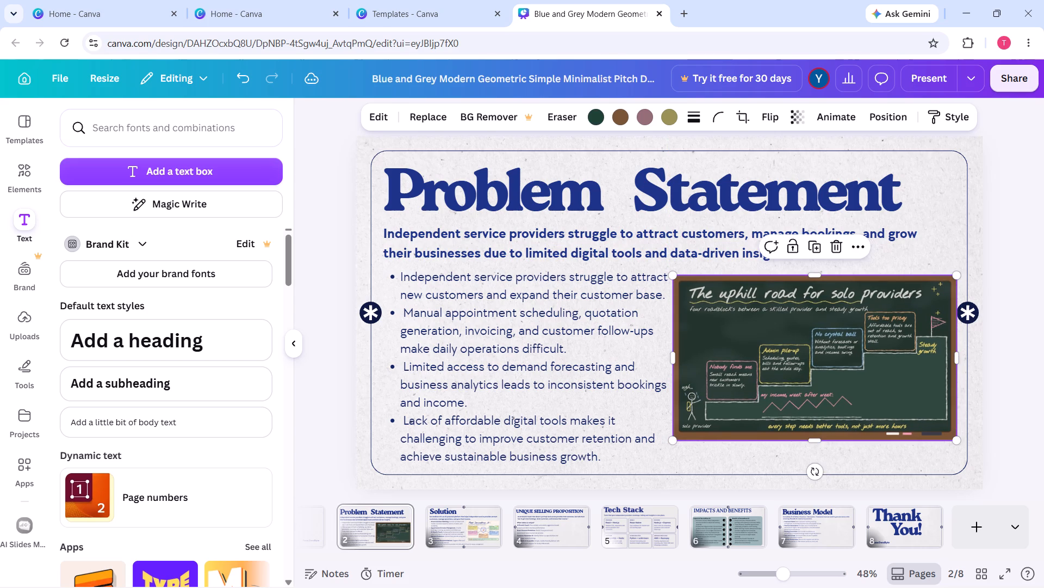
click(1022, 302)
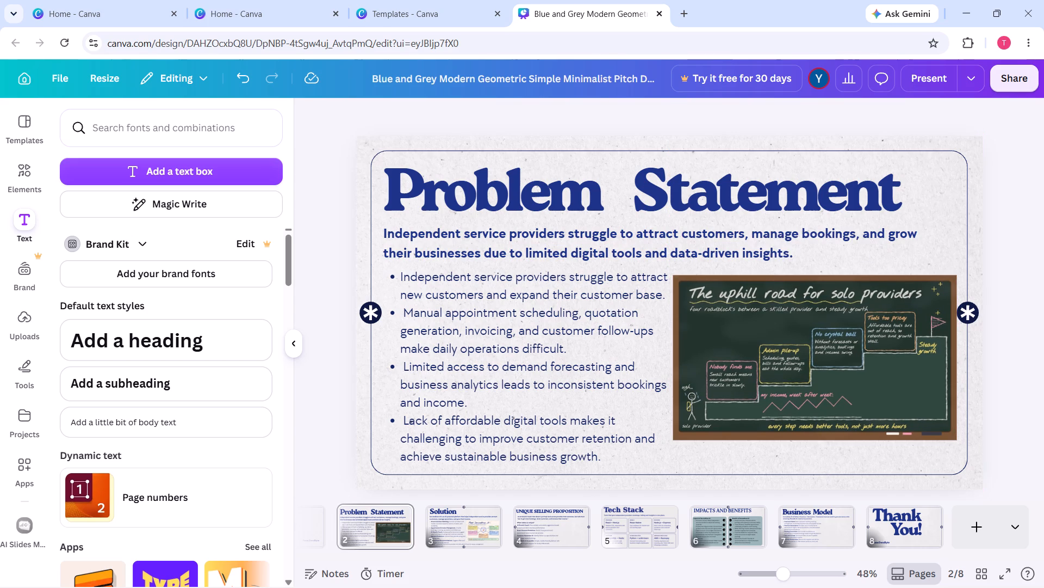
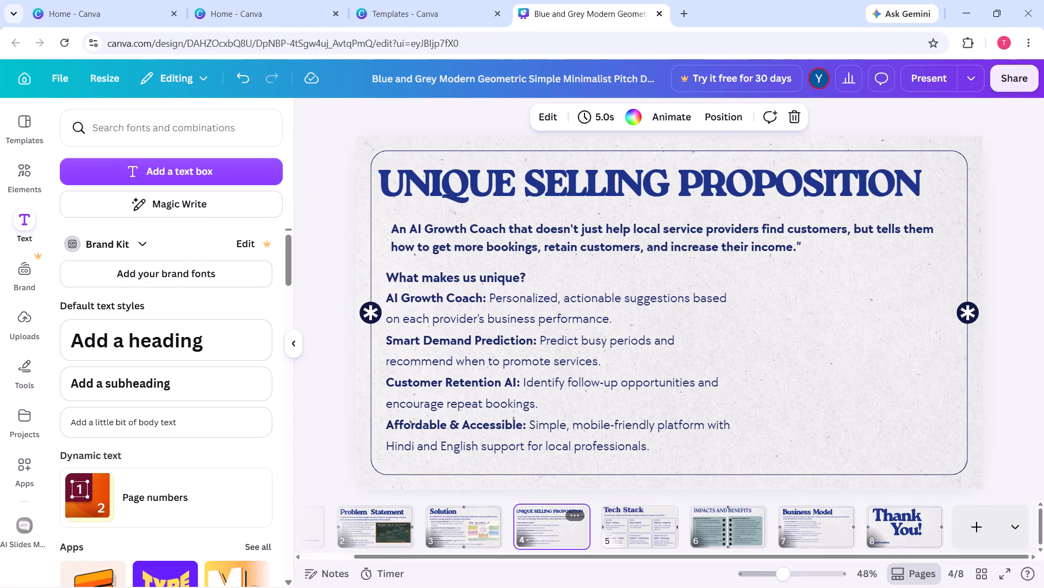
Paste the copied Unique Selling Proposition infographic onto page 4 and move it to the slide's right side.
key(ctrl+v)
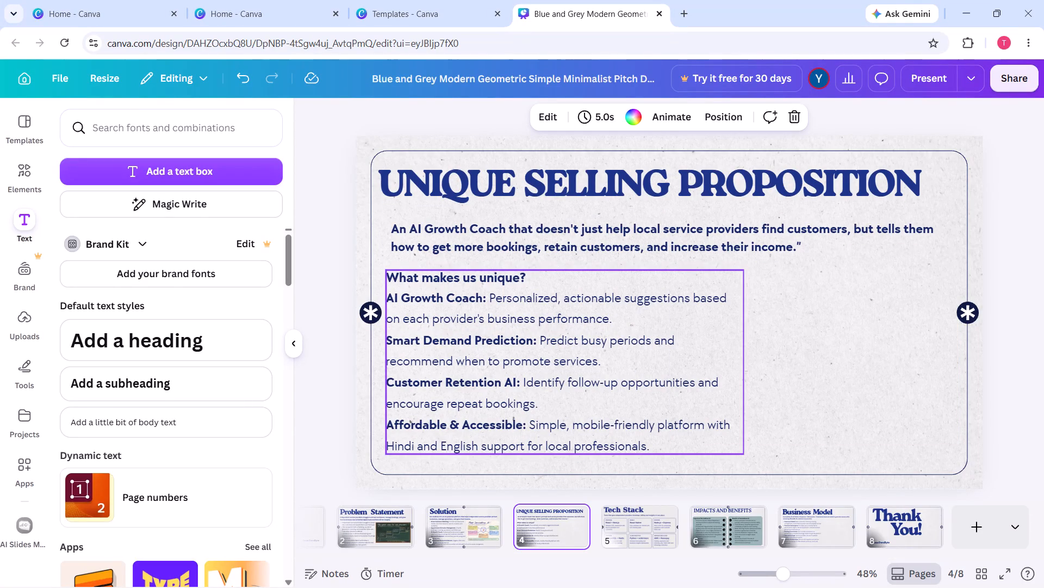
drag(794, 284, 877, 337)
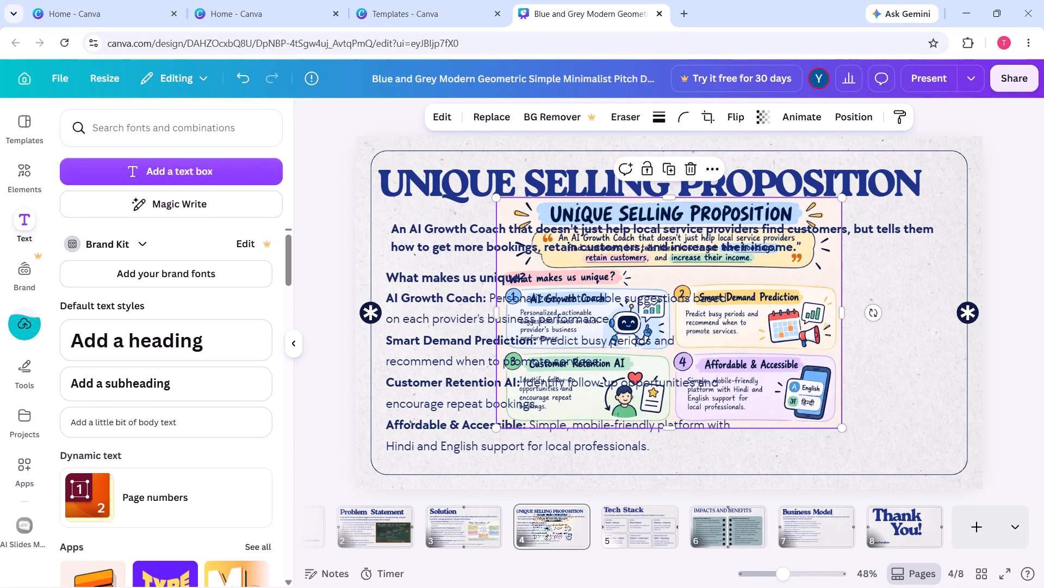
drag(877, 337, 927, 311)
Narrow the "What makes us unique?" text box to about 729 wide, ending beside the infographic's left edge.
click(574, 348)
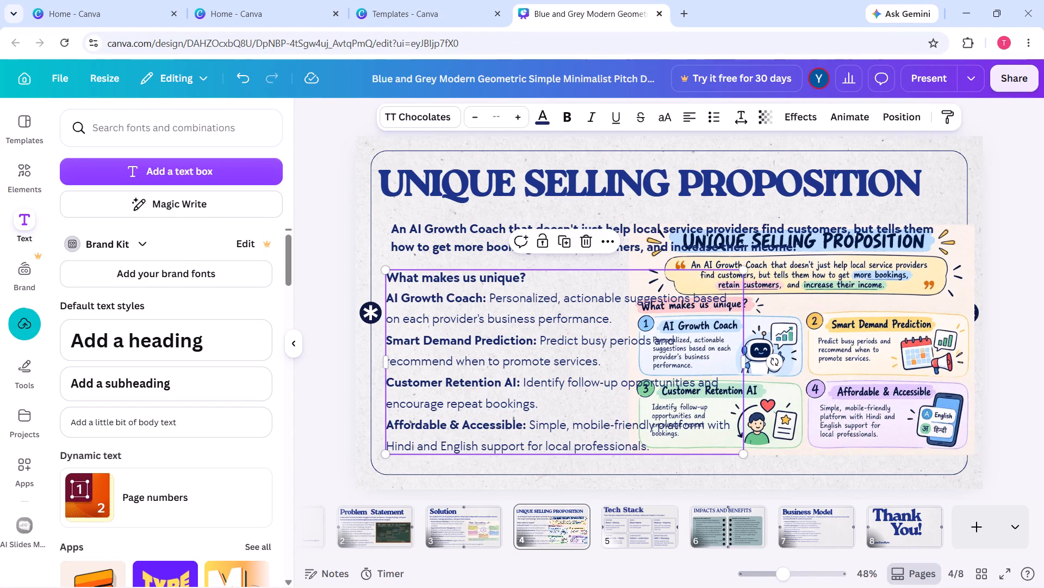
drag(745, 358, 625, 360)
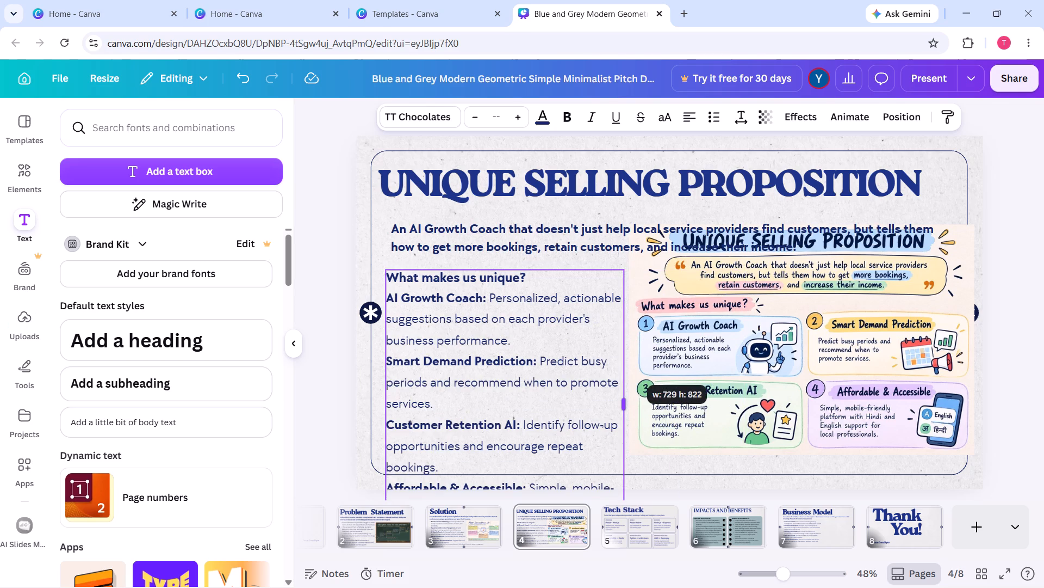
Widen the "What makes us unique?" text box on the Unique Selling Proposition slide and set its line spacing to 1.27.
drag(625, 360, 696, 341)
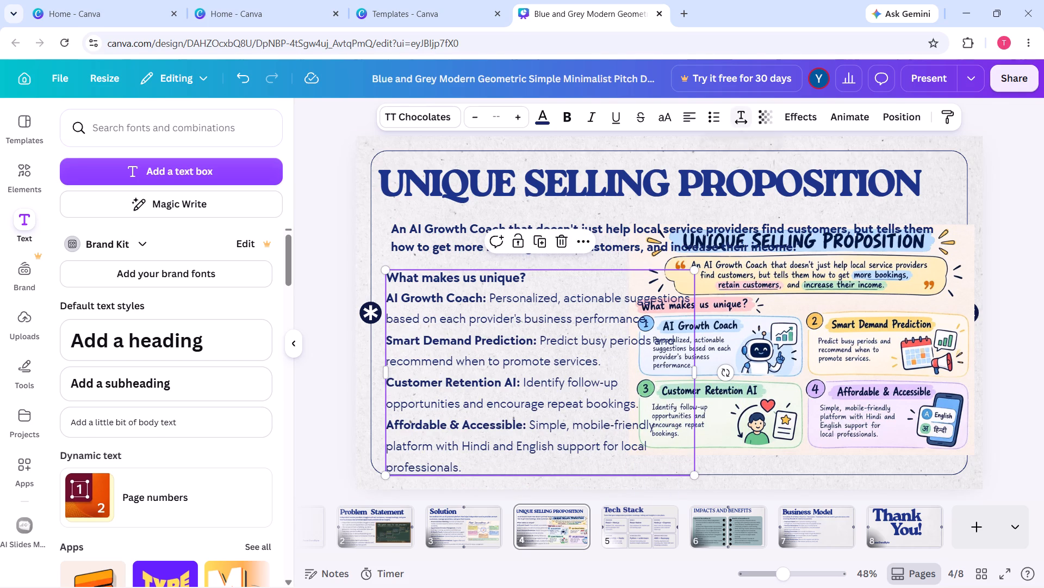
click(741, 112)
drag(723, 225, 715, 230)
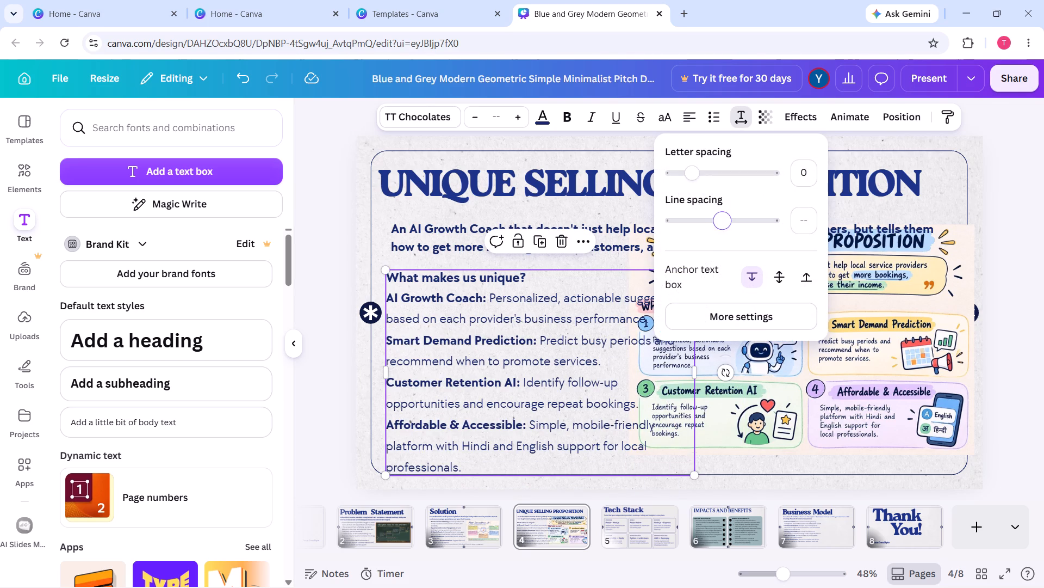
drag(715, 230, 710, 234)
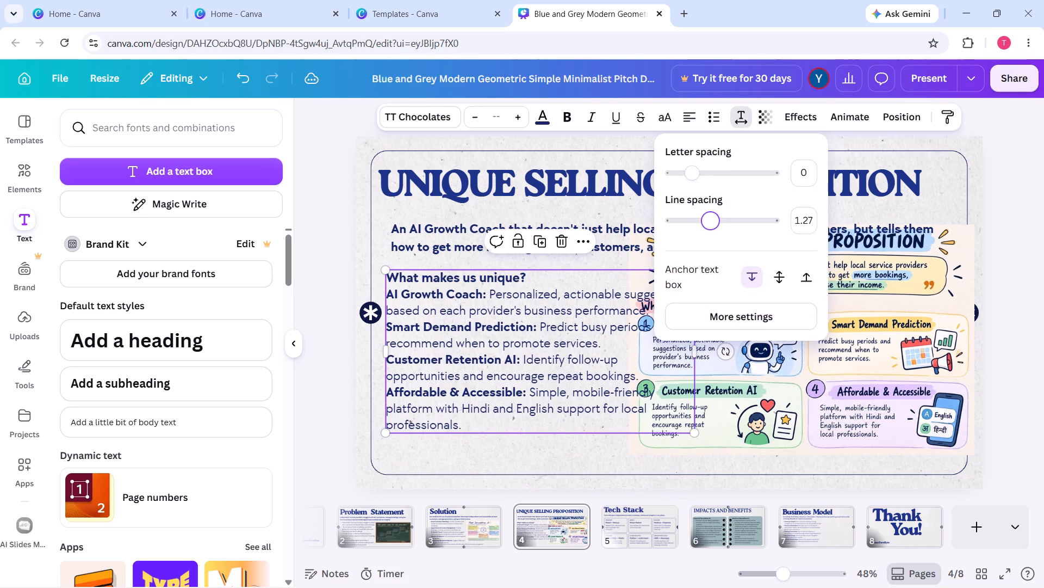
click(339, 359)
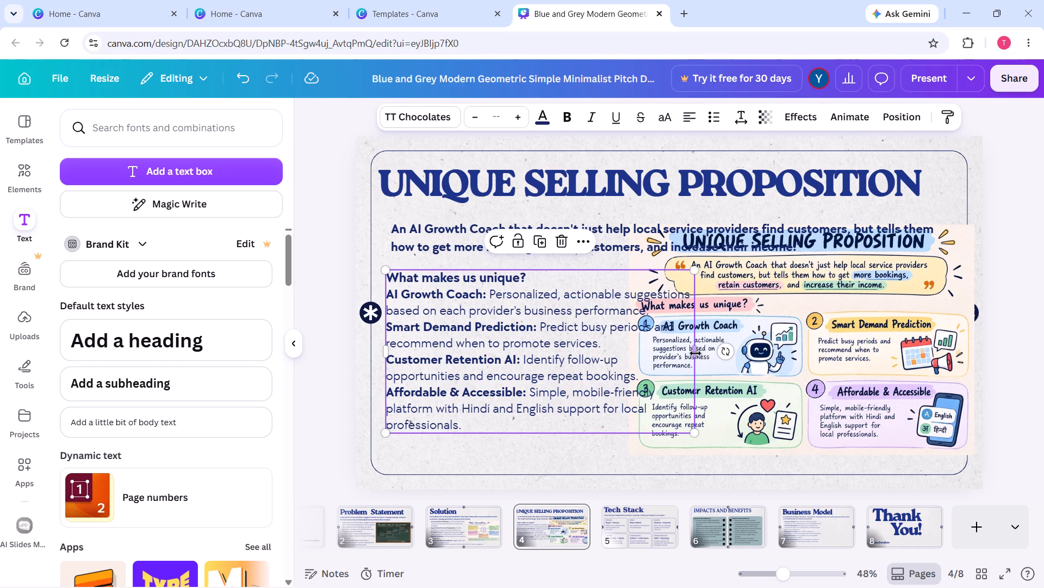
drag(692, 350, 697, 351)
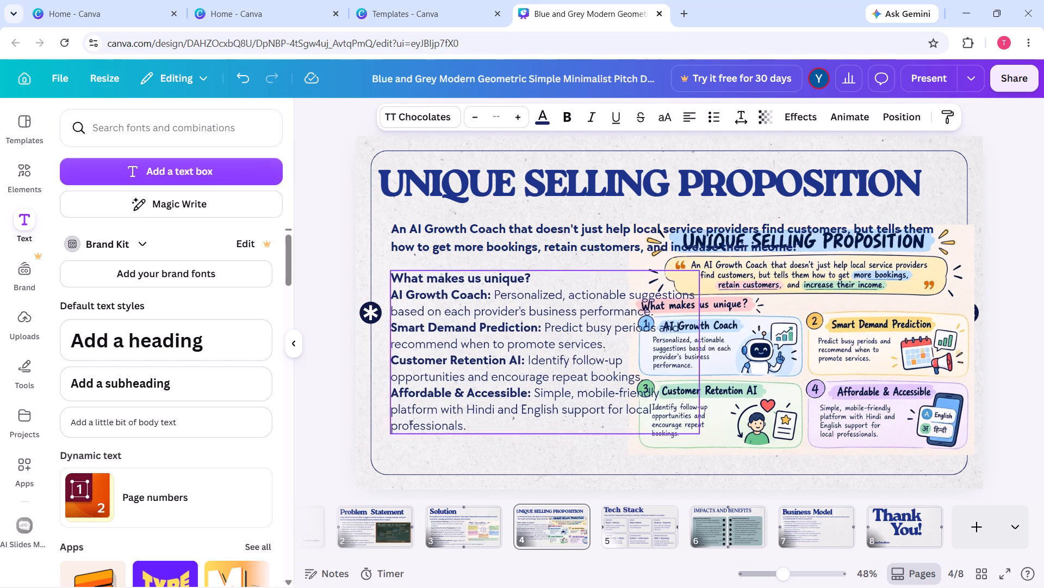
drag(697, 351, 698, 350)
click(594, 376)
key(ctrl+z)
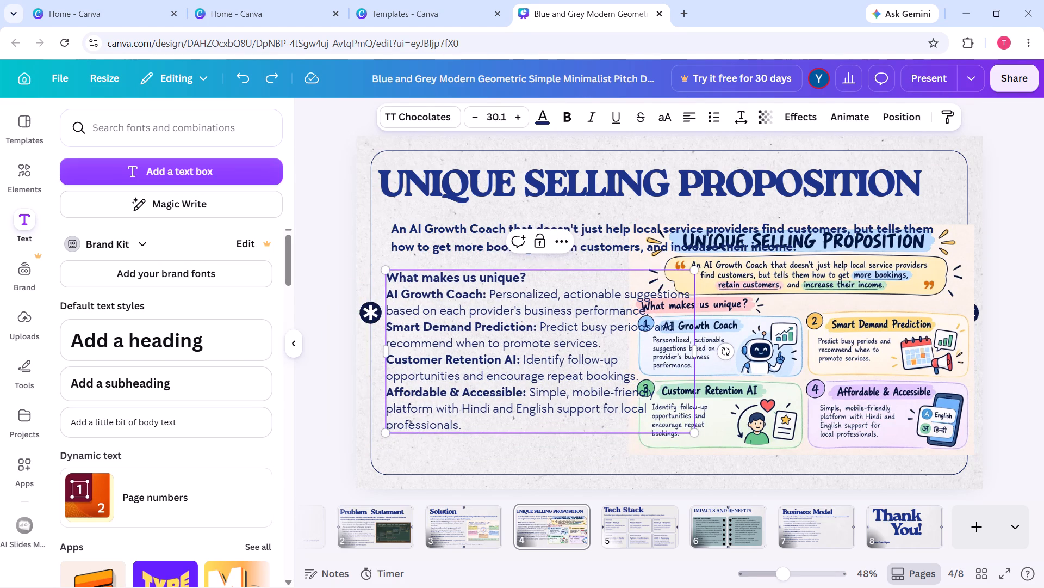
Narrow the "What makes us unique?" text box to about 783 wide and shift it slightly up and left.
drag(700, 353, 647, 381)
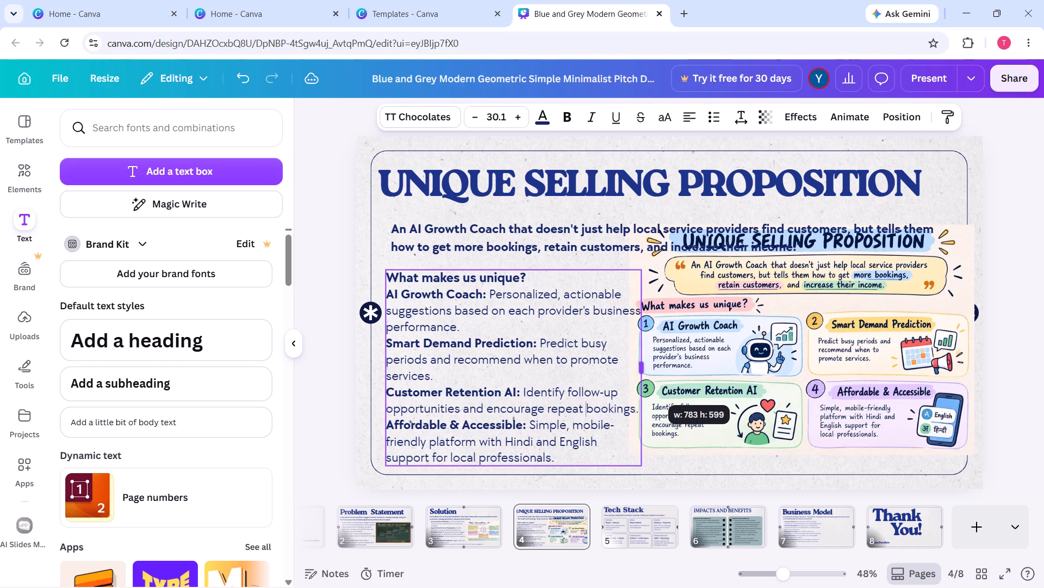
drag(647, 381, 647, 381)
click(306, 394)
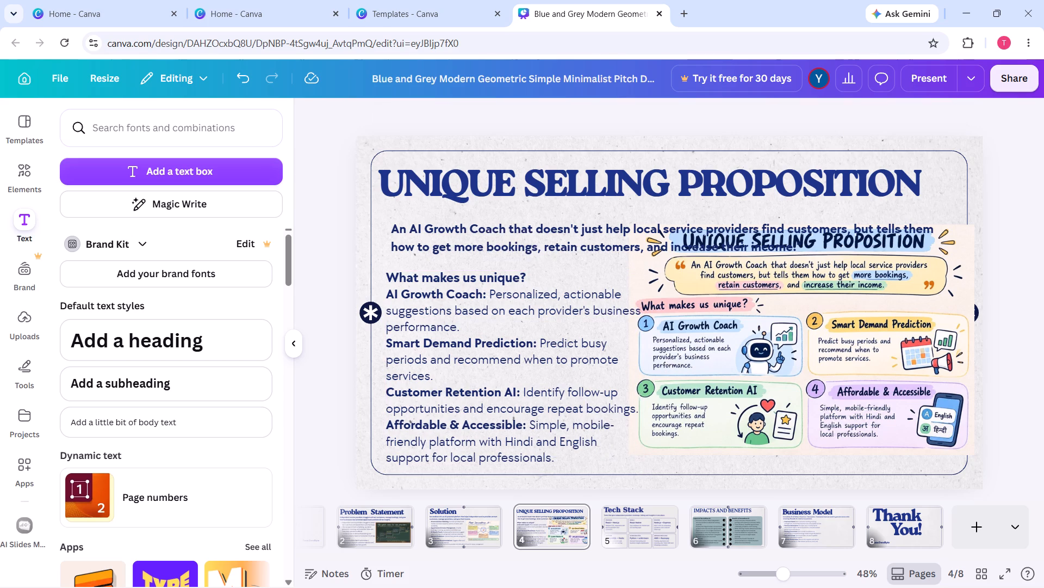
click(468, 393)
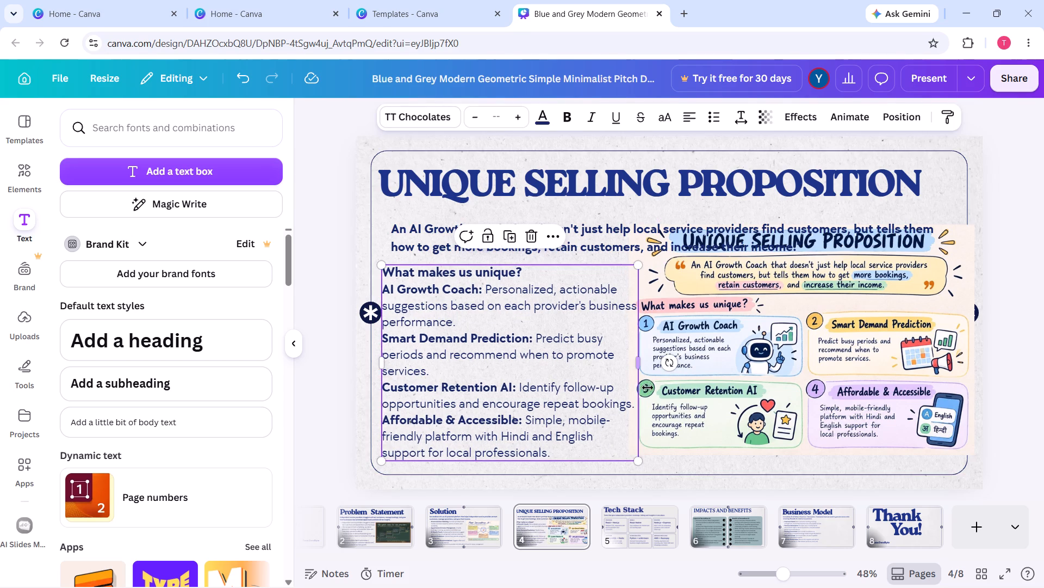
Shrink the Unique Selling Proposition infographic proportionally and move it right, below the intro sentence and clear of the body text.
click(752, 365)
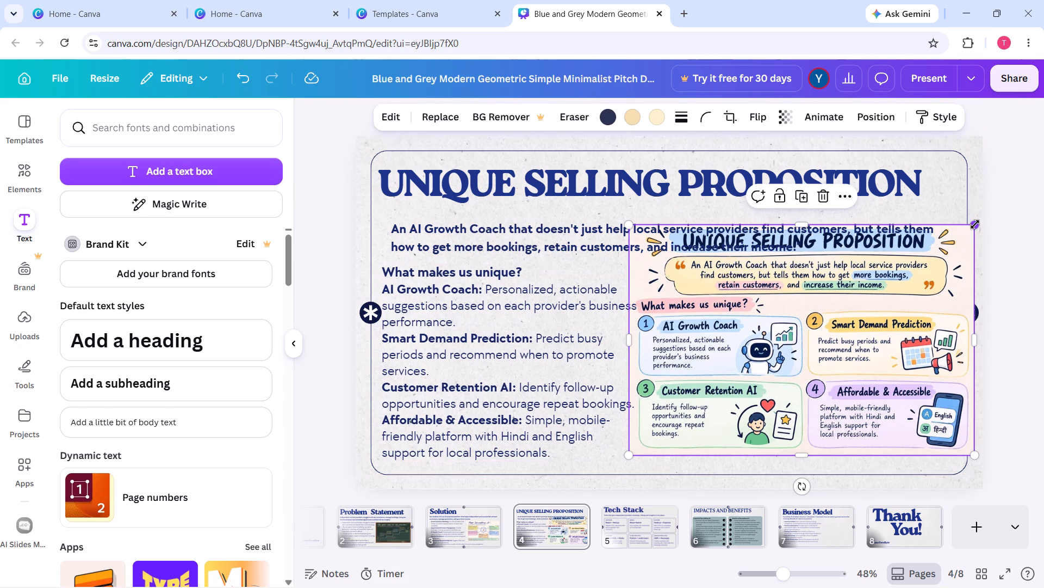
drag(975, 224, 944, 282)
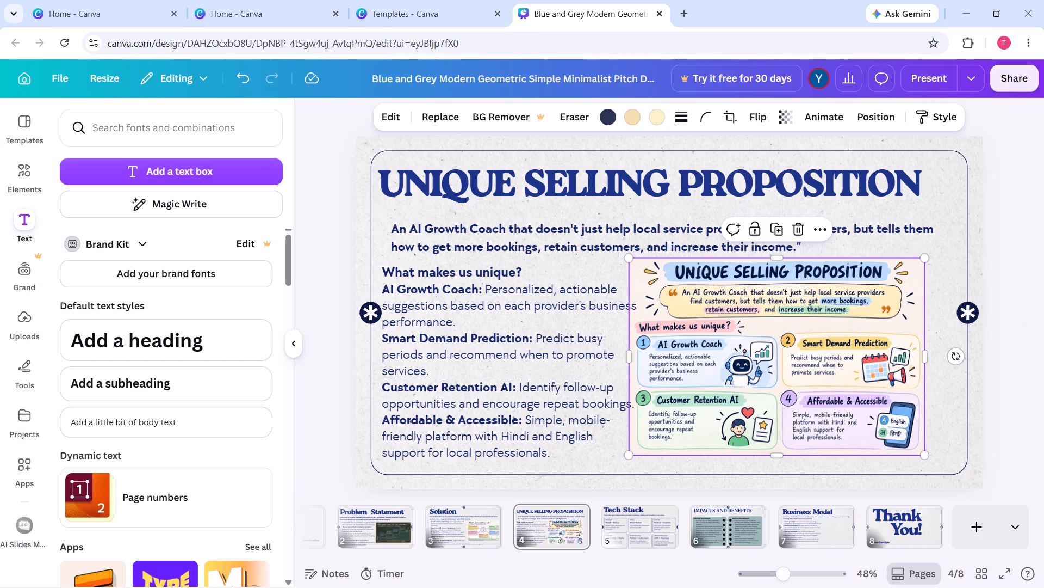
drag(853, 315, 869, 313)
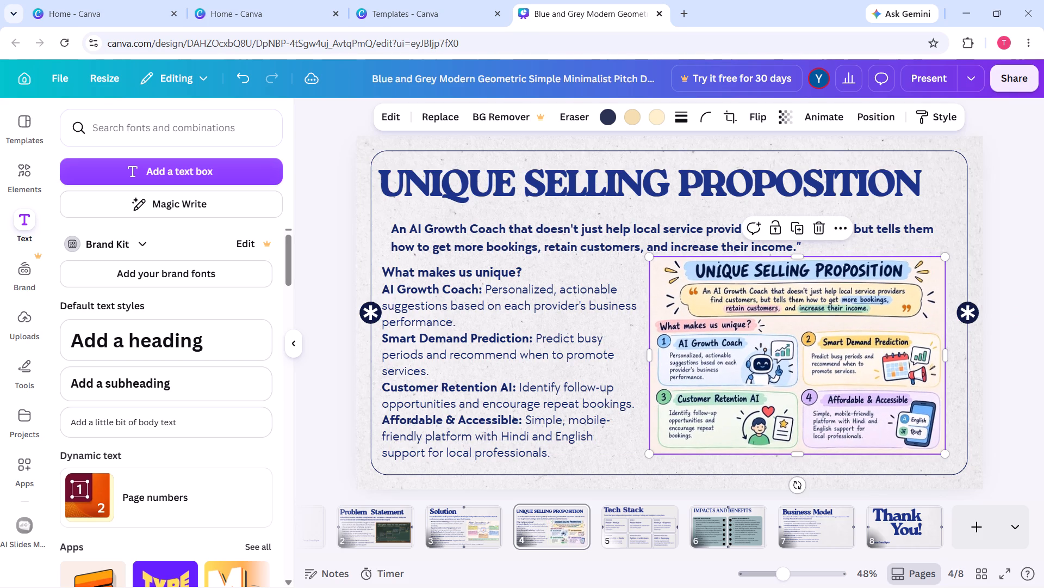
click(998, 294)
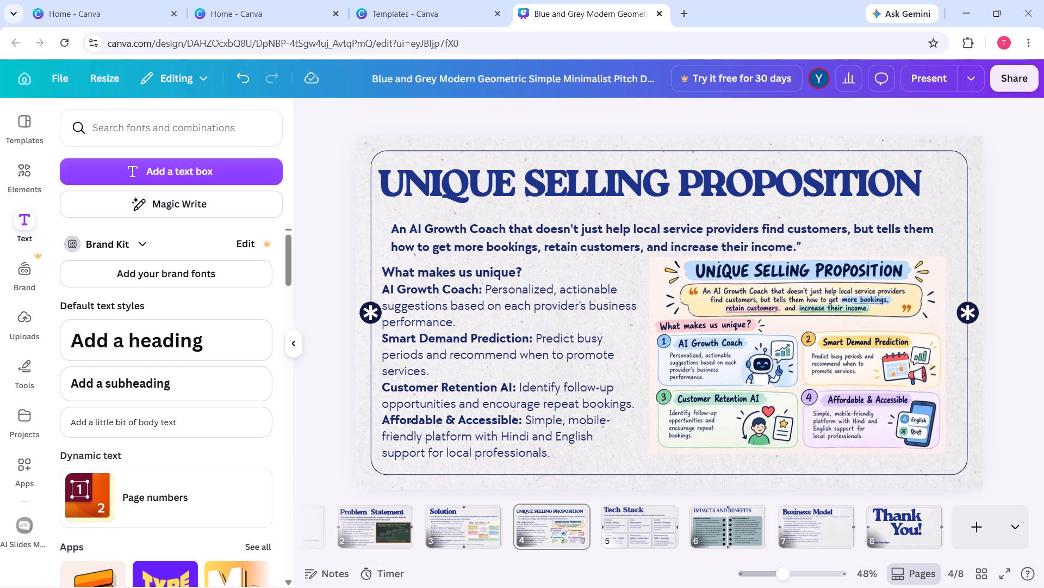
Format the "What makes us unique?" text box as a bulleted list.
click(575, 394)
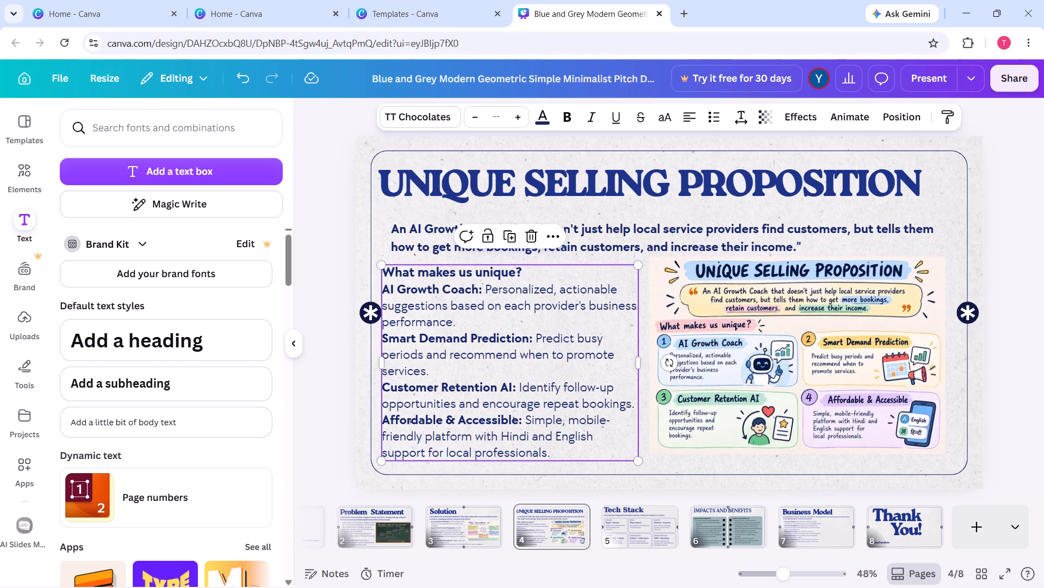
click(712, 117)
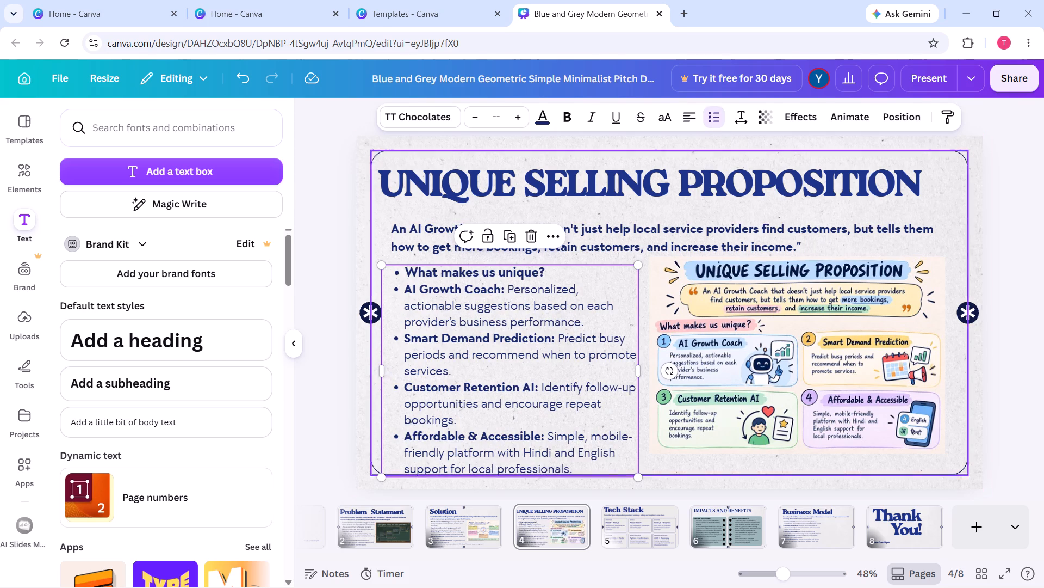
click(325, 310)
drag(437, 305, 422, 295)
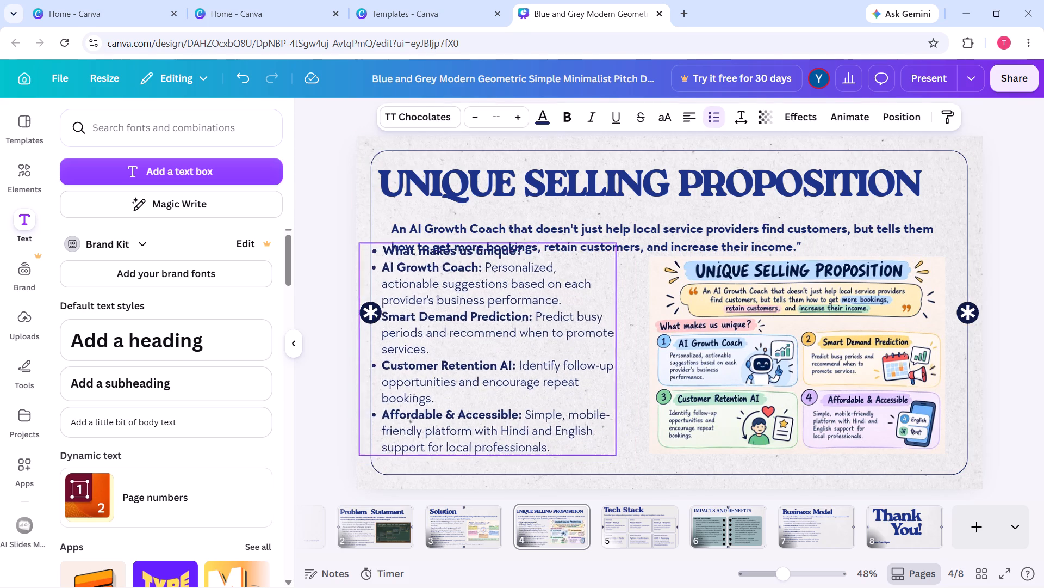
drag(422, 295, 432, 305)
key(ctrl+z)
Remove the bullet from the "What makes us unique?" heading line only.
click(400, 269)
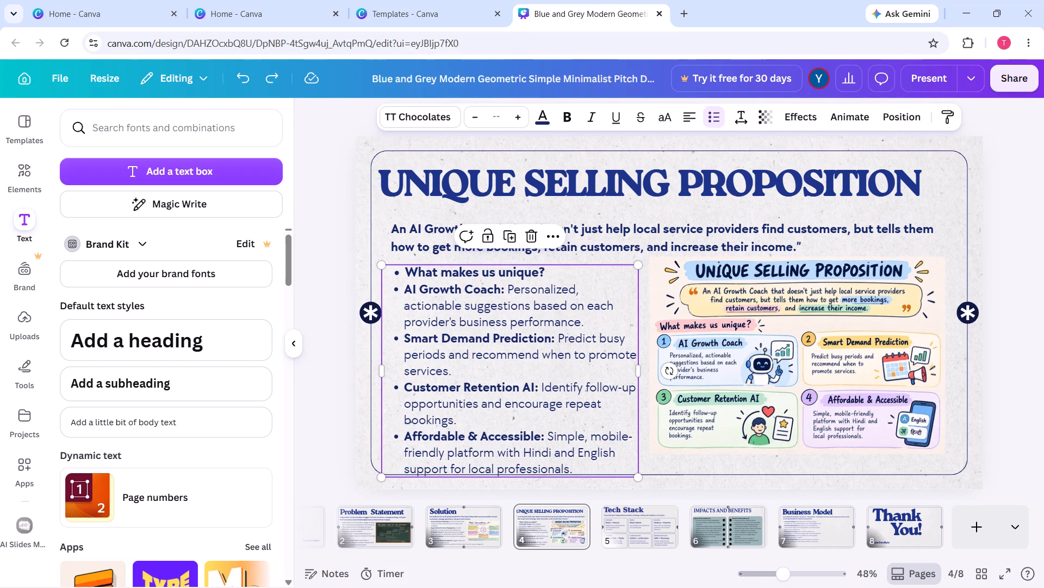
key(BackSpace)
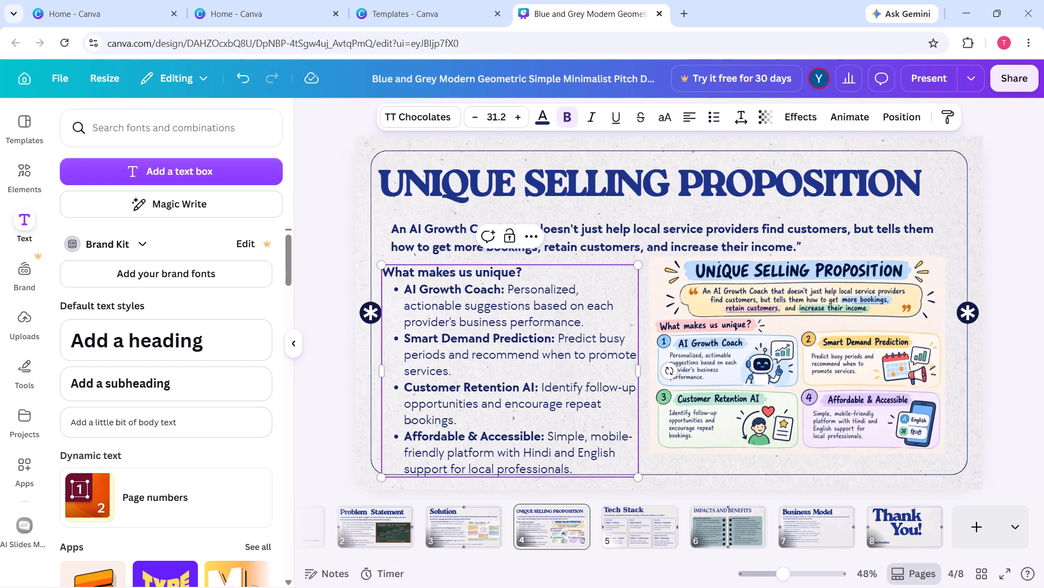
click(334, 276)
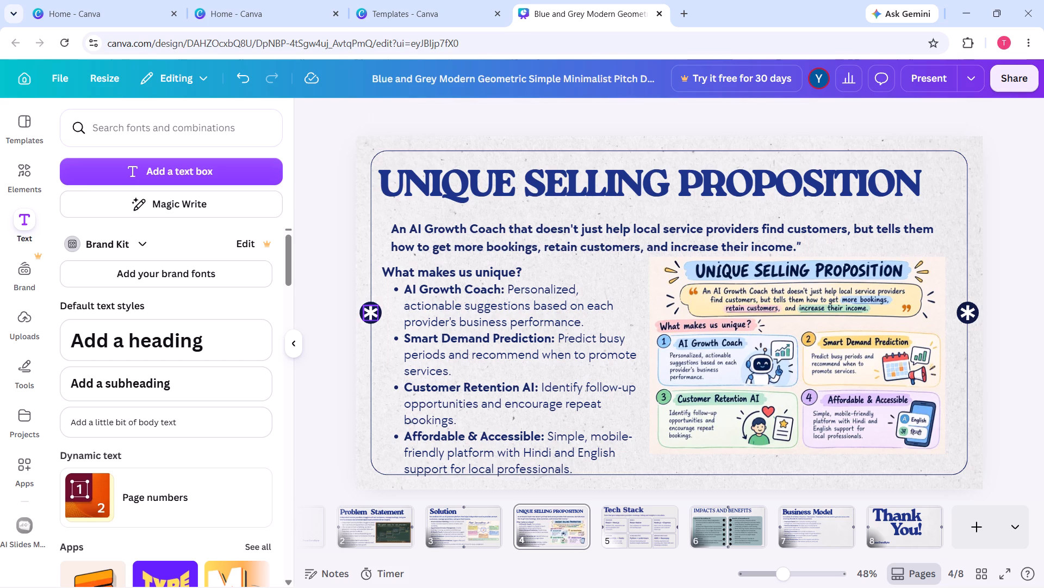
Move the bulleted text box slightly up and left so it fits inside the slide's border.
drag(440, 346, 438, 341)
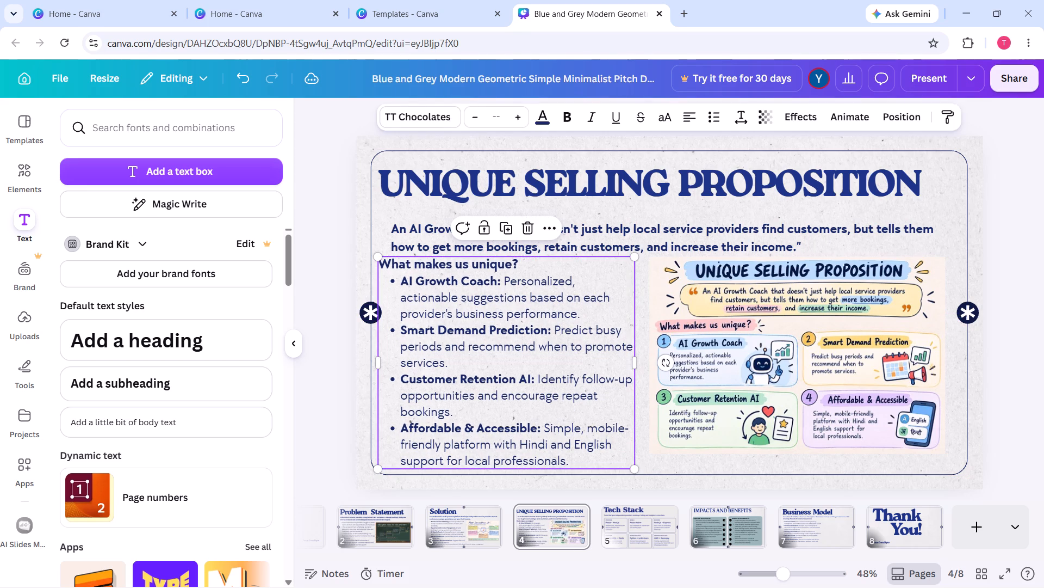
click(289, 371)
click(315, 373)
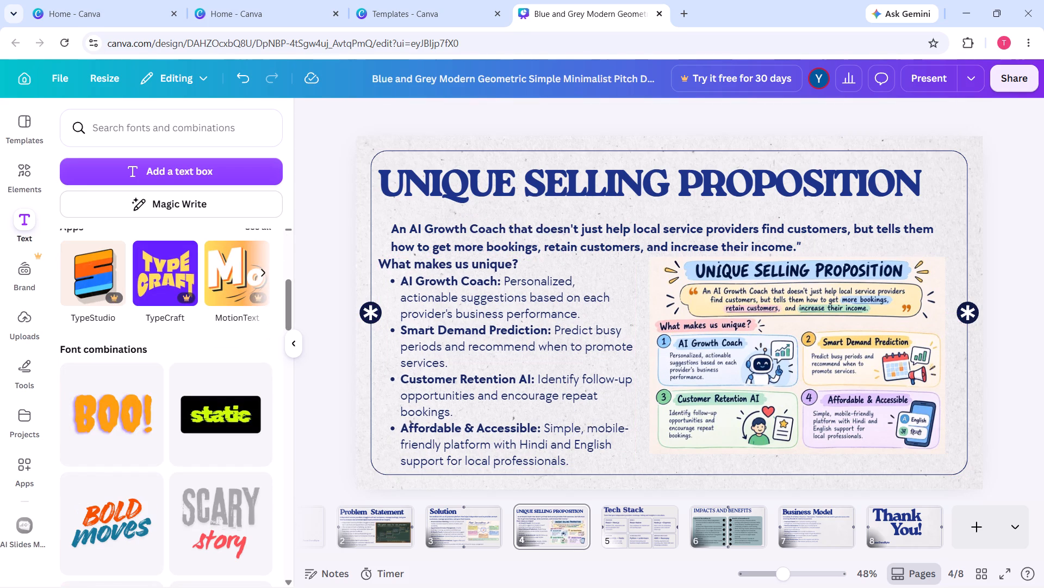
Go to the Problem Statement slide, page 2, and search the text library for "services fonts".
scroll(374, 517, right, 4)
click(331, 534)
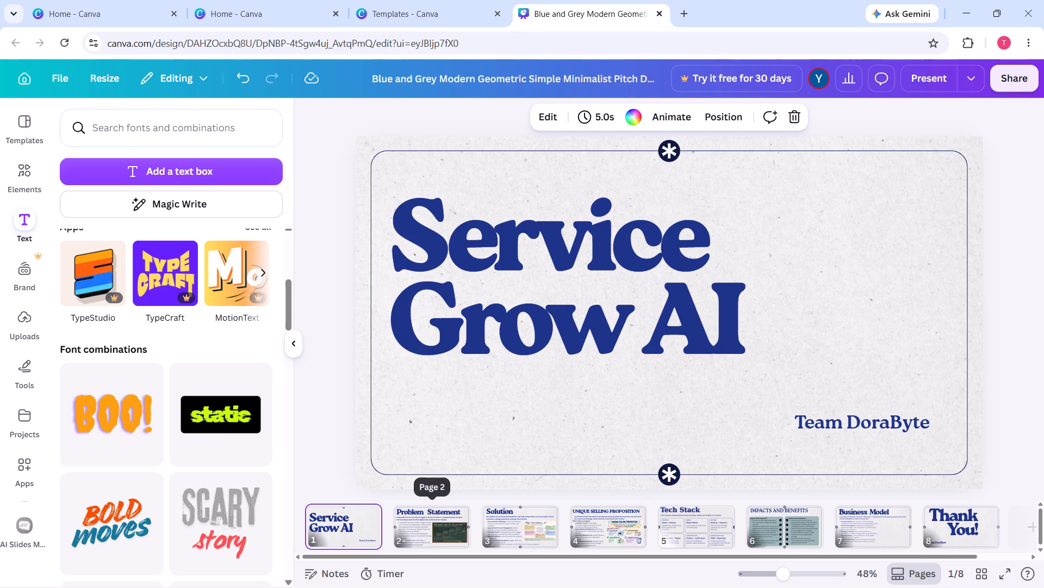
click(432, 528)
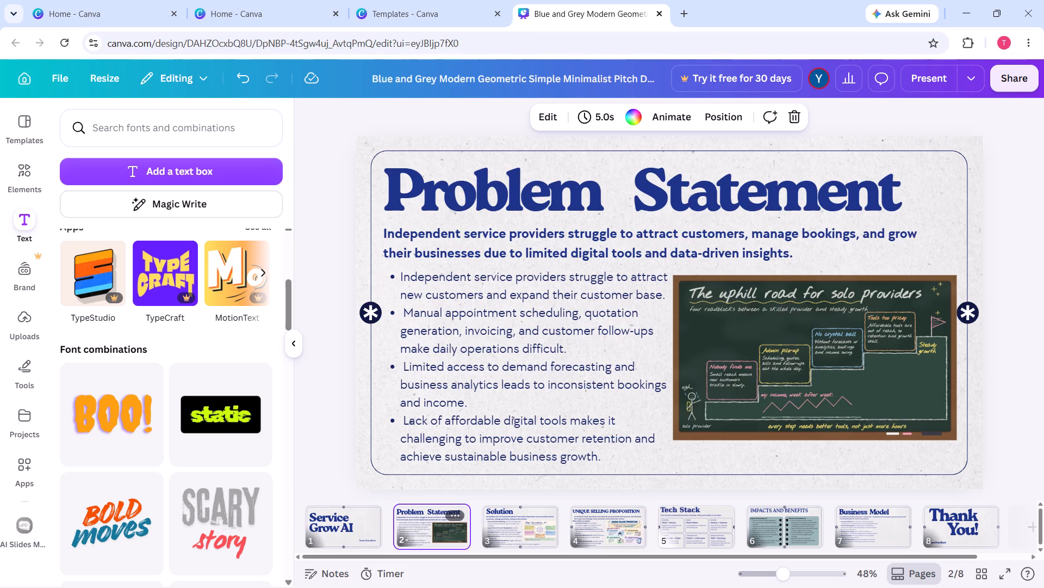
click(129, 122)
text(seri)
key(BackSpace)
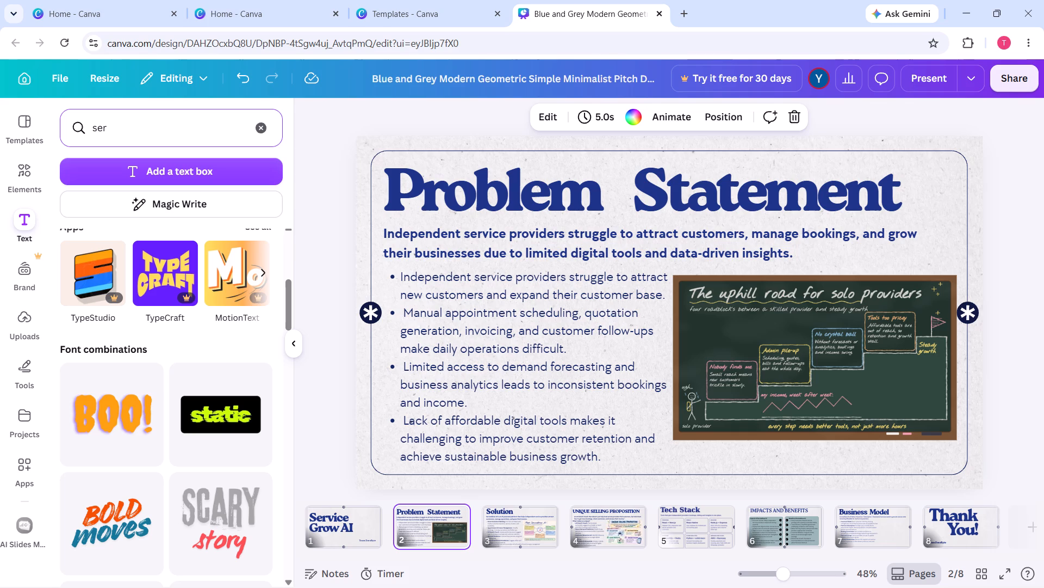
text(vices fony)
key(BackSpace)
text(ts)
key(Return)
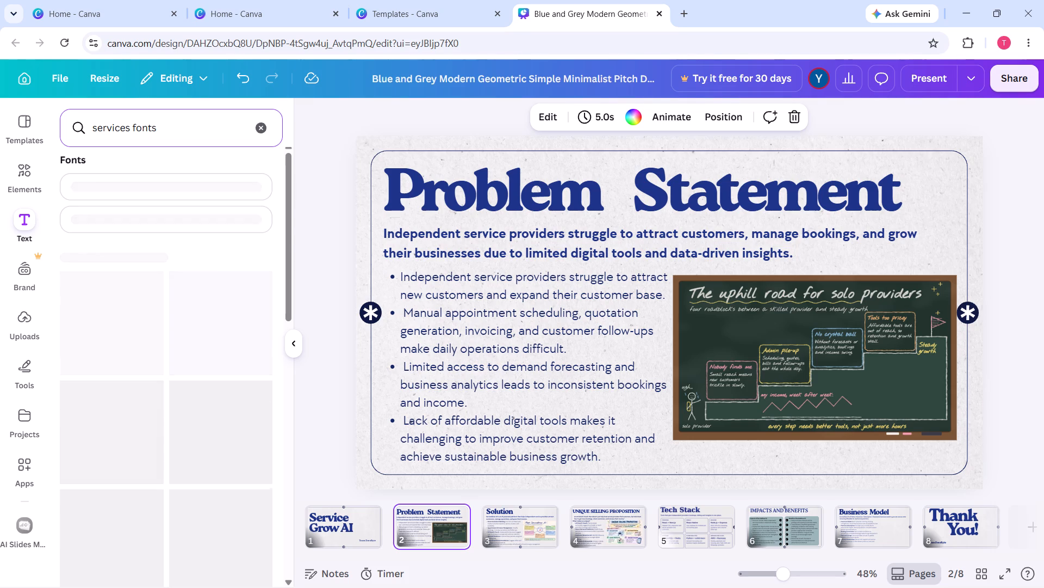
scroll(160, 399, down, 2)
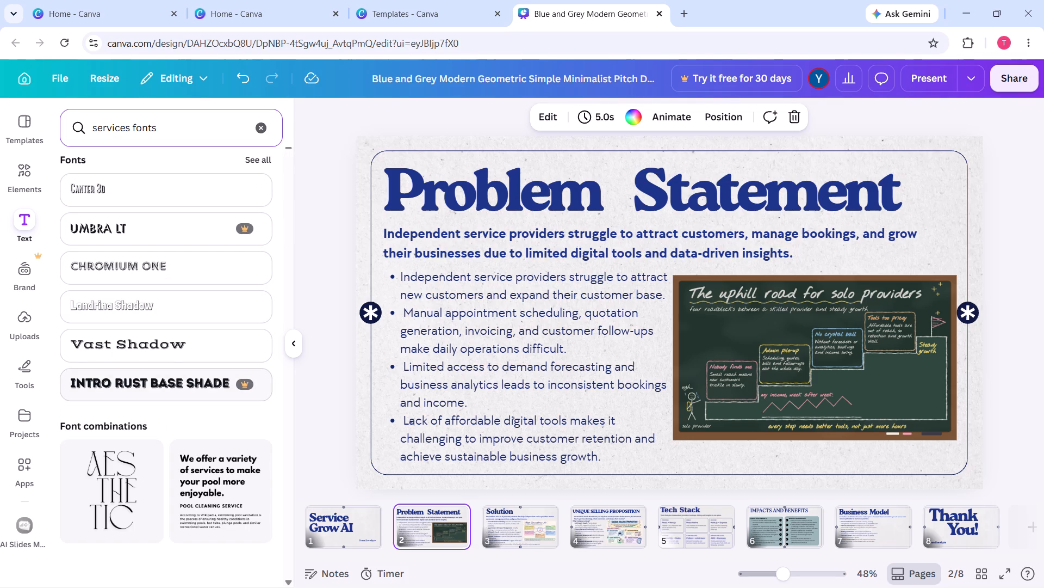
scroll(158, 398, down, 2)
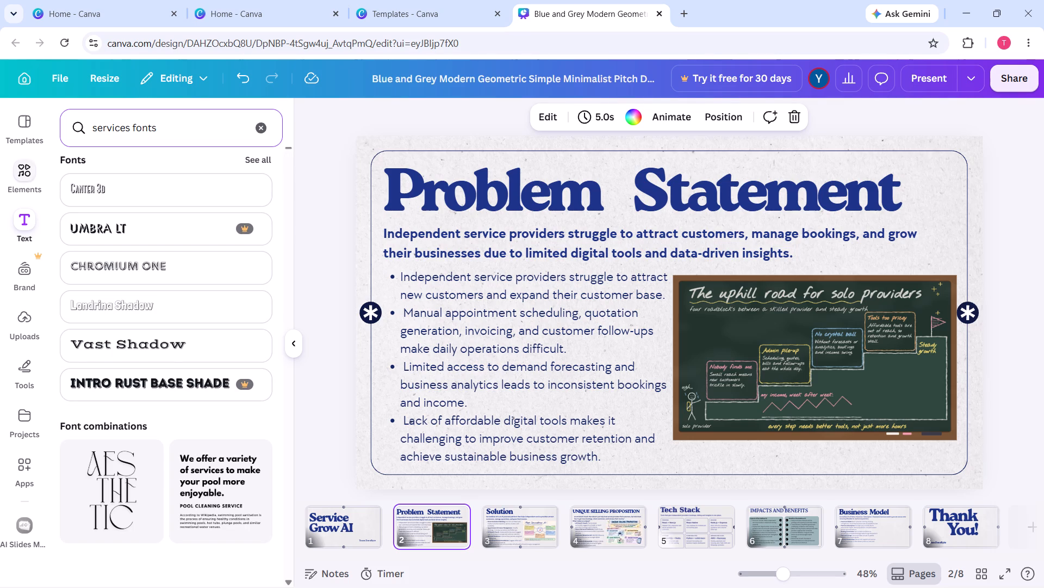
Search the elements library for "services".
click(31, 175)
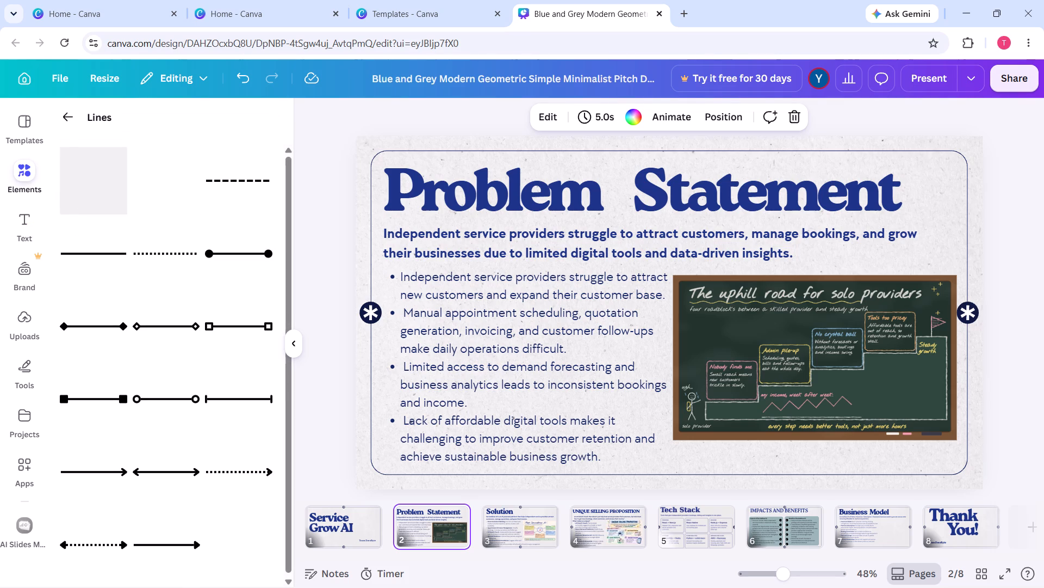
click(69, 117)
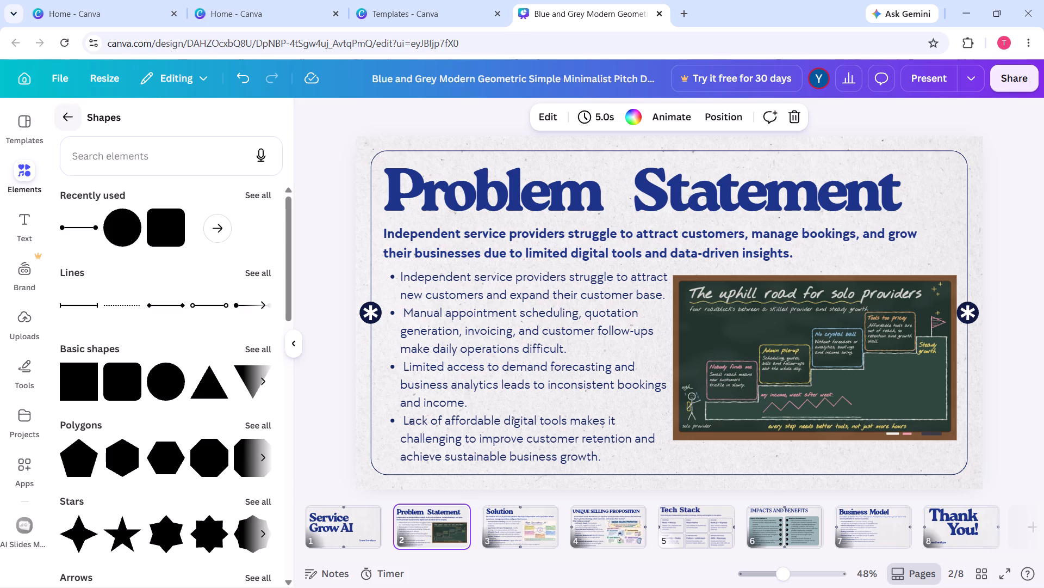
click(62, 114)
click(105, 126)
text(servicew)
key(space)
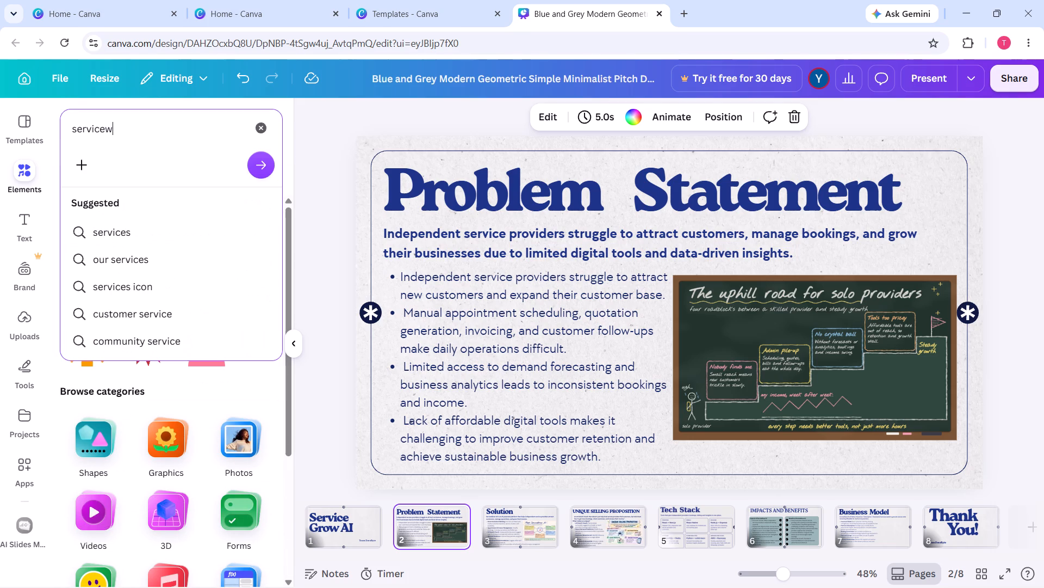
key(BackSpace)
key(BackSpace)
text(s)
key(space)
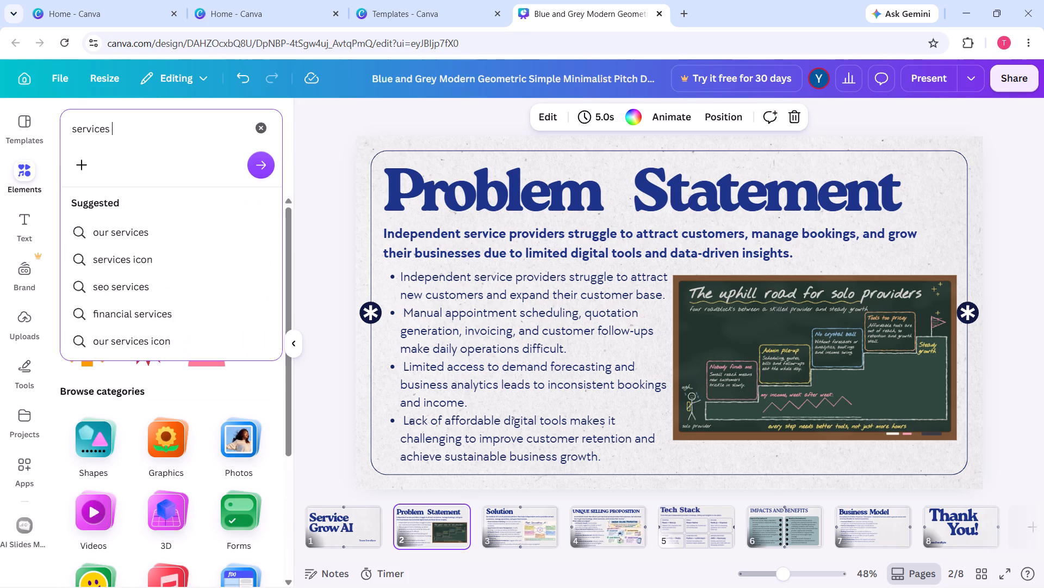
key(Return)
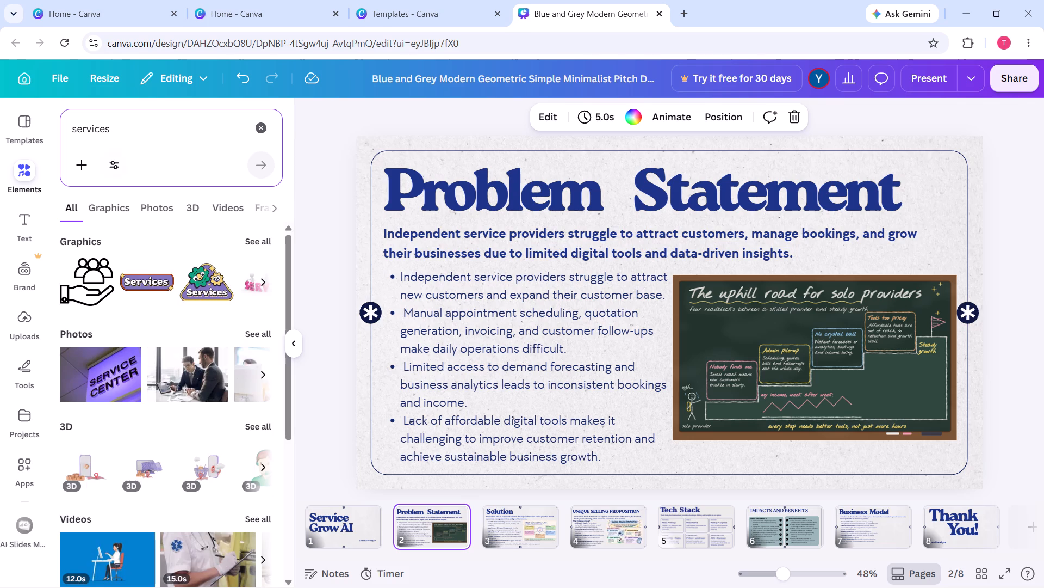
scroll(170, 312, left, 1)
Replace the "services" query and search the elements library for "plumbing".
text(lik)
key(BackSpace)
key(BackSpace)
key(BackSpace)
key(BackSpace)
key(BackSpace)
key(BackSpace)
key(BackSpace)
key(BackSpace)
key(BackSpace)
key(BackSpace)
key(BackSpace)
key(BackSpace)
key(BackSpace)
key(BackSpace)
key(BackSpace)
key(BackSpace)
key(BackSpace)
key(BackSpace)
key(BackSpace)
key(BackSpace)
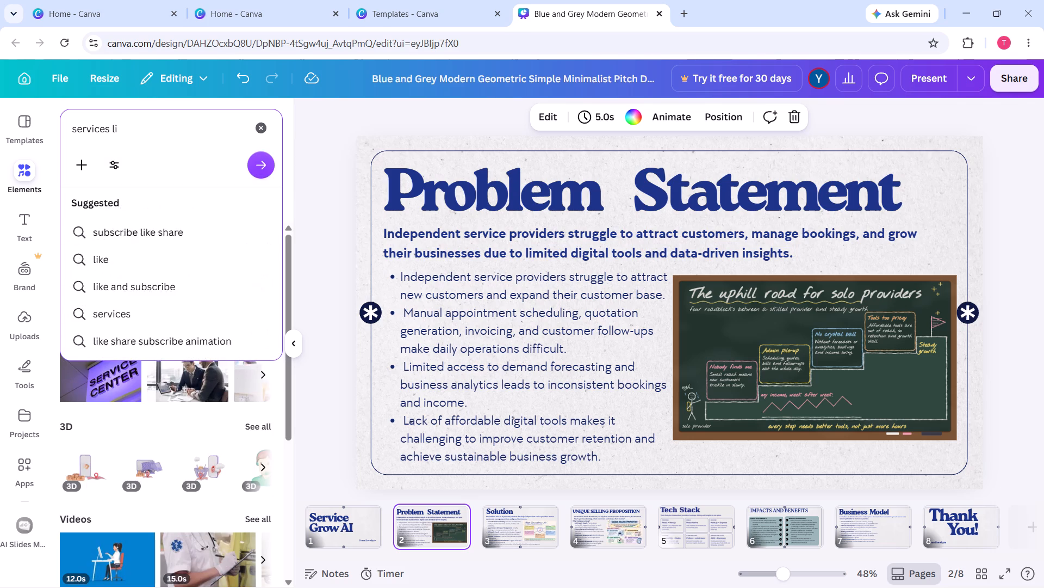
text(pli)
key(BackSpace)
text(umbing)
key(Return)
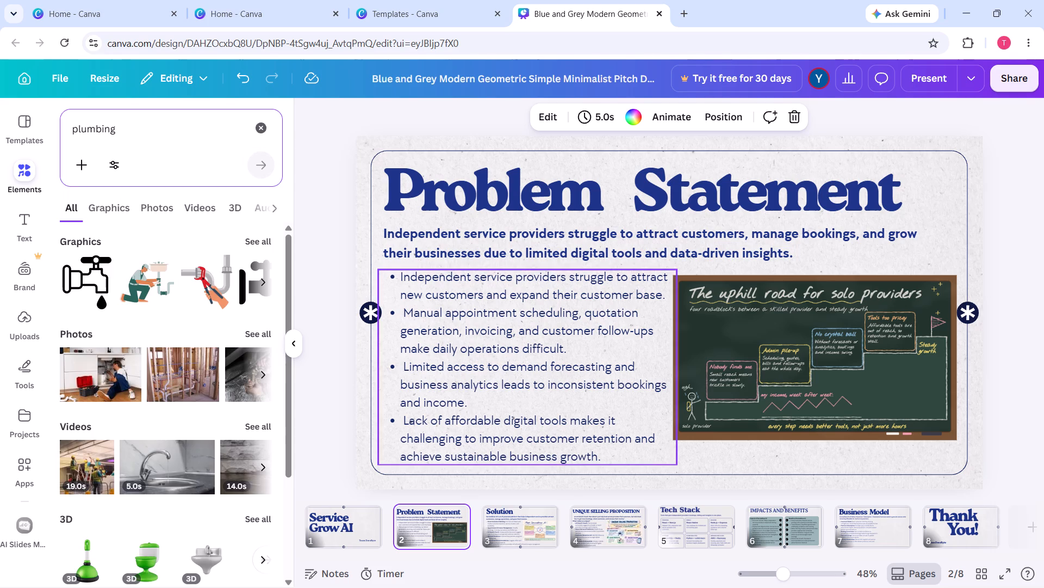
On page 1, add the kneeling plumber graphic, shrink it, and place it below the title inside the border's lower-left corner.
click(369, 522)
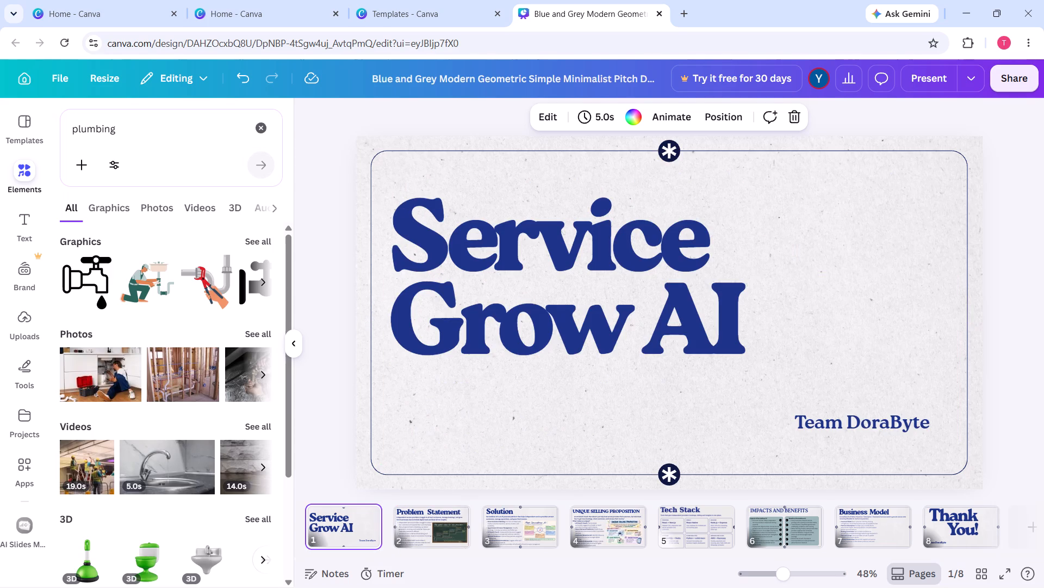
click(156, 292)
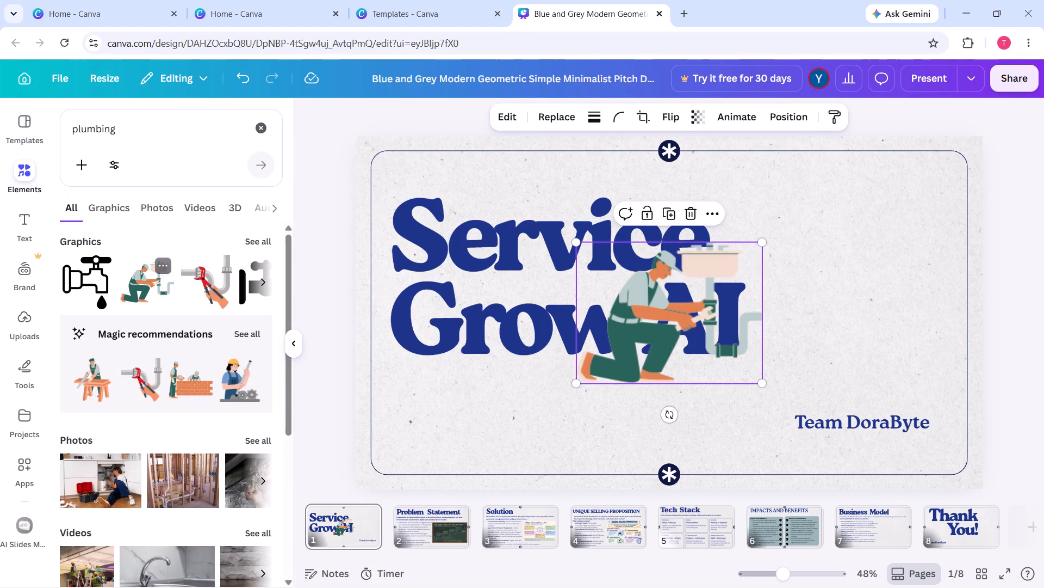
drag(661, 369, 523, 479)
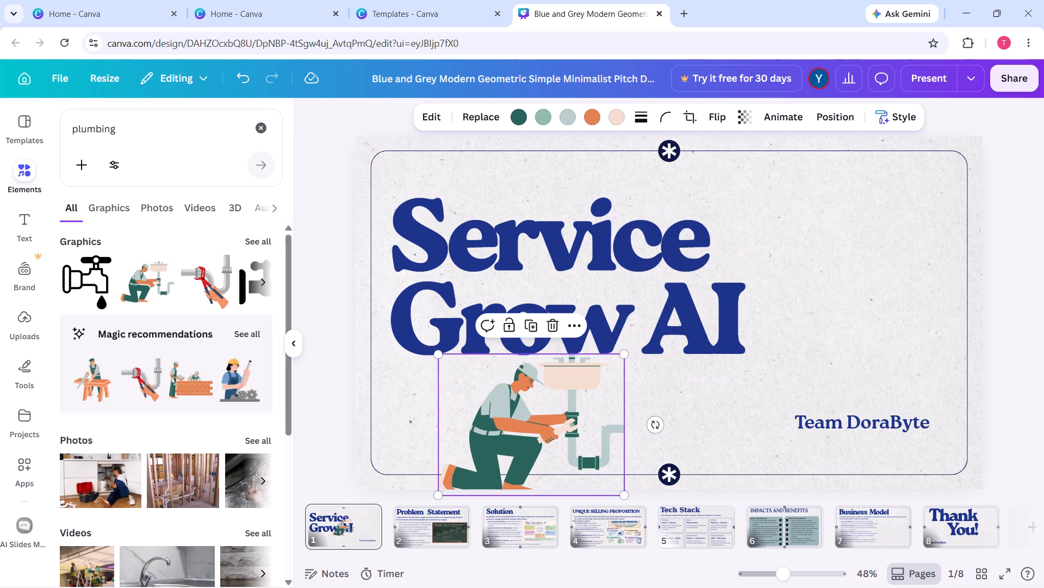
drag(623, 359, 581, 413)
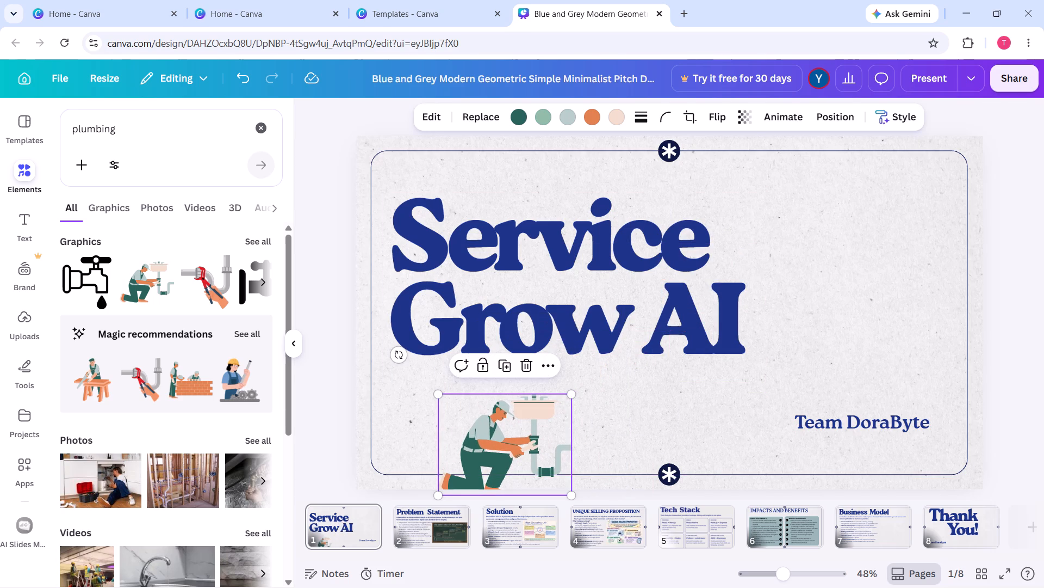
drag(530, 440, 500, 419)
Search elements for "electrician", add the graphic of the electrician at an electrical cabinet, shrink it, and place it in the slide's upper-right corner.
click(261, 137)
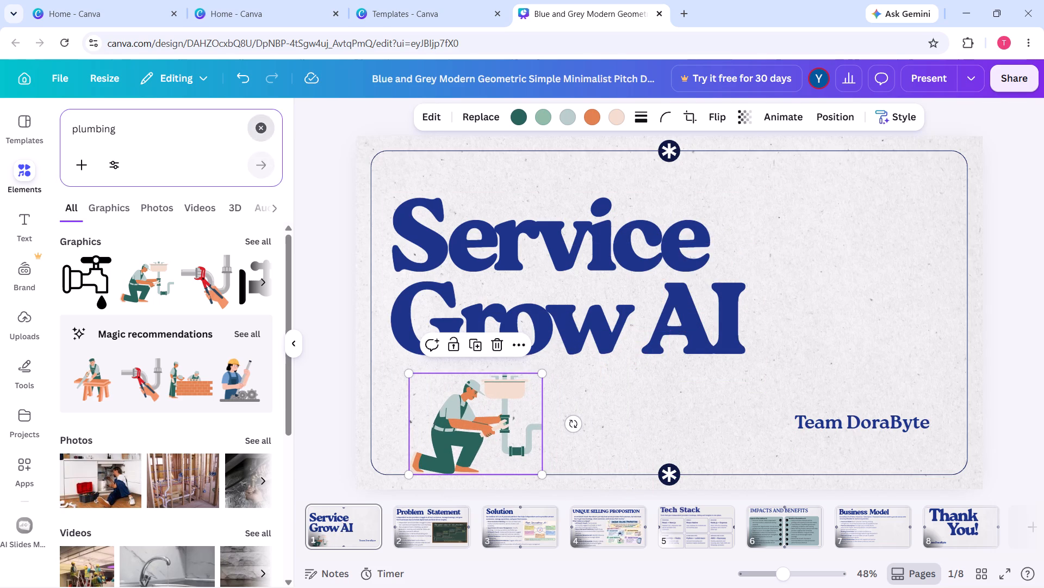
text(electrician)
key(Return)
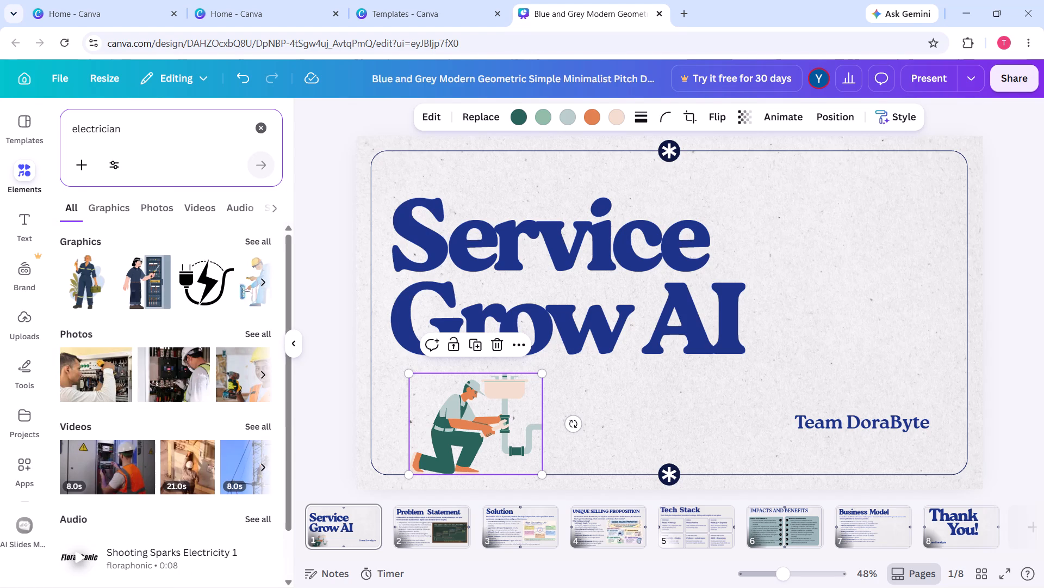
click(138, 302)
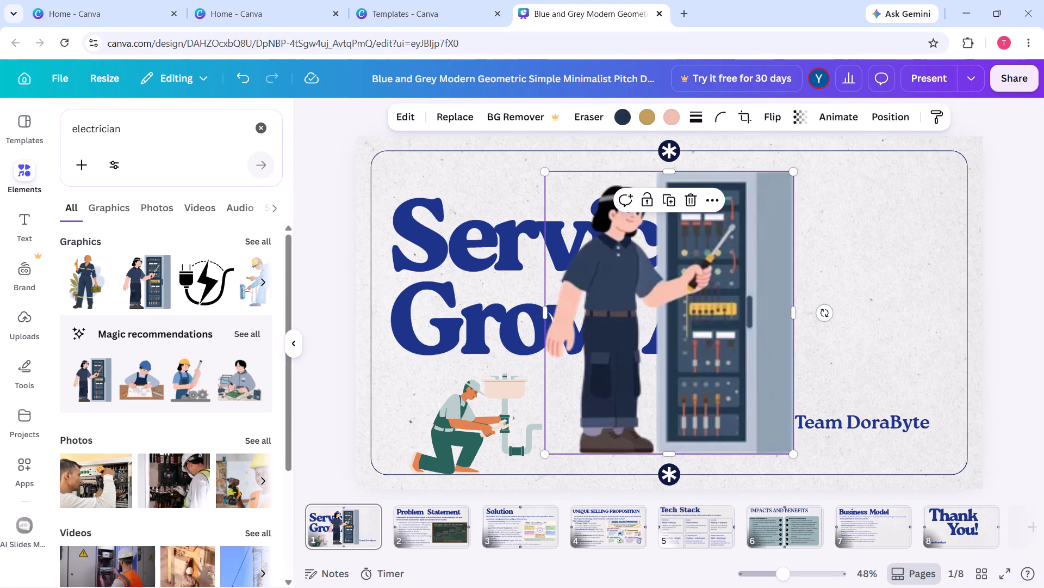
drag(753, 235, 925, 217)
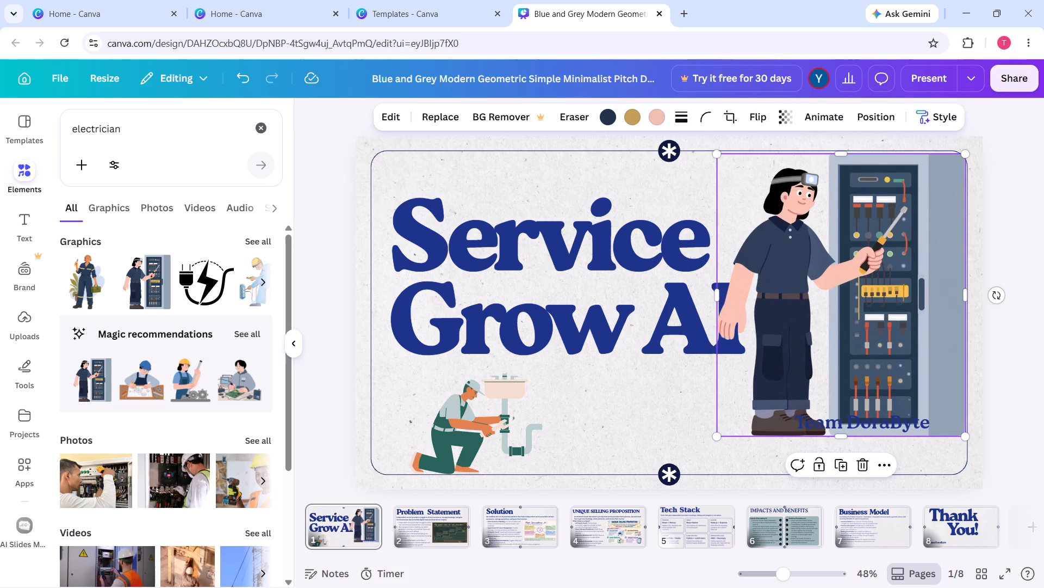
drag(964, 155, 890, 263)
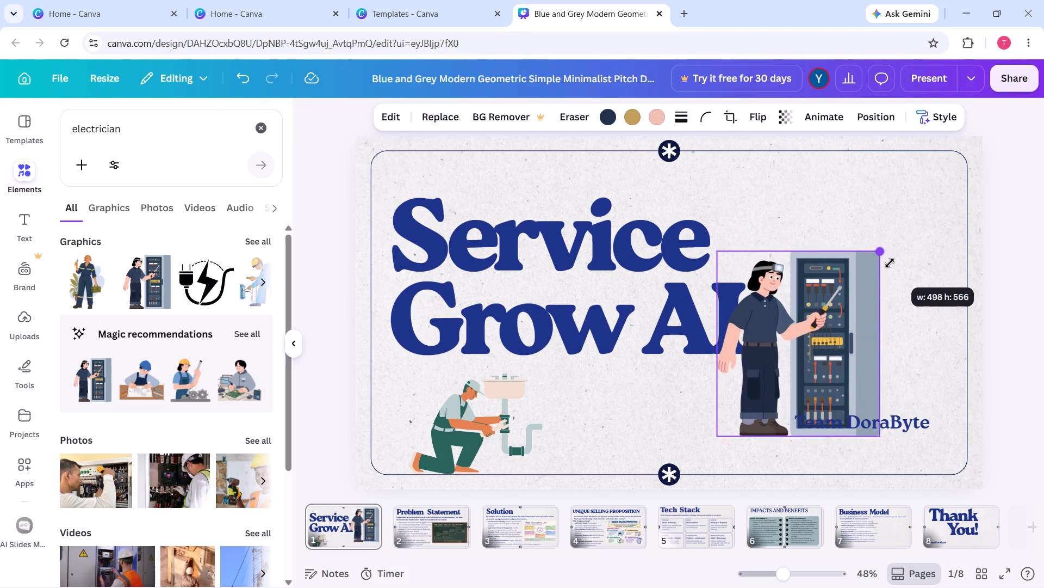
drag(890, 263, 881, 269)
drag(784, 357, 870, 256)
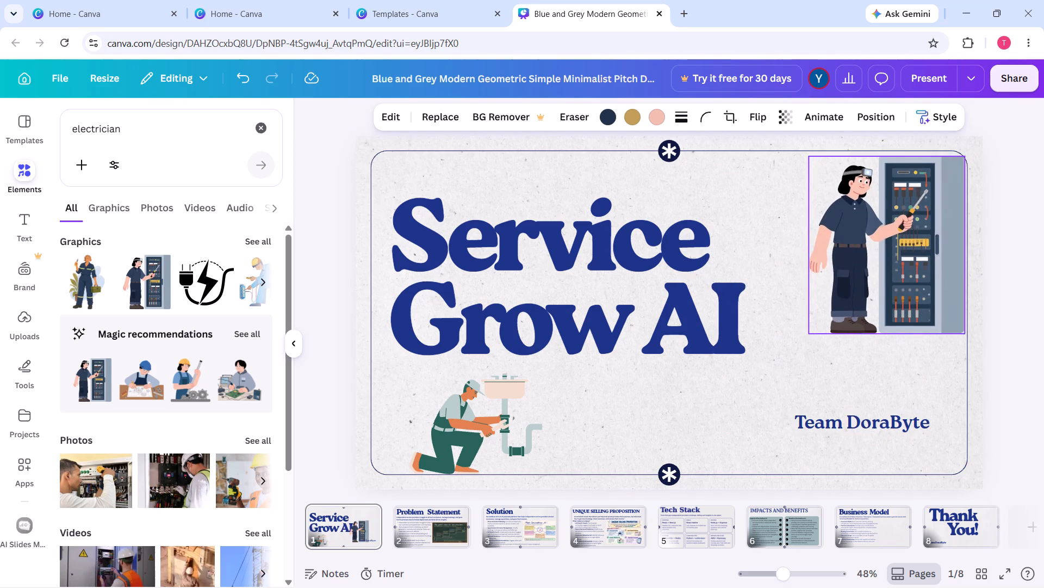
drag(870, 256, 873, 251)
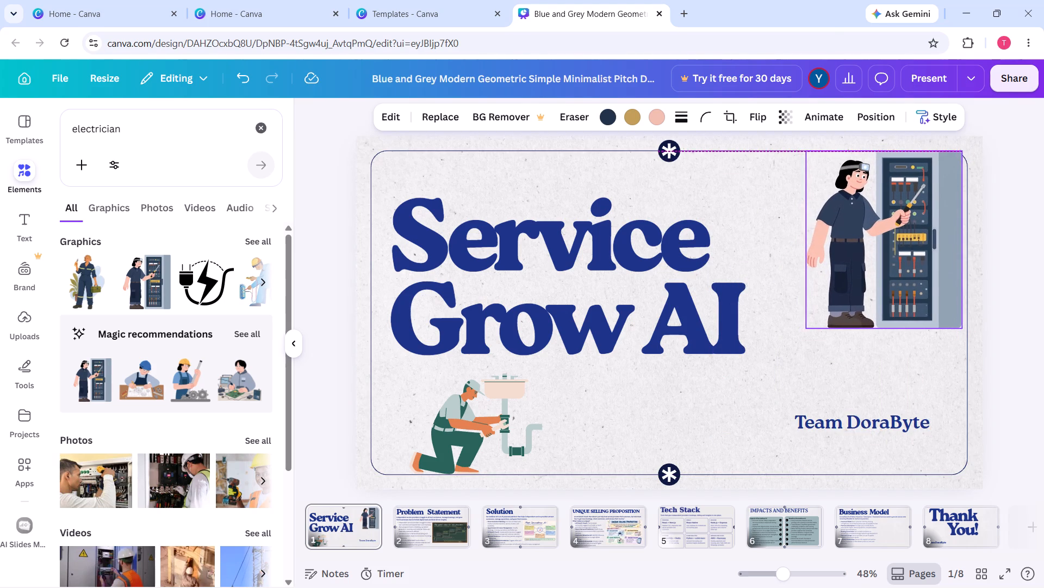
drag(873, 251, 873, 256)
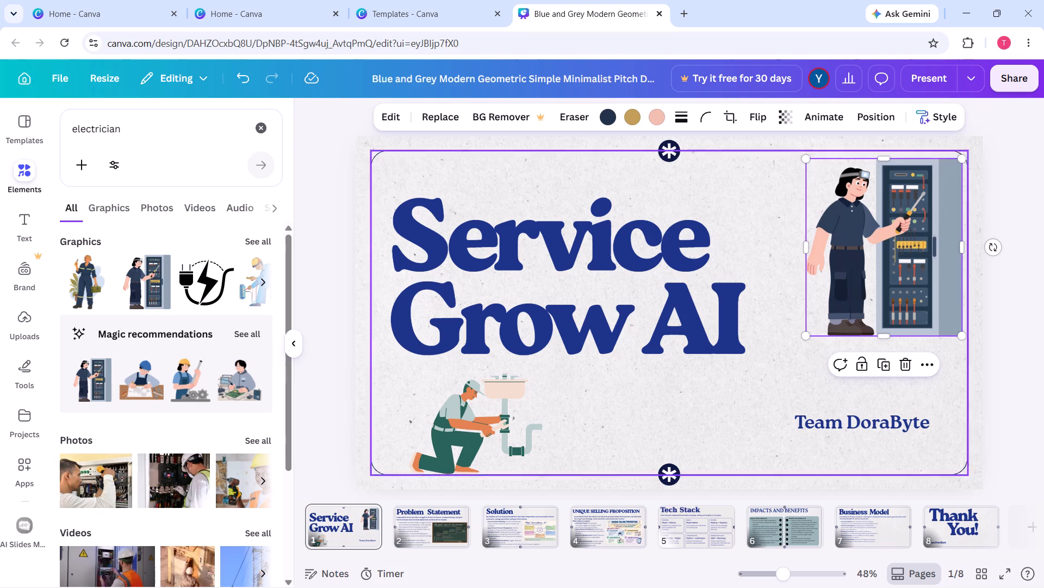
Round the corners of the electrician graphic and align its upper edge with the slide's border line.
click(704, 119)
drag(637, 171, 662, 178)
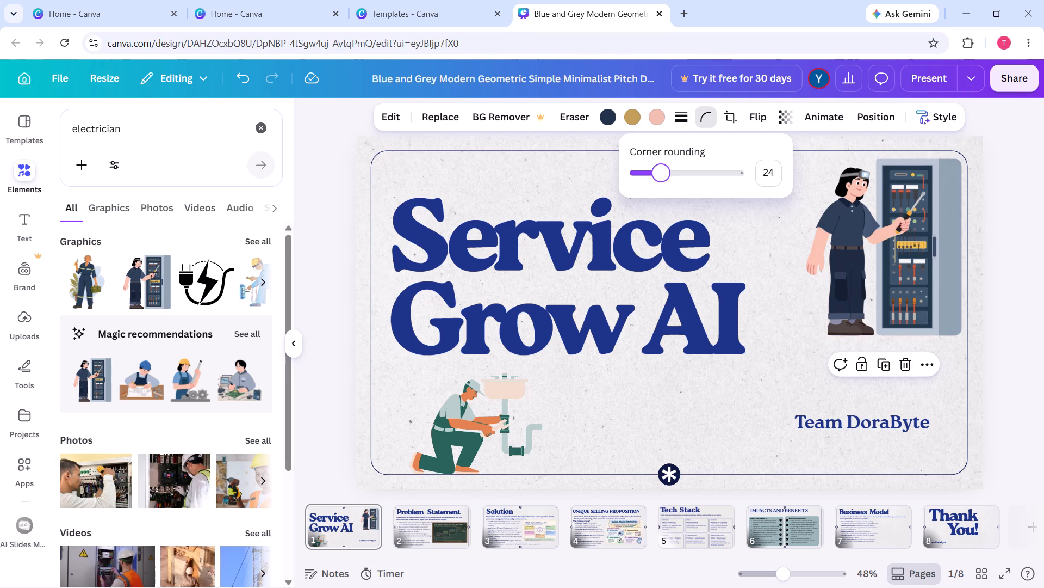
drag(662, 178, 670, 176)
click(839, 259)
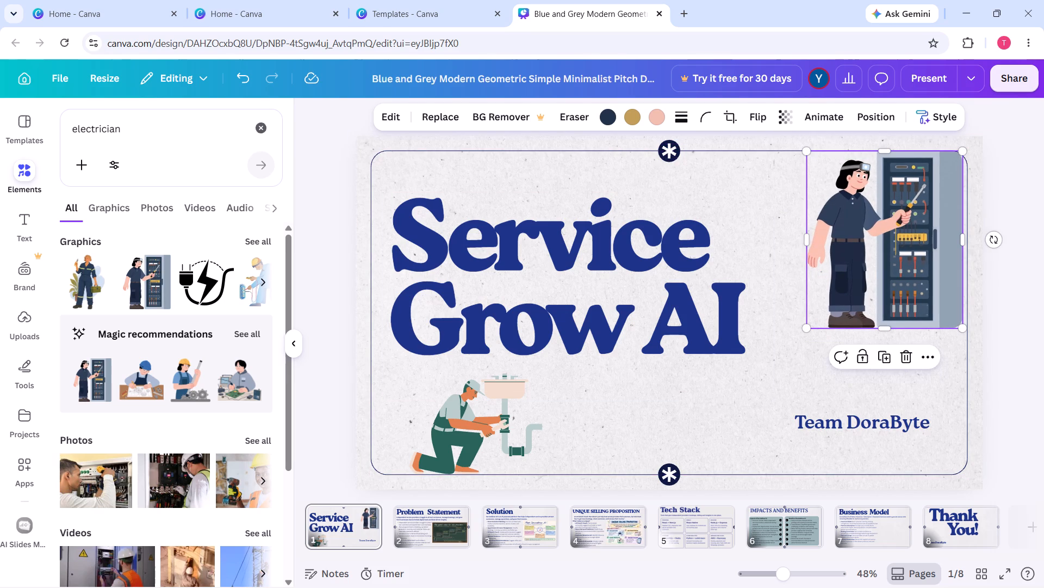
click(1043, 248)
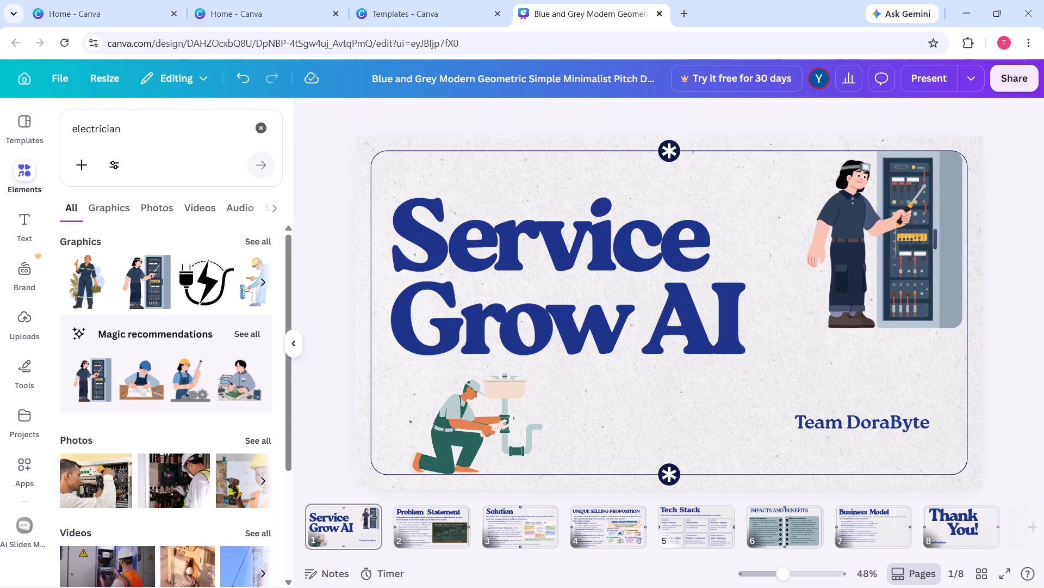
Search the elements library for "carpenter".
click(260, 128)
text(carpenter)
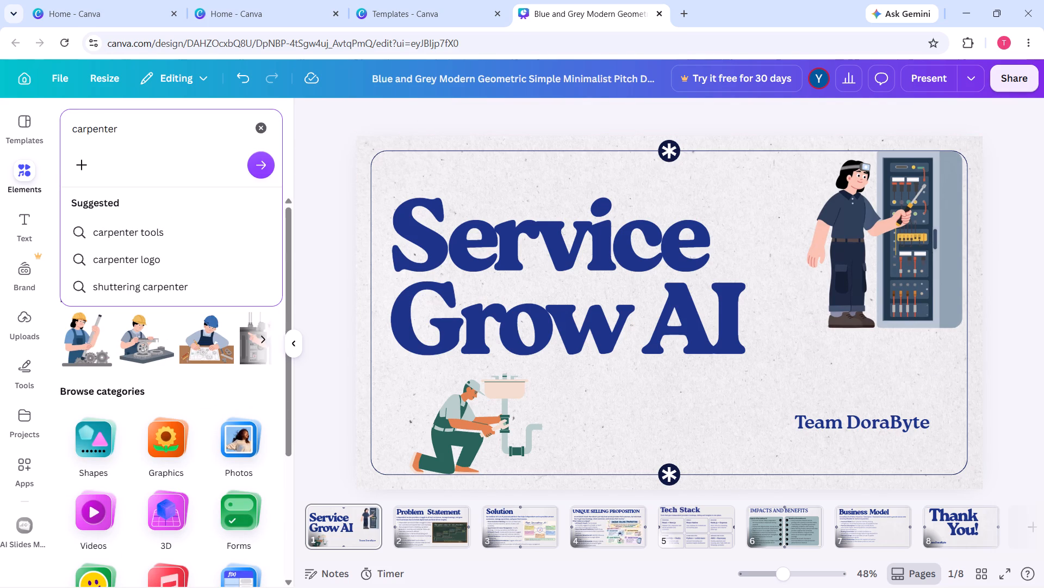
key(Return)
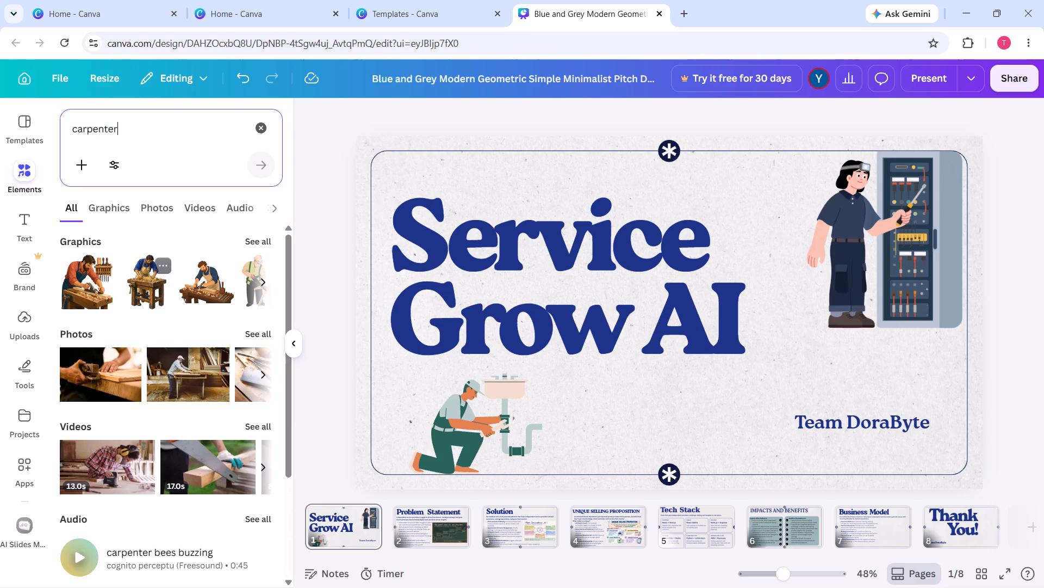
Move the "Team DoraByte" text into the lower-right corner of the slide, just inside the border.
drag(804, 423, 663, 430)
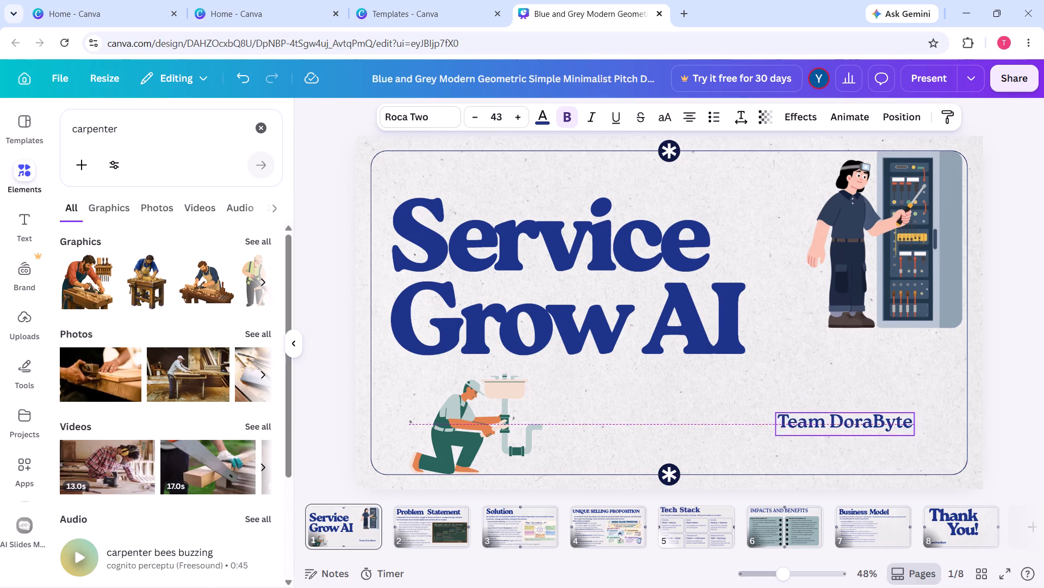
drag(663, 430, 813, 463)
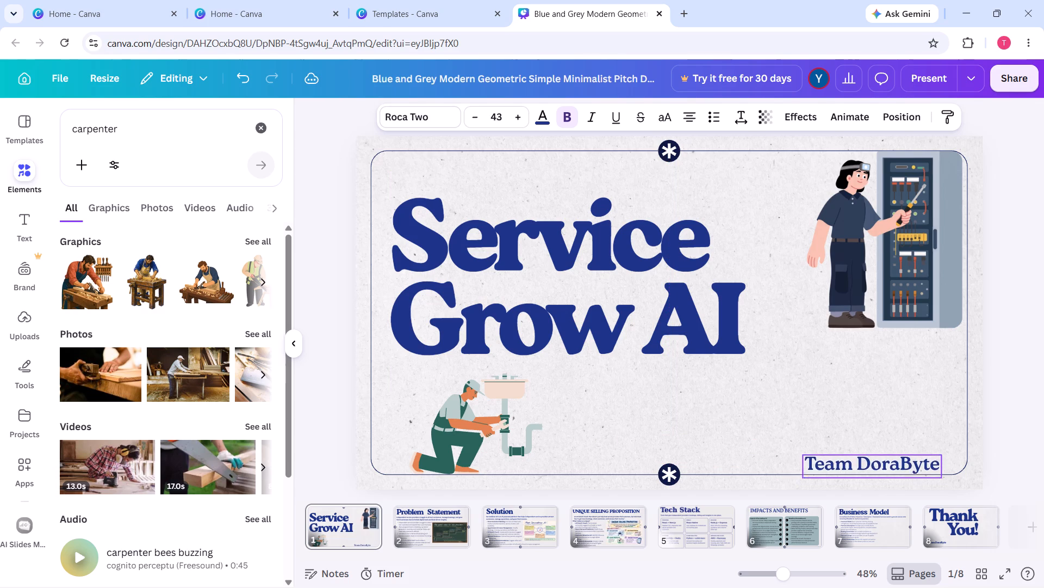
drag(813, 463, 828, 457)
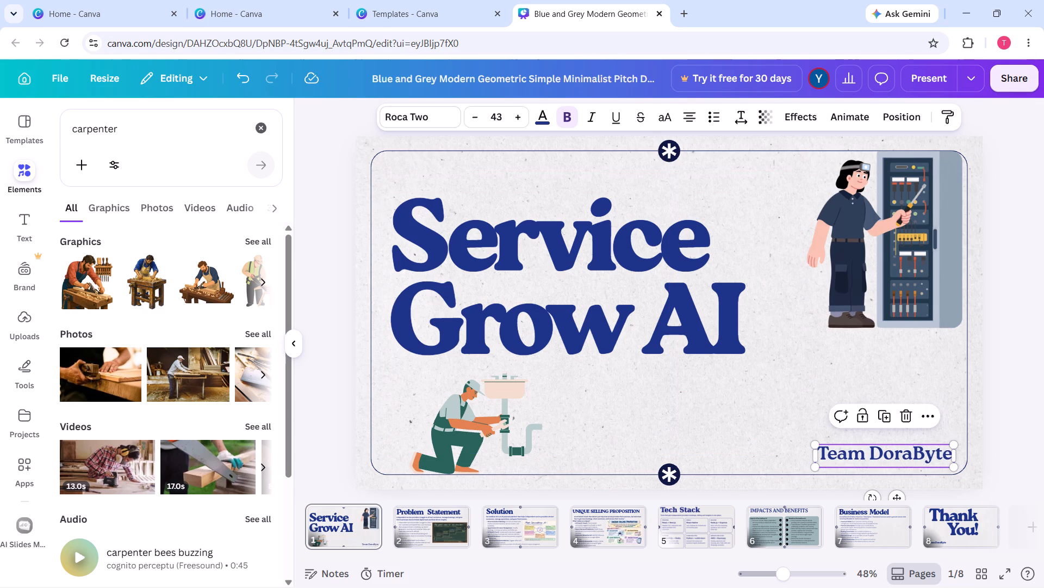
Add the graphic of the blue-shirted carpenter standing at a workbench, shrink it, and place it at the slide's bottom centre.
click(152, 296)
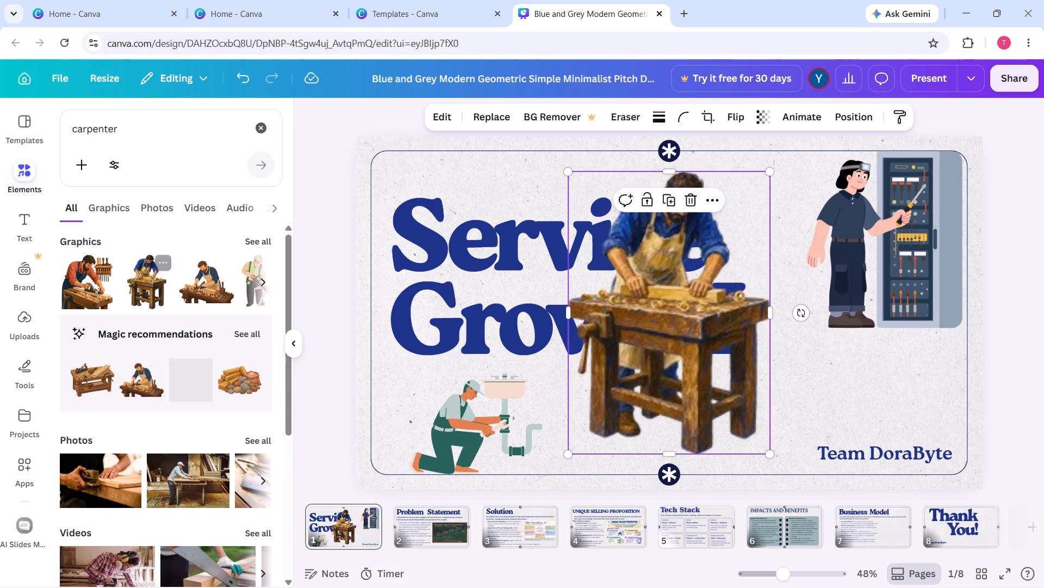
drag(769, 172, 734, 299)
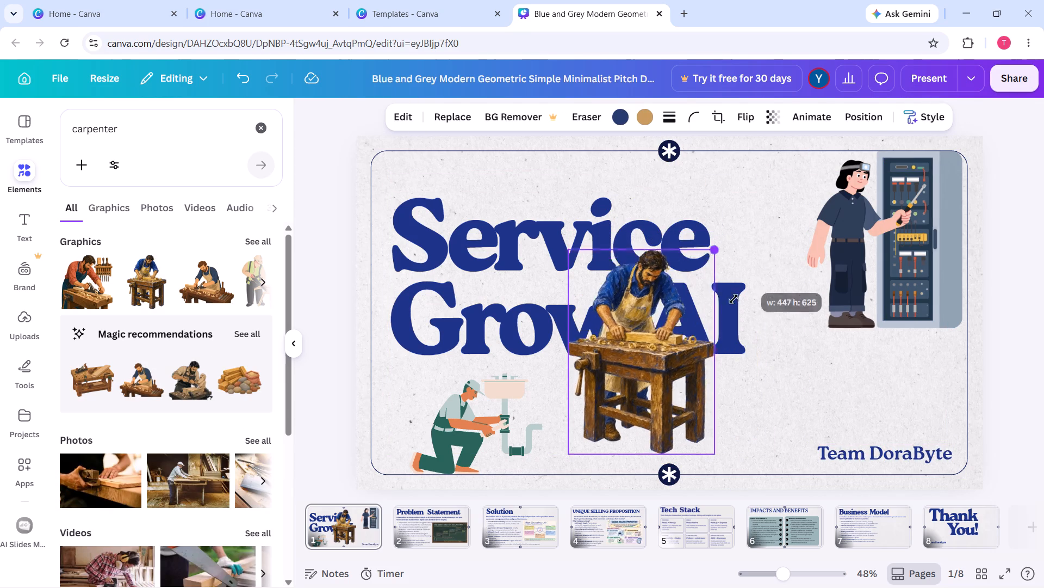
drag(734, 299, 726, 315)
drag(639, 387, 754, 418)
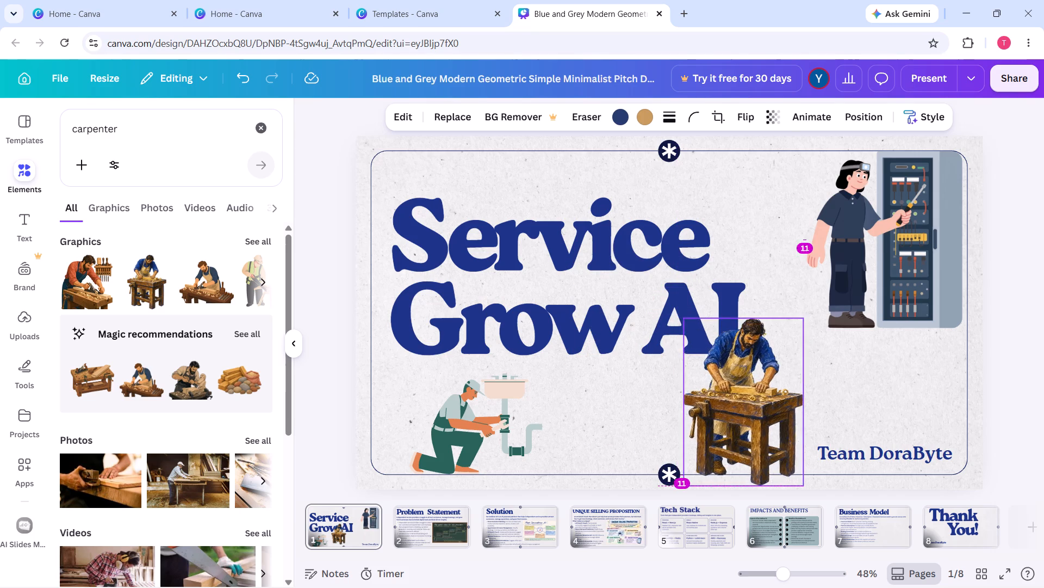
drag(754, 418, 714, 406)
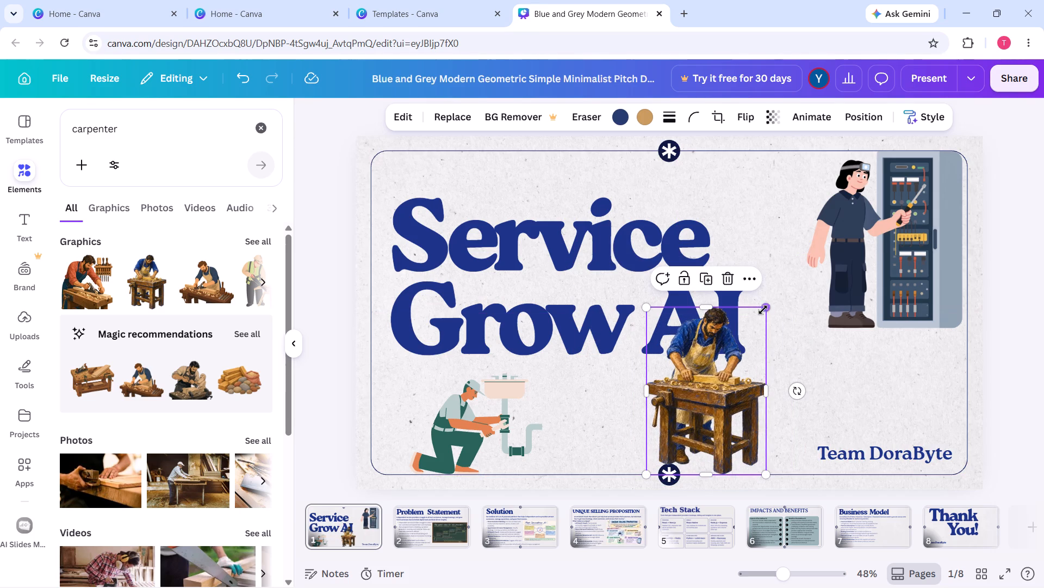
drag(766, 308, 759, 324)
Move the "Service Grow AI" title slightly up and shrink the carpenter graphic so it fits beneath the title.
drag(541, 268, 538, 248)
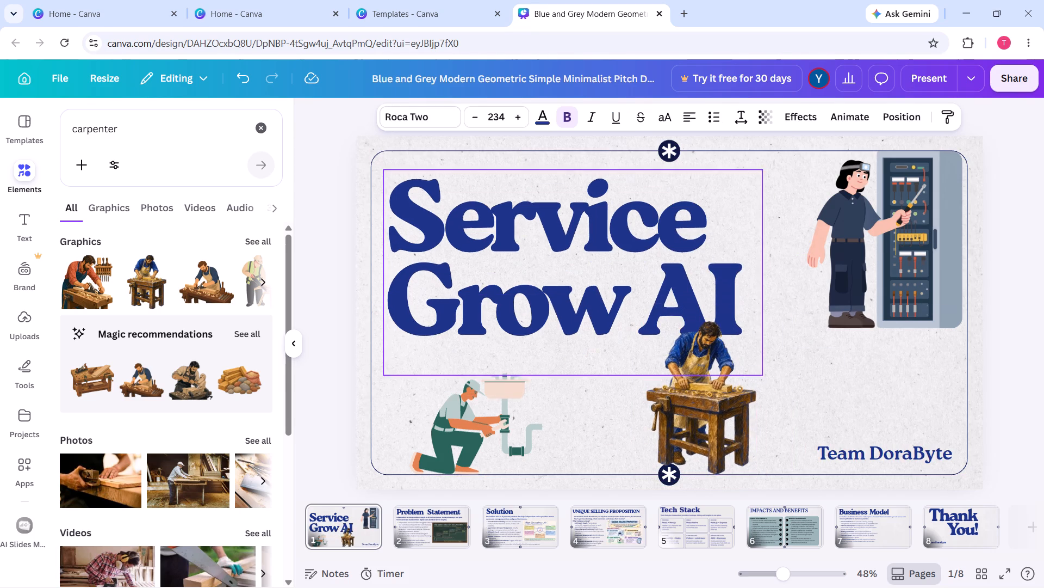
drag(538, 248, 538, 242)
click(705, 396)
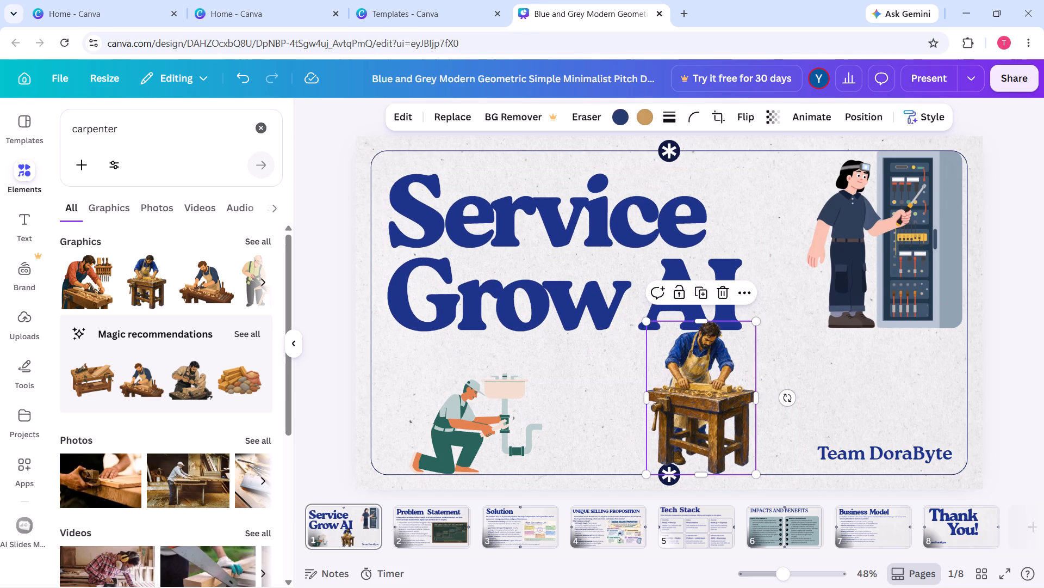
drag(756, 321, 750, 335)
Enlarge the plumber graphic slightly so it fills the space below the title.
click(522, 392)
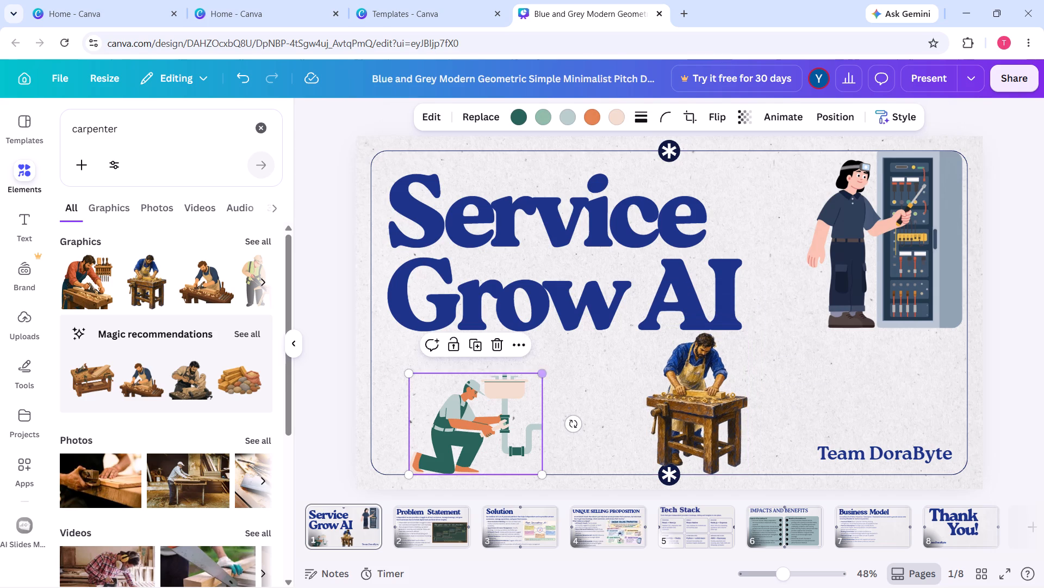
drag(542, 373, 560, 354)
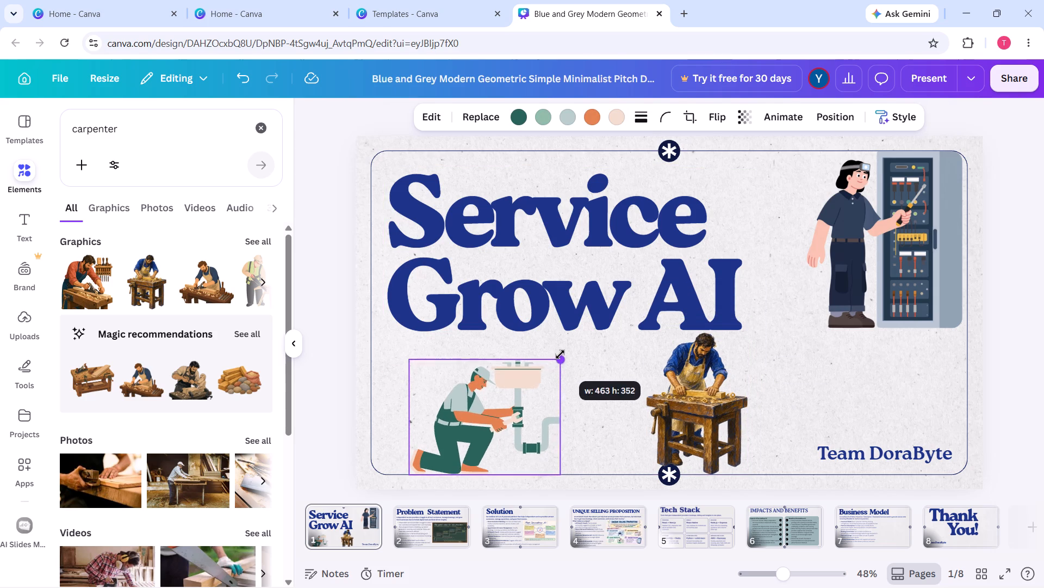
drag(560, 354, 567, 350)
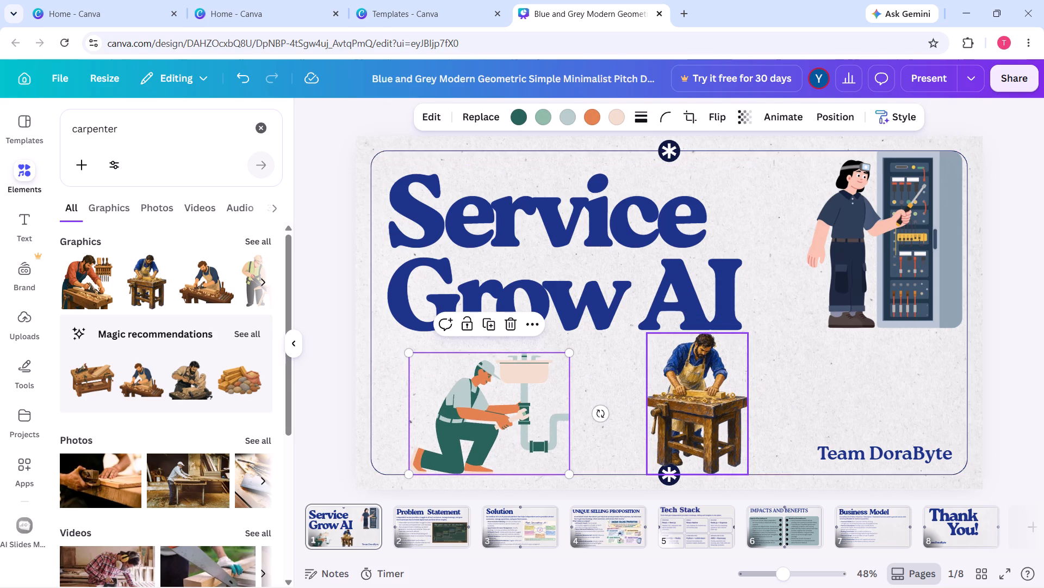
click(1028, 307)
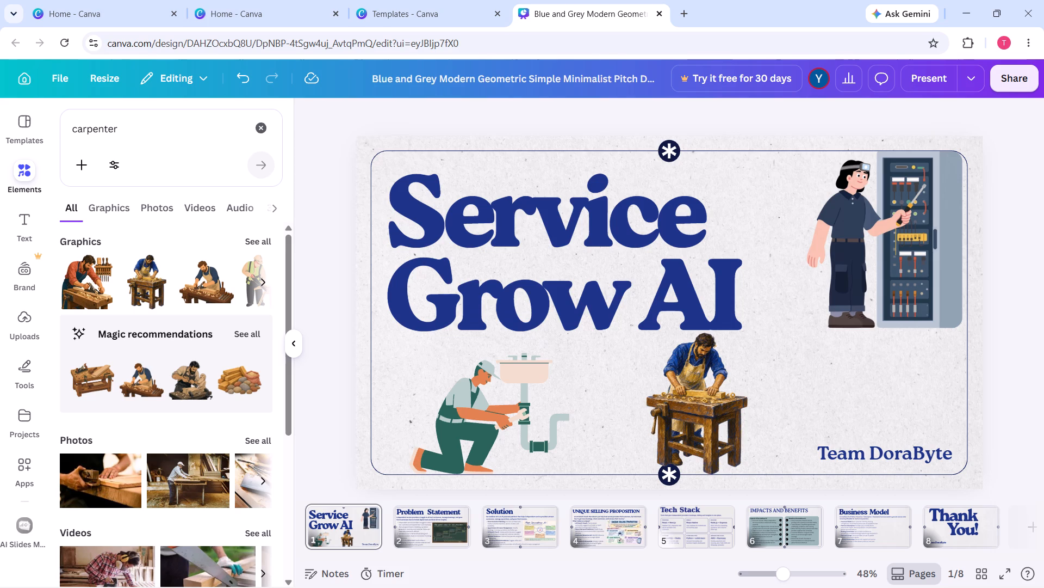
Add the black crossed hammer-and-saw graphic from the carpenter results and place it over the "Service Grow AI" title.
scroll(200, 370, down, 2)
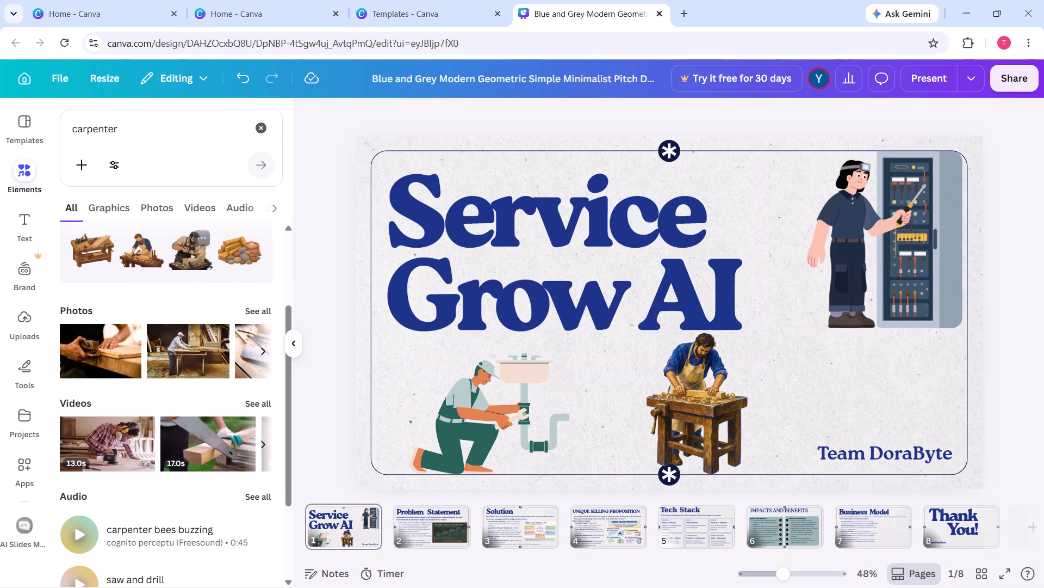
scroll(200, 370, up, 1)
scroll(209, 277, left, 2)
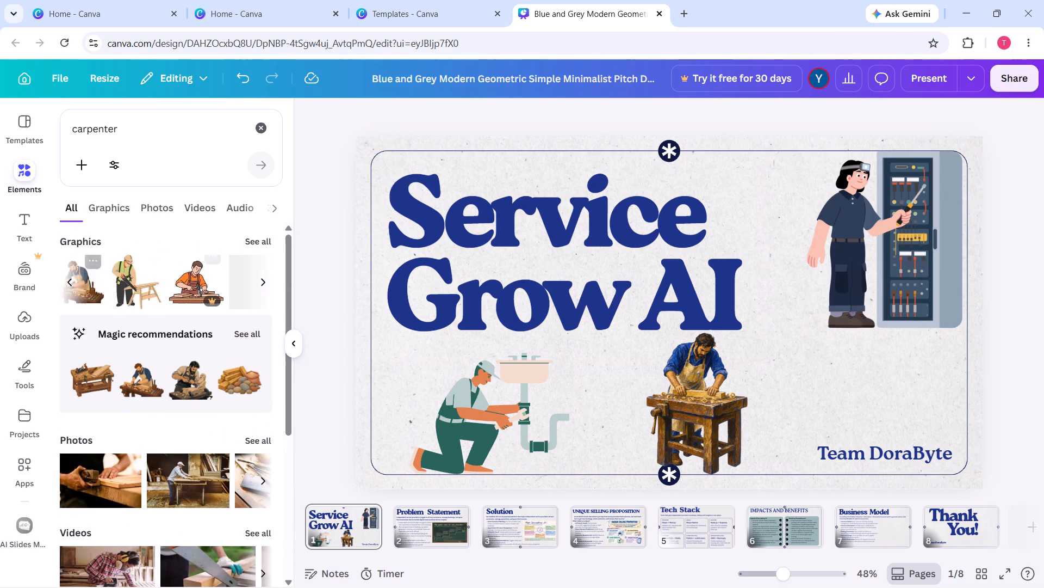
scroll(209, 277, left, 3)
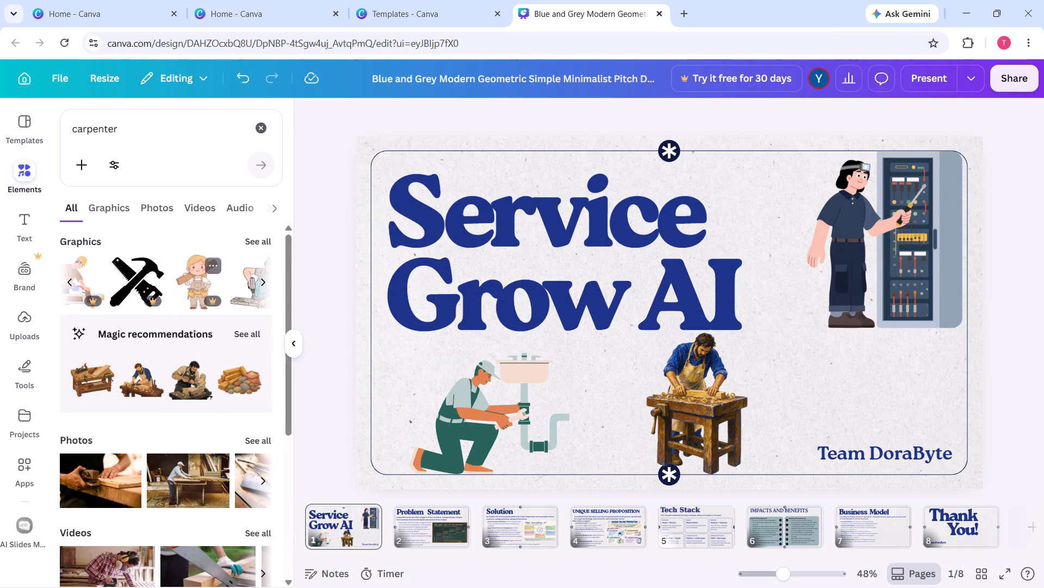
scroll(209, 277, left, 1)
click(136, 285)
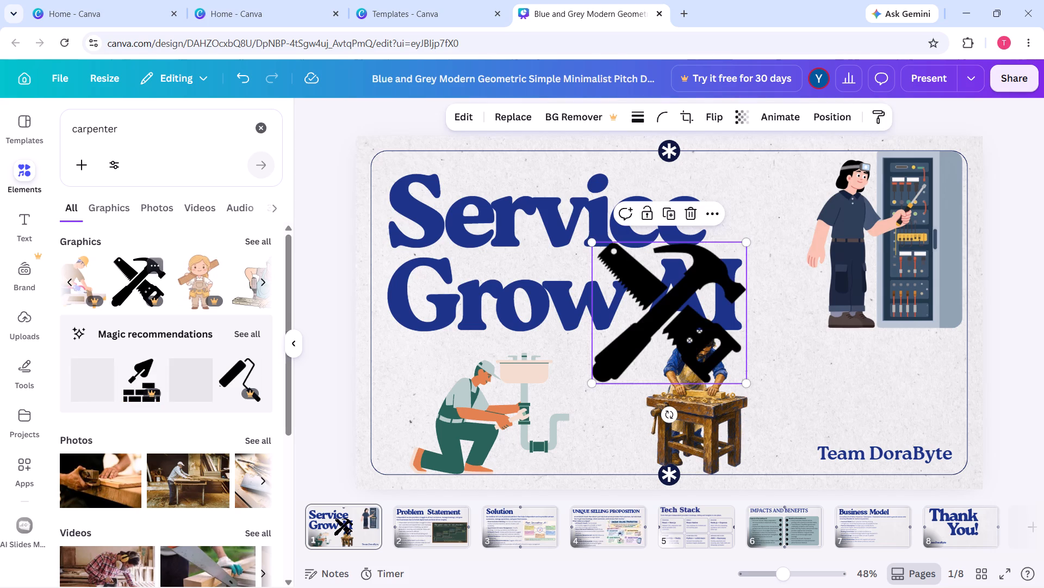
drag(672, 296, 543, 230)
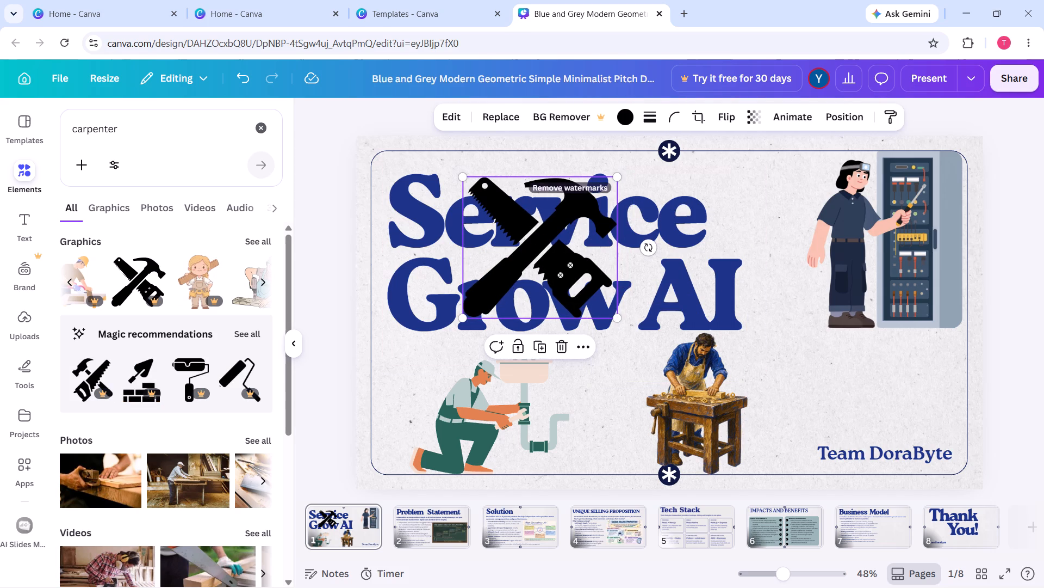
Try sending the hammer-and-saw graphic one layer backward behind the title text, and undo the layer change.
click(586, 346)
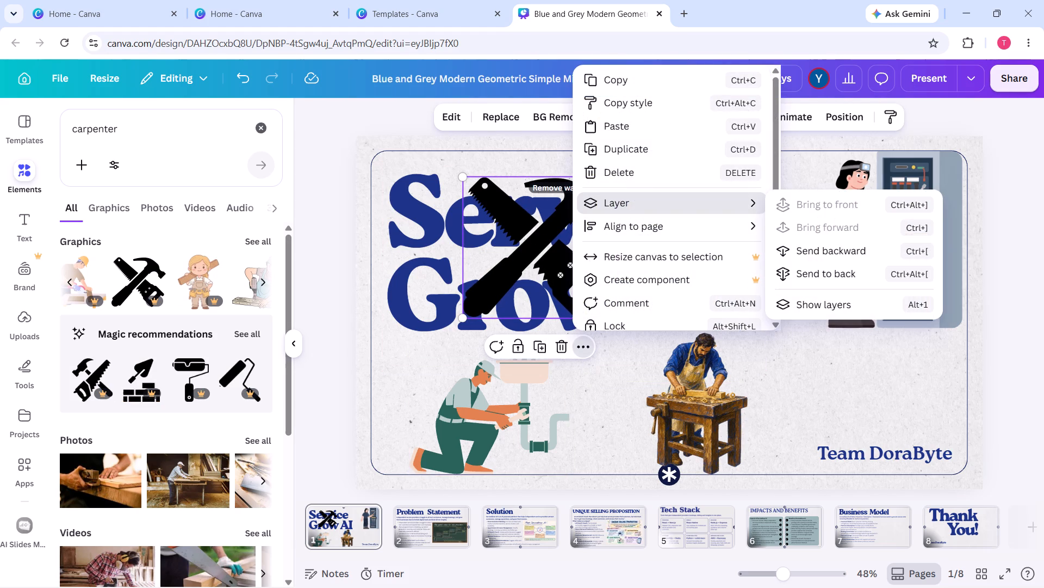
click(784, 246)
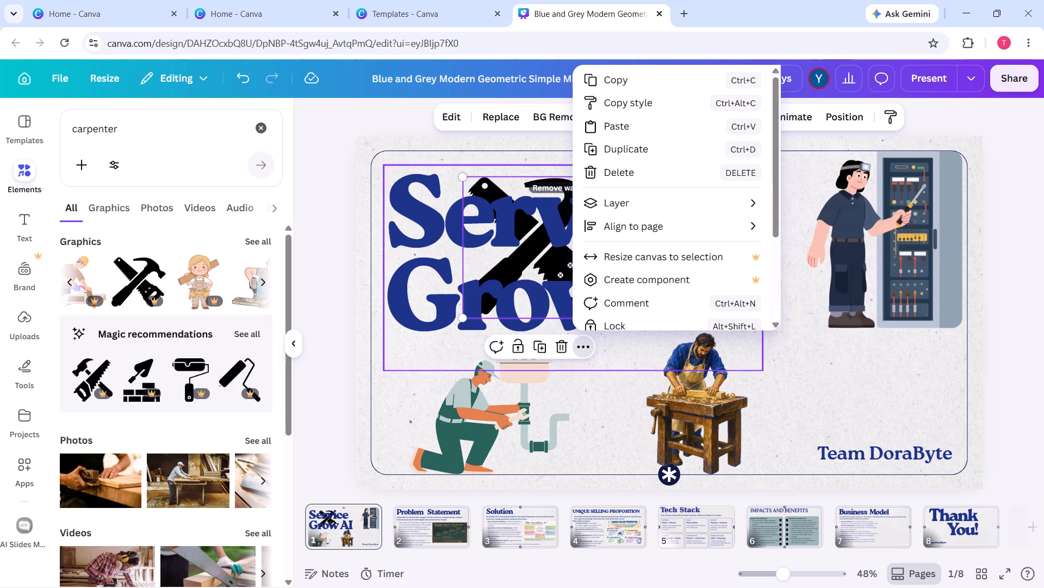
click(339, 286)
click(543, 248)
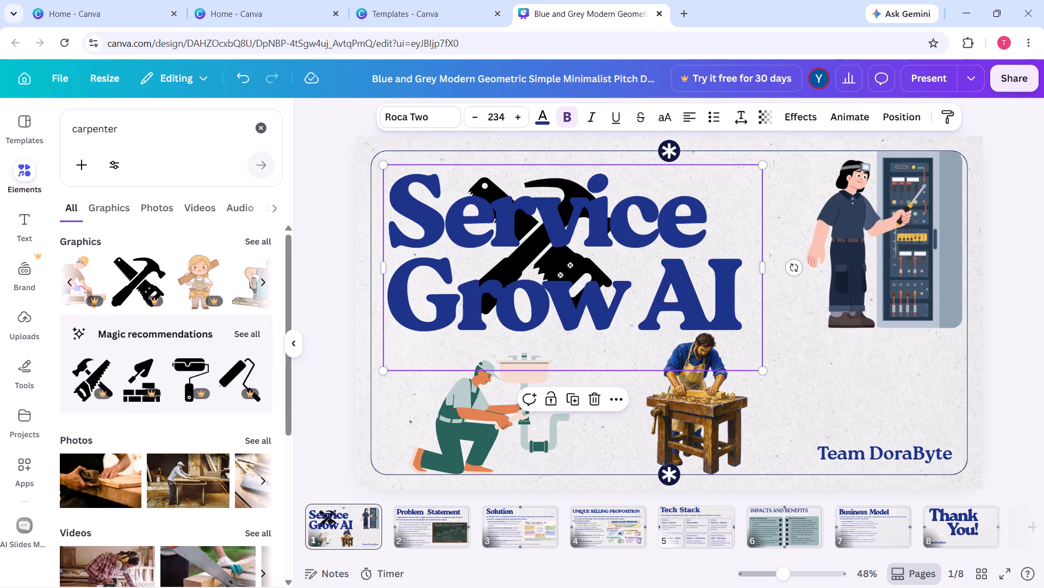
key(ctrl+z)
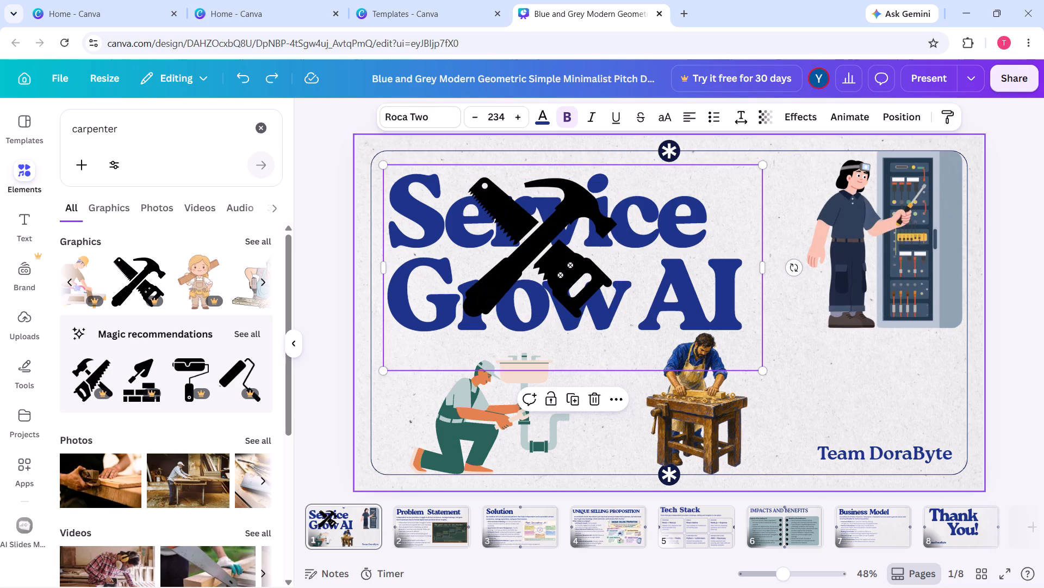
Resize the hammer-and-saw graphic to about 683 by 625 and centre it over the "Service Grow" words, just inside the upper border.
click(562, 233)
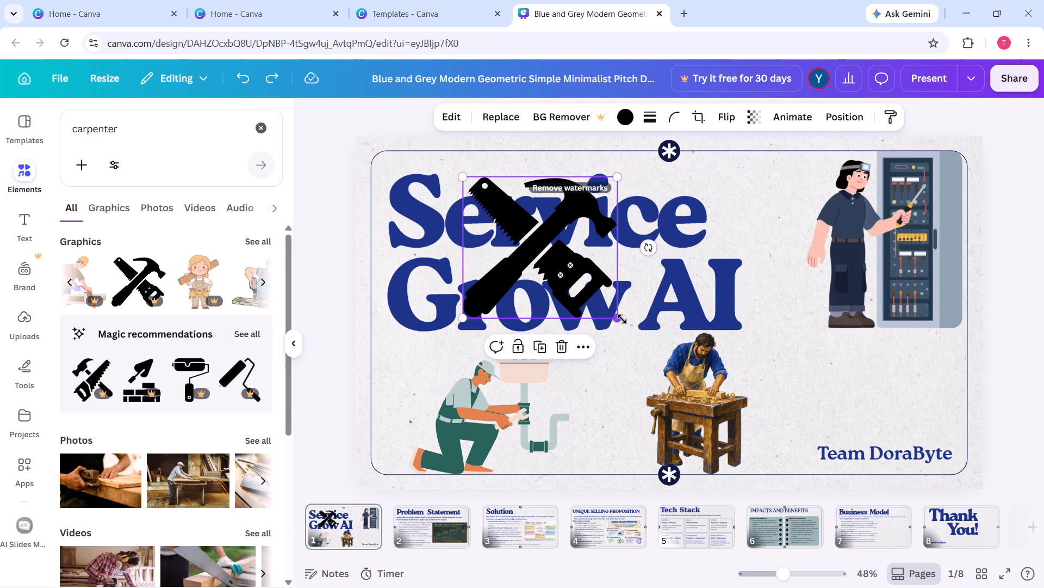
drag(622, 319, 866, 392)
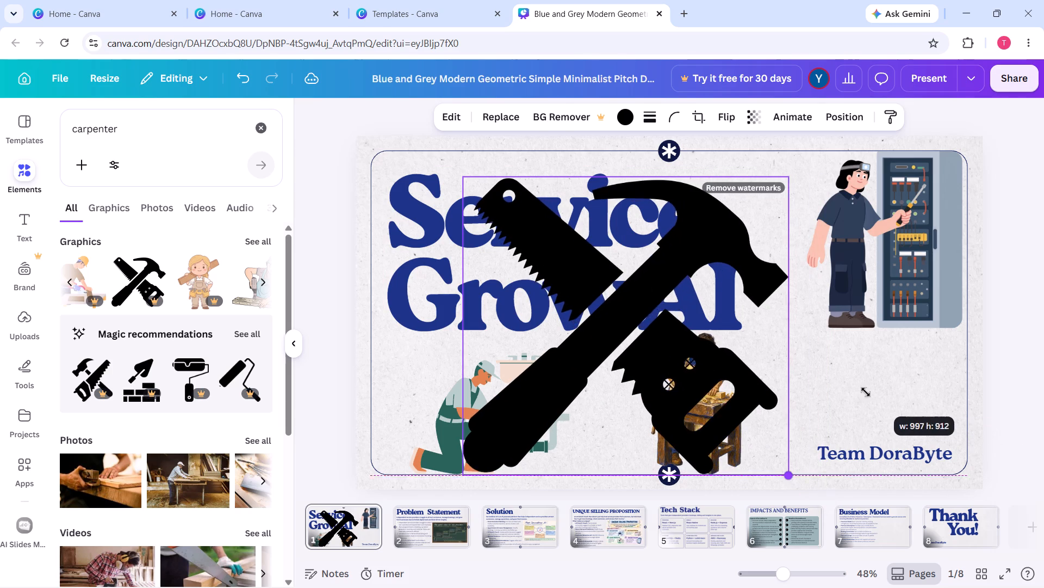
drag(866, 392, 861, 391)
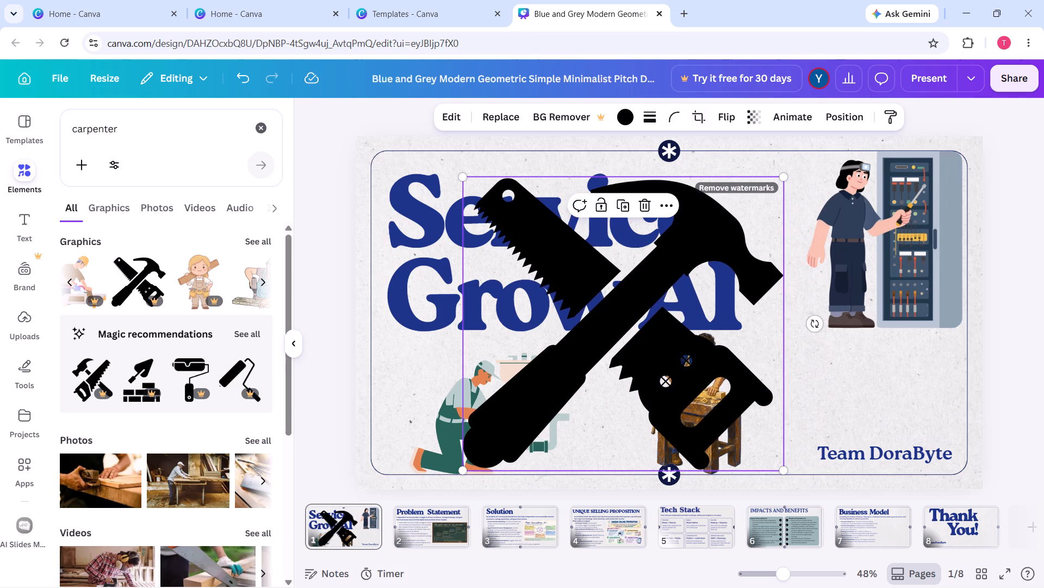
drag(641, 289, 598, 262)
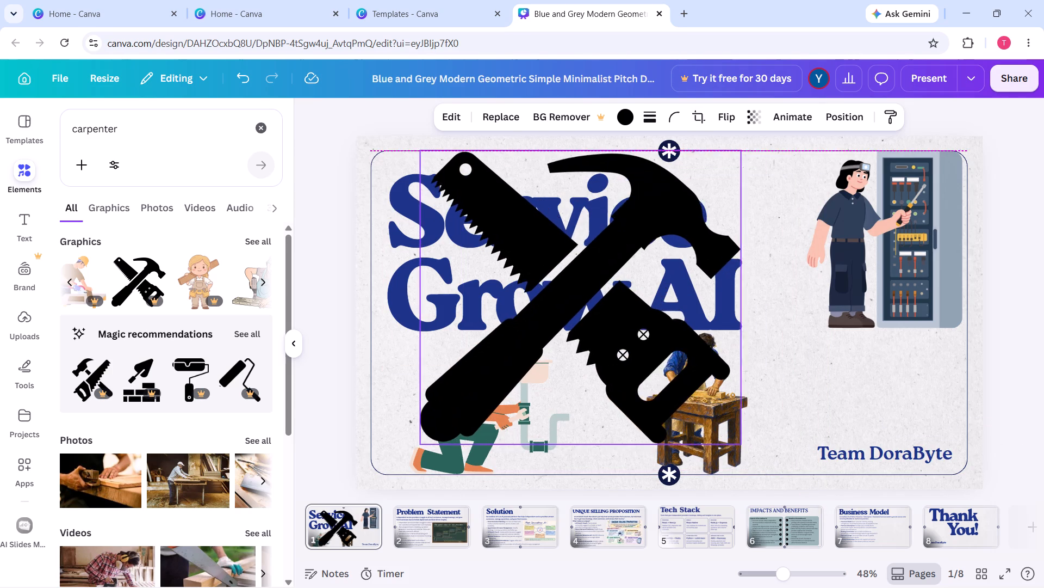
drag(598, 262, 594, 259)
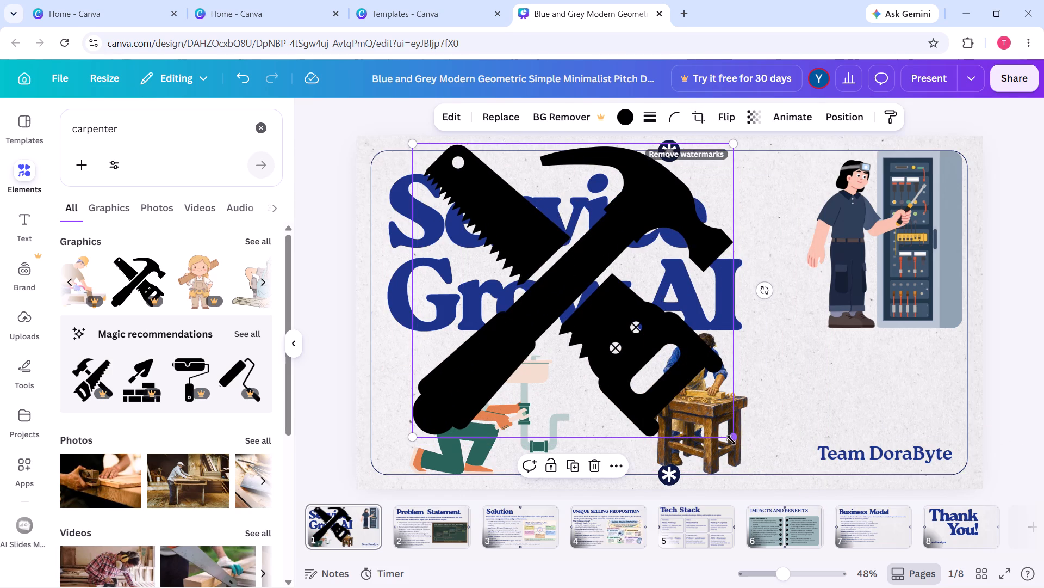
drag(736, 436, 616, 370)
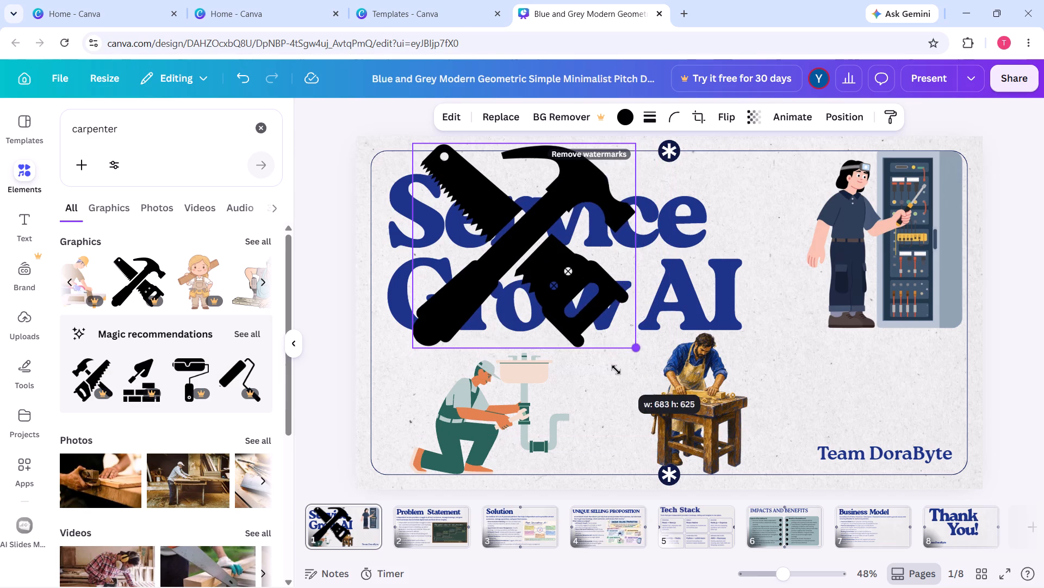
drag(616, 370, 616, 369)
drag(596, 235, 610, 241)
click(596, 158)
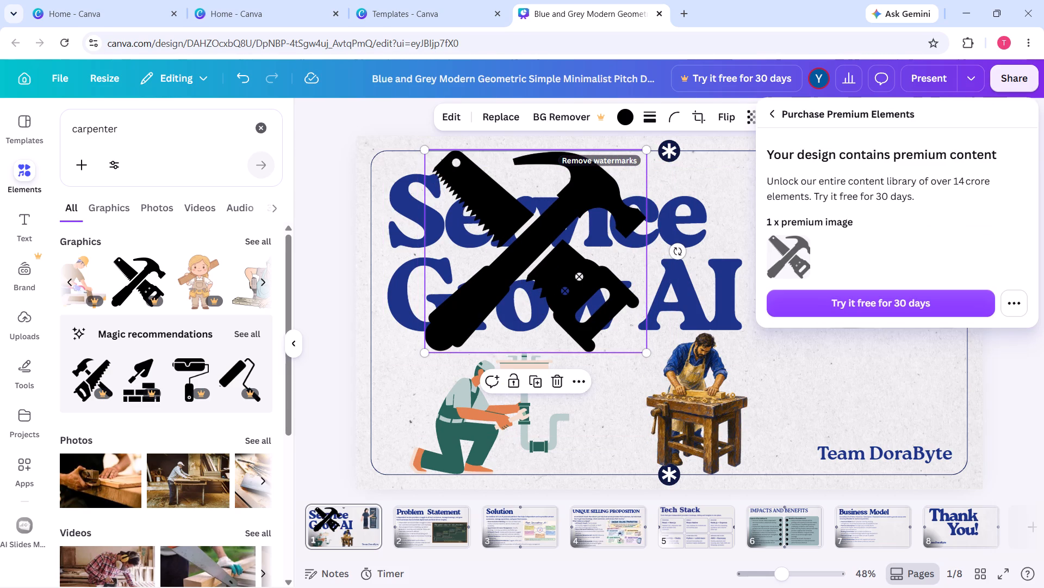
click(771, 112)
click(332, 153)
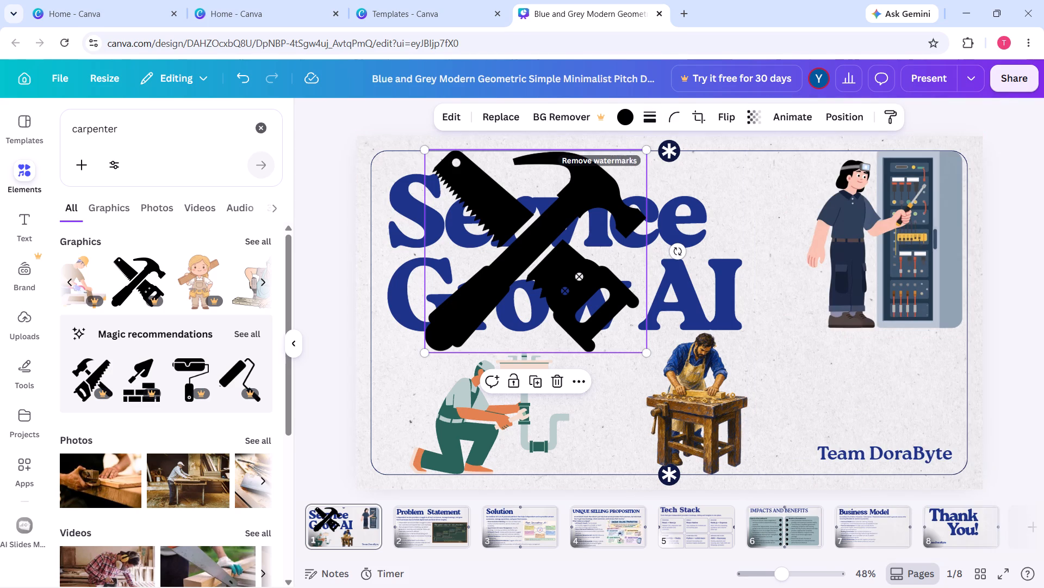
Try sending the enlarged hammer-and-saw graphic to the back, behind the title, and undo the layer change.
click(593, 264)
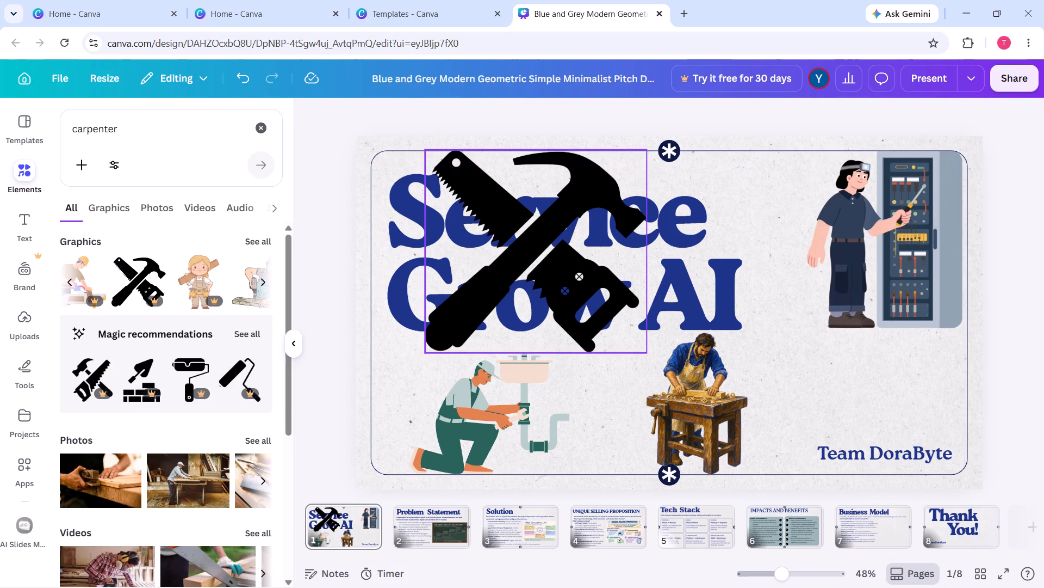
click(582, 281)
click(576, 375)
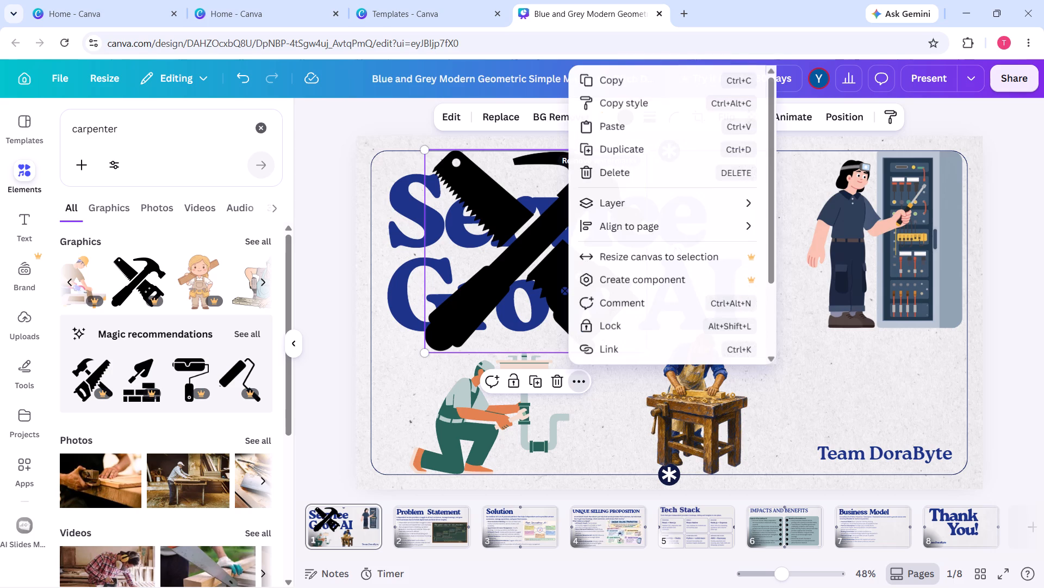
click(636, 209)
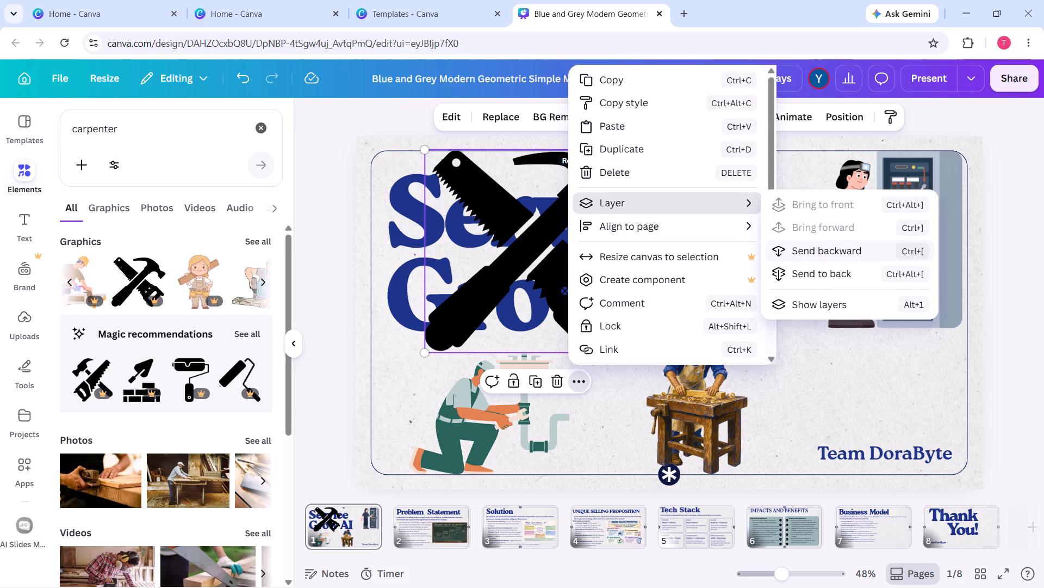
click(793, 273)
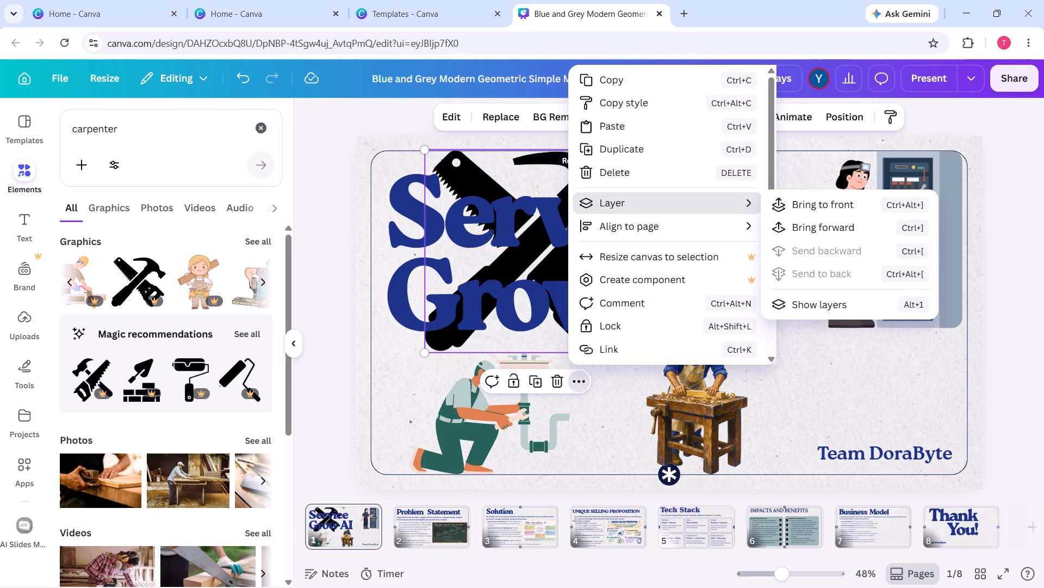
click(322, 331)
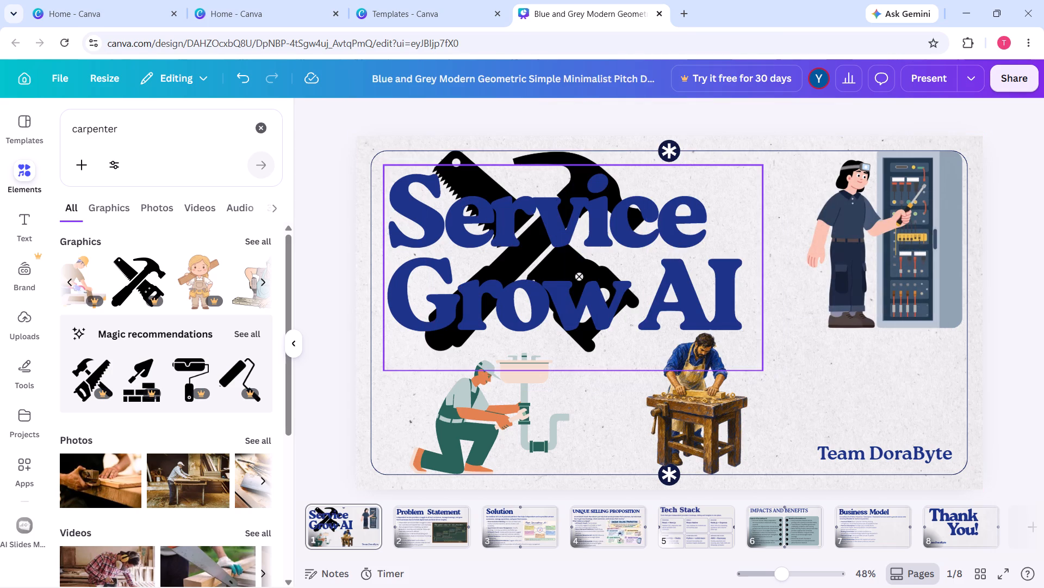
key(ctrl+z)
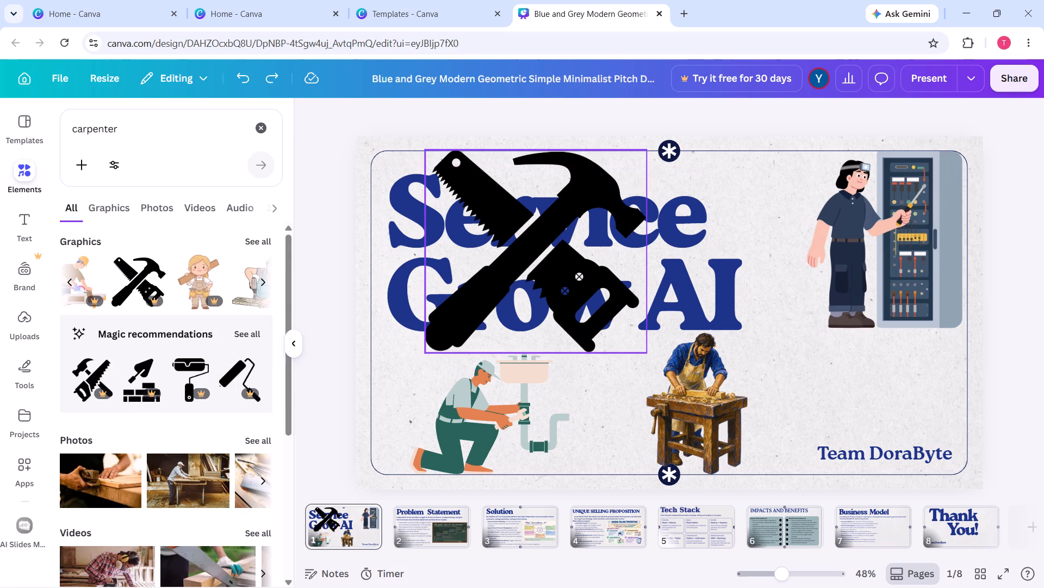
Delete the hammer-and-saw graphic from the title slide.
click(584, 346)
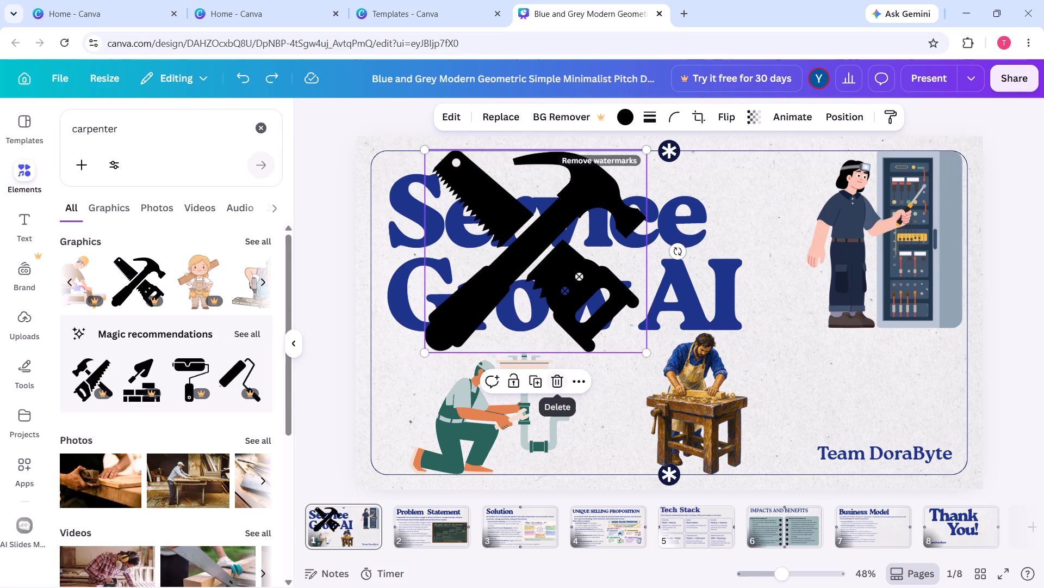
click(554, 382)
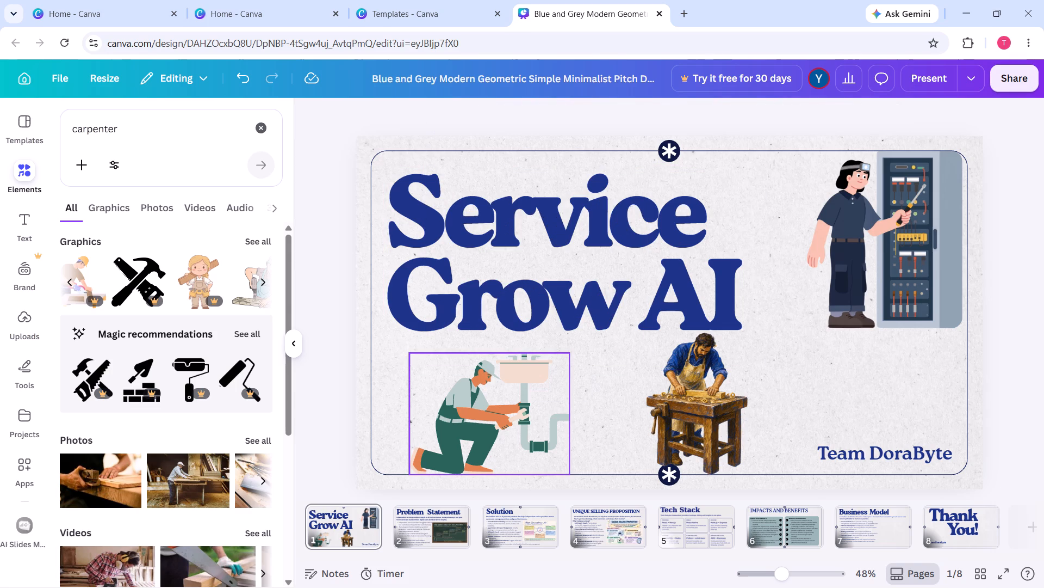
Flip the plumber graphic horizontally and move it into the slide's lower-left corner, flush with the border.
click(526, 421)
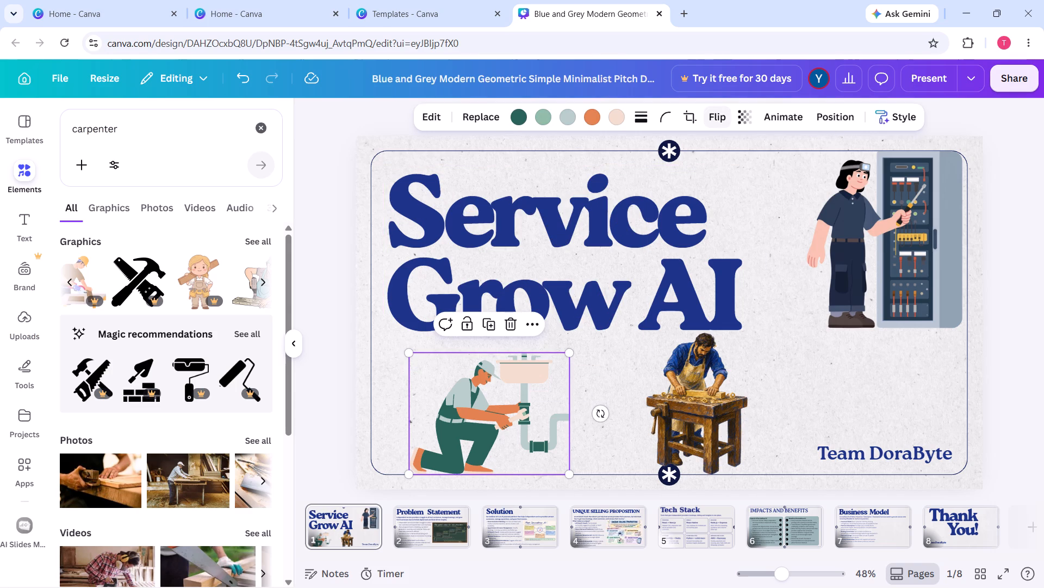
click(717, 116)
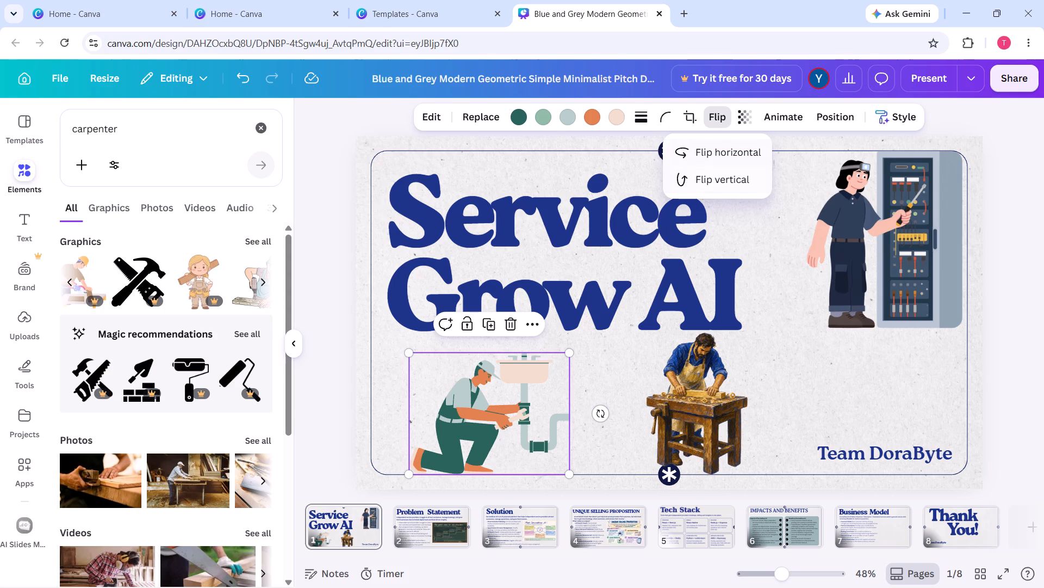
click(712, 155)
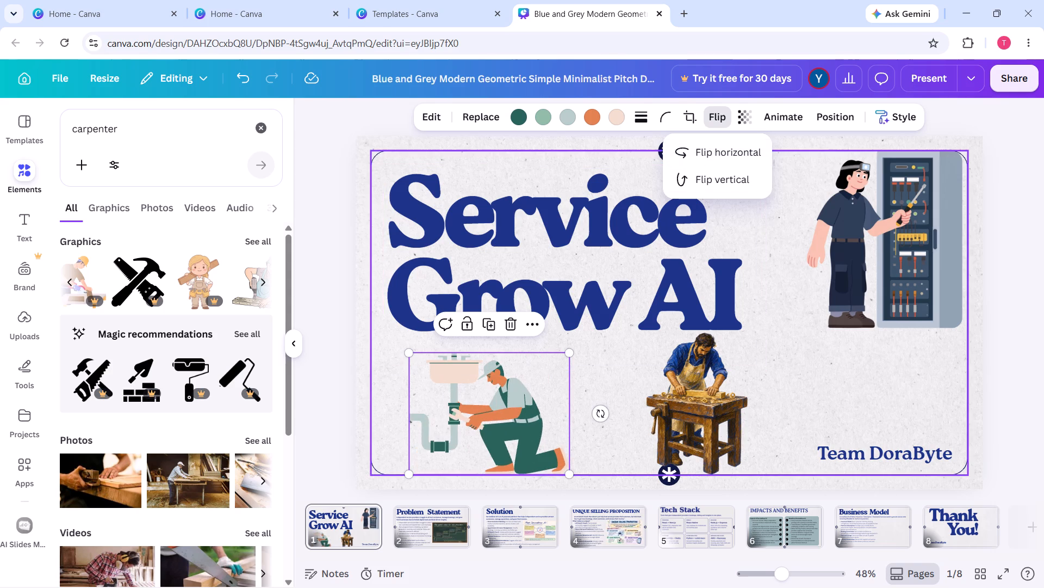
click(328, 341)
drag(502, 407, 480, 404)
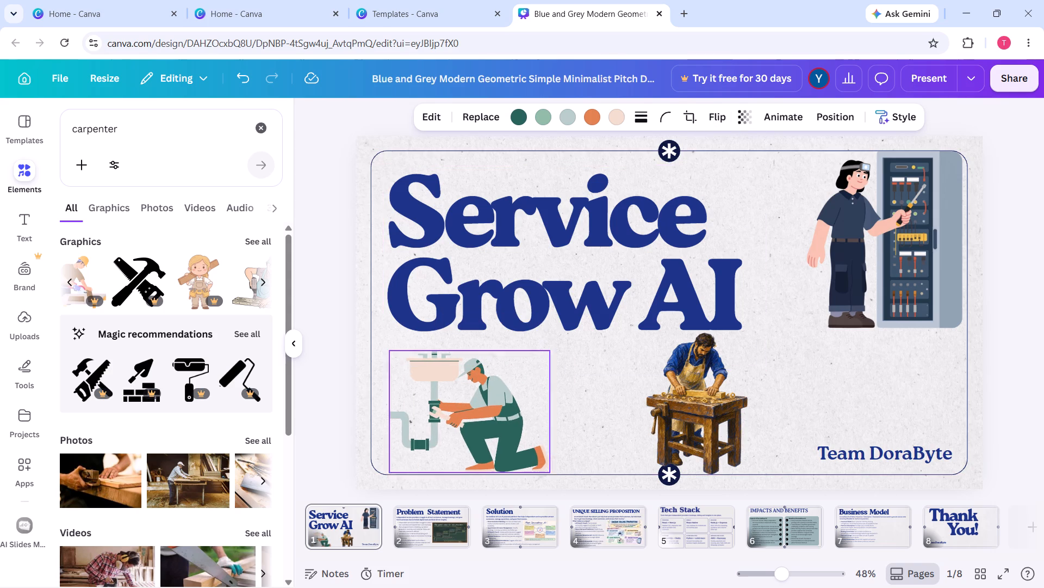
drag(480, 404, 465, 403)
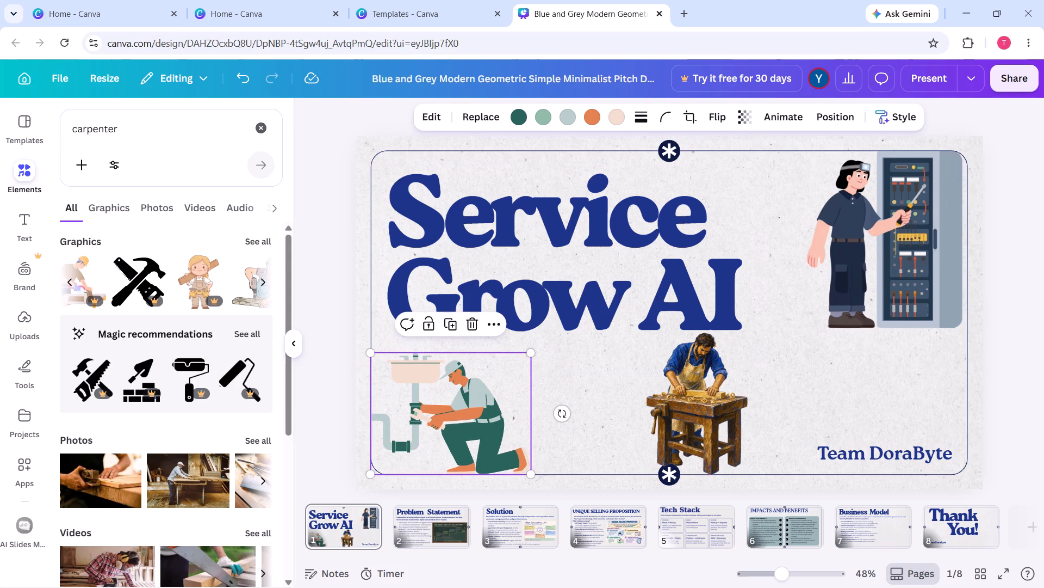
click(315, 433)
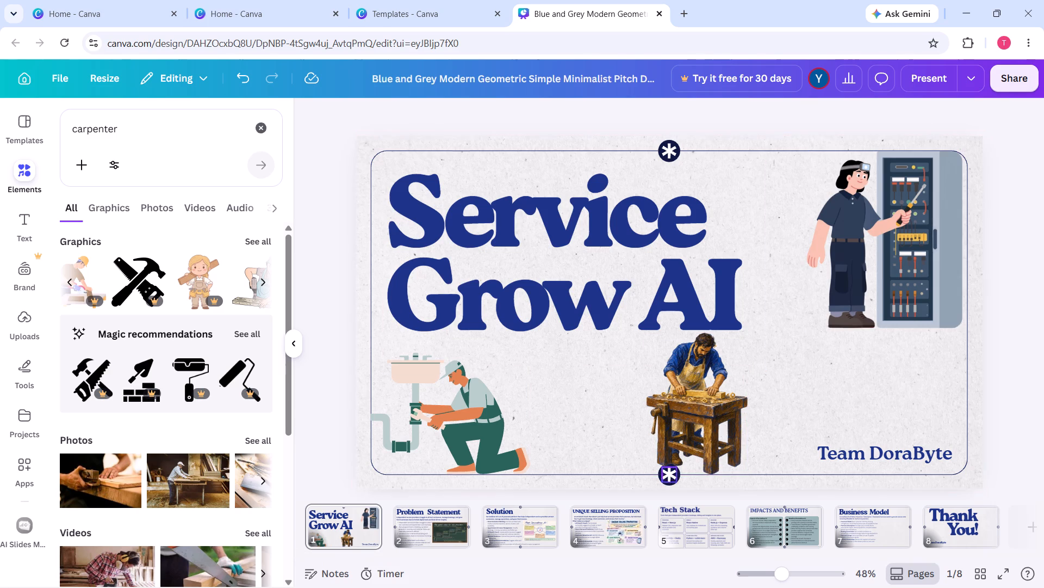
Page through the deck to the Business Model slide and capture a screenshot of the whole slide.
click(441, 524)
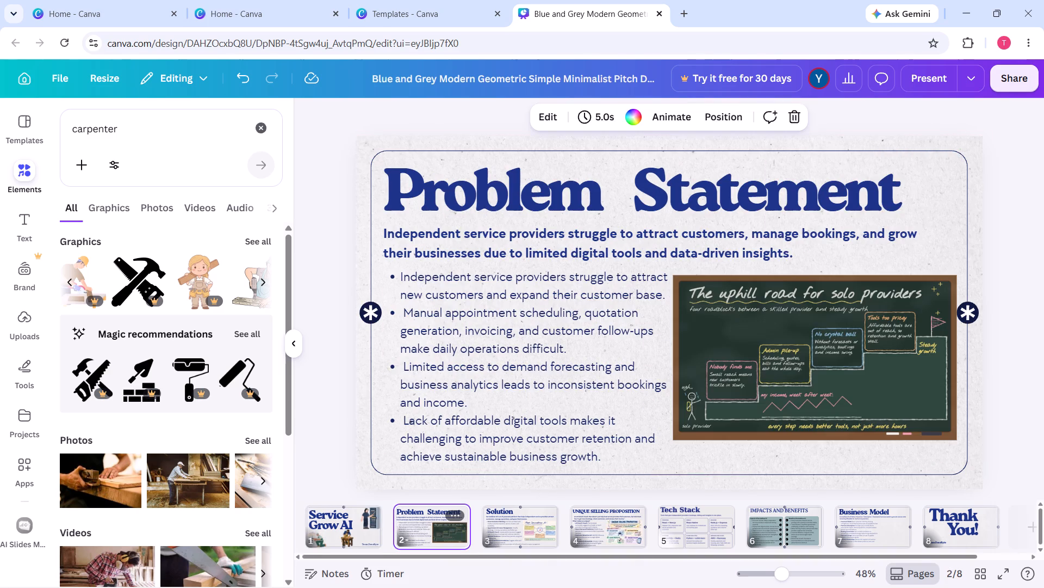
click(526, 532)
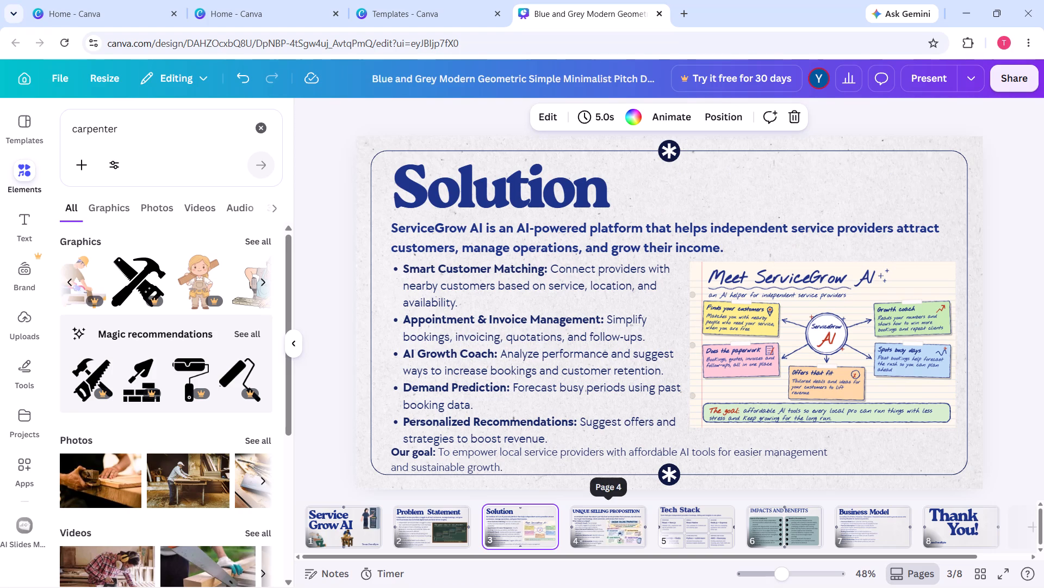
click(598, 538)
click(702, 534)
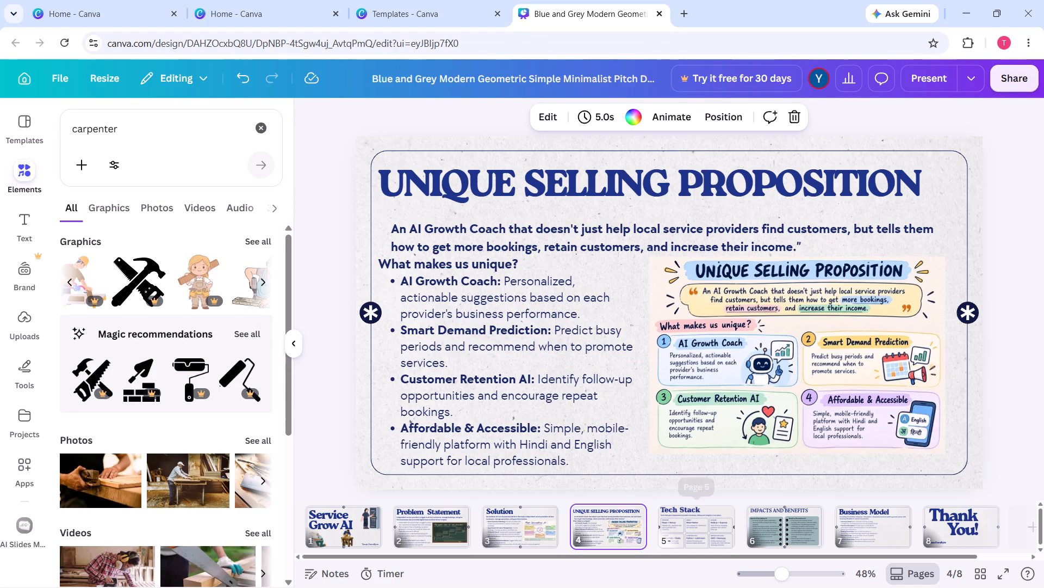
click(764, 531)
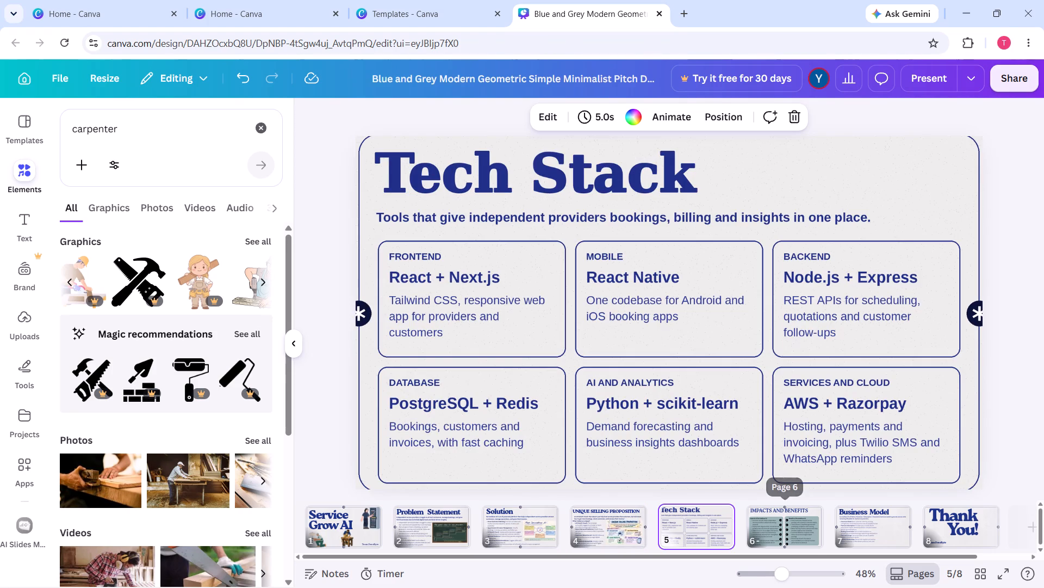
click(855, 523)
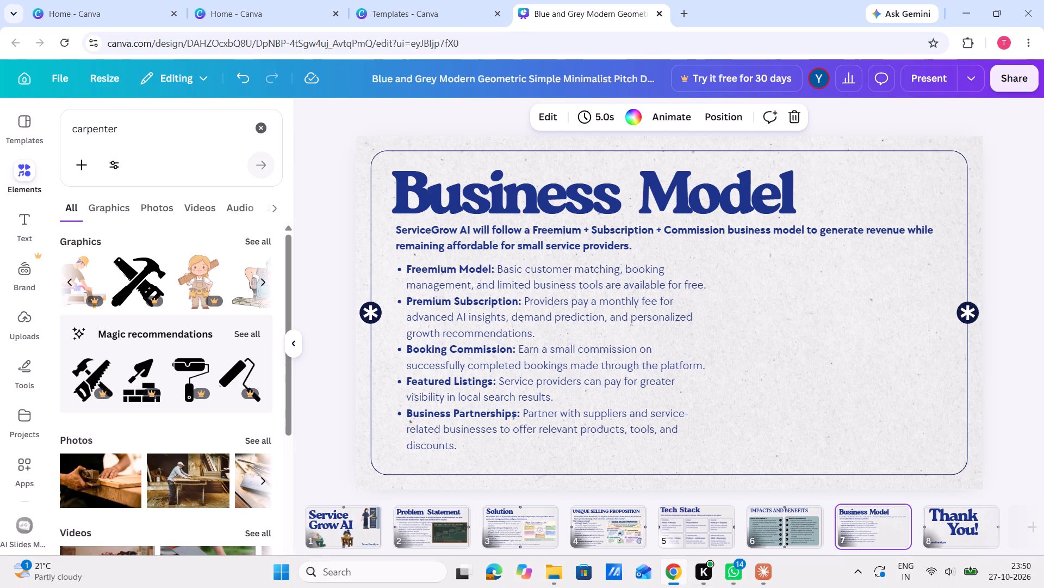
key(Print)
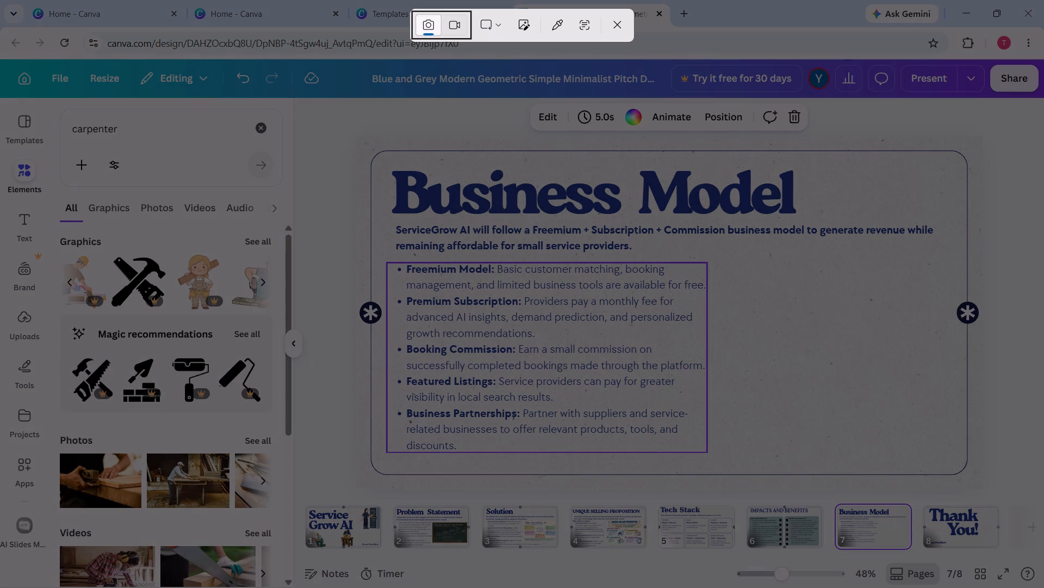
drag(364, 126, 961, 489)
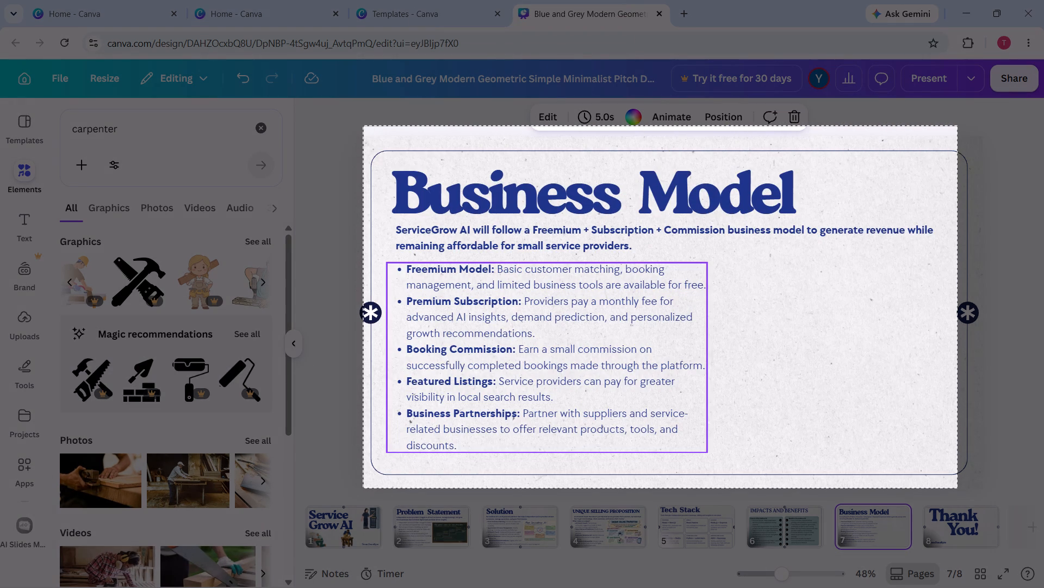
drag(961, 489, 1027, 492)
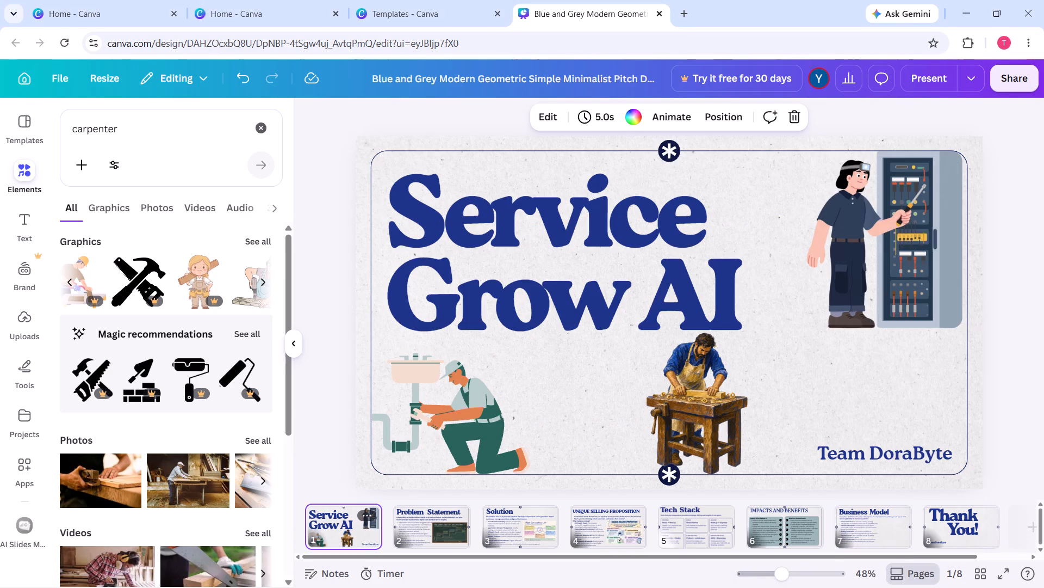
click(263, 129)
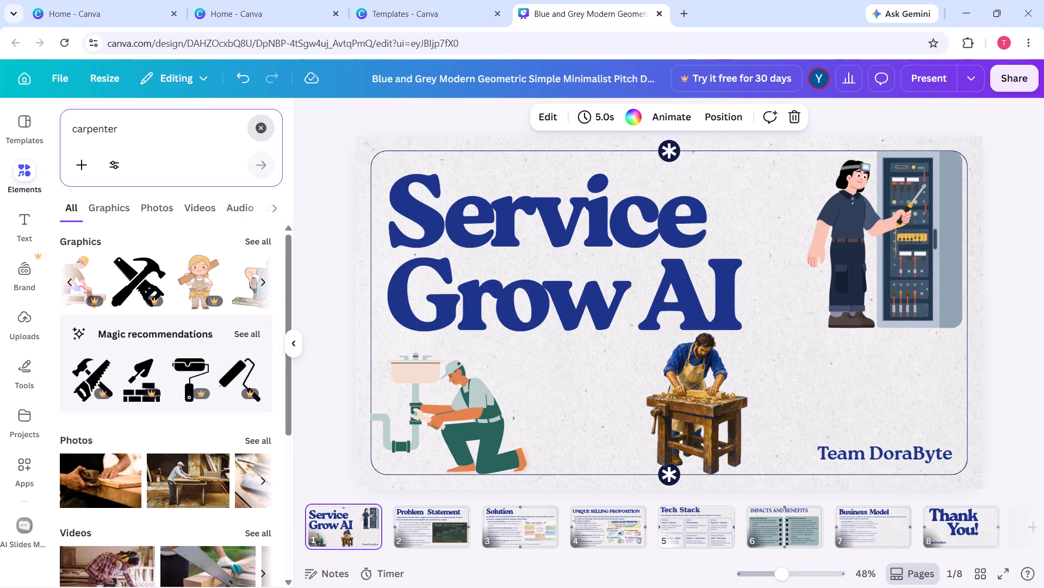
click(319, 184)
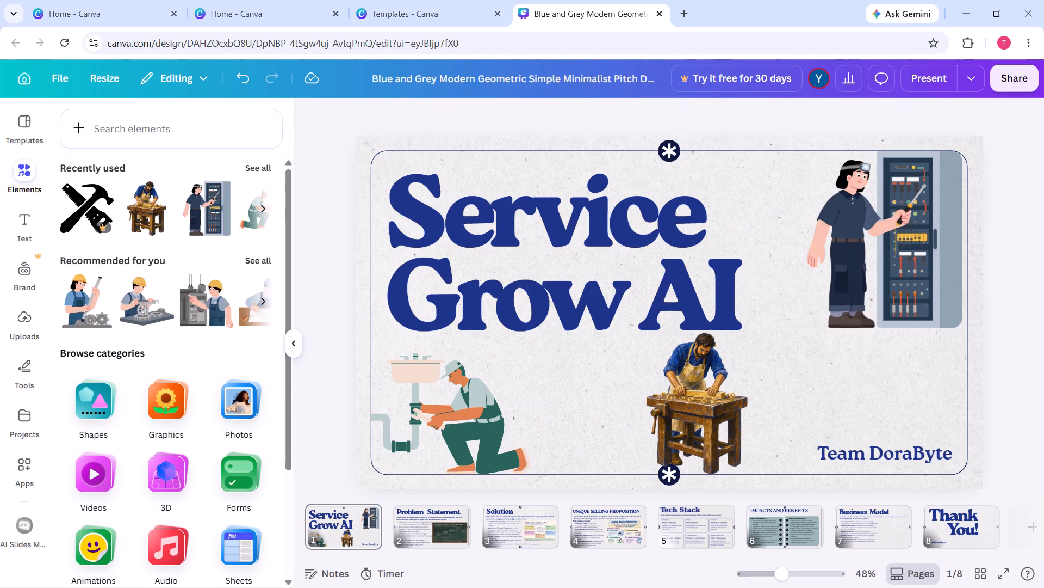
Add the recently used hammer-and-saw graphic to the title slide, shrink it, and place it directly above "Team DoraByte".
click(424, 521)
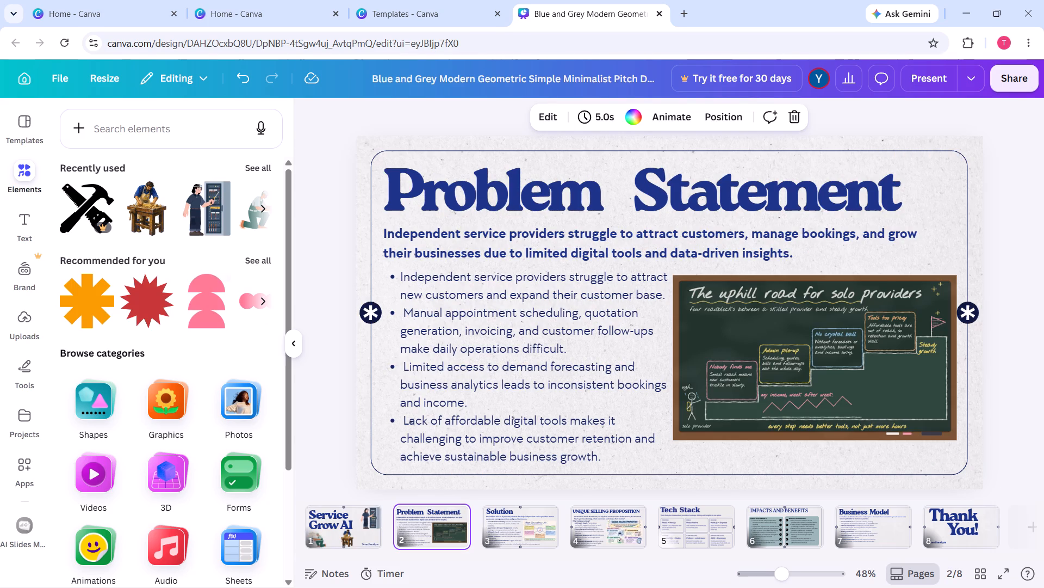
click(346, 530)
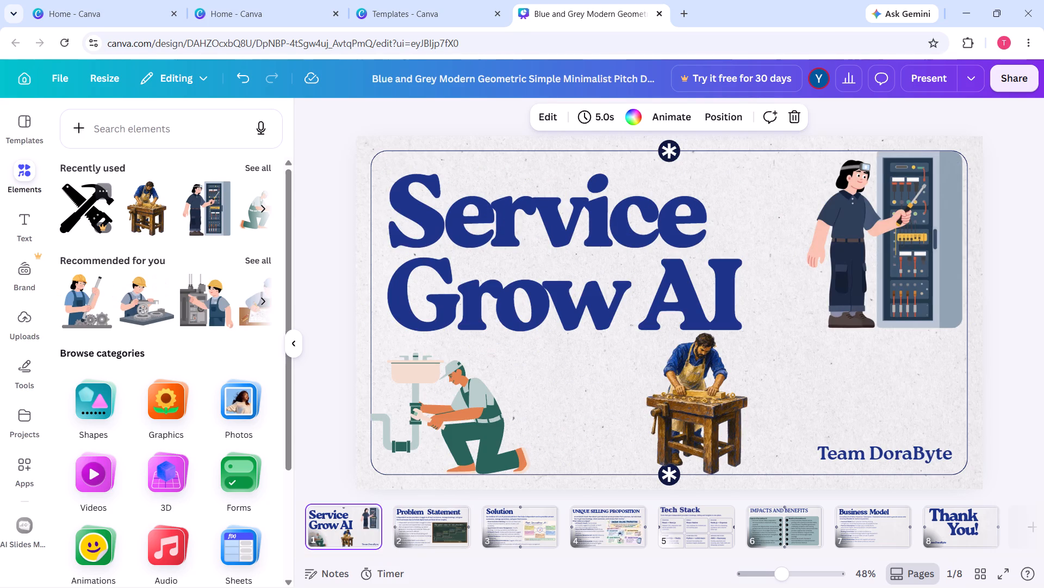
click(87, 202)
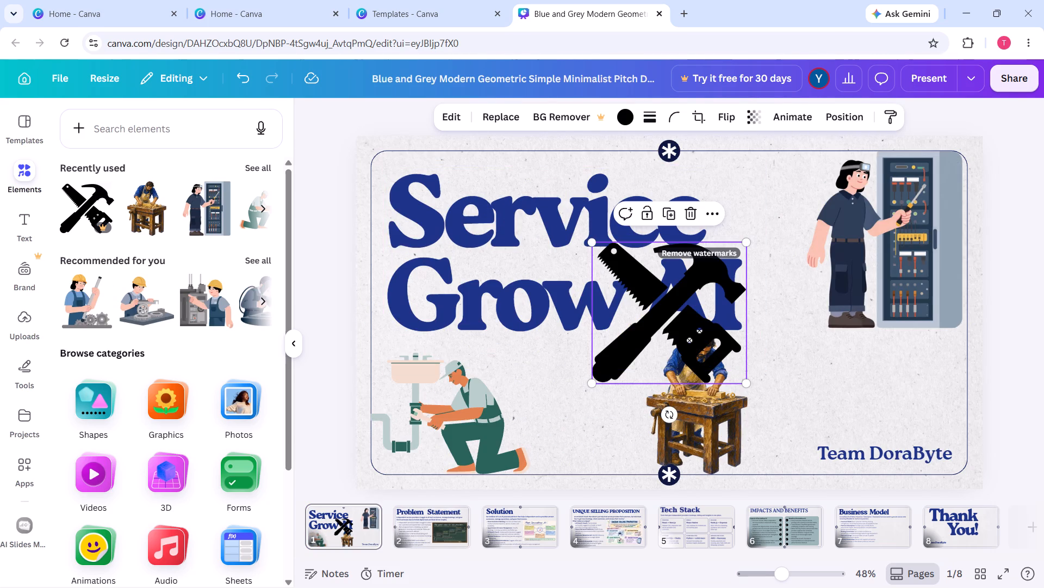
drag(678, 324, 878, 395)
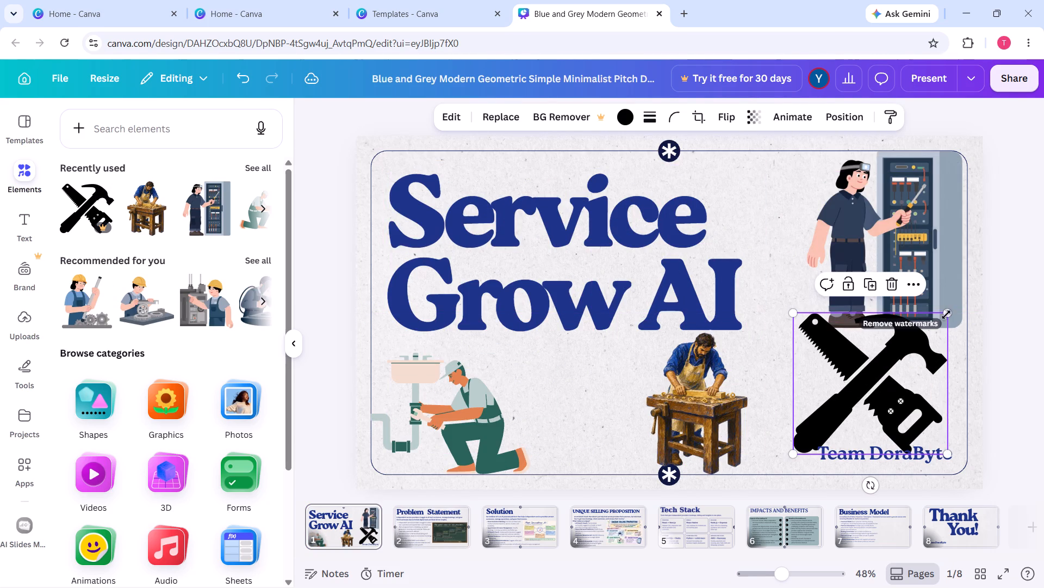
drag(948, 317, 909, 373)
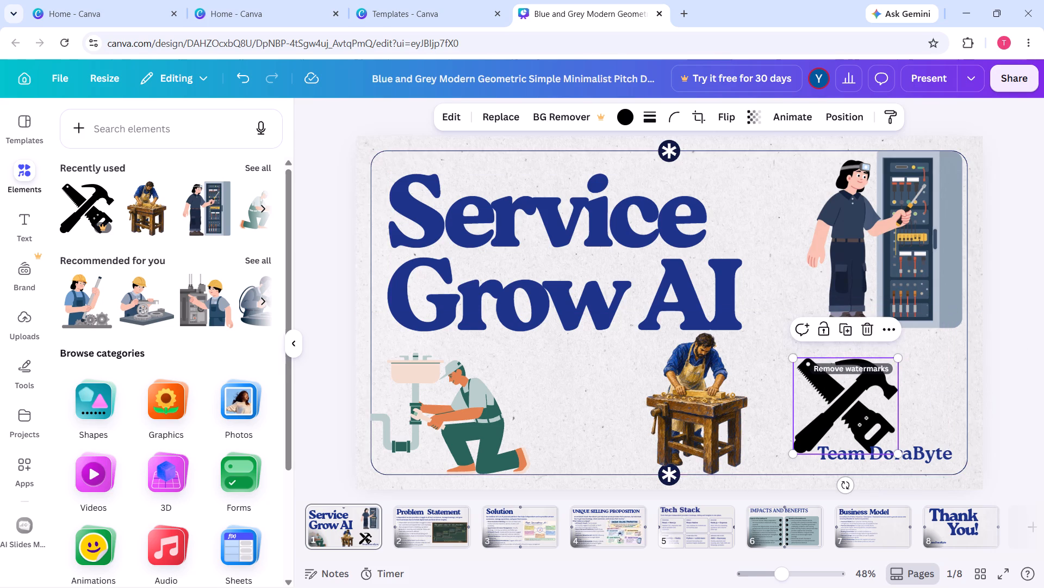
drag(849, 400, 893, 392)
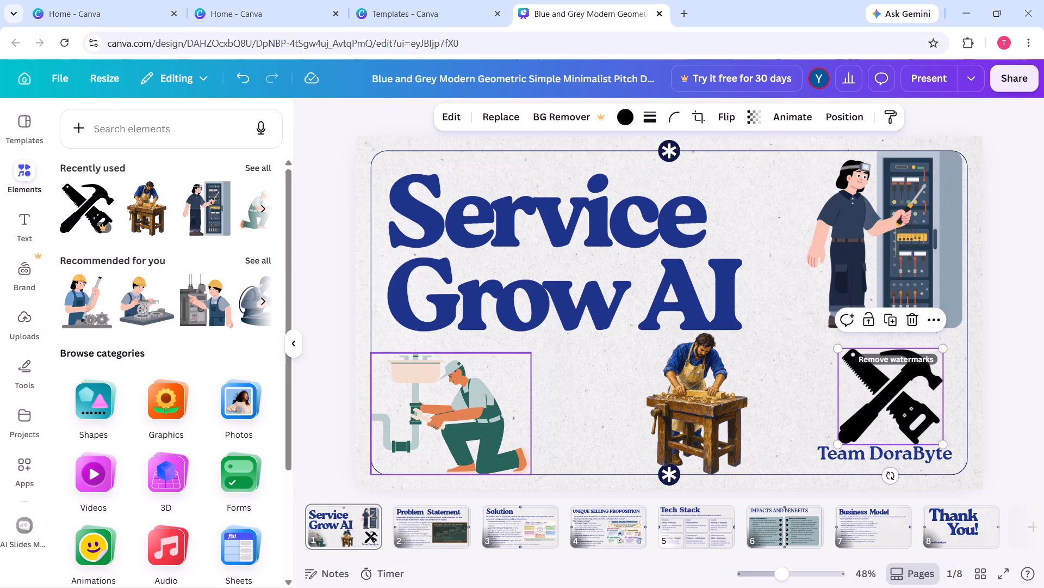
Add the recommended welder illustration to the title slide, shrink it, and place it between the plumber and the carpenter.
scroll(177, 216, left, 1)
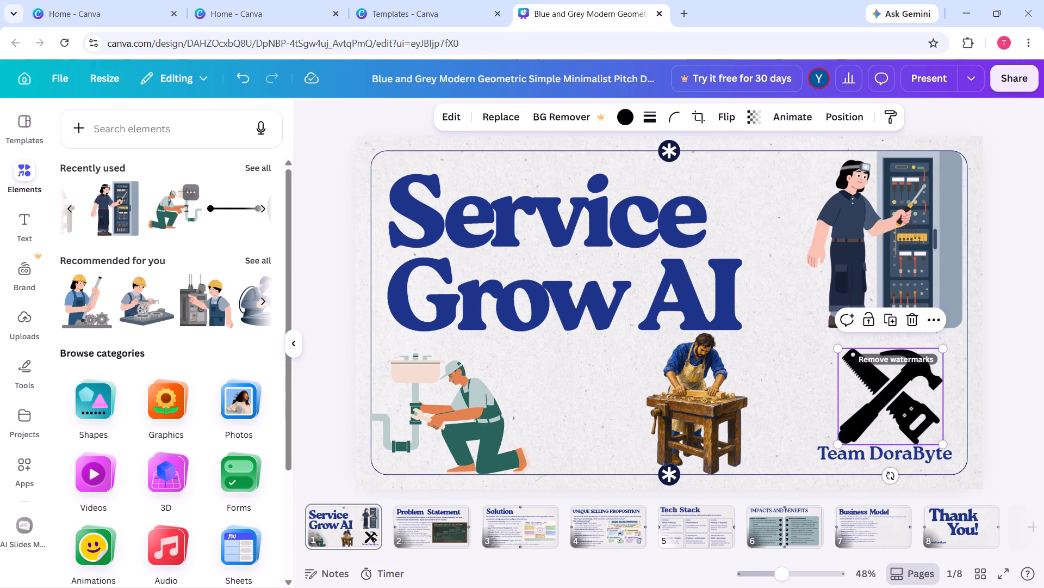
scroll(177, 216, left, 2)
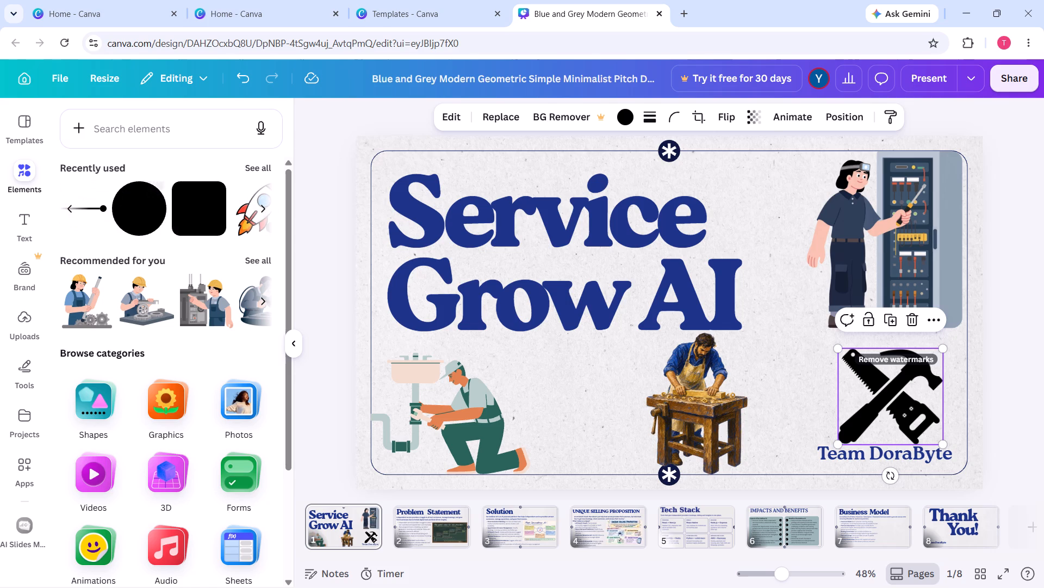
scroll(205, 317, left, 2)
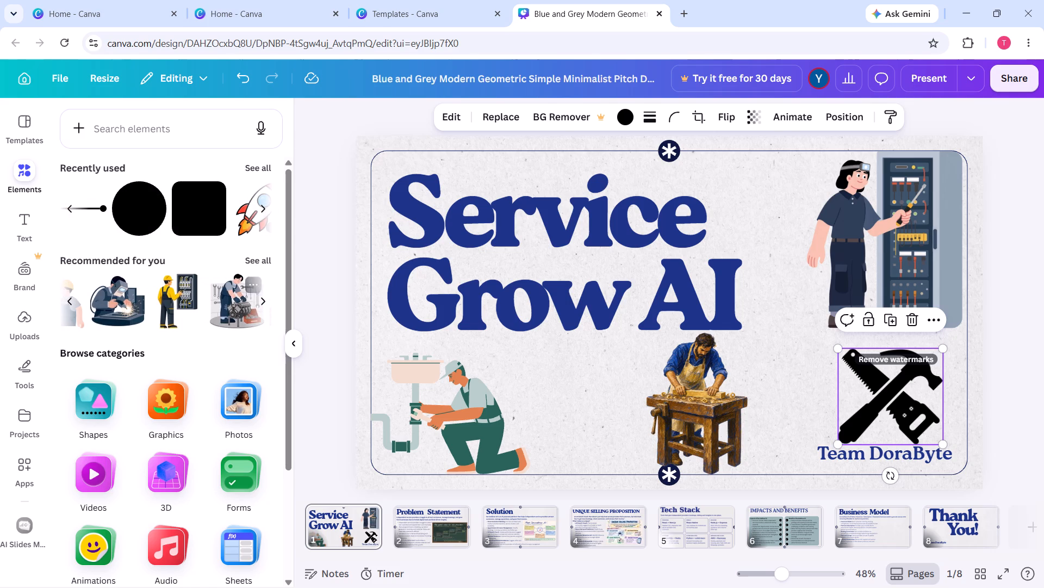
scroll(205, 317, left, 1)
click(125, 300)
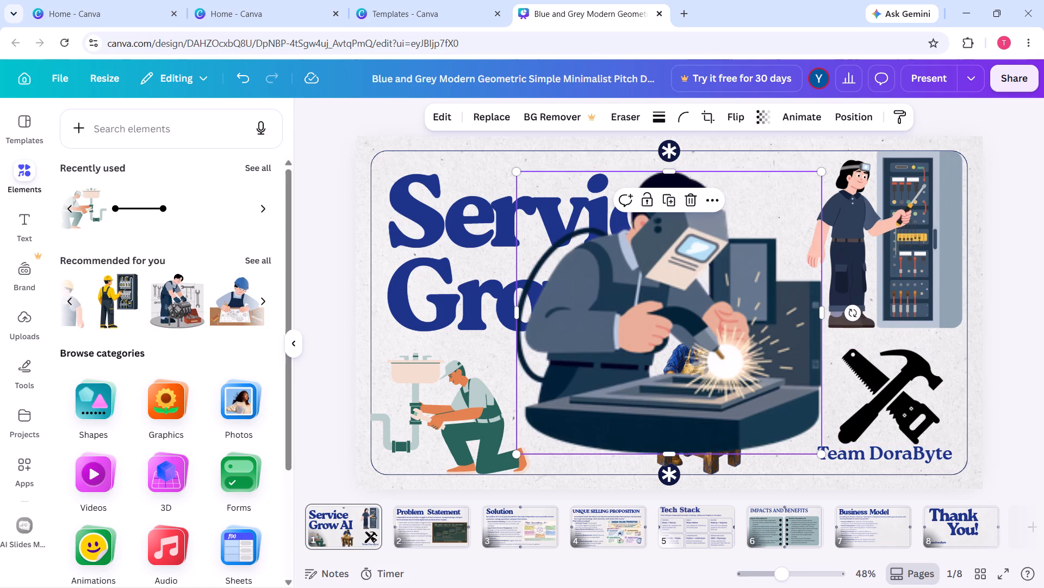
drag(823, 174, 683, 390)
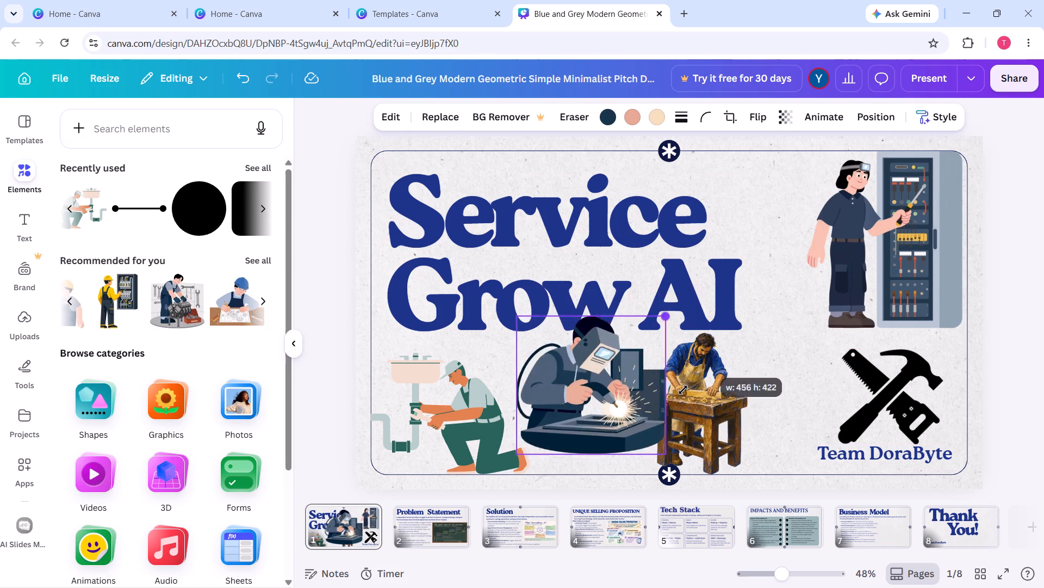
drag(683, 390, 668, 403)
drag(592, 410, 609, 427)
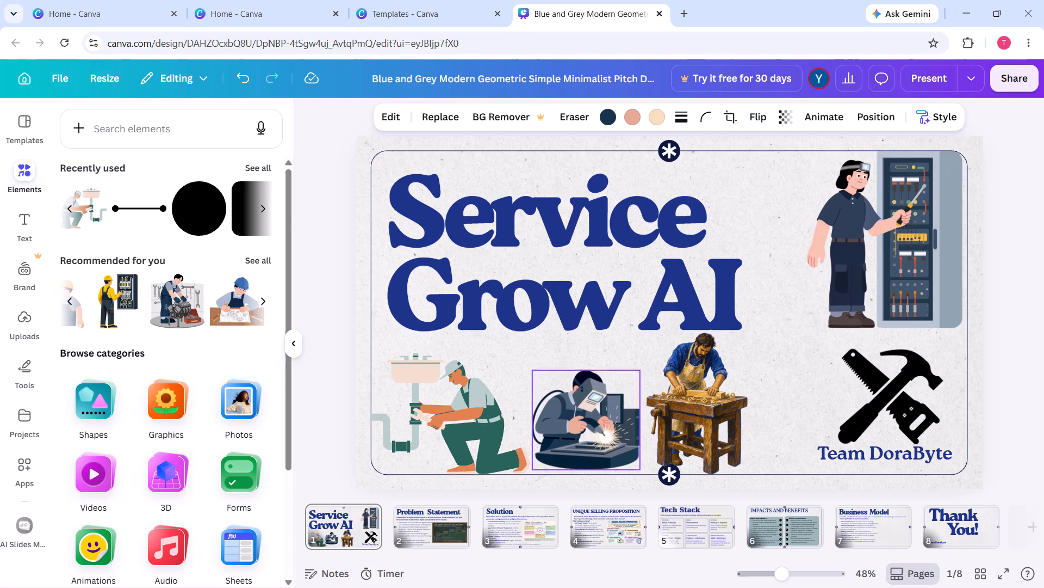
drag(609, 427, 610, 431)
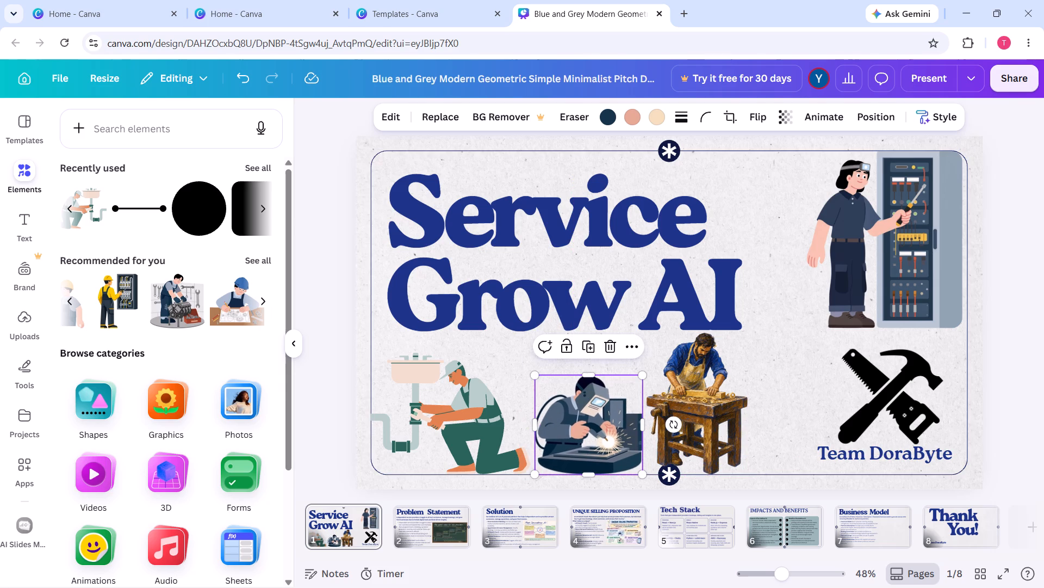
click(327, 311)
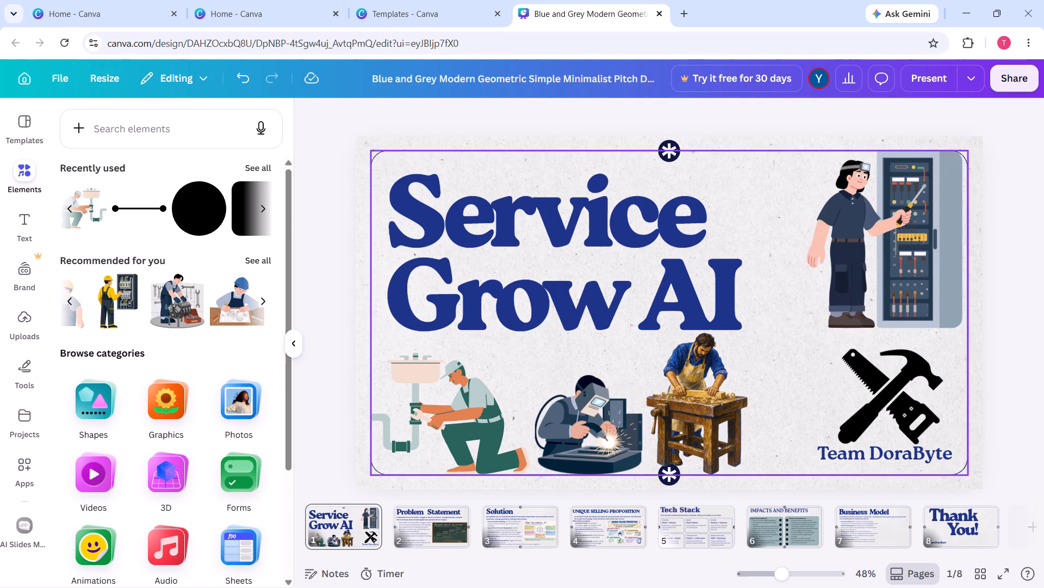
Add the recommended illustration of two workers in yellow safety vests, shrink it, and place it right after the word "Service".
scroll(210, 303, left, 2)
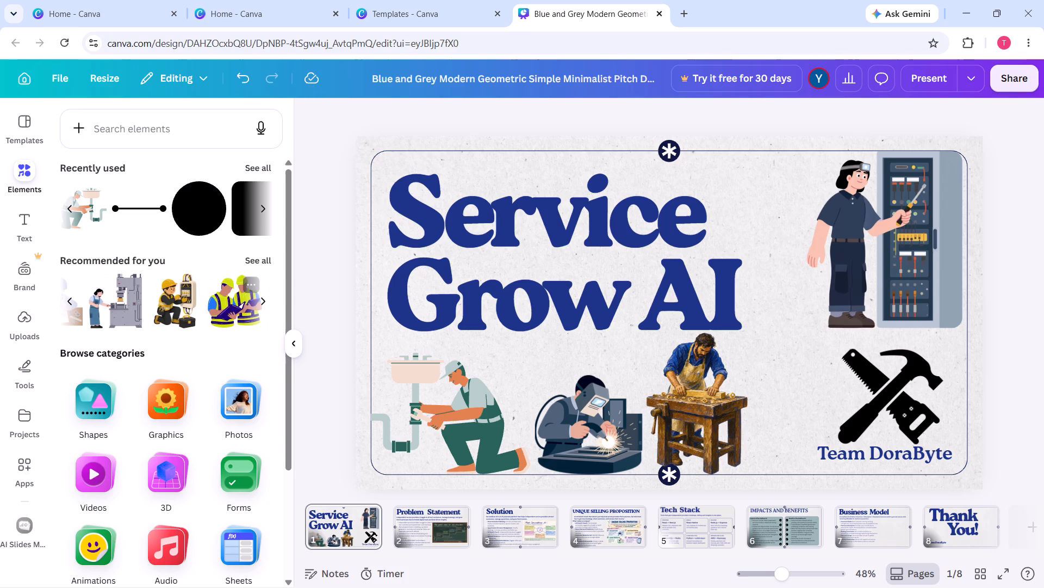
click(241, 307)
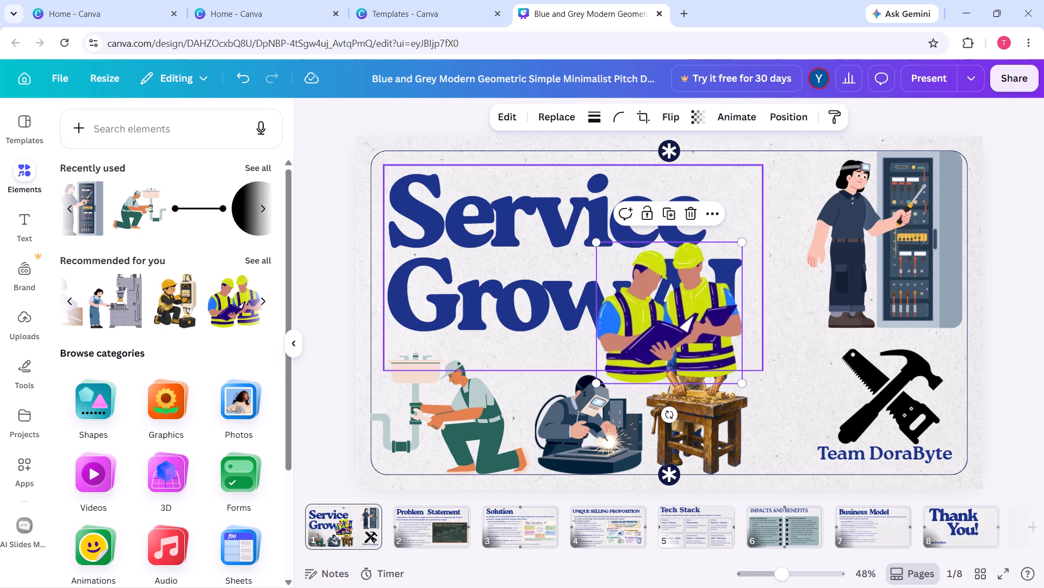
drag(742, 241, 696, 298)
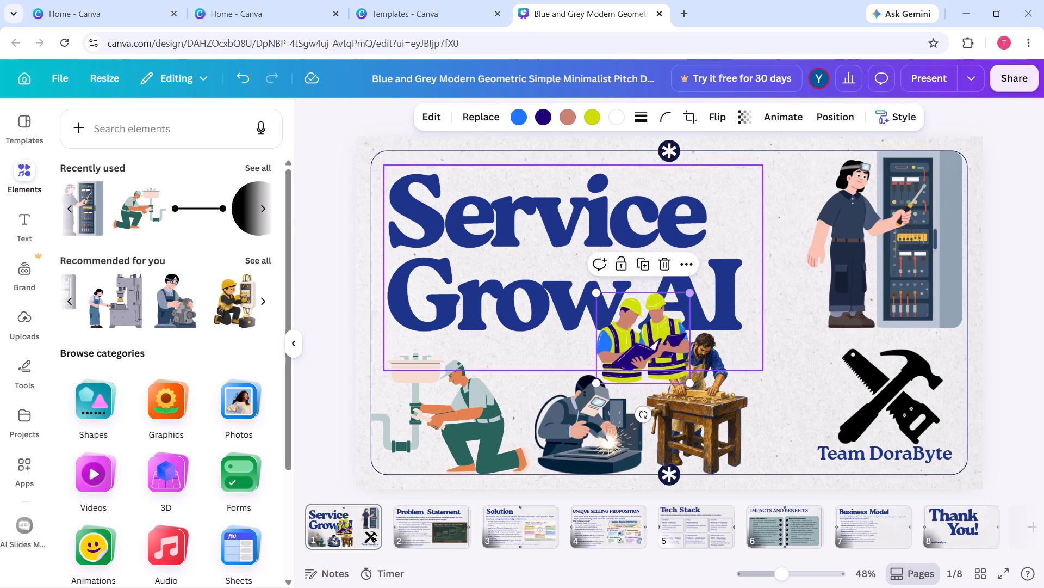
drag(657, 326, 747, 195)
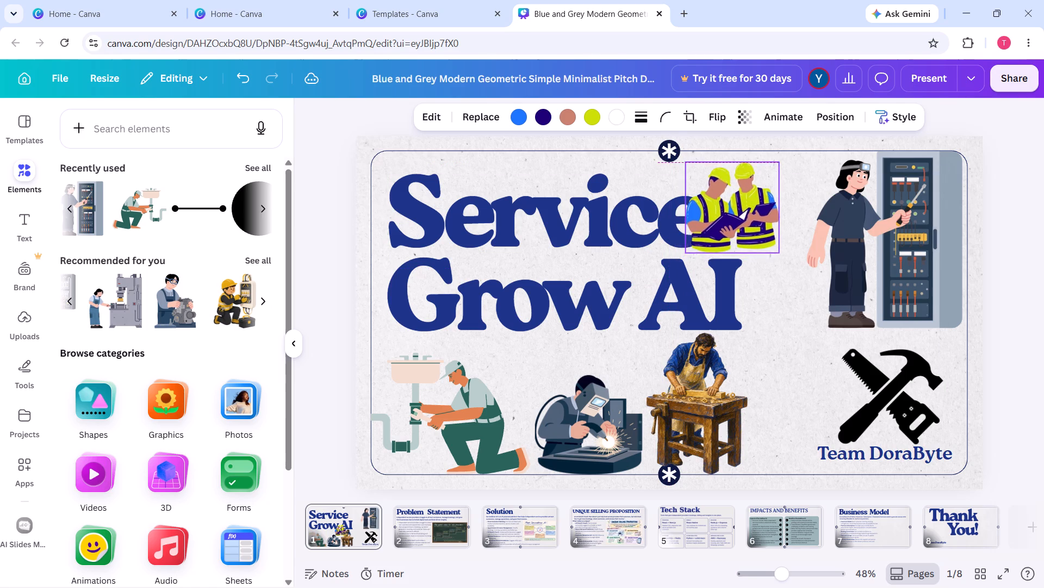
drag(747, 195, 800, 387)
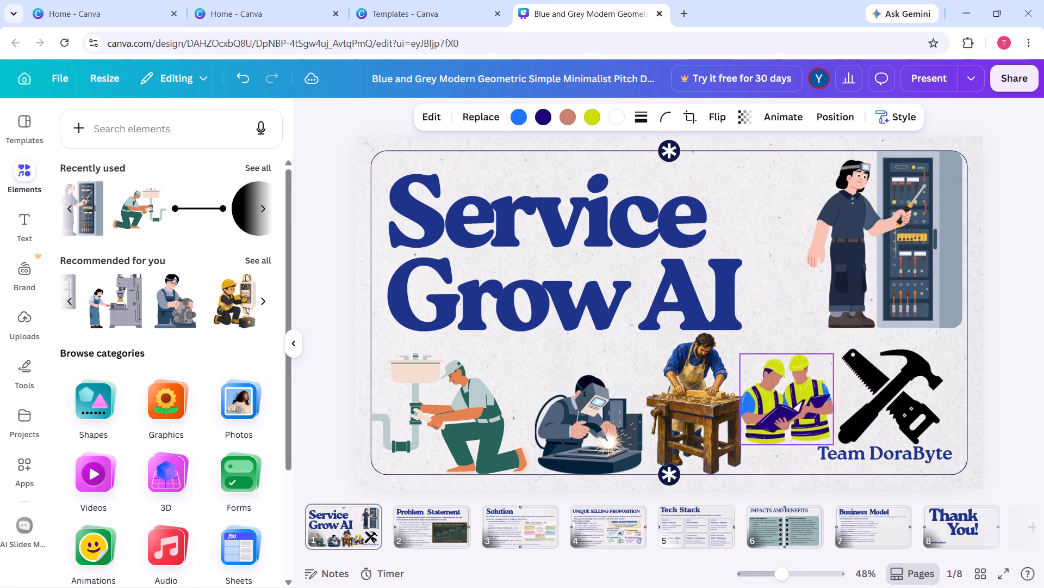
drag(800, 387, 562, 211)
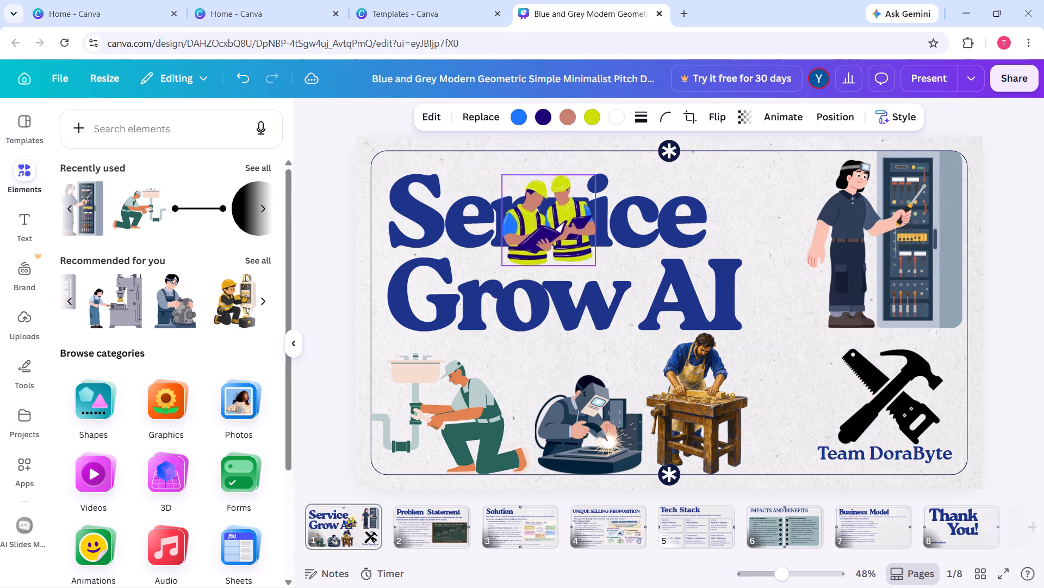
drag(562, 211, 698, 332)
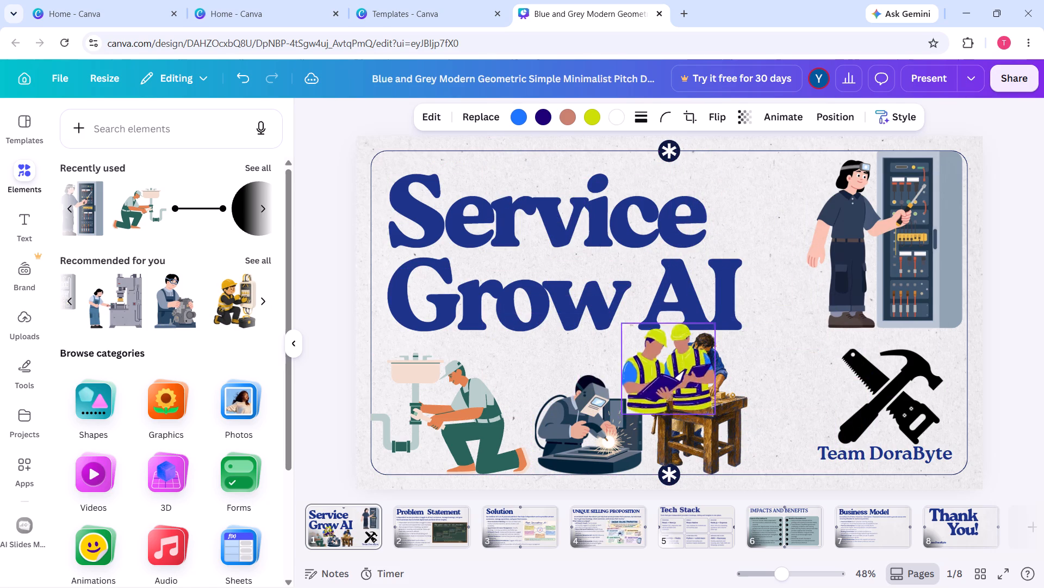
drag(698, 332, 773, 194)
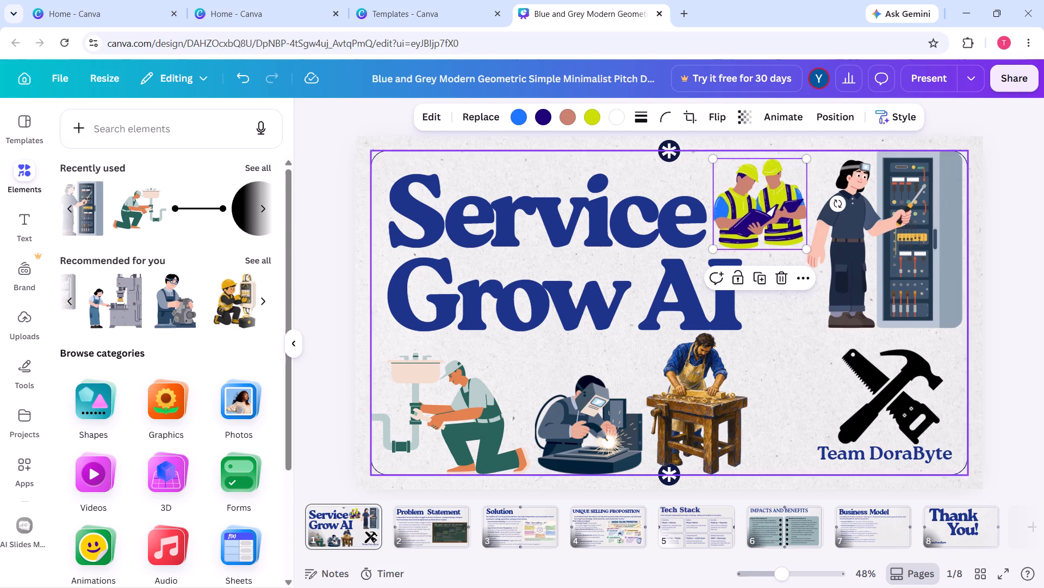
click(864, 229)
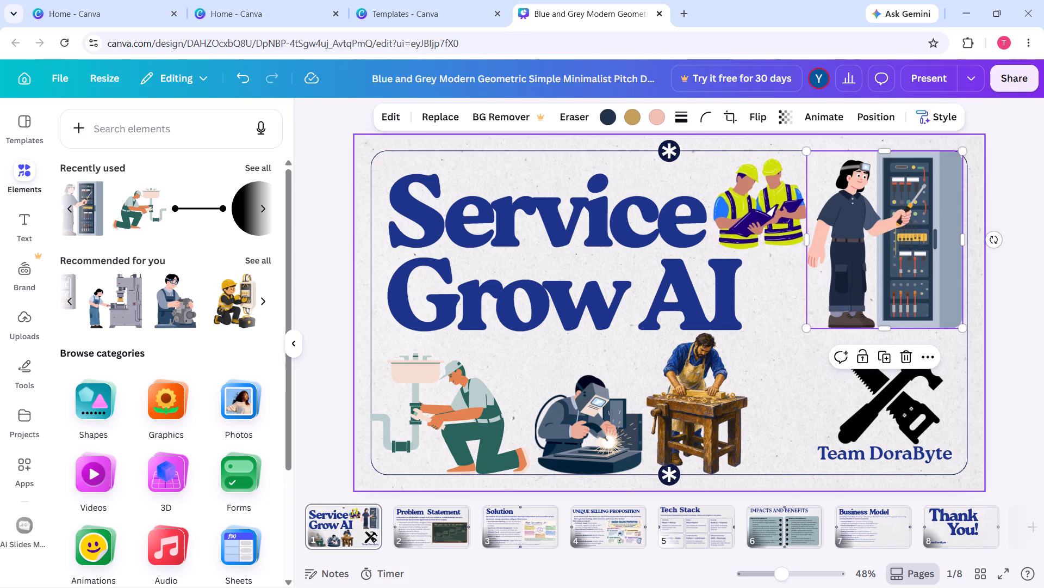
drag(807, 327, 826, 313)
click(859, 220)
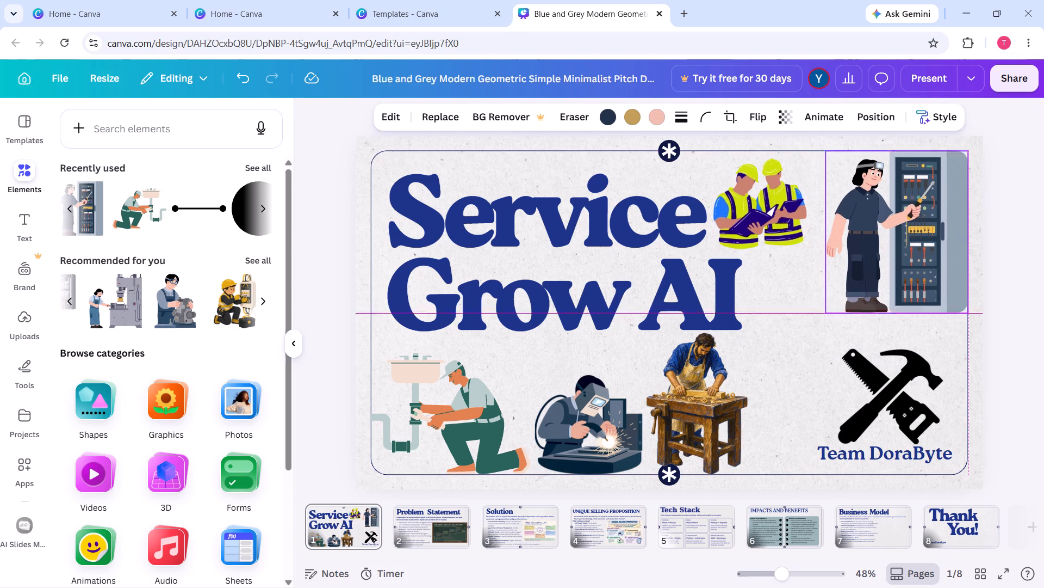
drag(769, 205, 772, 209)
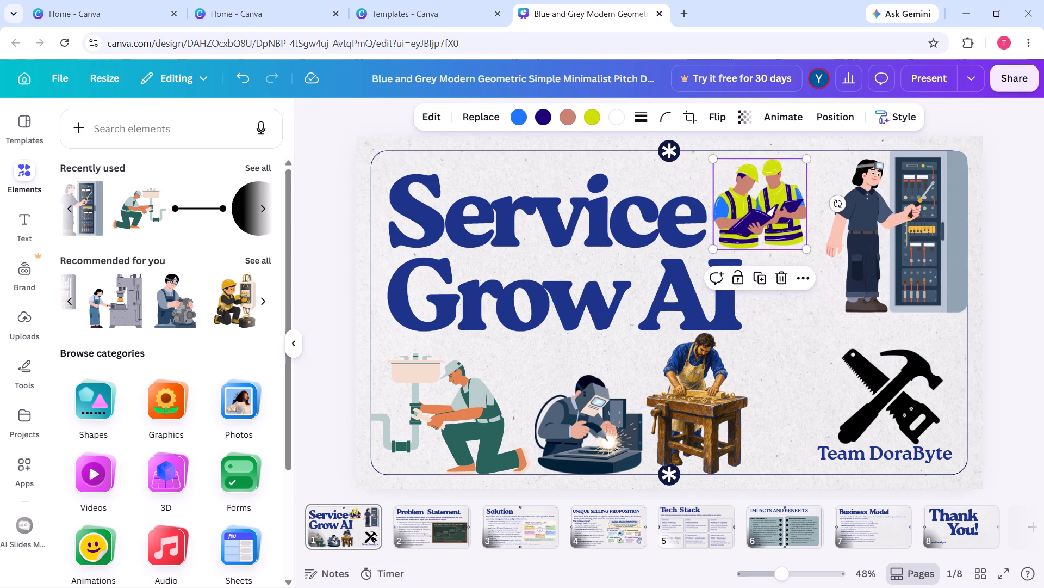
drag(772, 209, 767, 213)
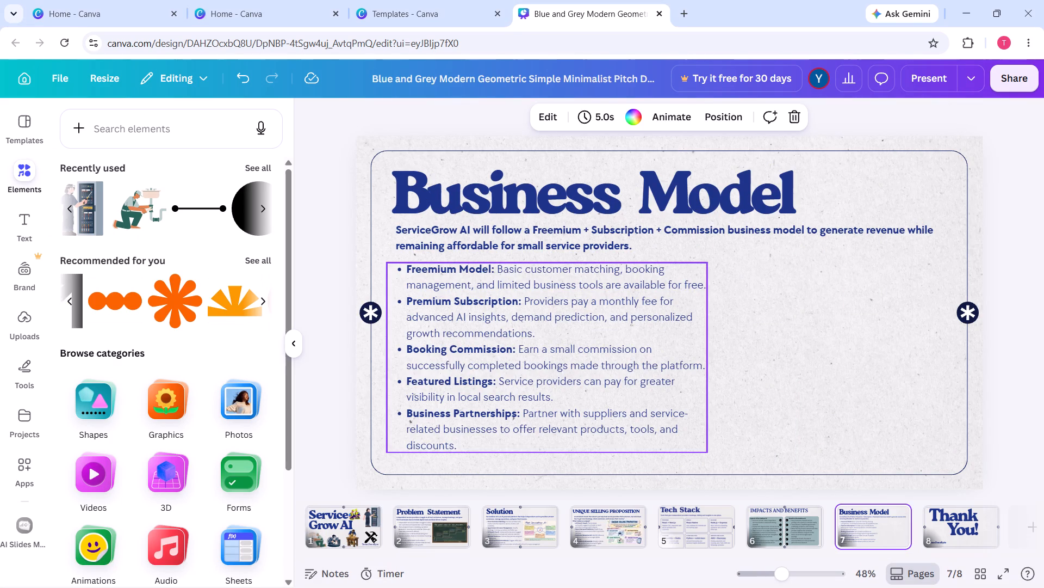
key(ctrl+v)
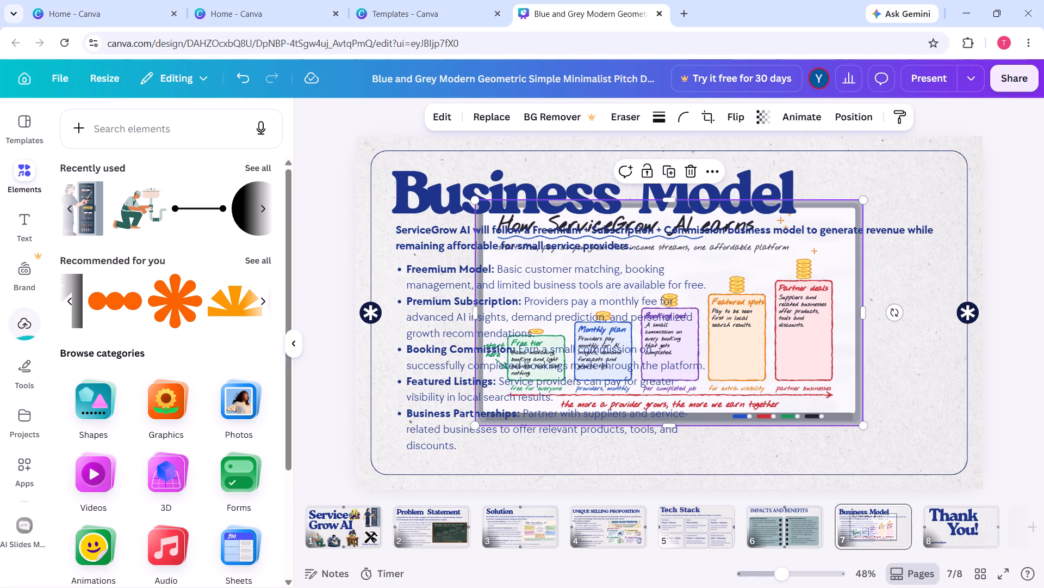
drag(816, 298, 931, 337)
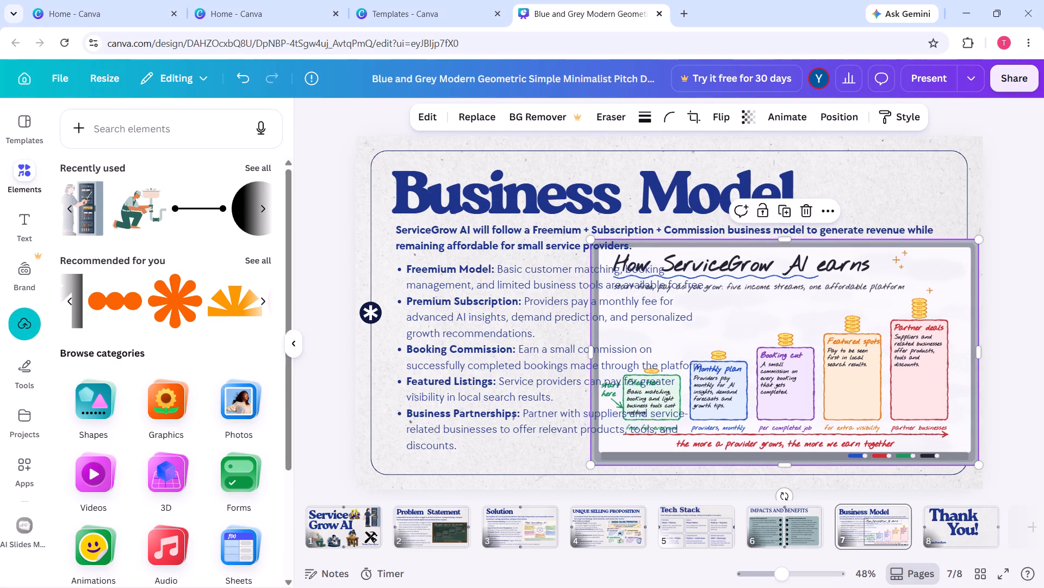
drag(977, 238, 886, 315)
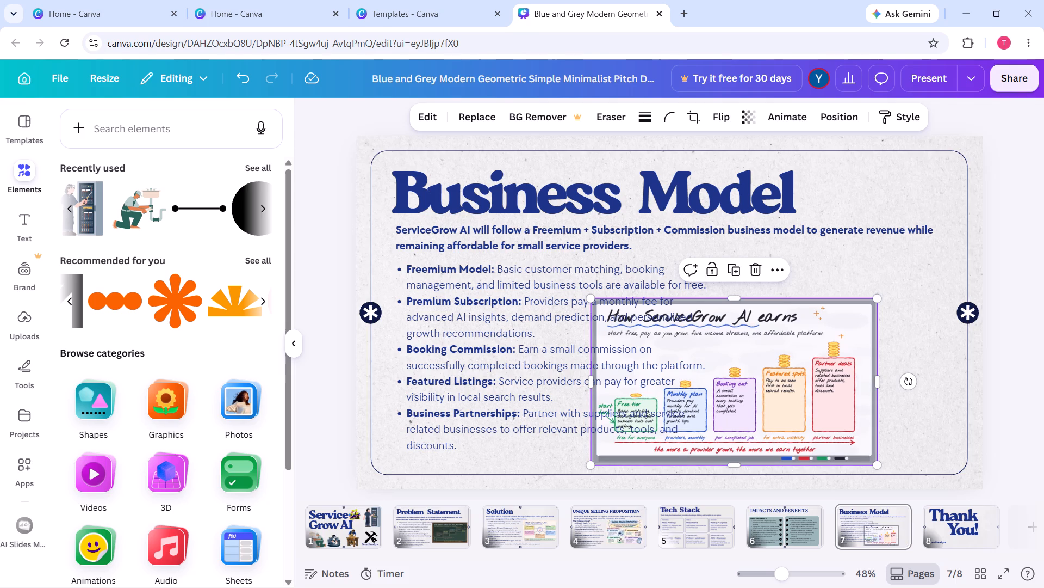
drag(793, 351, 862, 320)
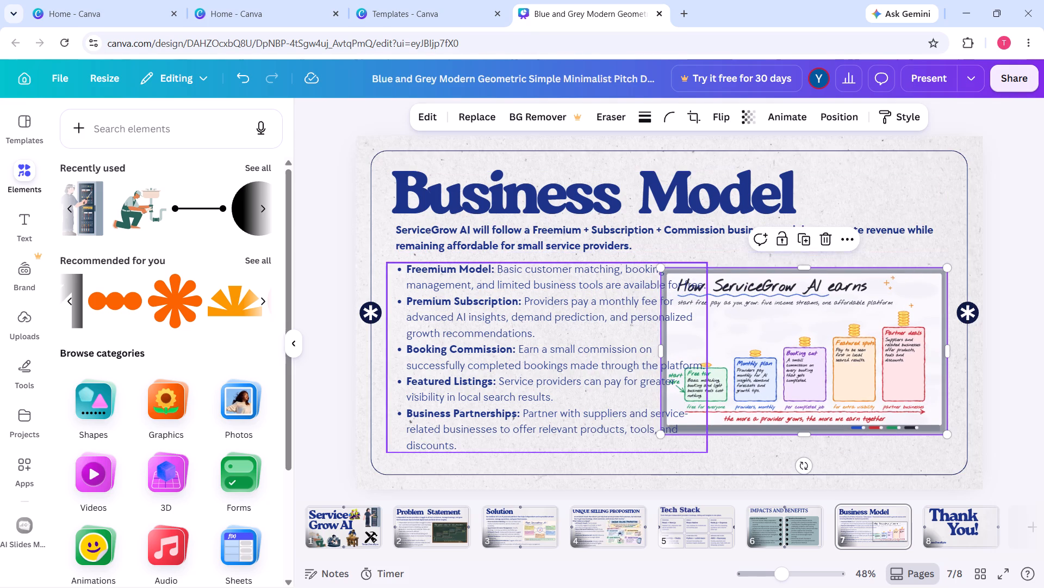
Narrow the Business Model bullet text box to about 977 wide and shift it left to the frame's left edge.
click(612, 324)
drag(709, 355, 675, 365)
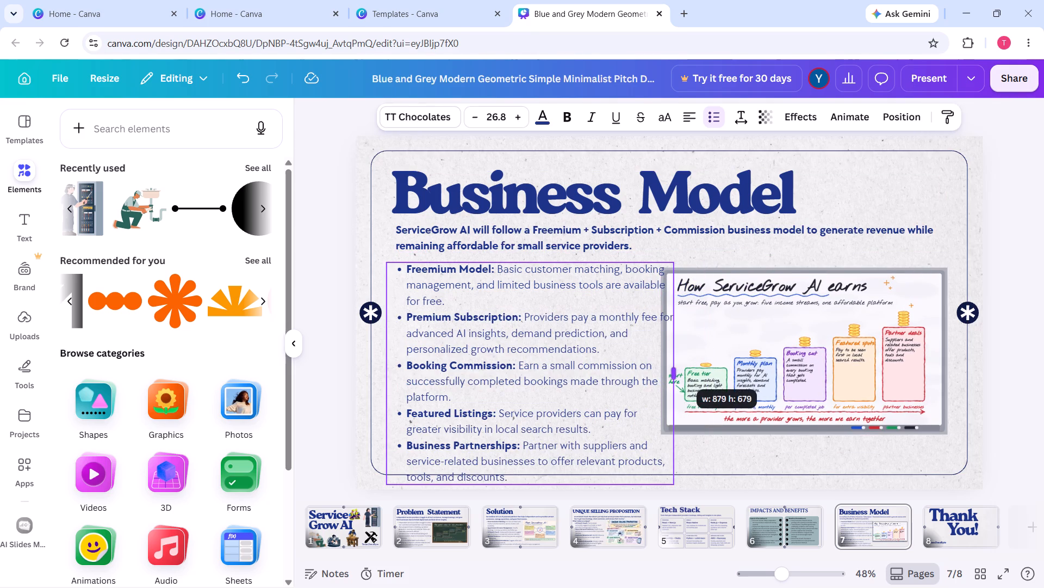
drag(675, 365, 694, 364)
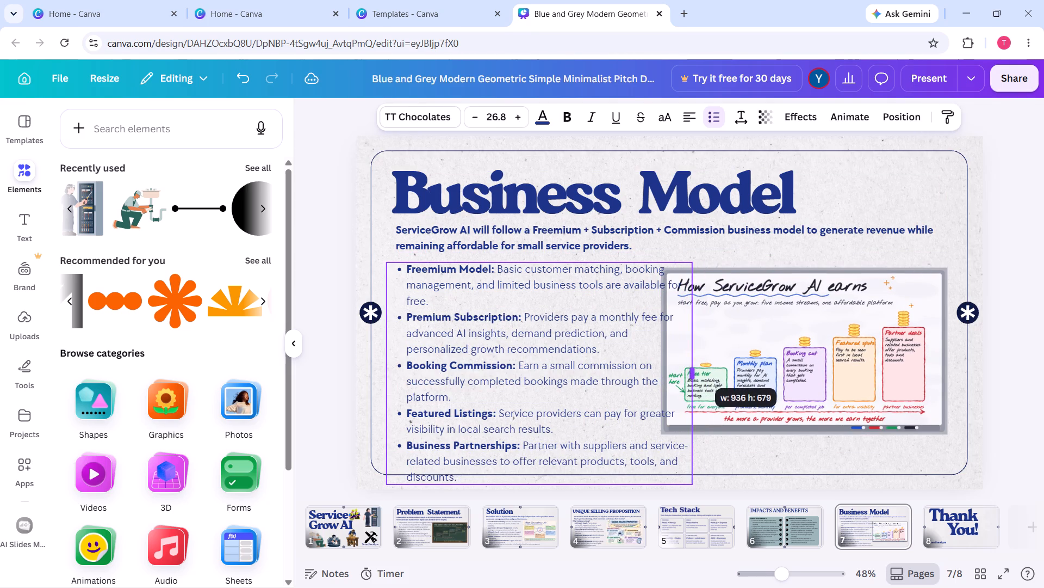
drag(694, 364, 728, 375)
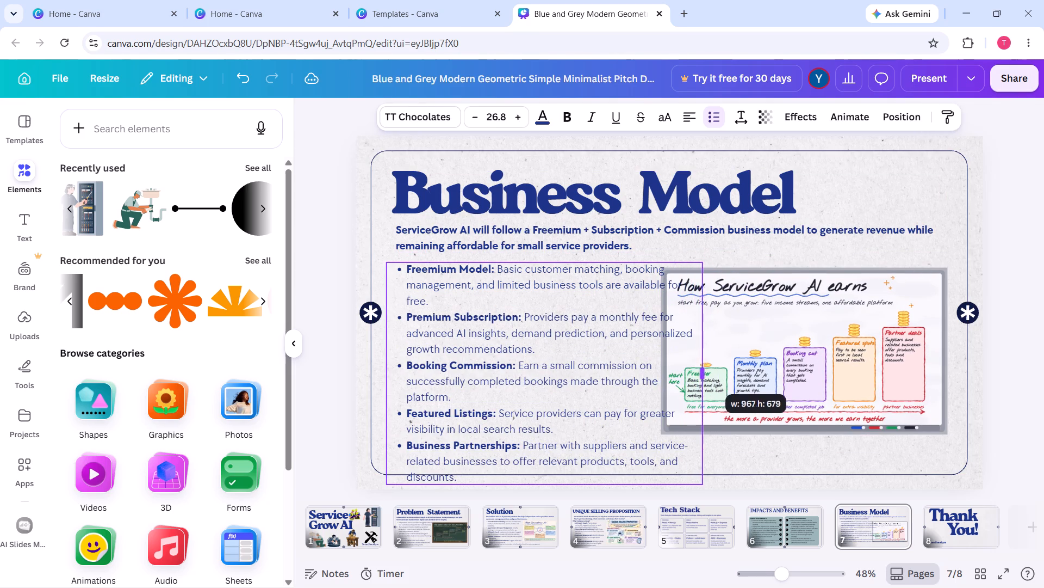
drag(728, 375, 707, 390)
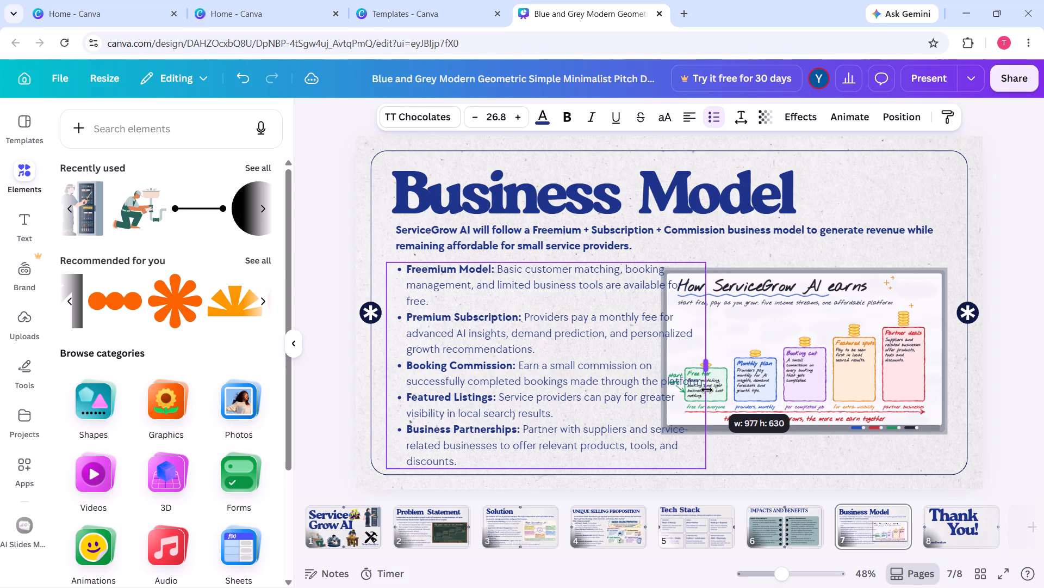
click(331, 406)
drag(473, 397, 460, 397)
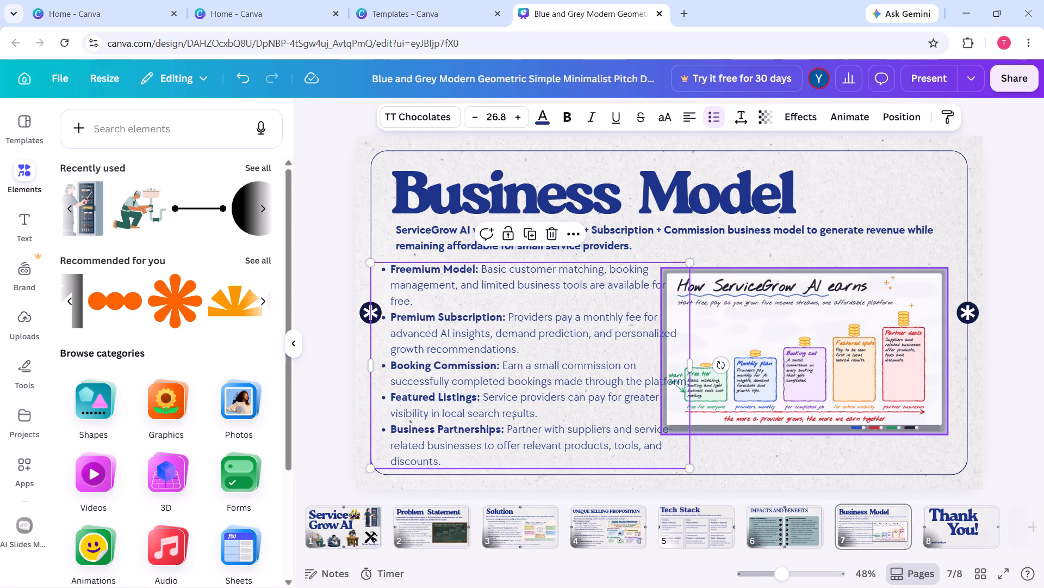
Shrink the "How ServiceGrow AI earns" infographic slightly and move it against the frame's right edge, clear of the bullet text.
click(770, 401)
drag(770, 401, 787, 401)
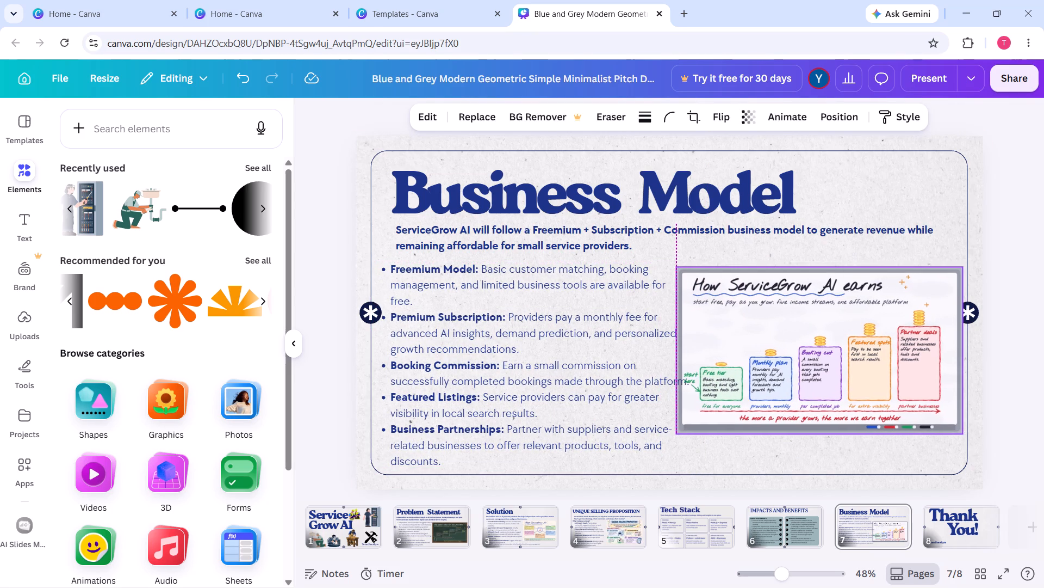
drag(787, 401, 785, 403)
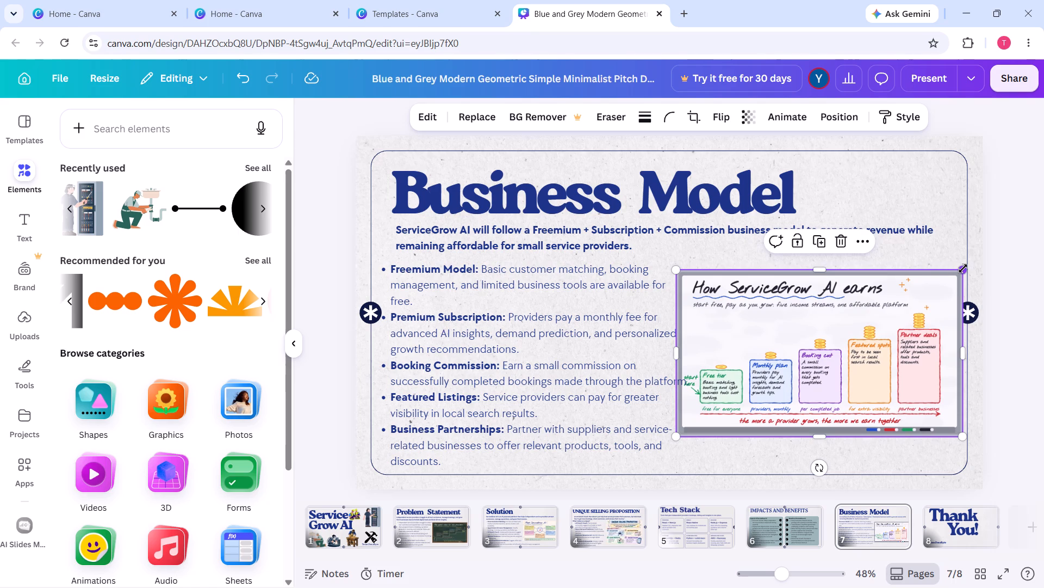
drag(963, 268, 949, 282)
drag(838, 325, 859, 320)
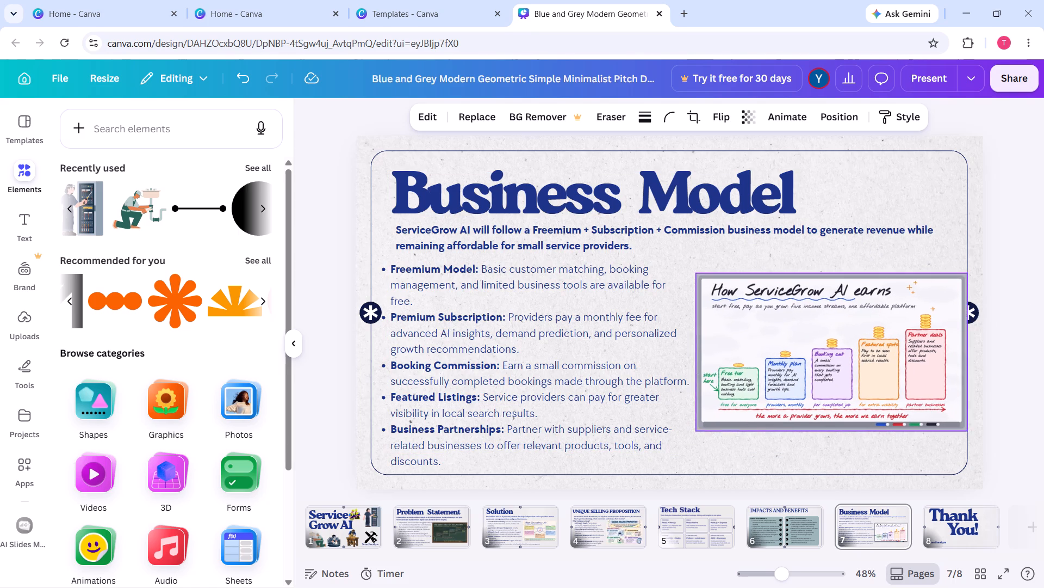
Nudge the "How ServiceGrow AI earns" infographic slightly left, just inside the Business Model slide's frame, and deselect it.
drag(859, 320, 851, 318)
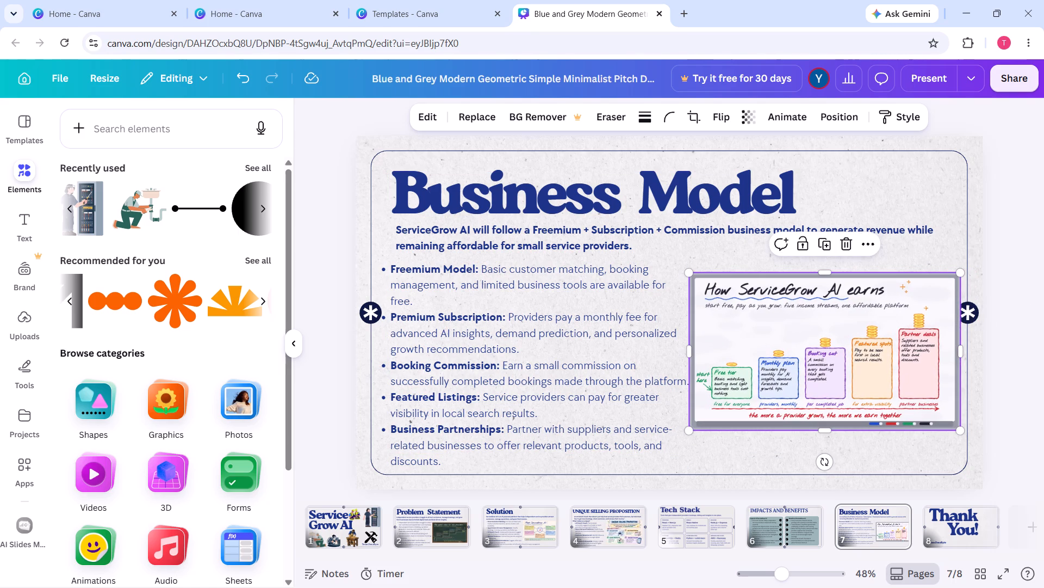
click(1027, 253)
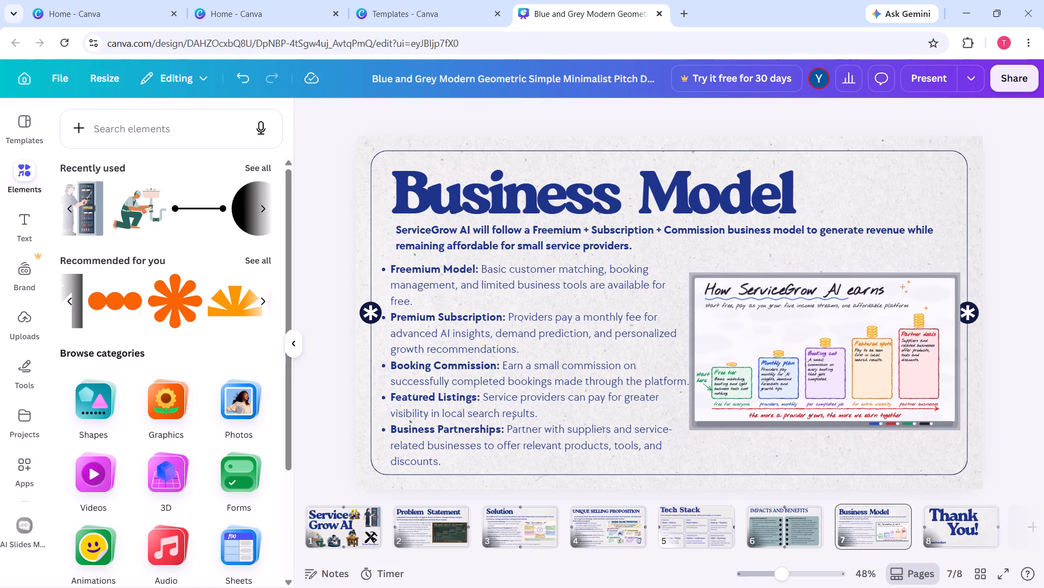
Set the design's sharing access level to "Anyone with the link".
click(1014, 76)
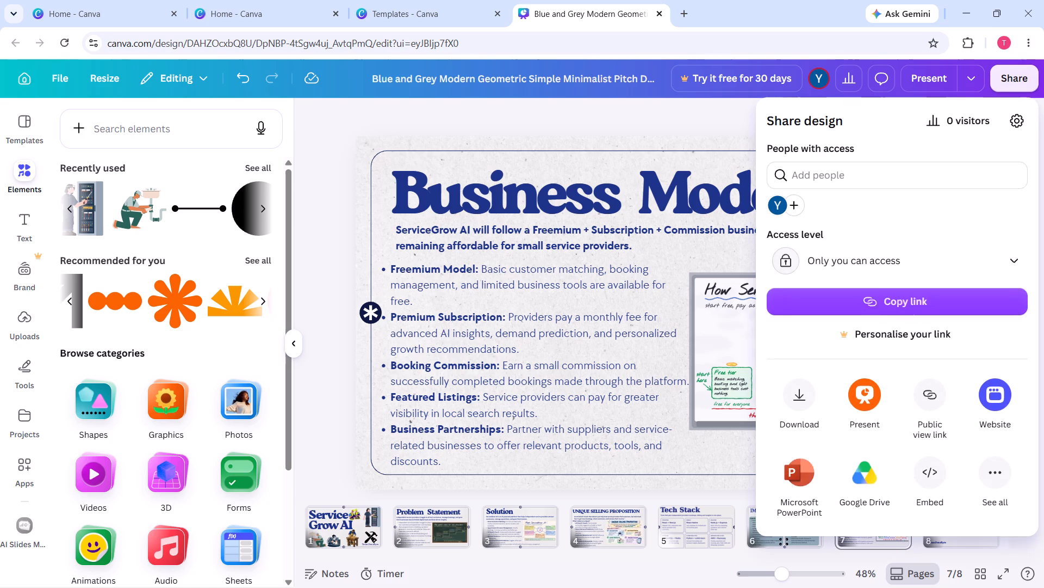
click(880, 269)
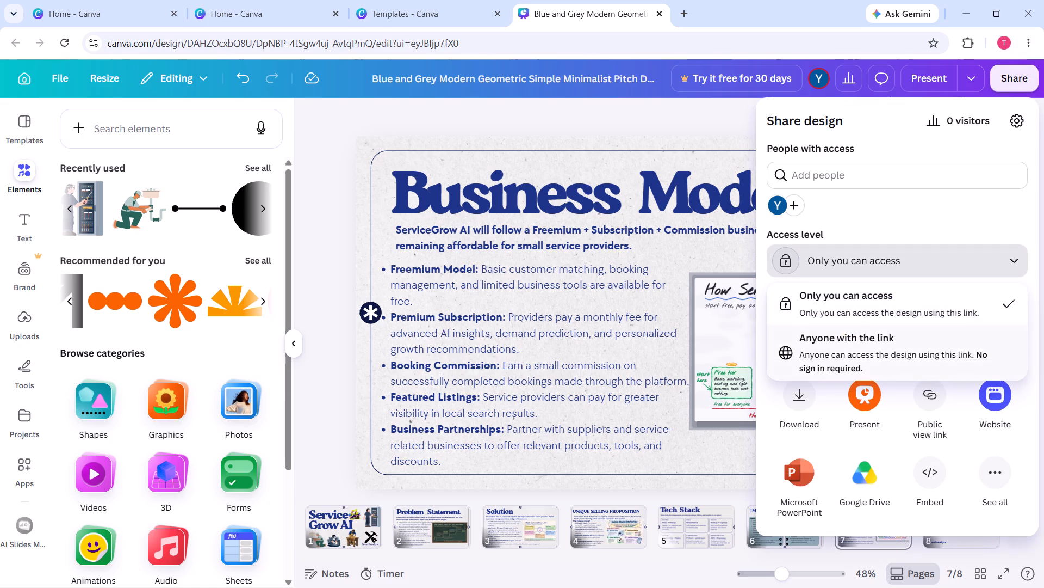
click(853, 349)
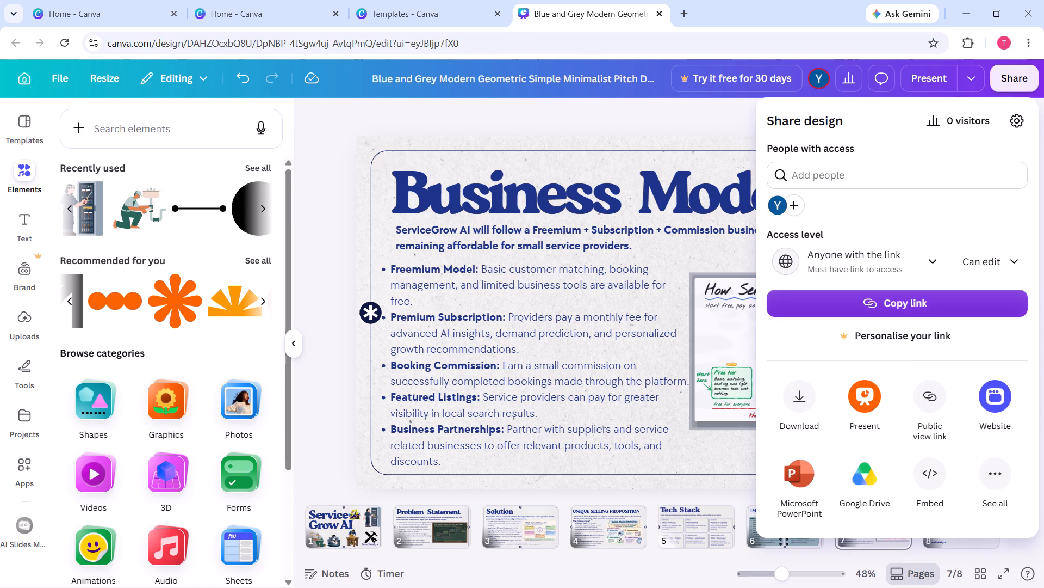
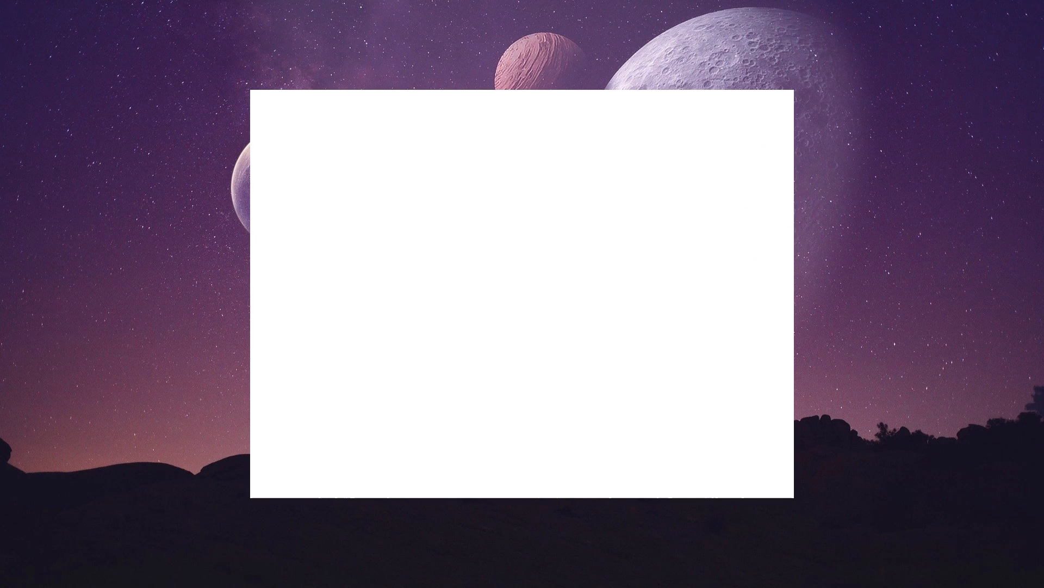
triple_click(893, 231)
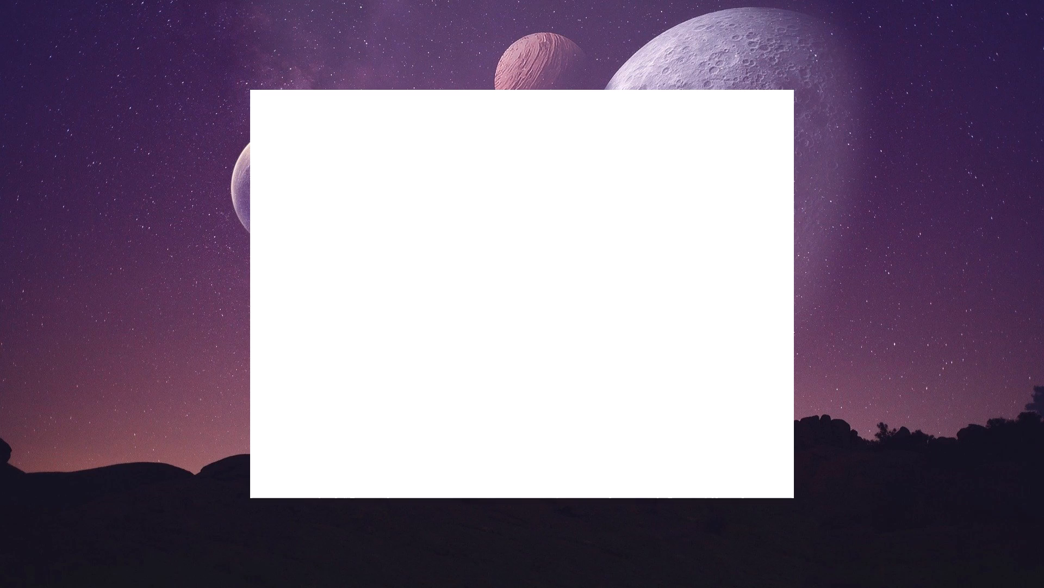